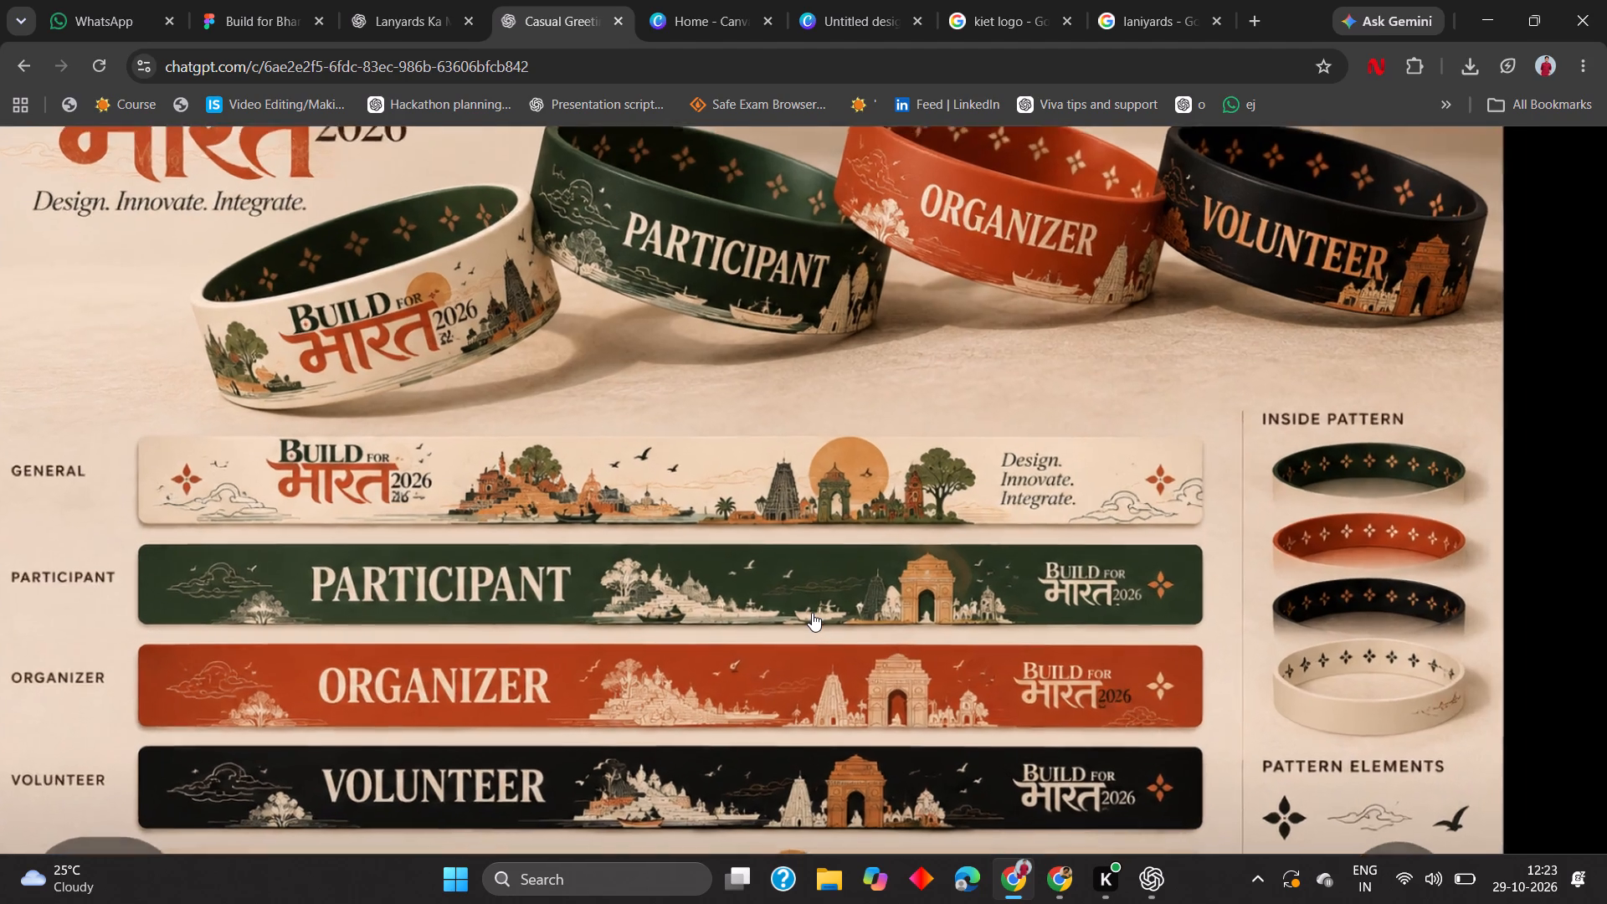
Examine the wristband concept sheet, comparing the General, Participant, Organizer, Volunteer and Crew strips.
scroll(812, 613, right, 2)
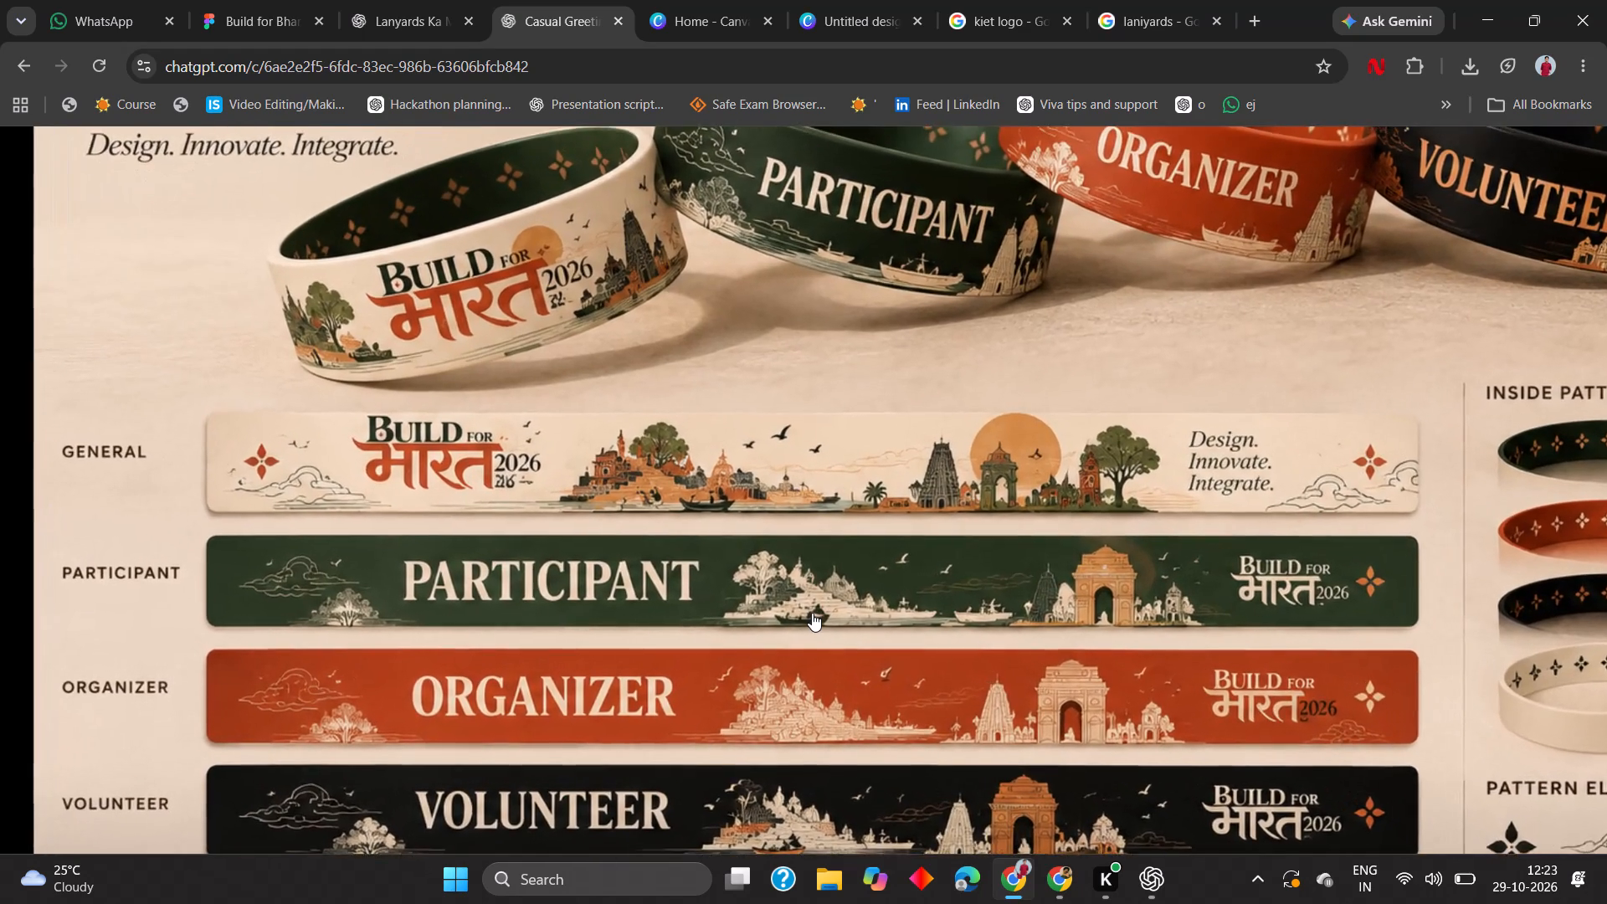
scroll(812, 613, down, 1)
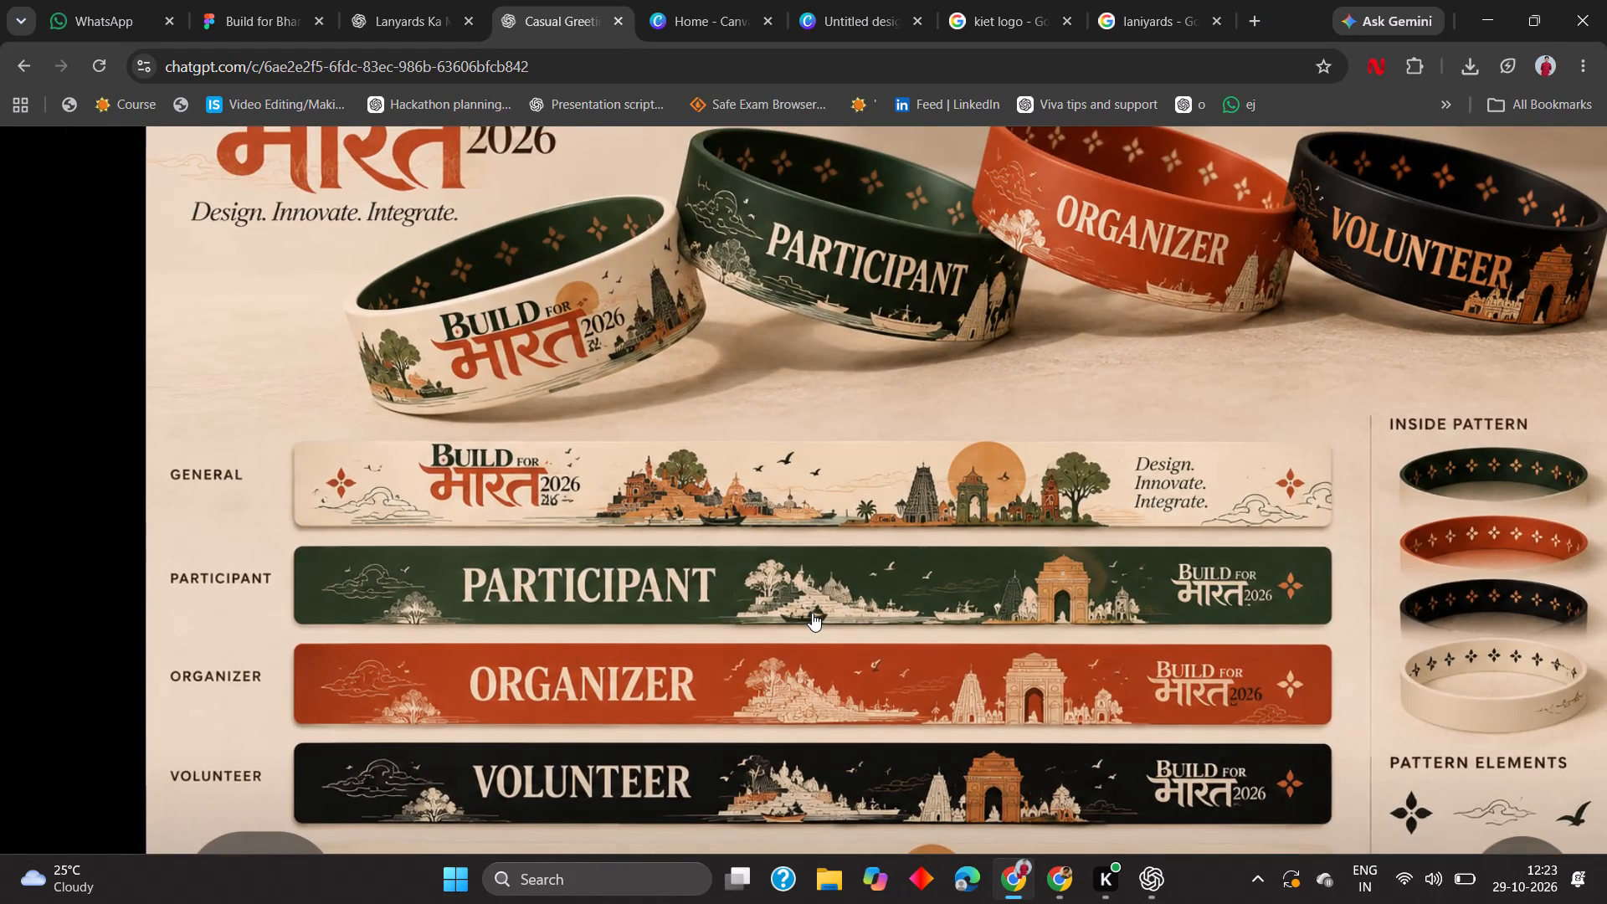
scroll(812, 613, down, 1)
scroll(812, 613, up, 1)
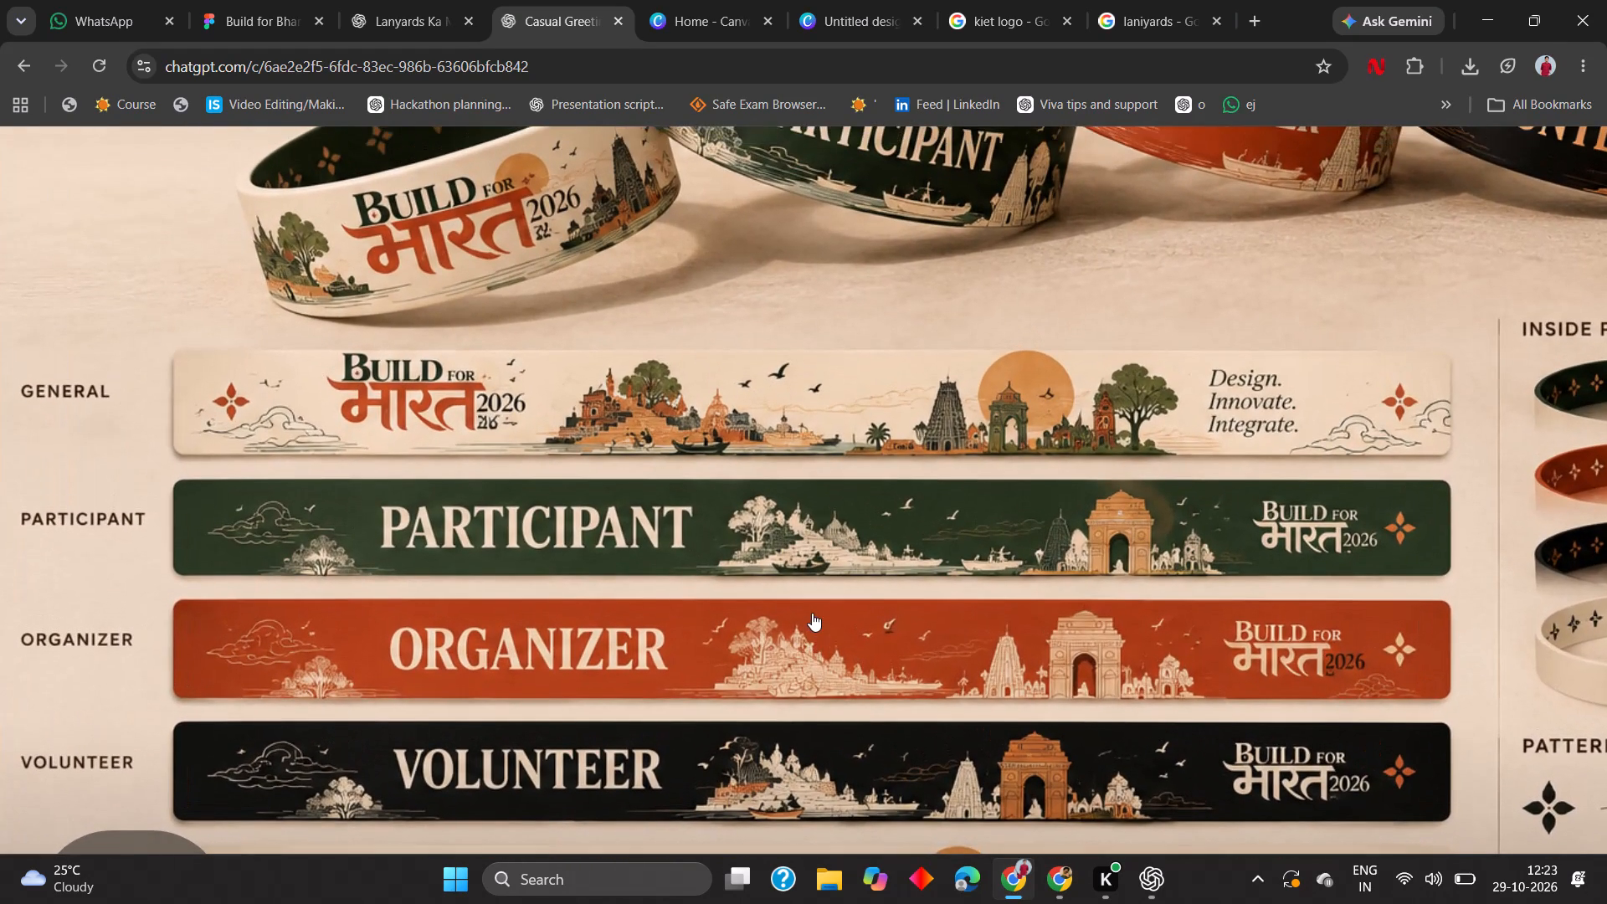
right_click(810, 614)
scroll(810, 614, down, 1)
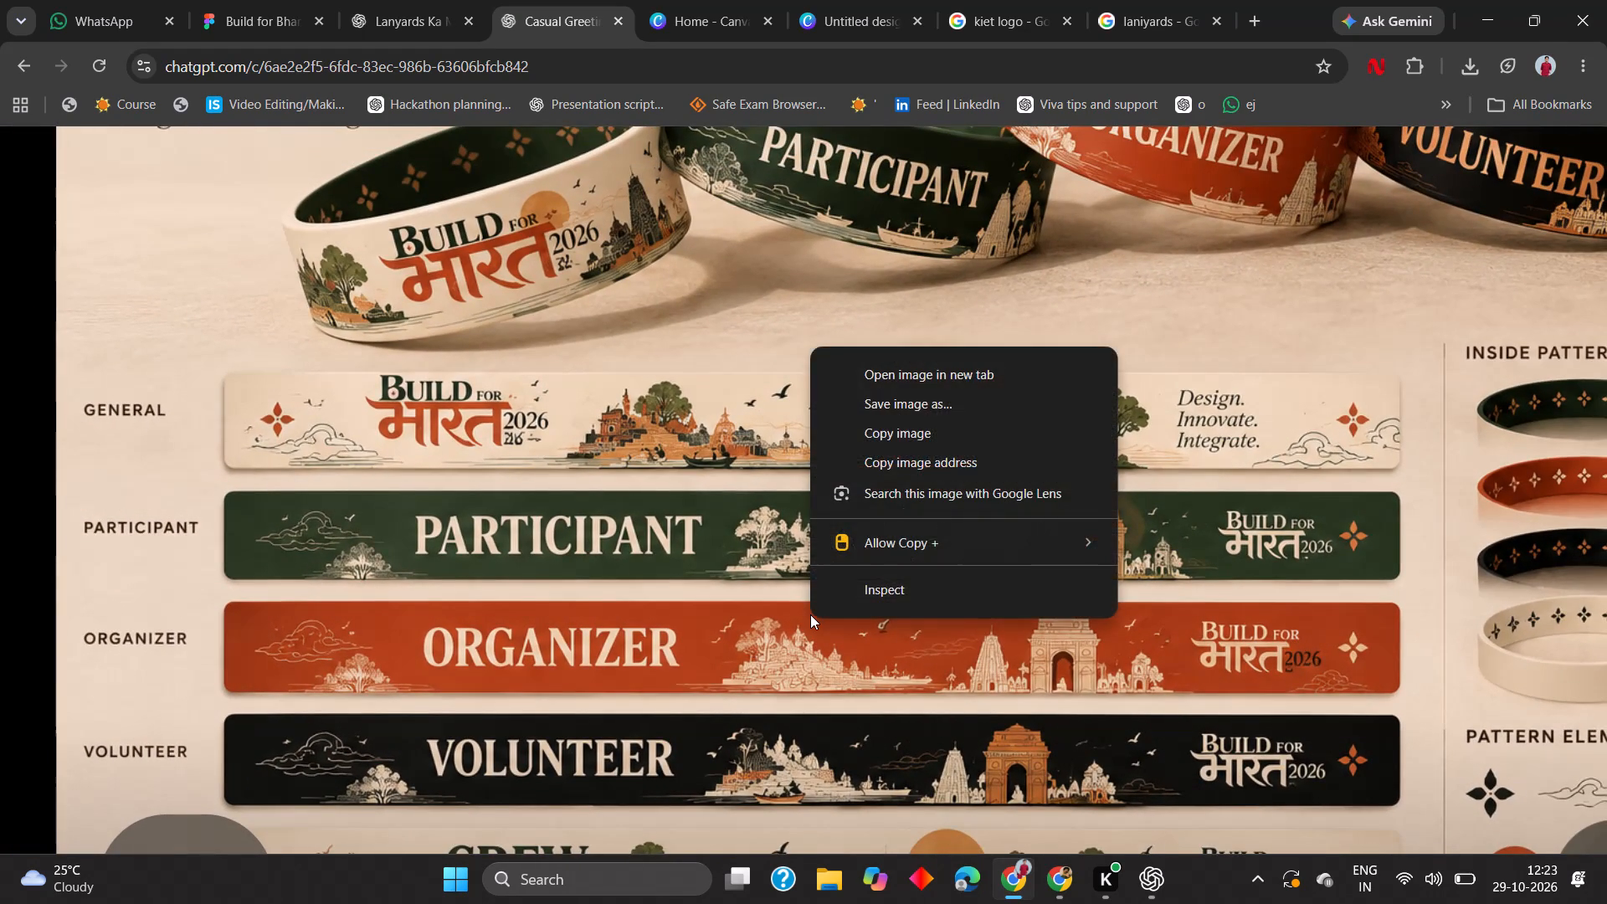
drag(804, 614, 607, 353)
scroll(628, 430, down, 1)
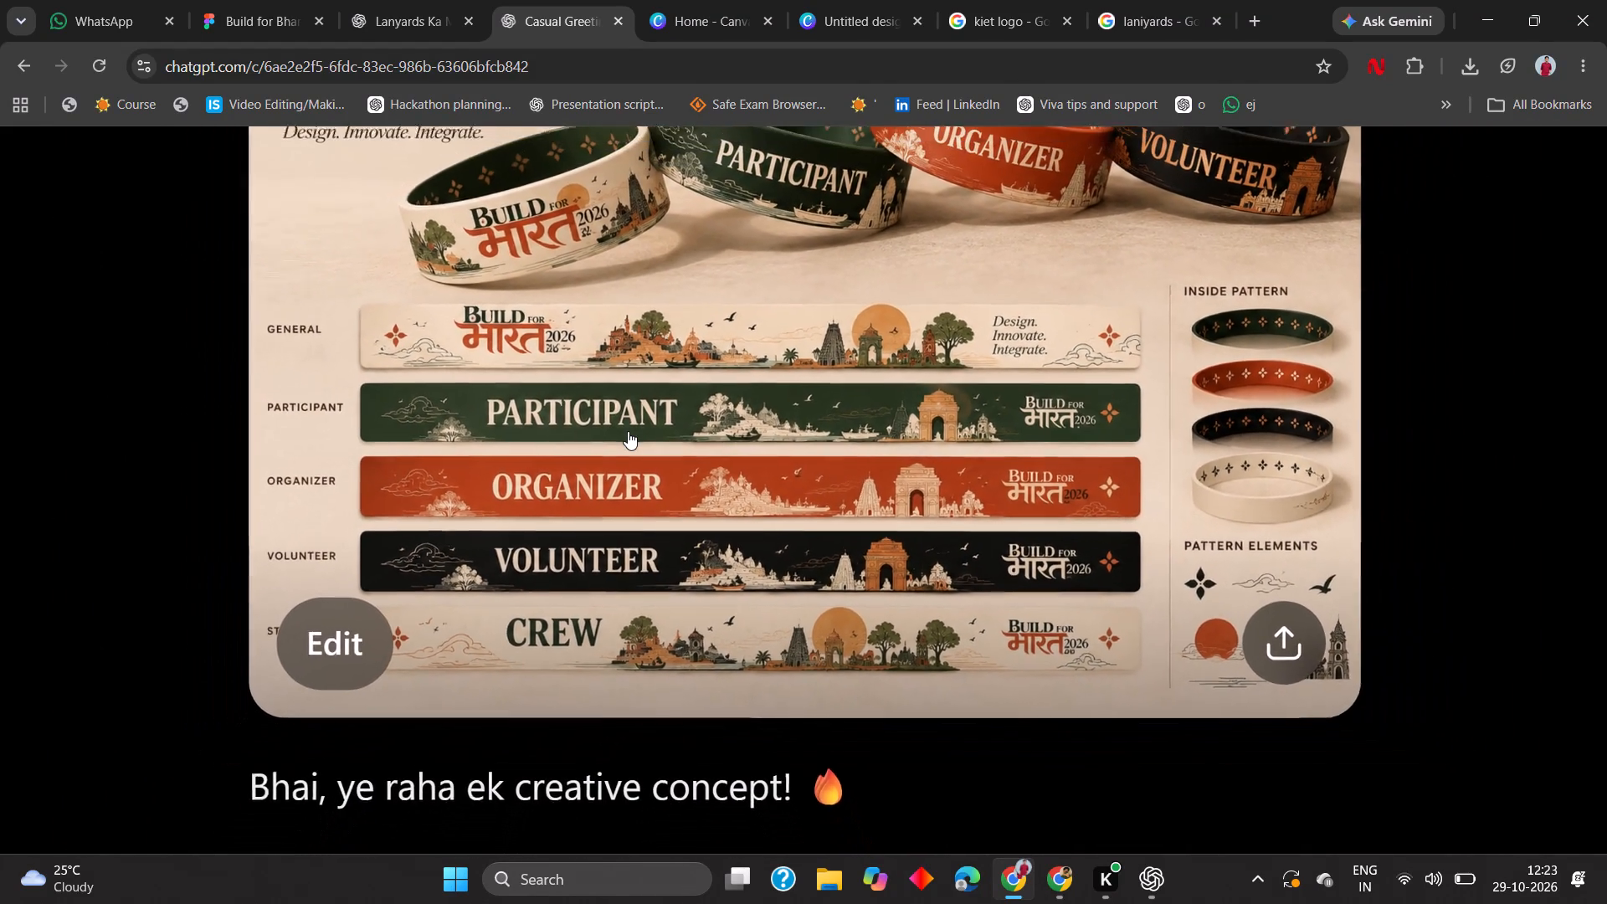
scroll(616, 519, up, 1)
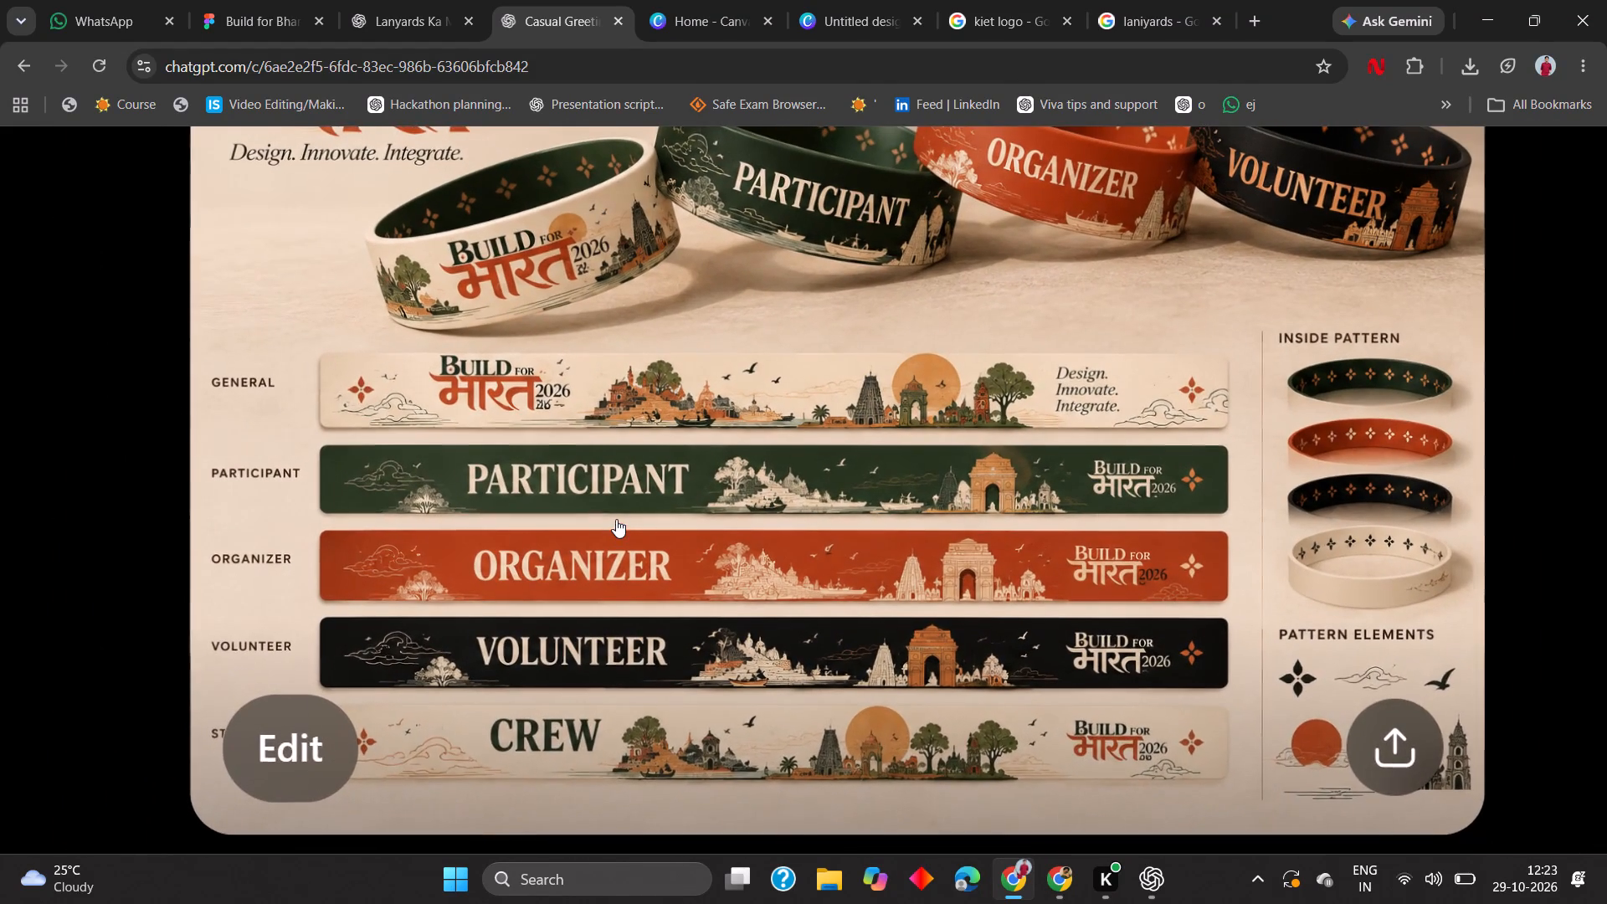
scroll(604, 520, up, 1)
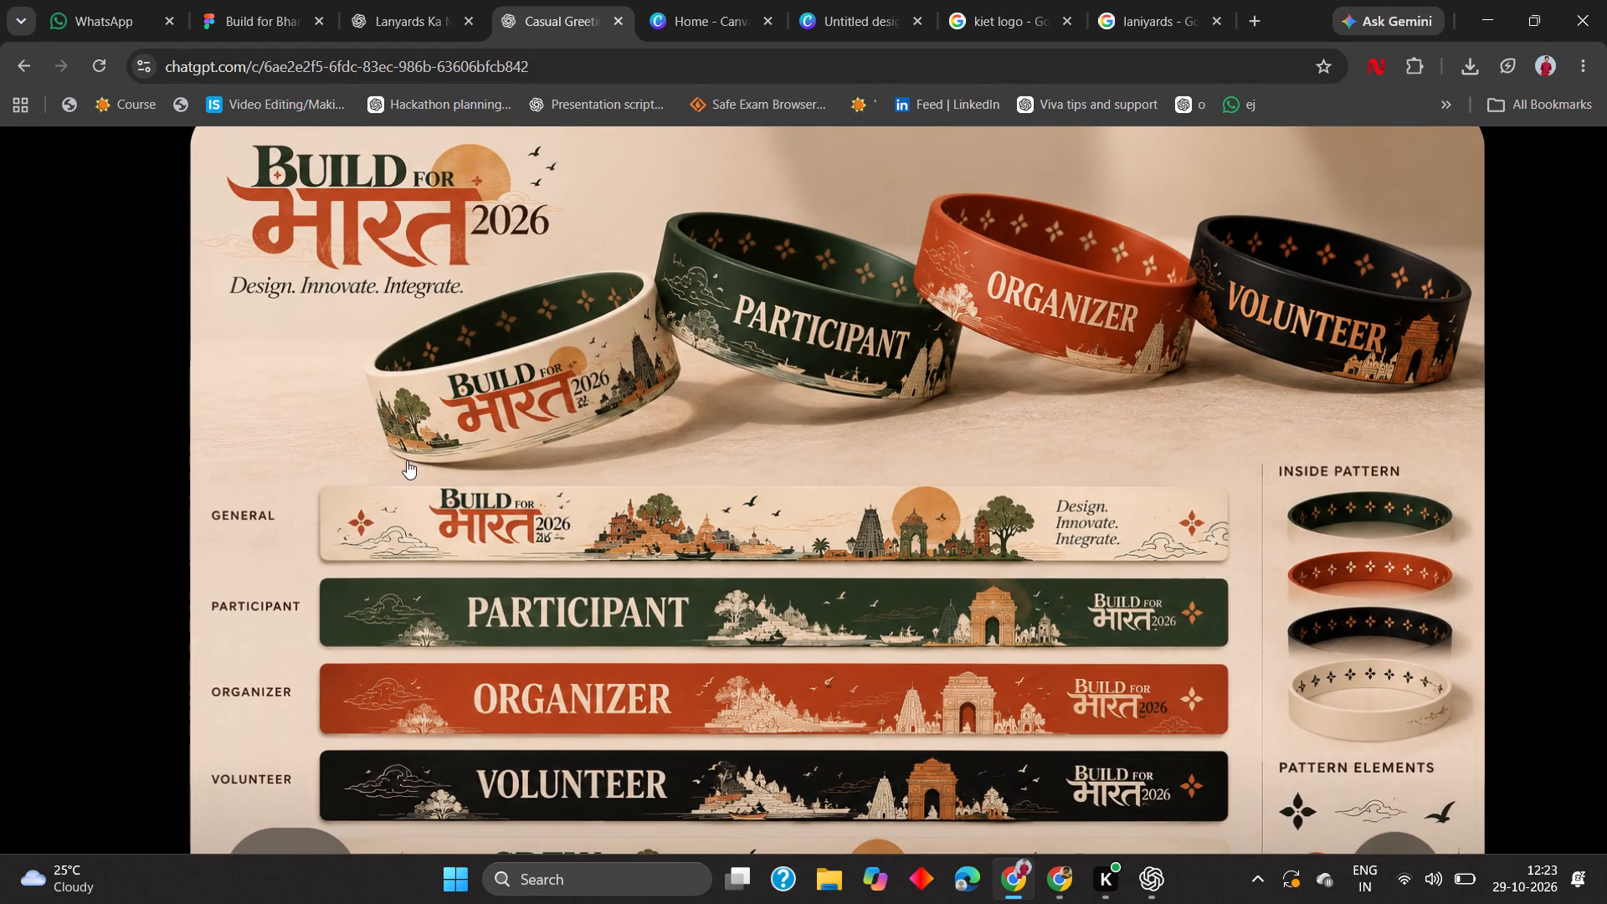
key(Print)
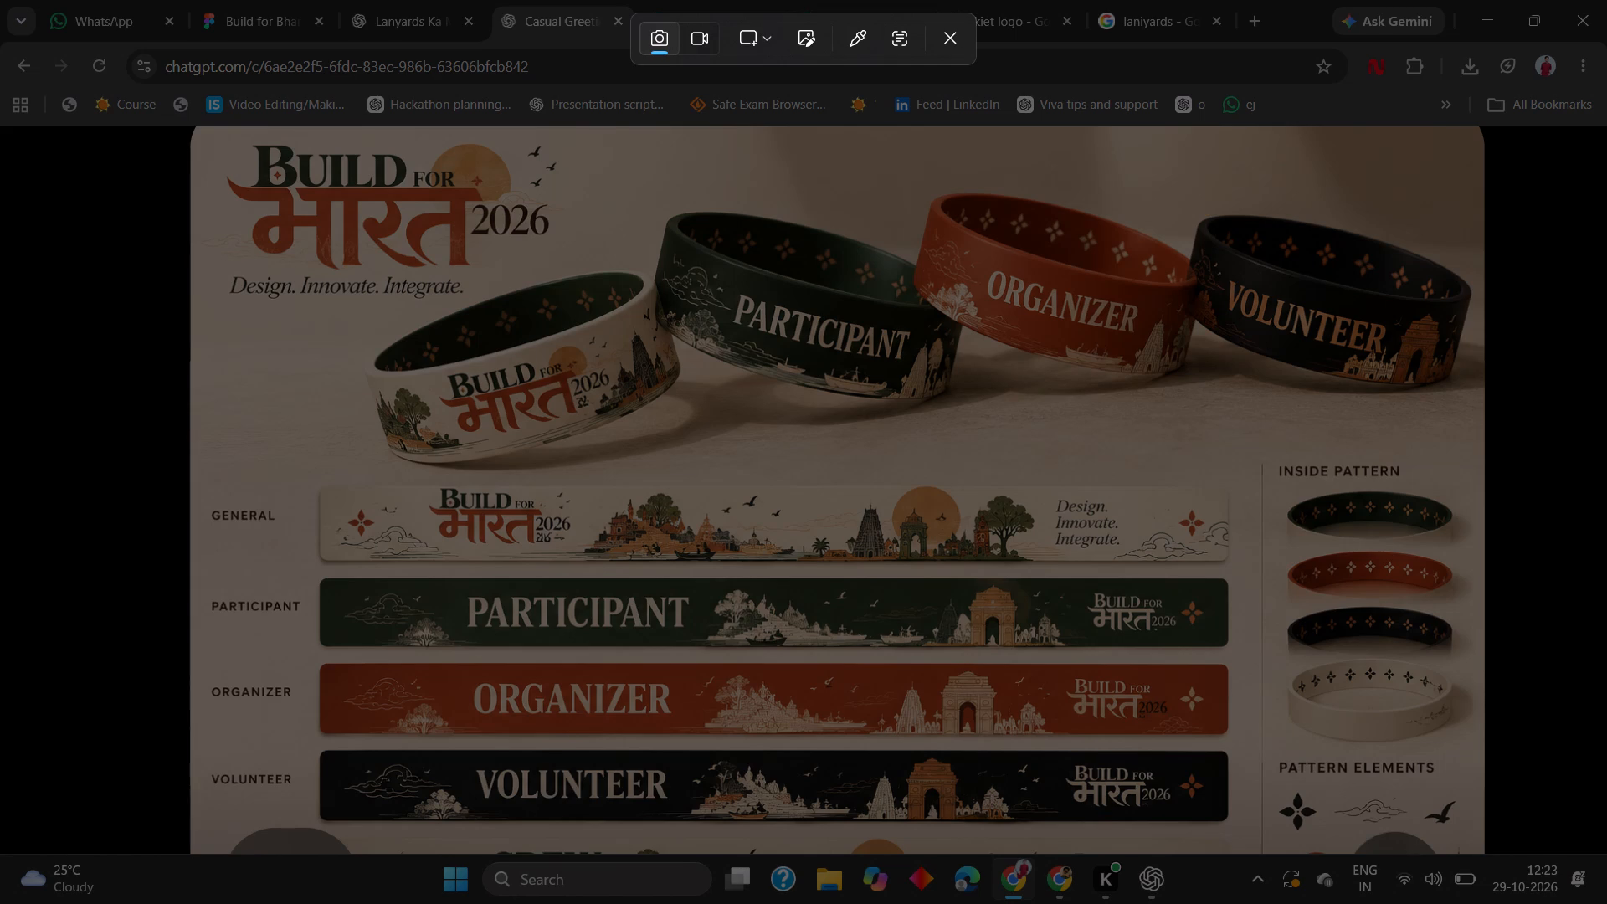
drag(321, 490, 1224, 562)
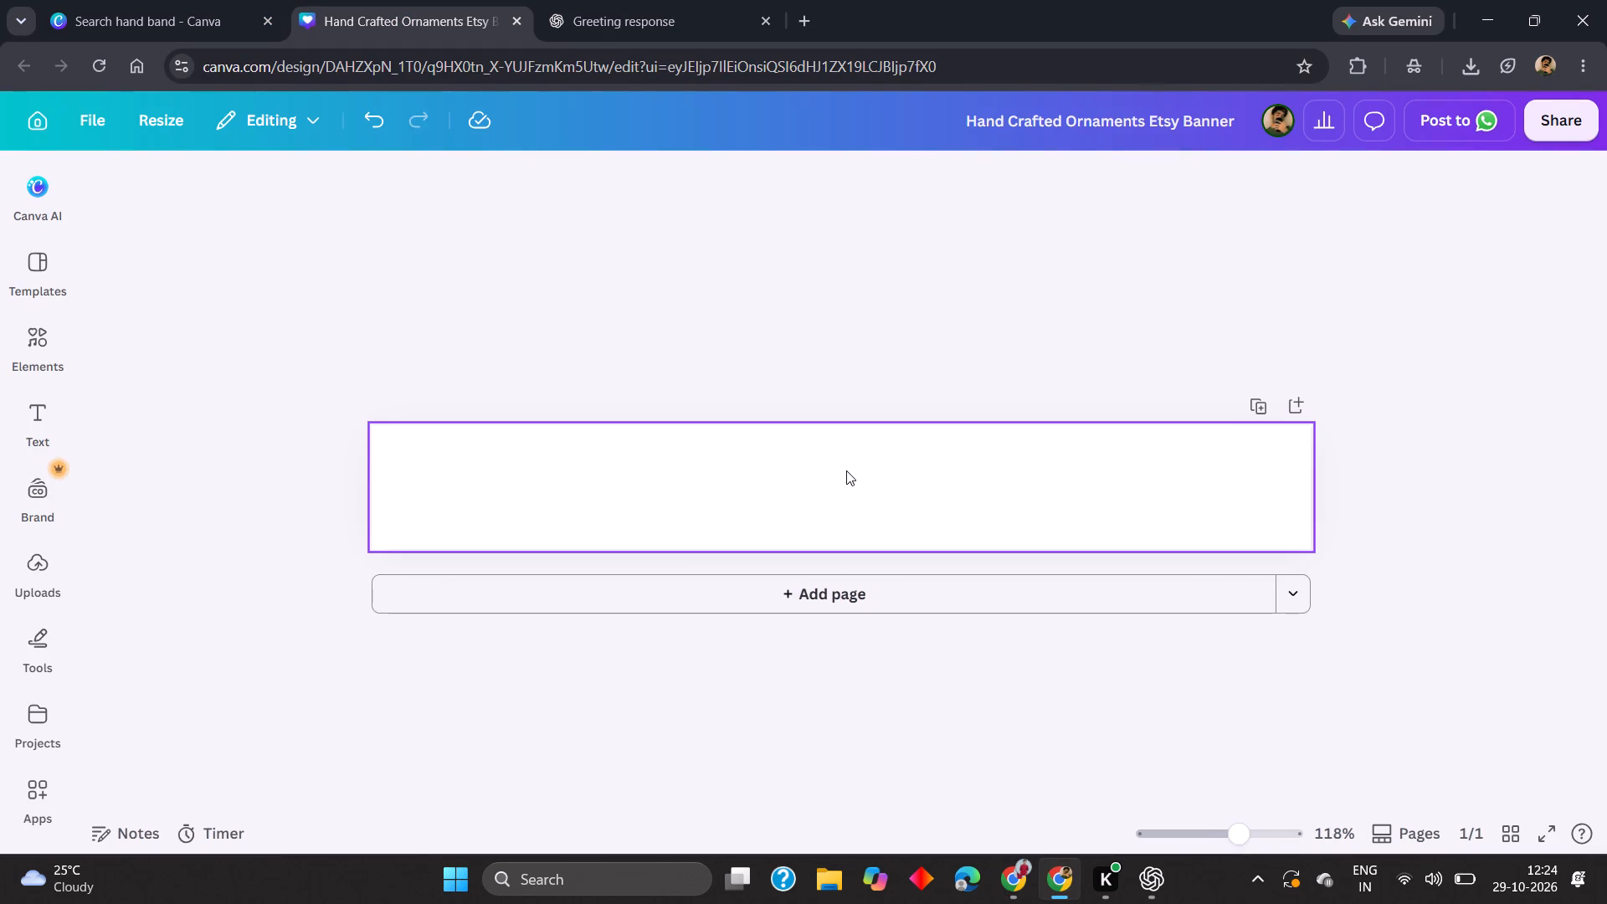
key(ctrl+v)
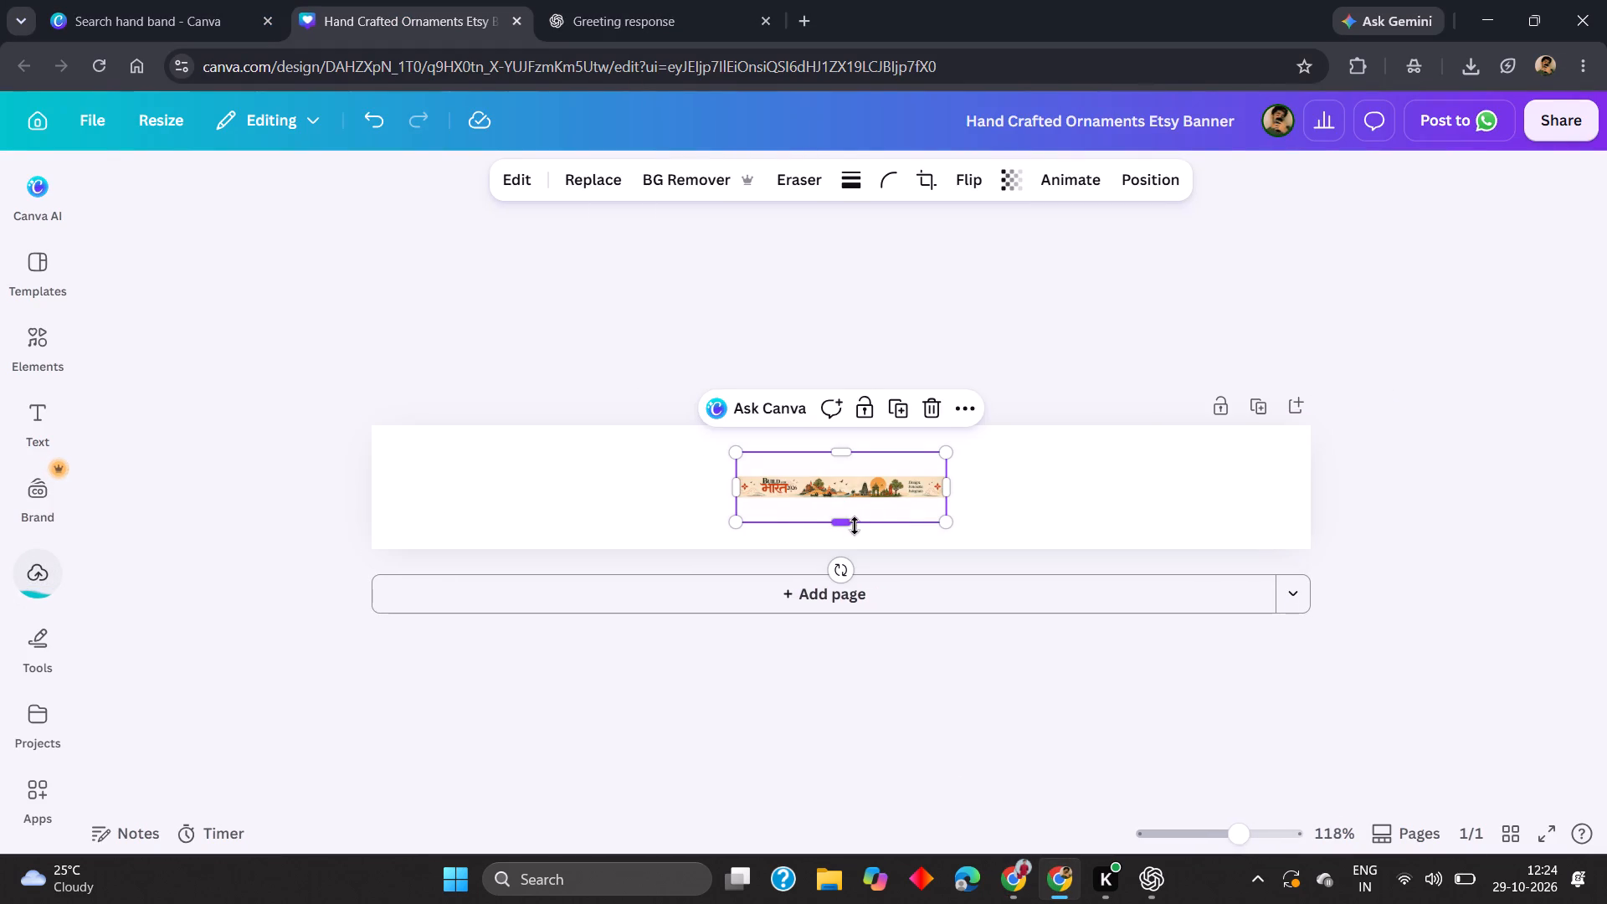
Enlarge the pasted wristband image to span the full page width and align its artwork with the page's top edge.
drag(689, 544, 118, 588)
drag(288, 479, 275, 431)
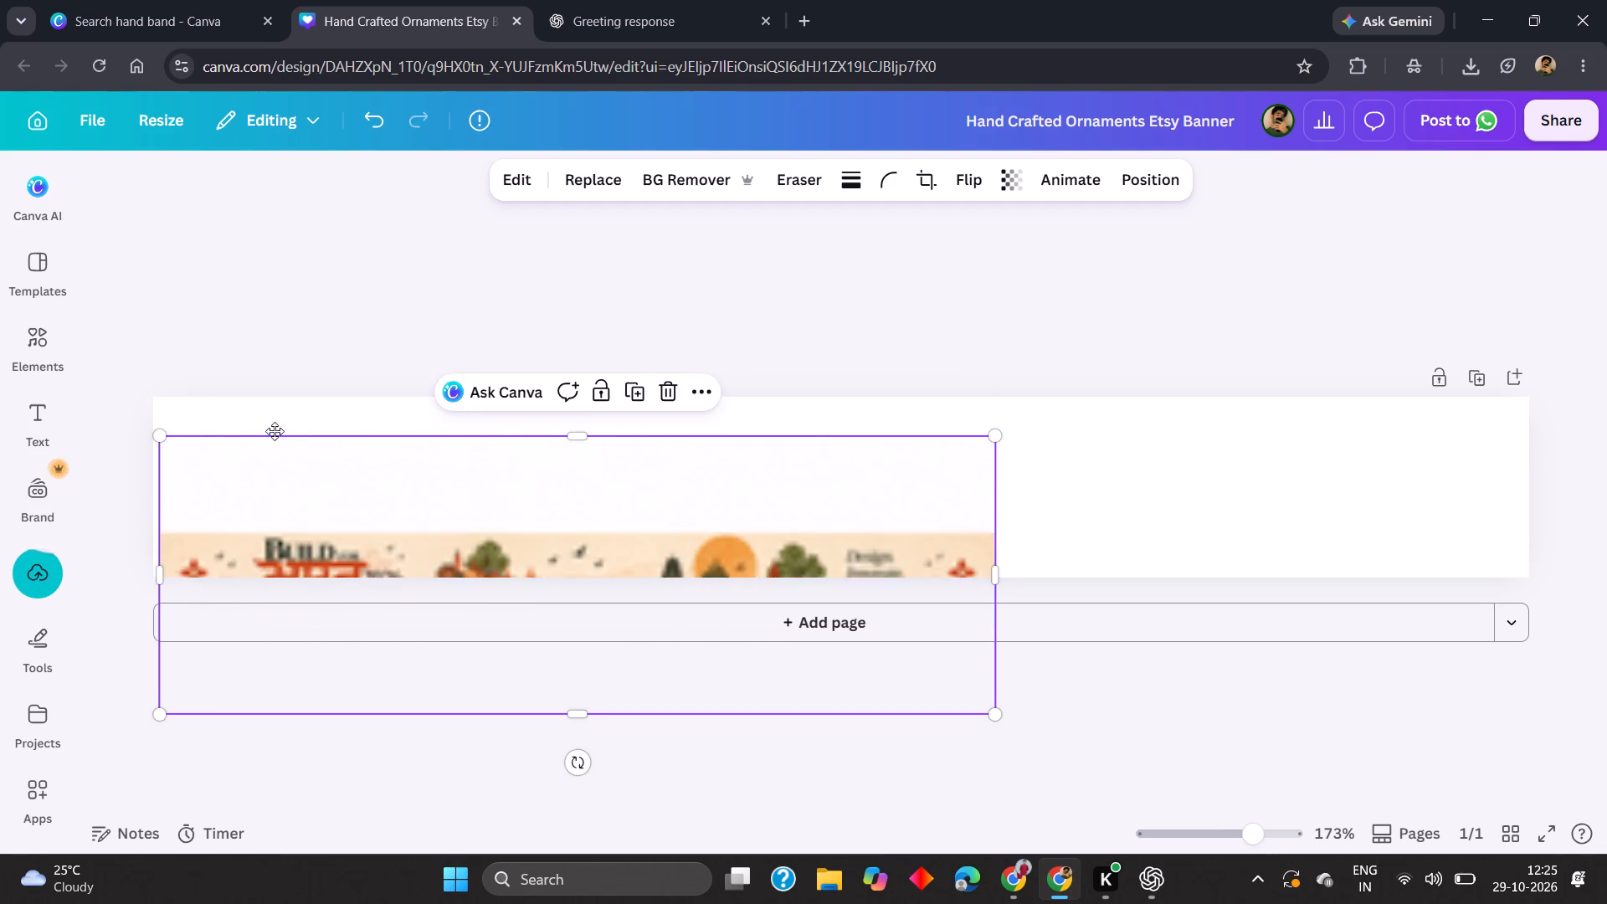
drag(275, 431, 294, 348)
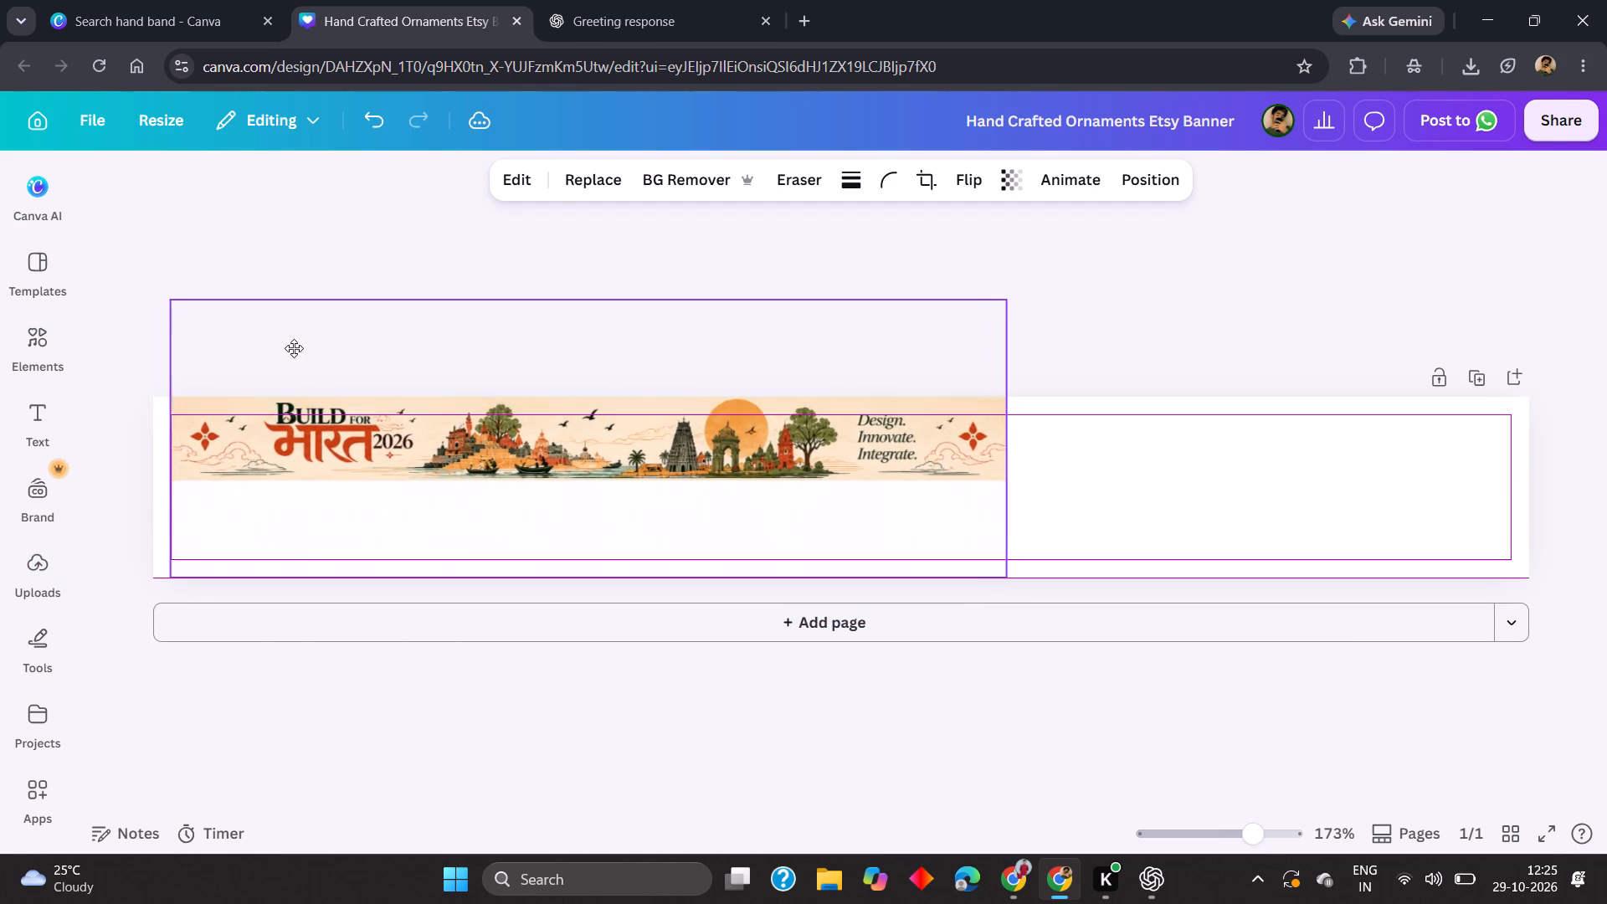
drag(294, 348, 279, 348)
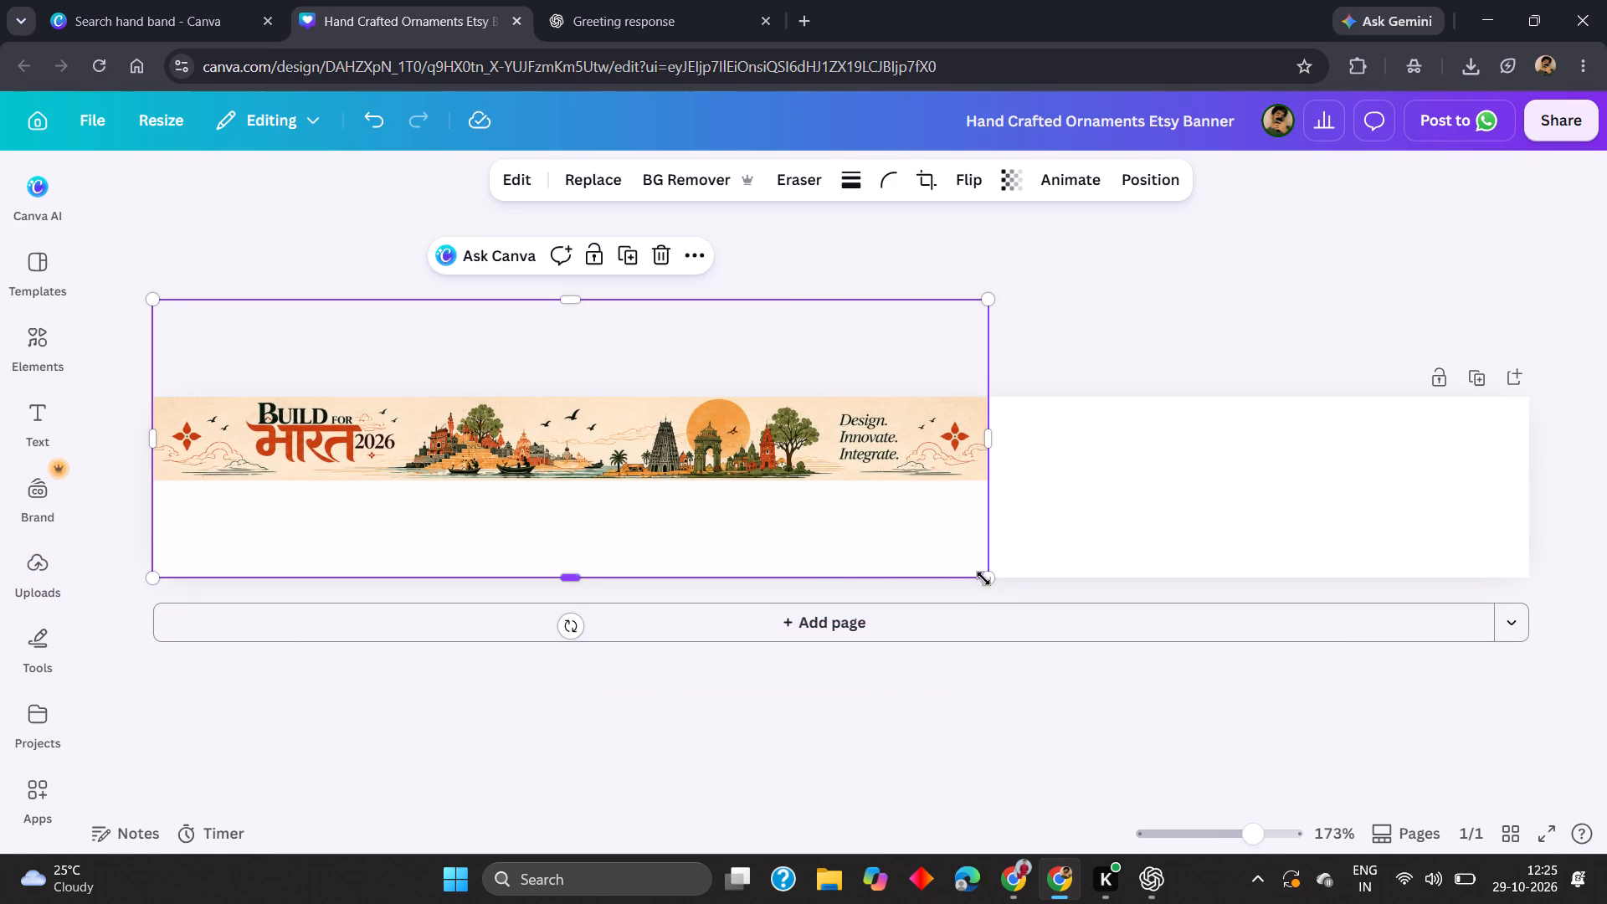
drag(987, 577, 1533, 635)
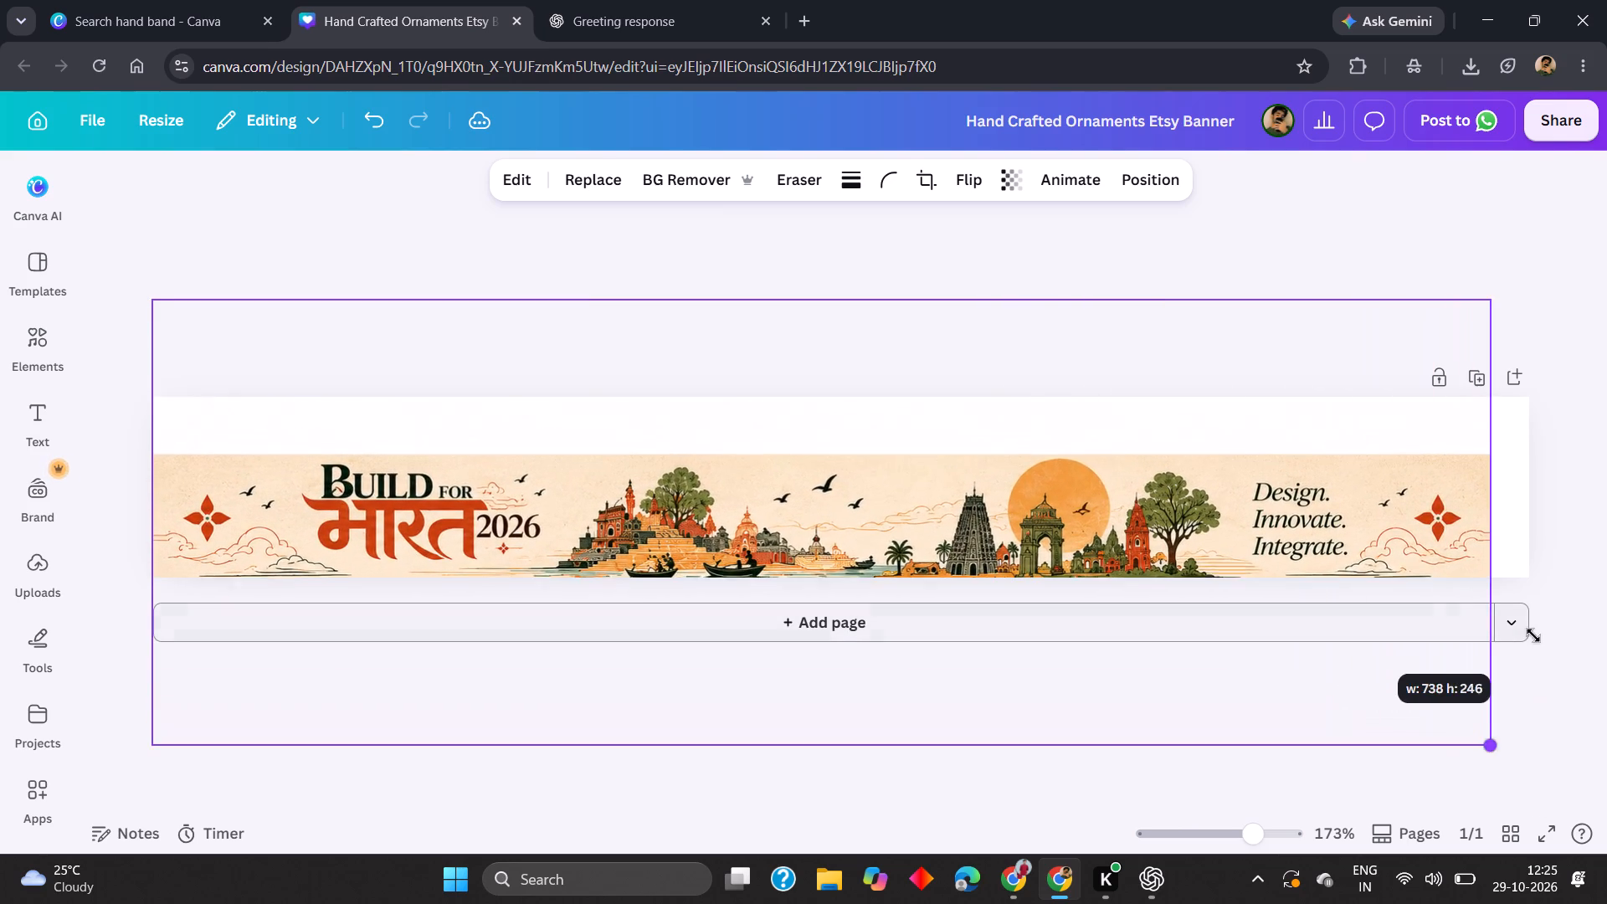
drag(1533, 635, 1535, 635)
drag(428, 519, 430, 460)
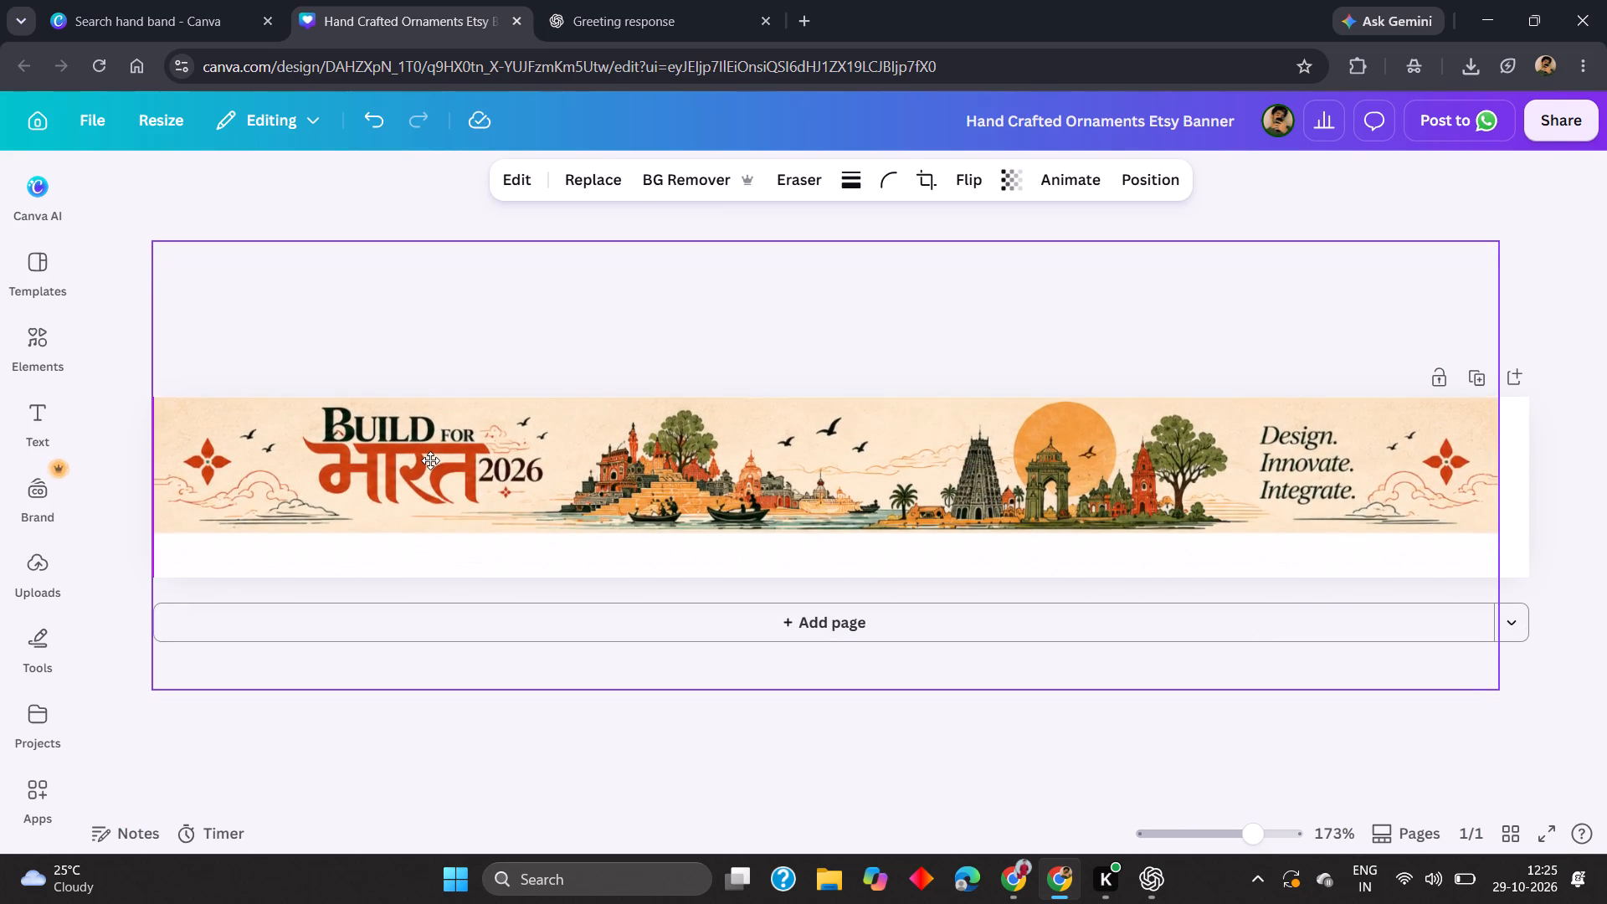
drag(430, 460, 430, 460)
scroll(746, 498, left, 2)
drag(1506, 690, 1542, 694)
click(470, 321)
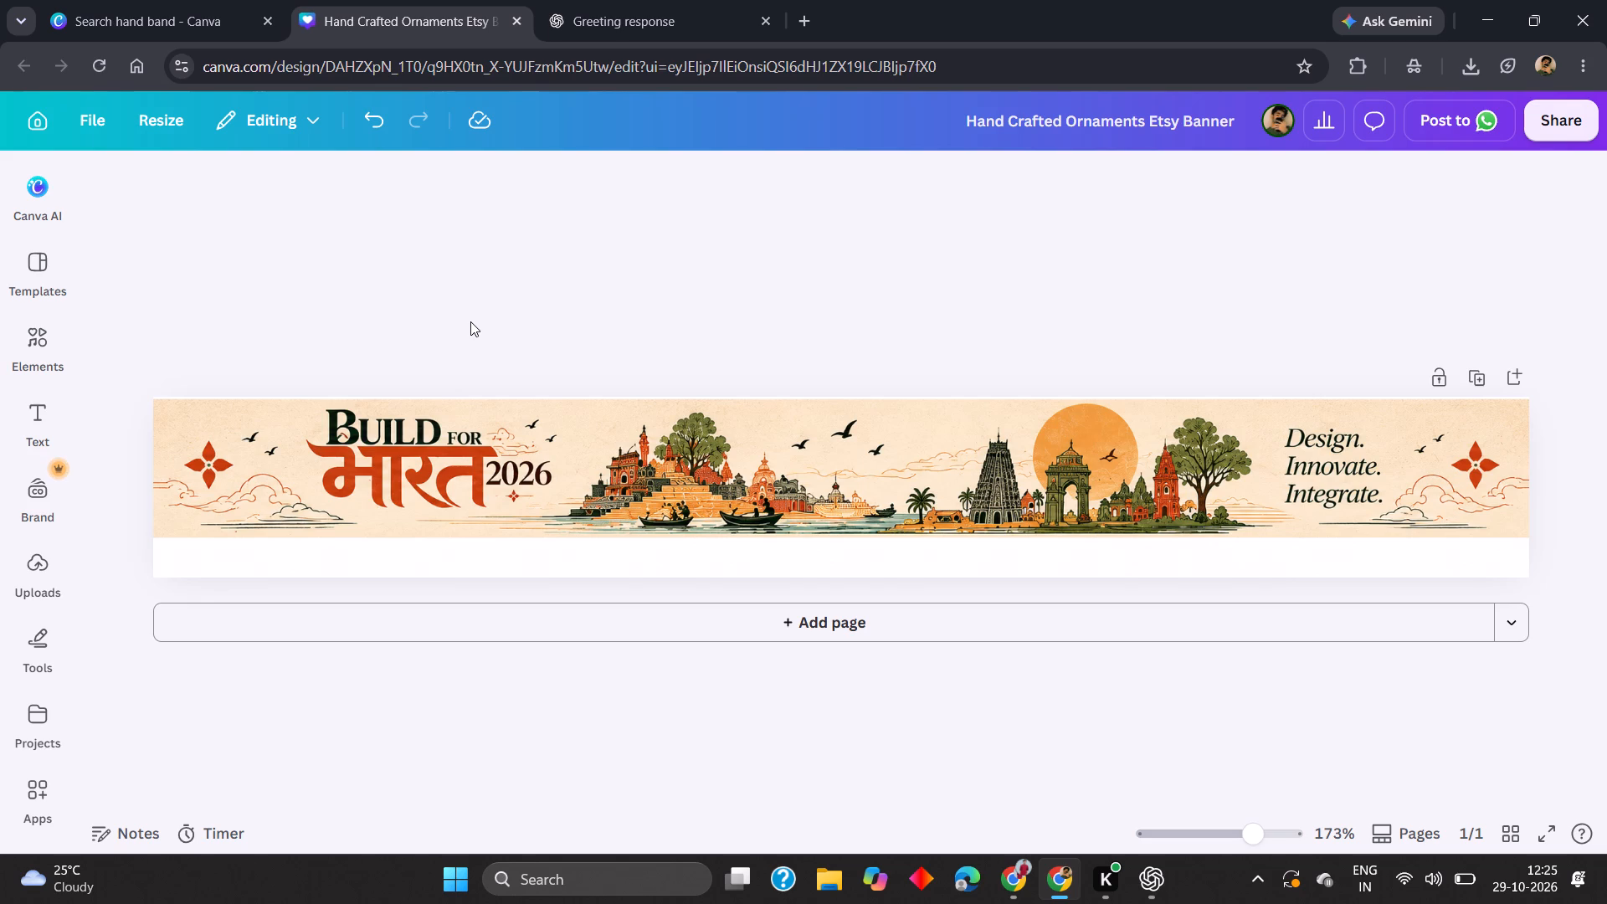
Add a blank second page below the wristband page.
scroll(471, 329, down, 1)
click(564, 627)
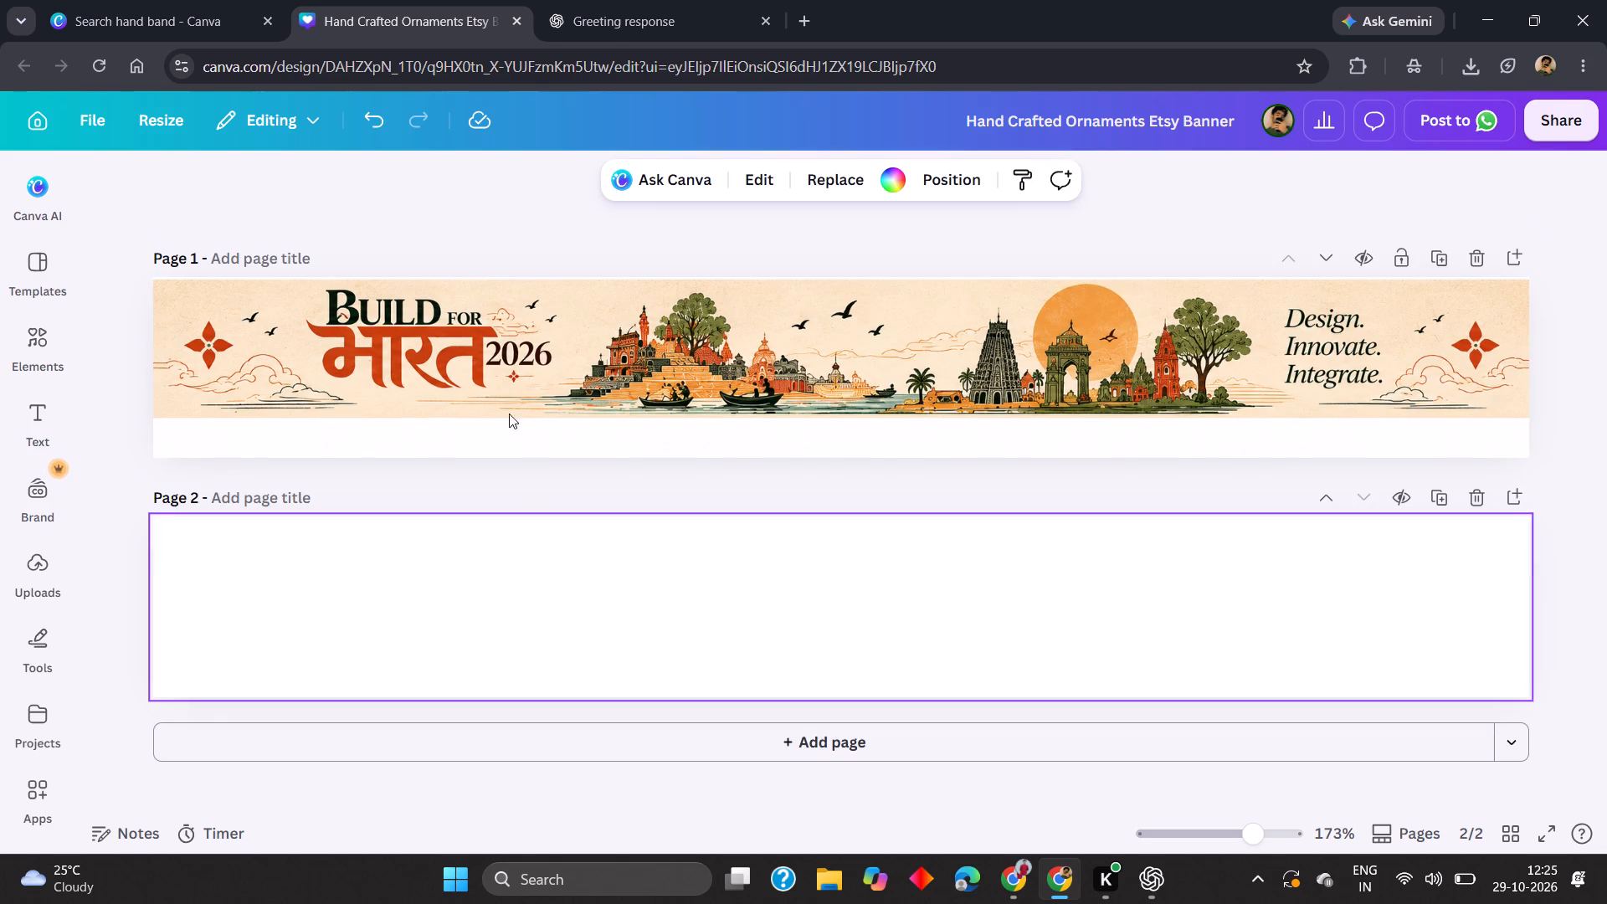
click(254, 199)
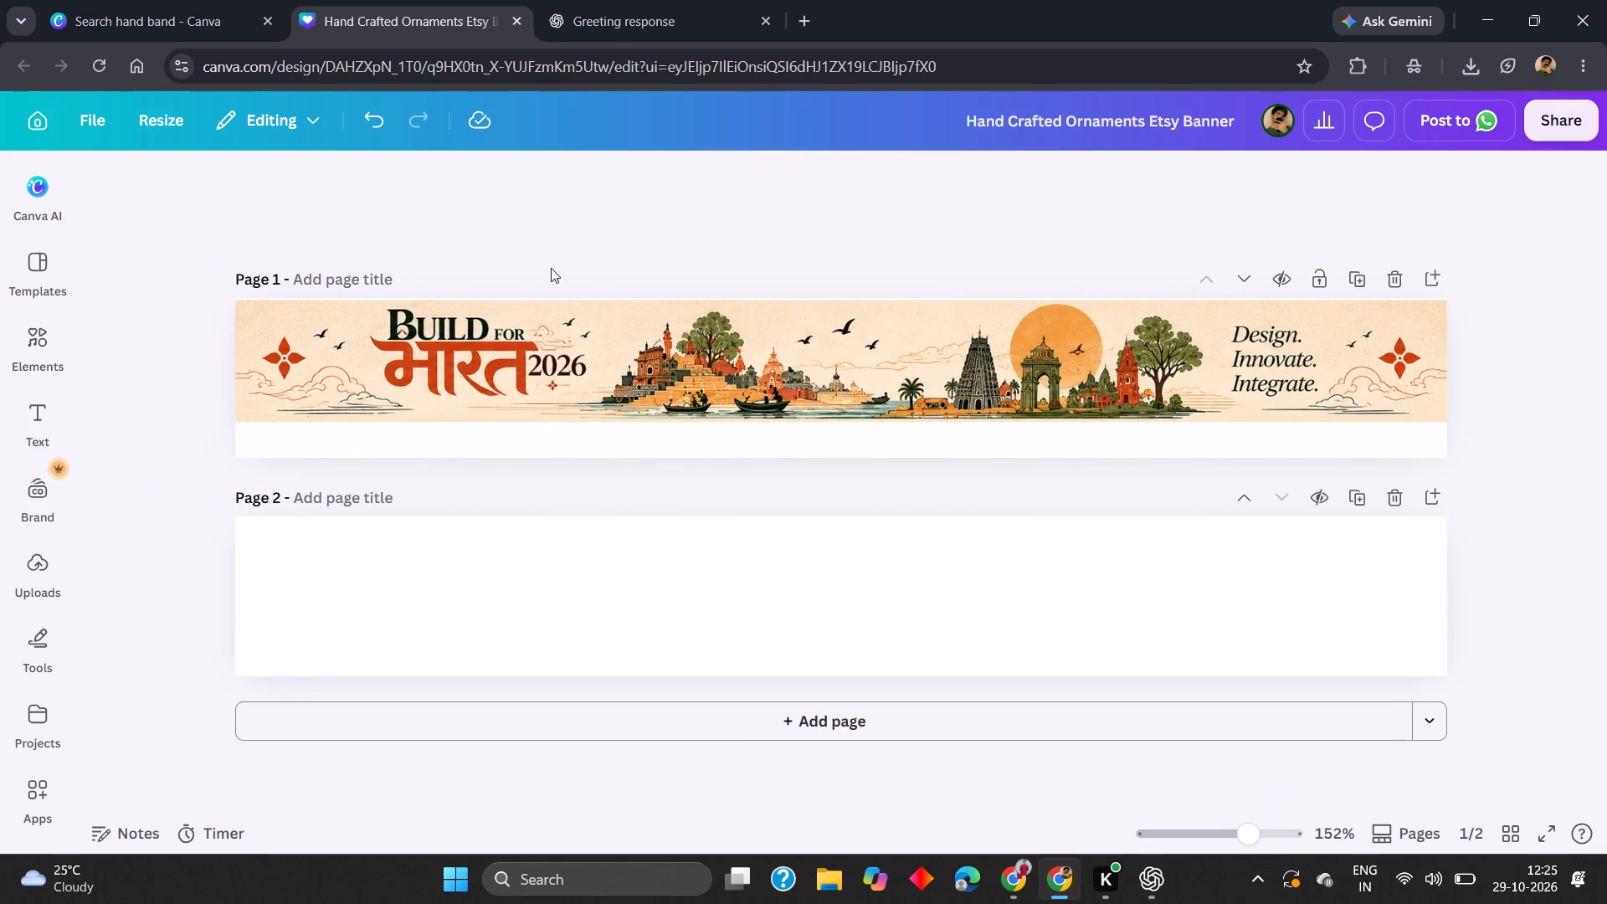
Fill page 2's background with the cream colour sampled from the wristband image on page 1.
click(349, 561)
click(893, 174)
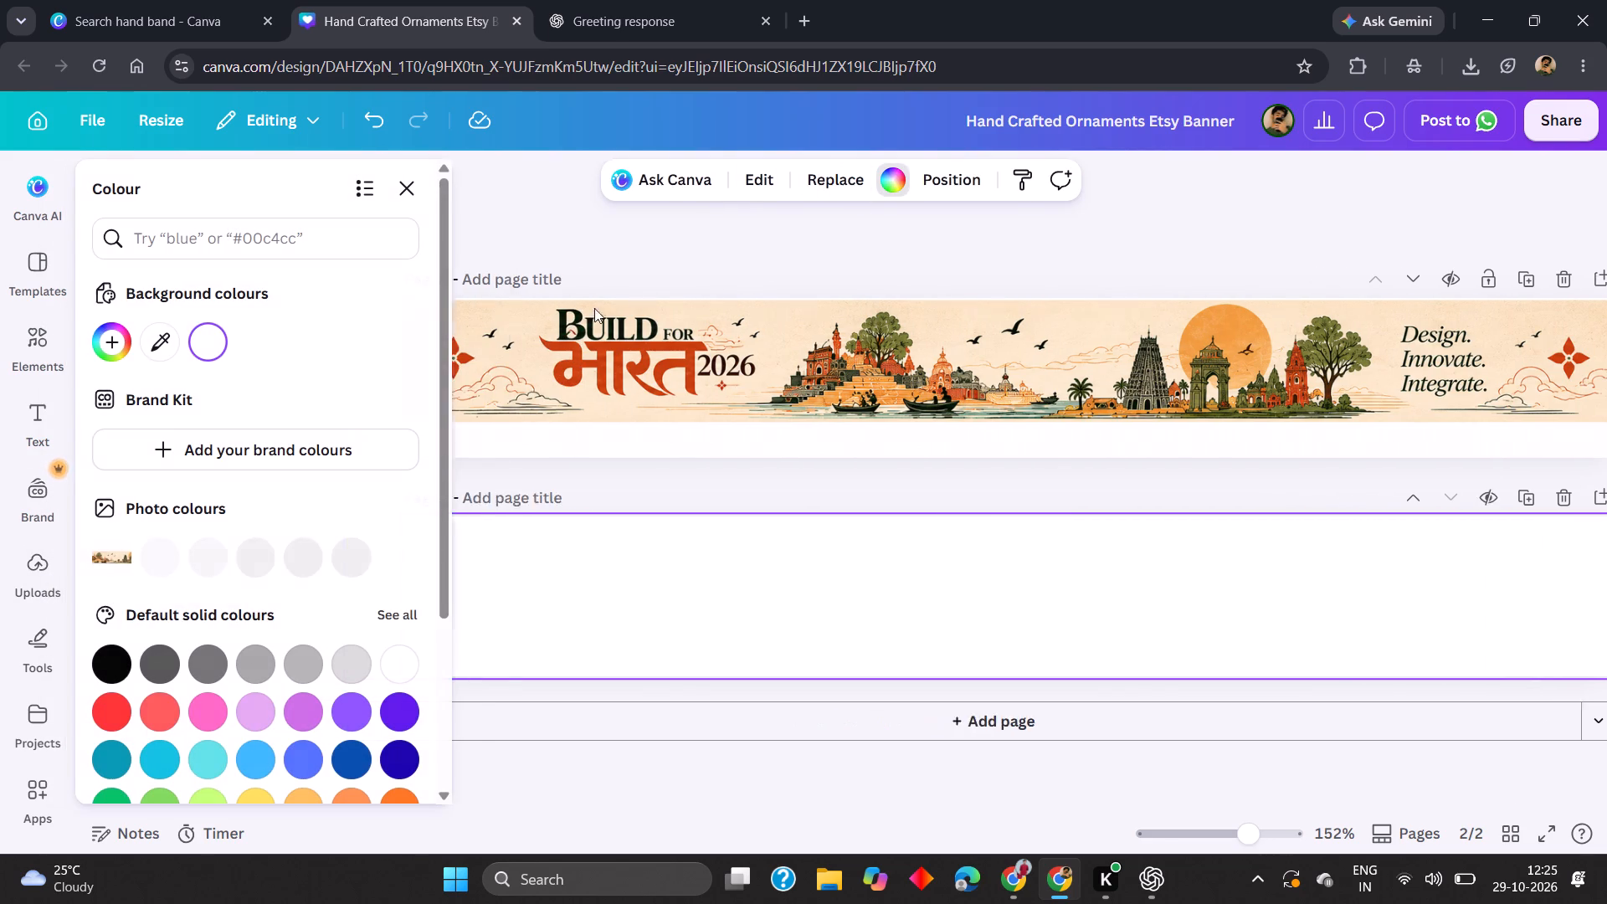
click(149, 340)
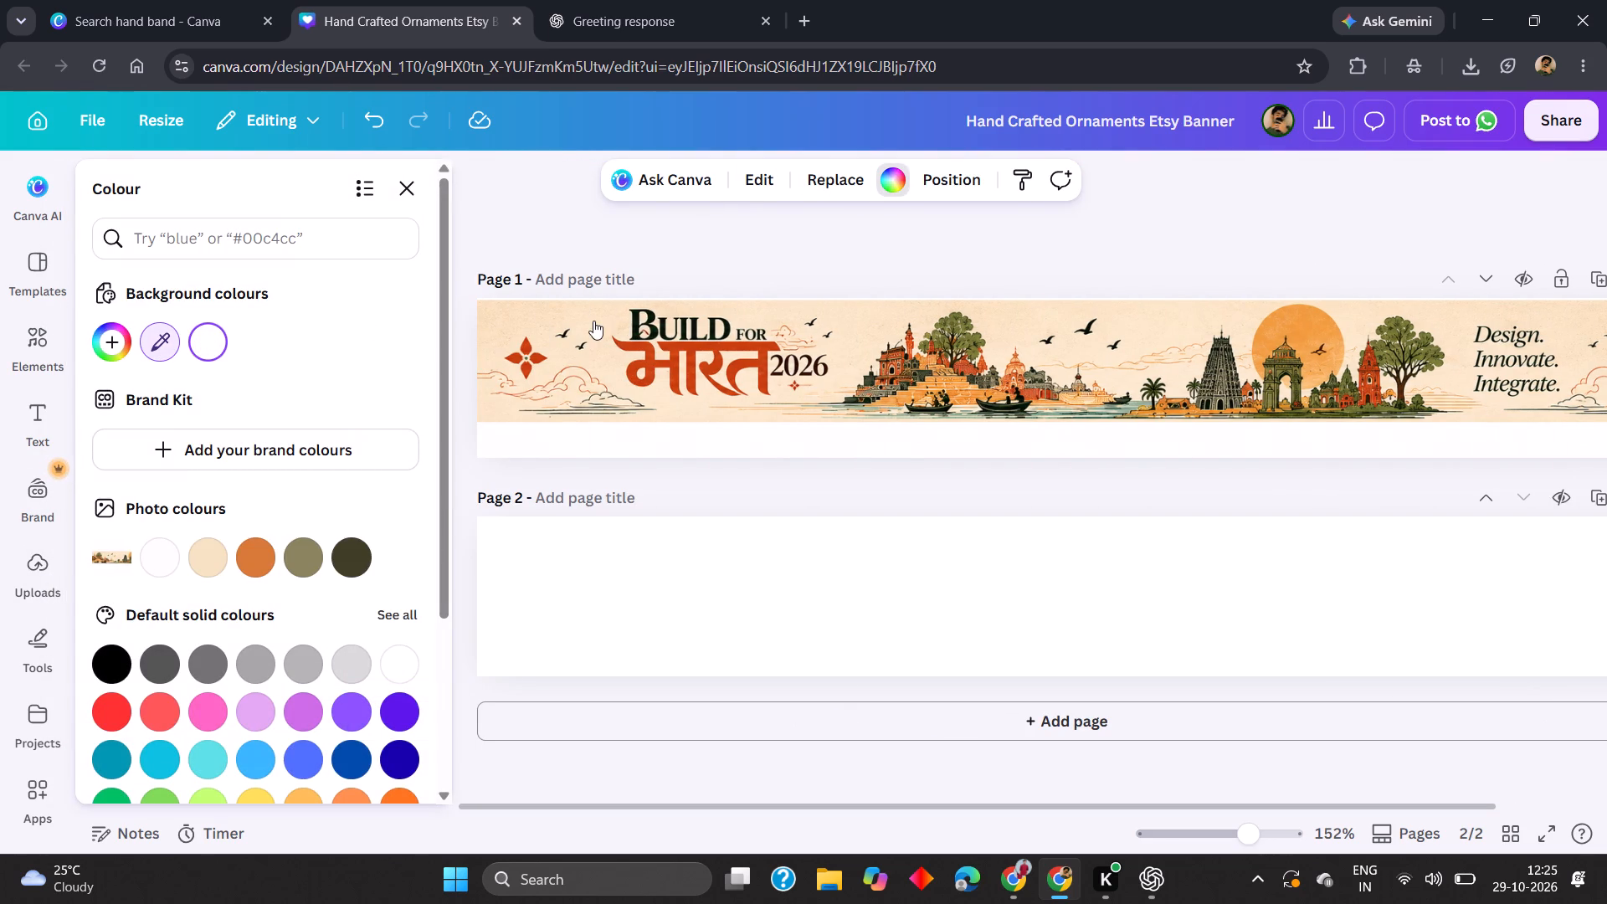
click(593, 321)
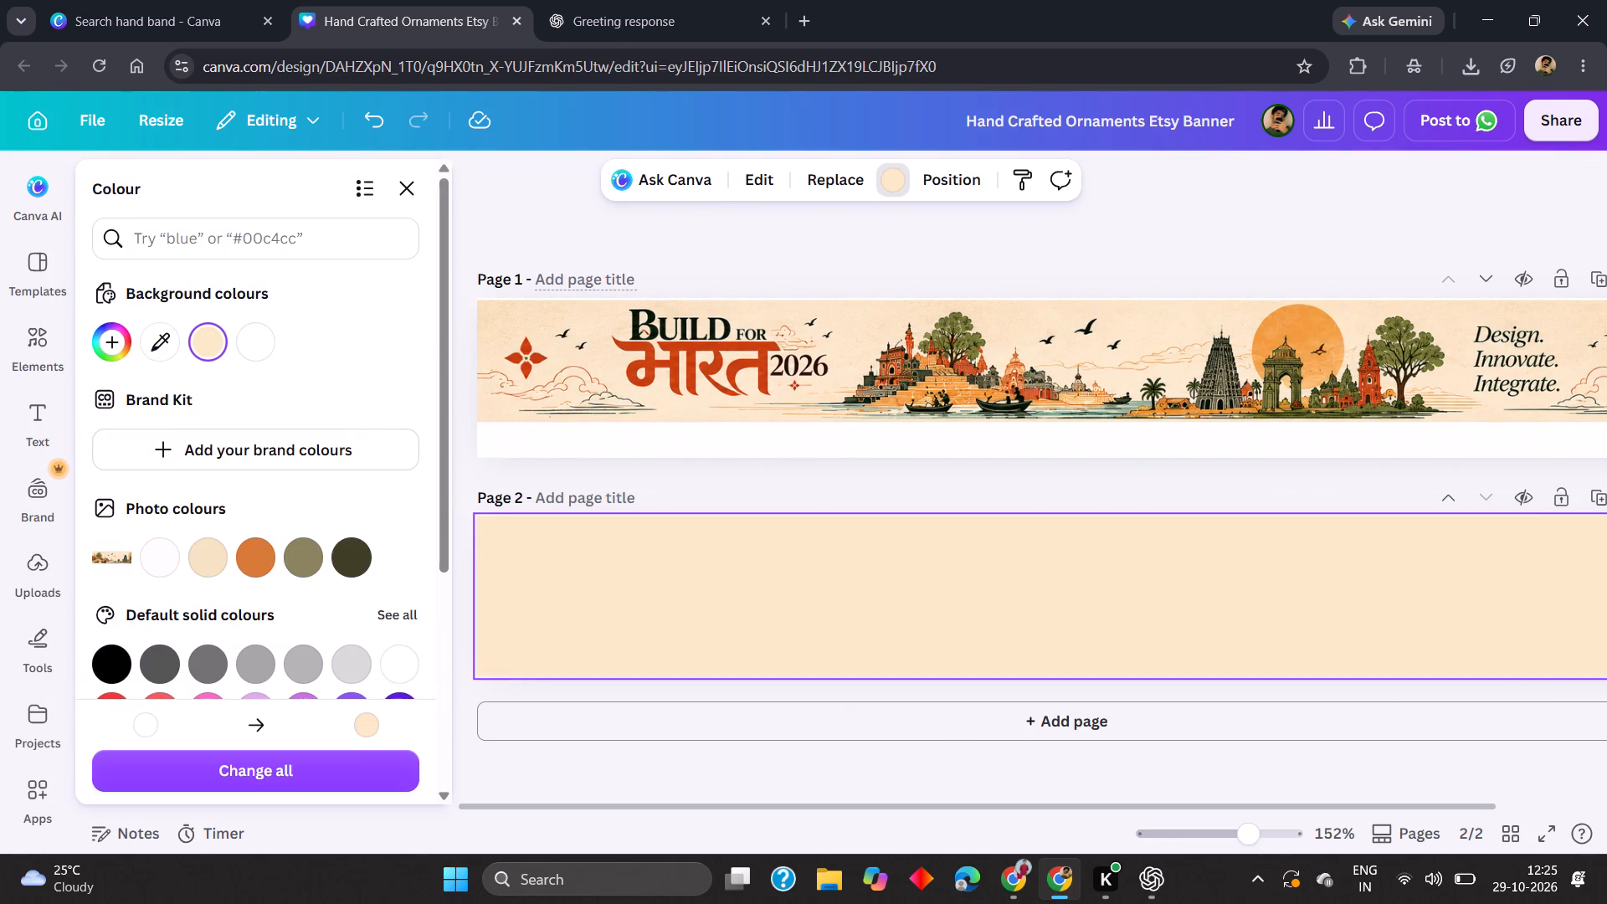
scroll(562, 239, right, 1)
click(540, 198)
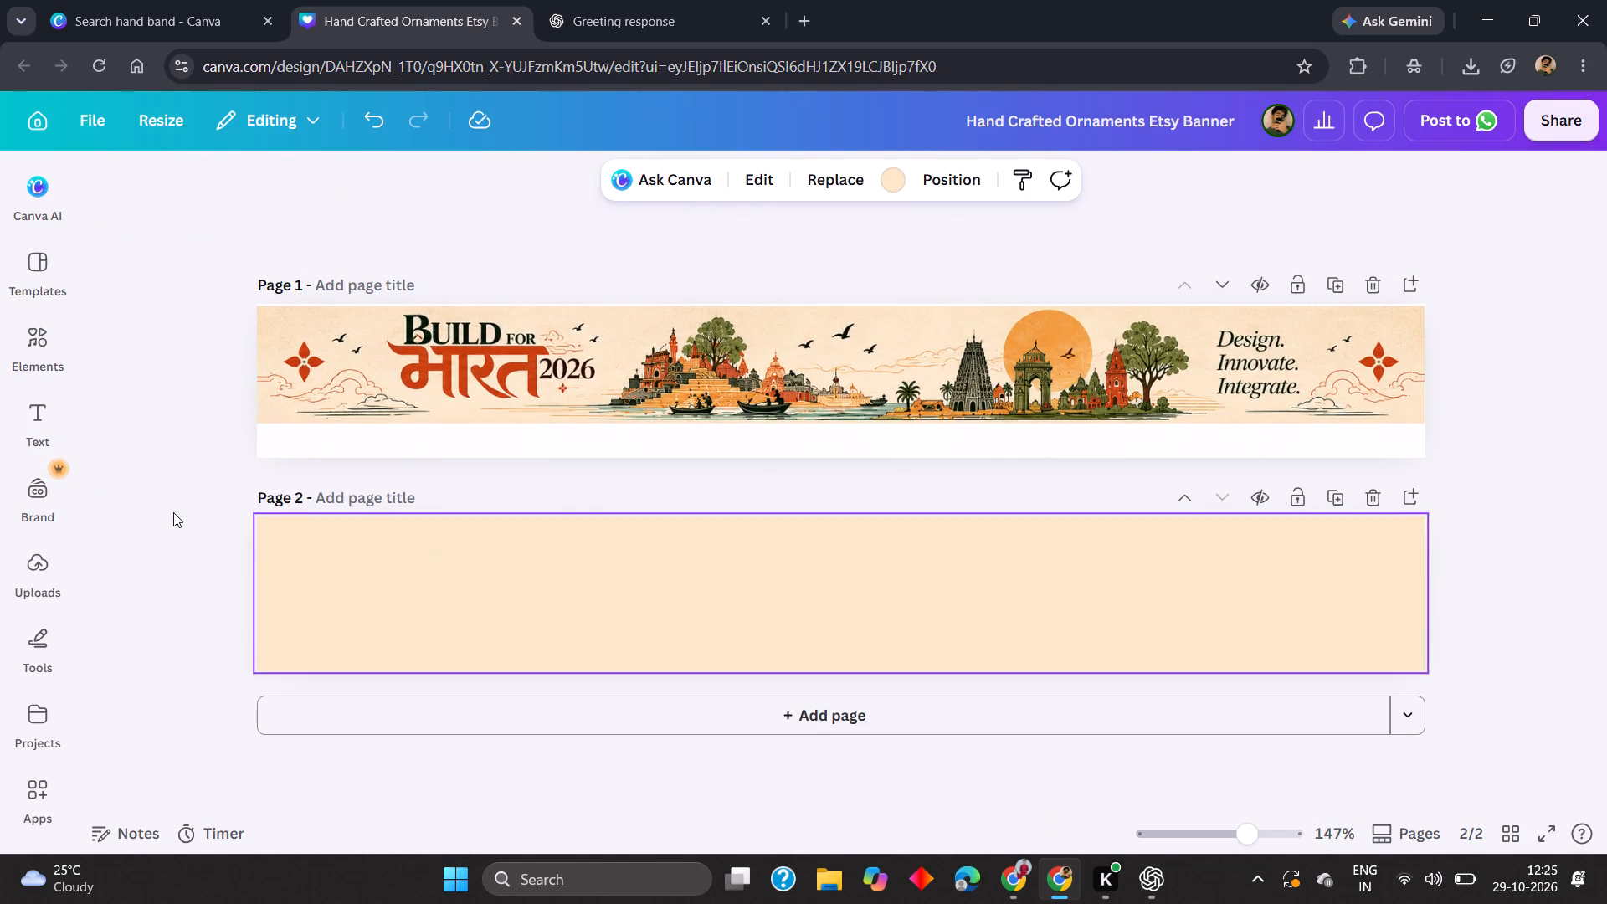
Insert the uploaded Build for भारत 2026 logo on page 2 and remove its background.
scroll(185, 511, right, 2)
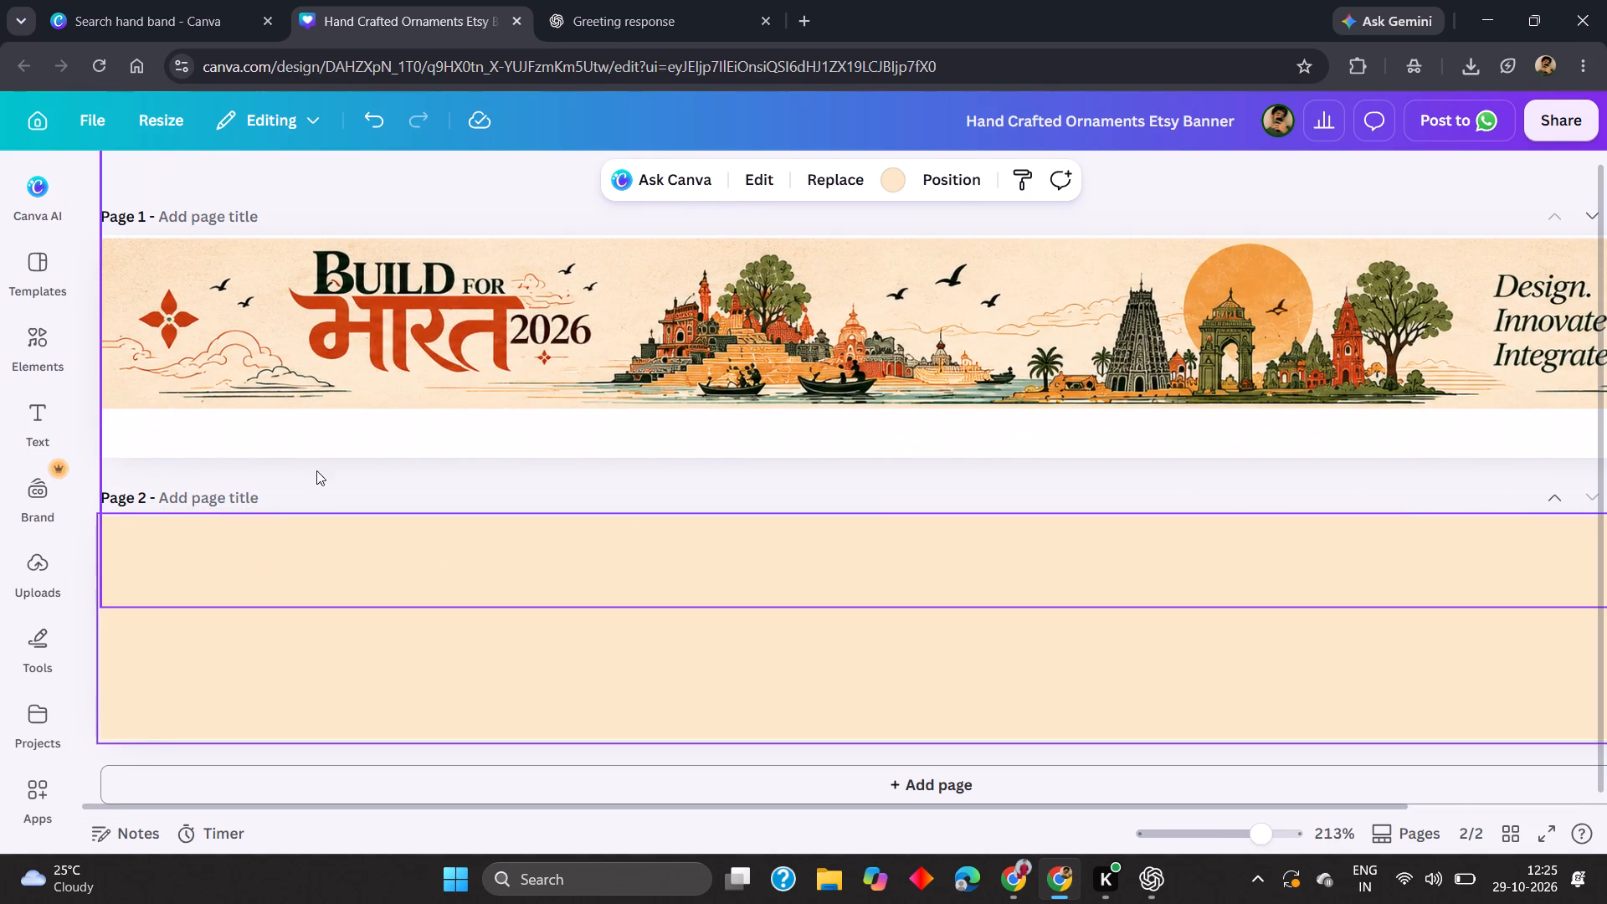
click(321, 489)
click(297, 622)
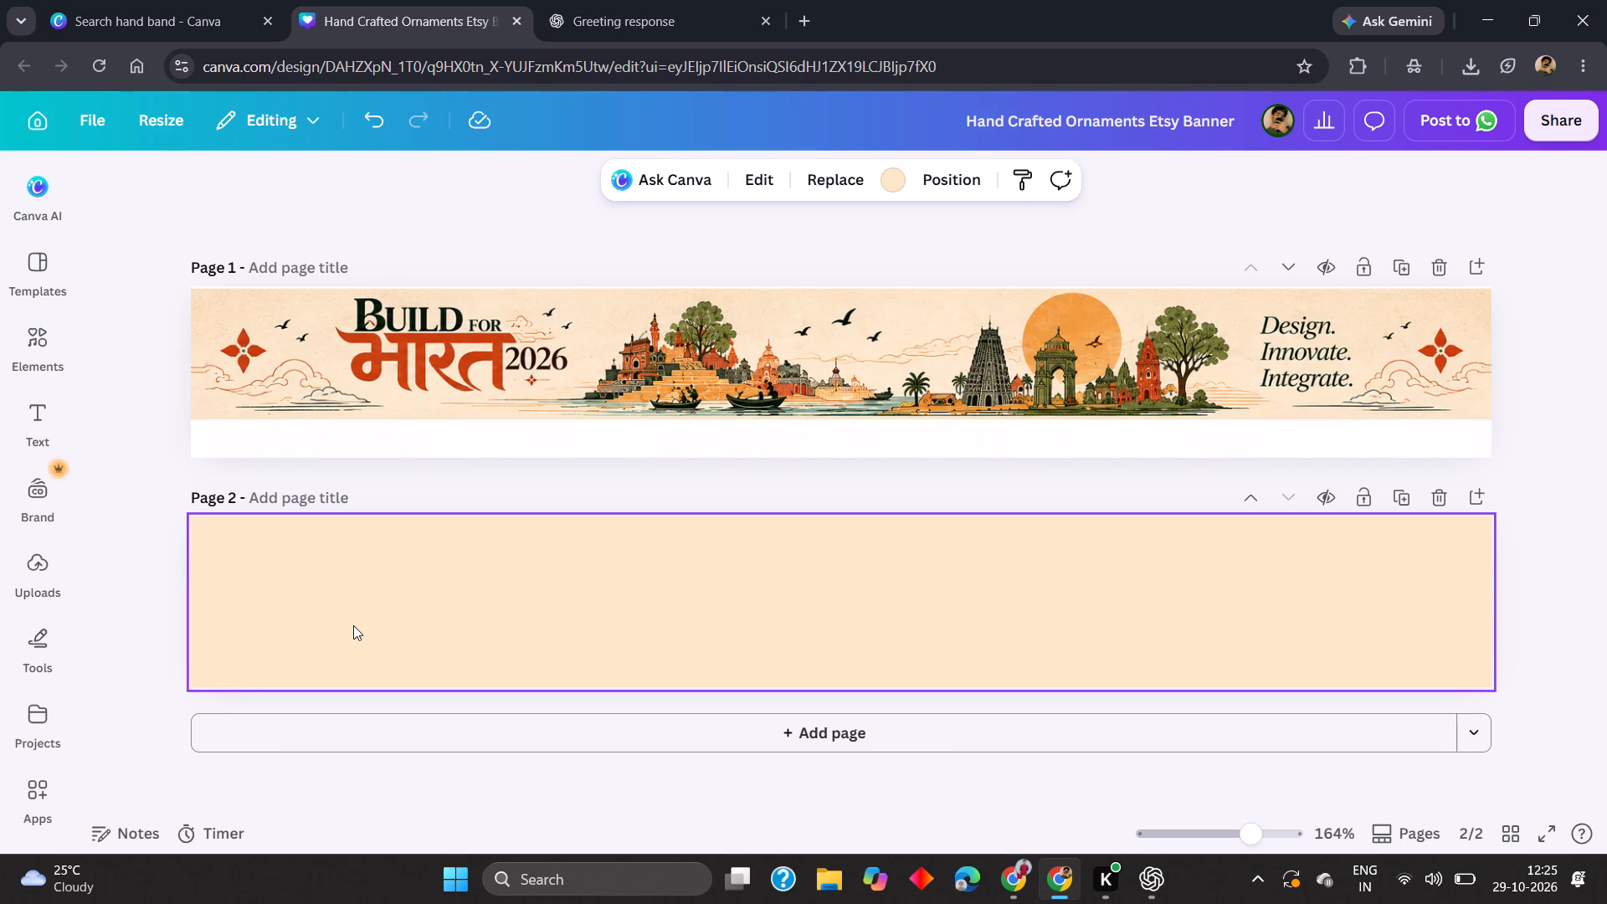
click(43, 565)
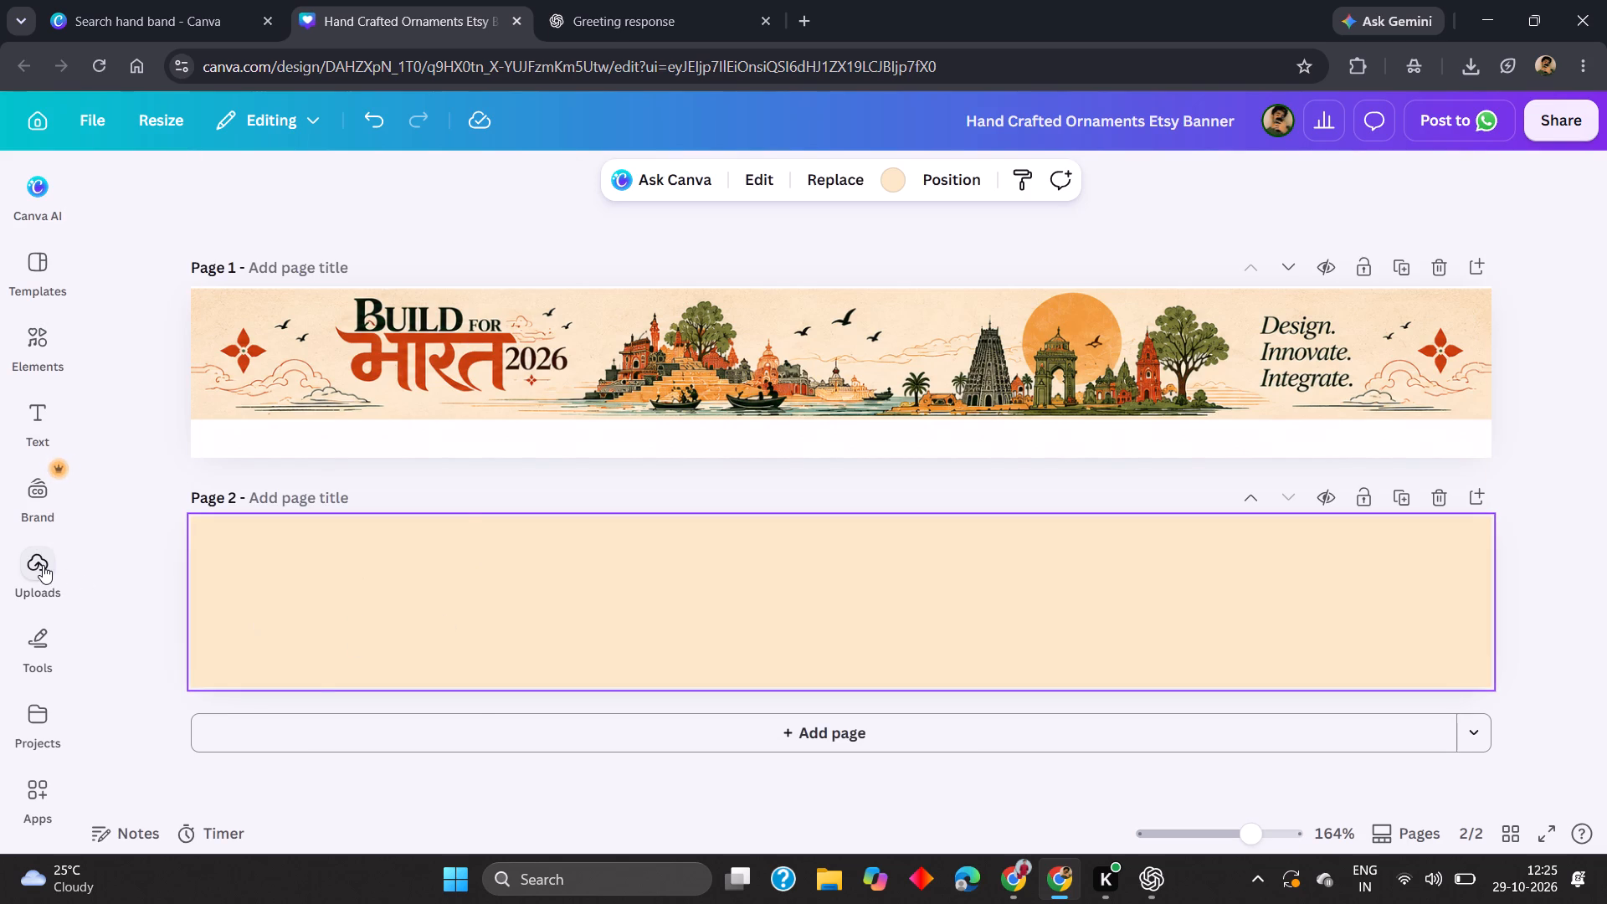
scroll(175, 496, down, 1)
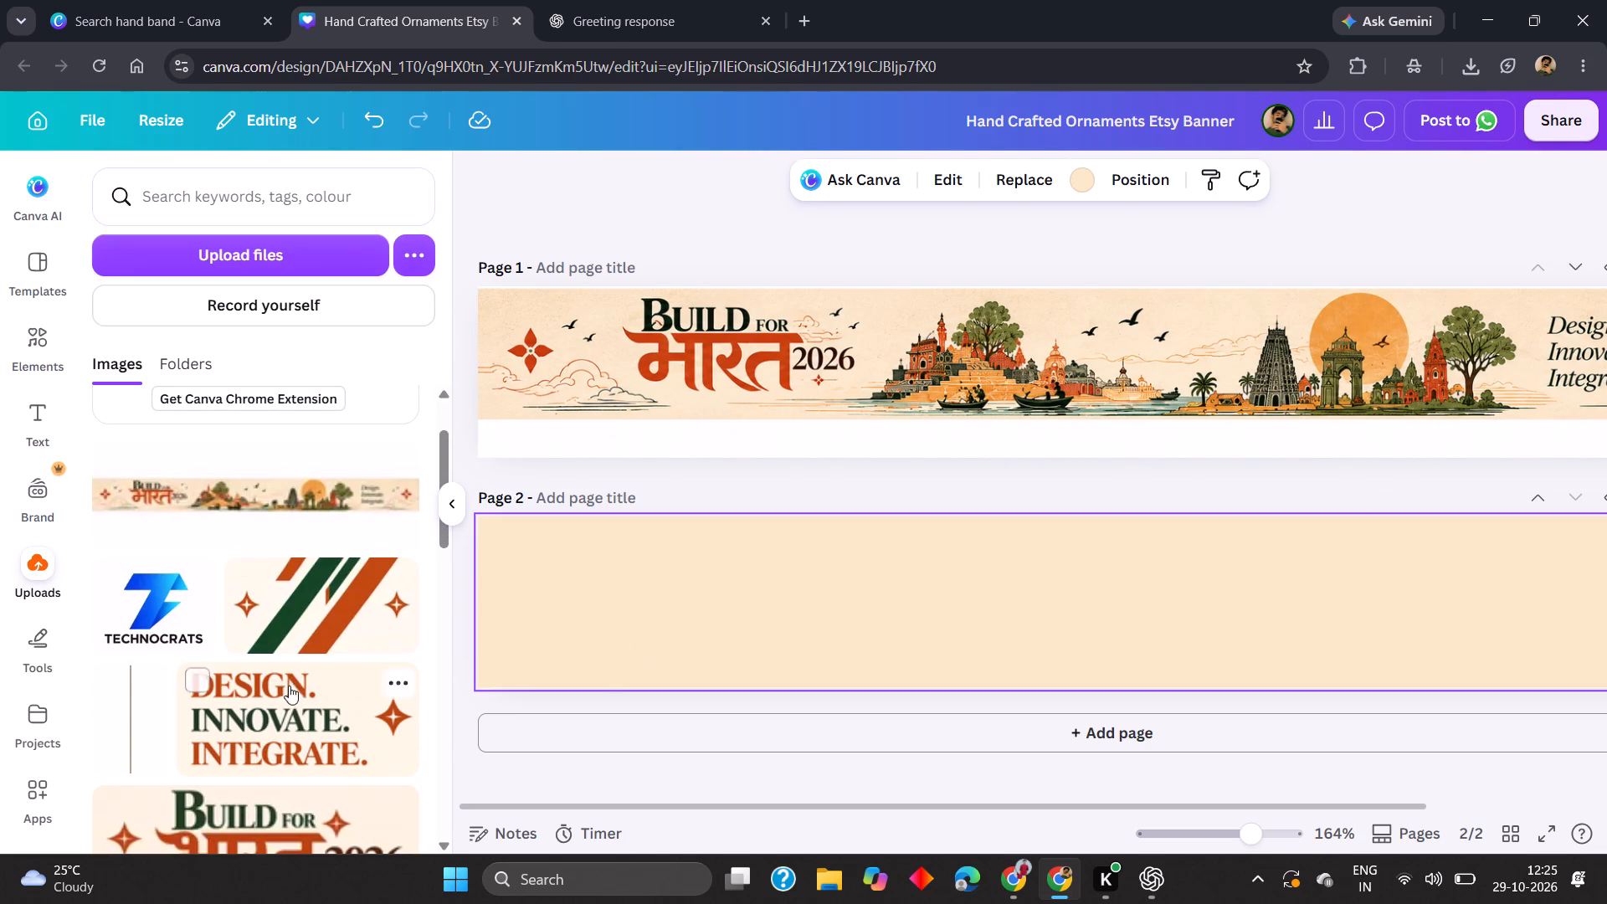
scroll(248, 620, down, 1)
click(269, 715)
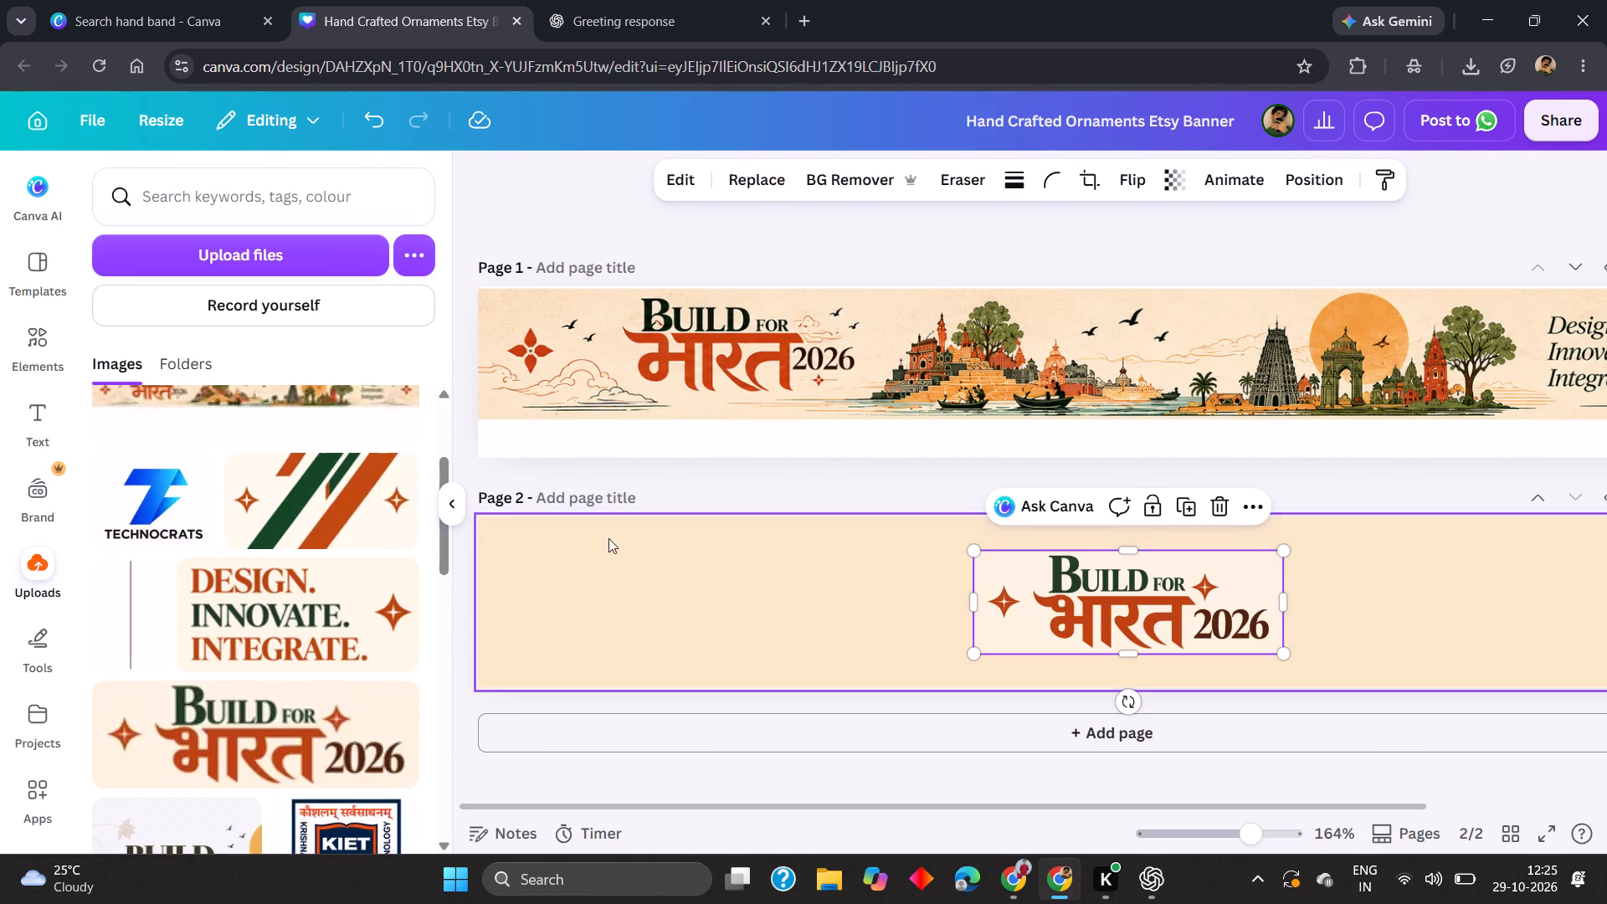
click(800, 192)
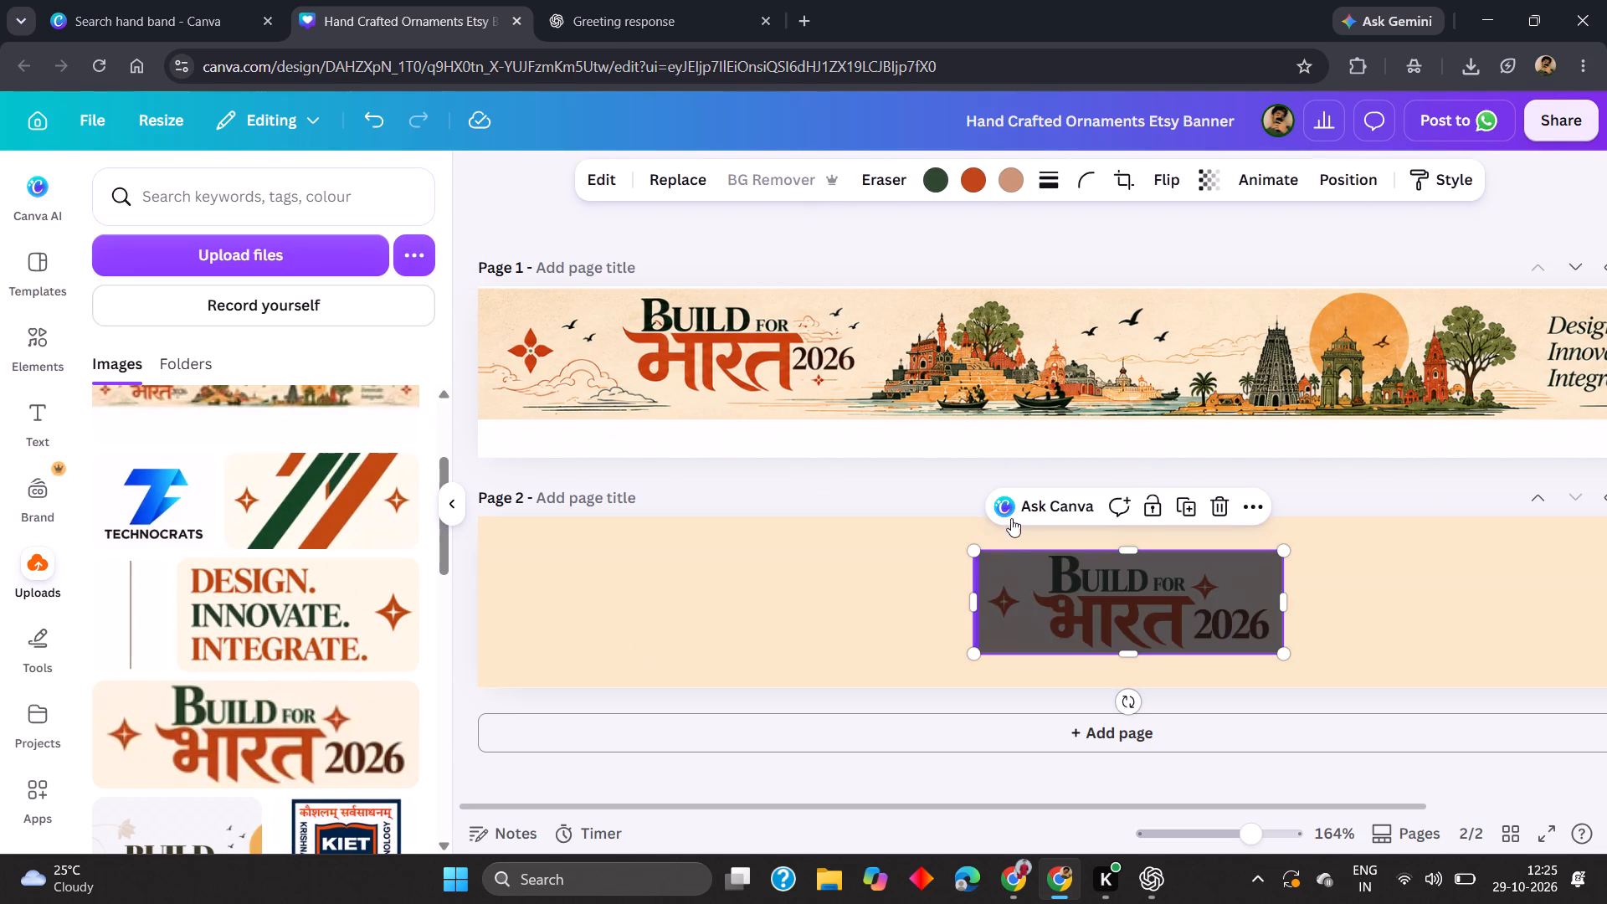
Move the logo towards page 2's left end and enlarge it to fill most of the page height.
drag(1070, 613, 670, 583)
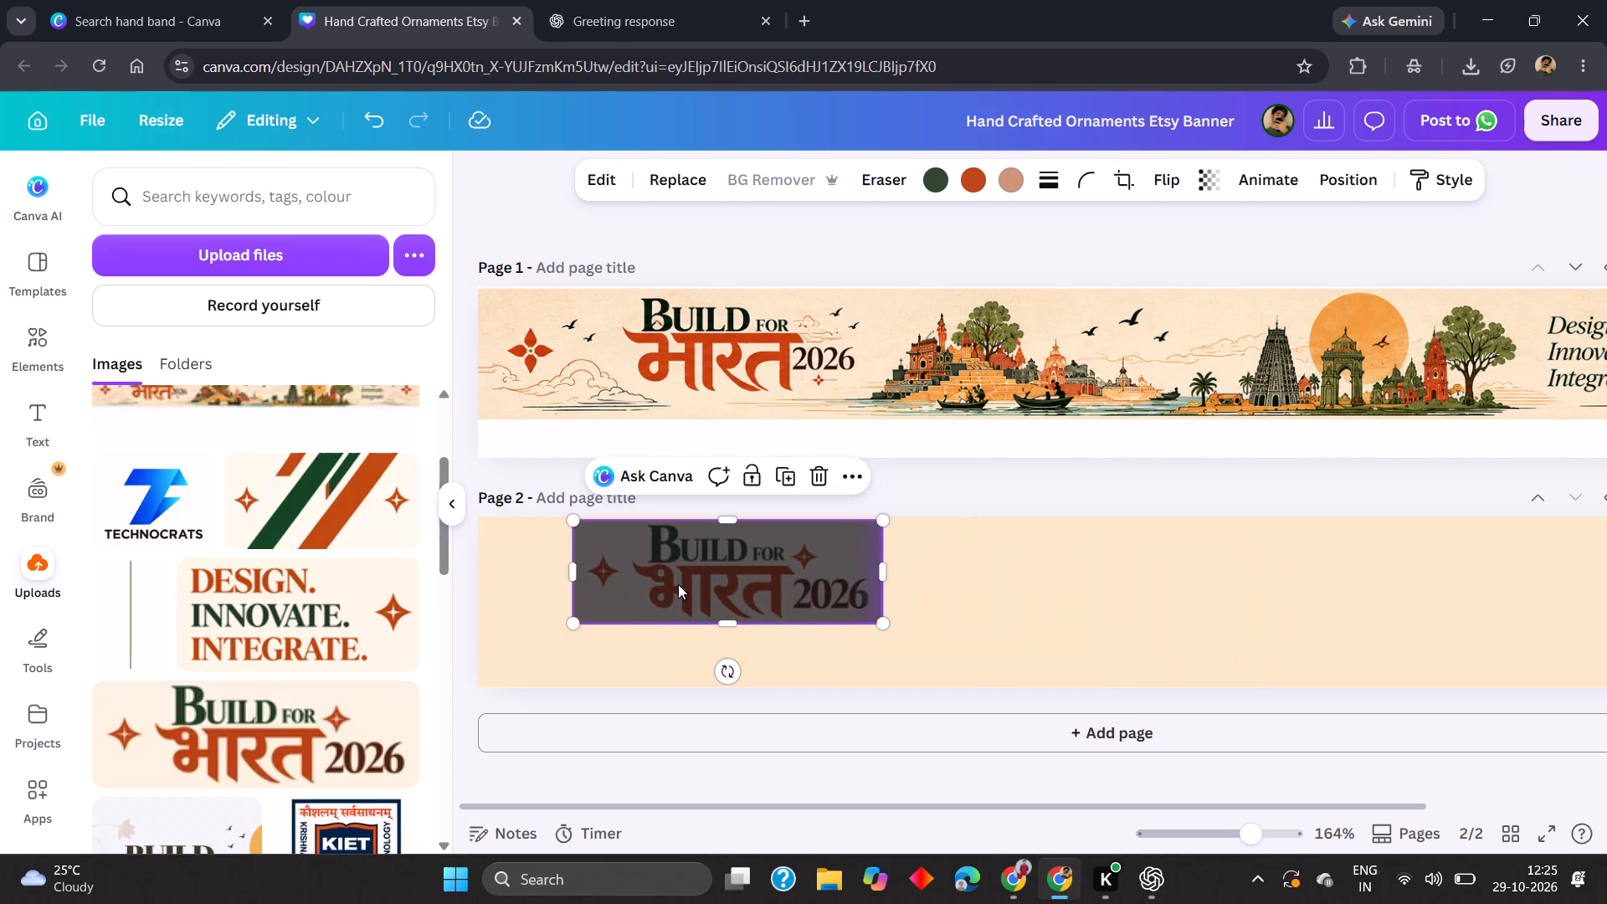
scroll(665, 609, right, 1)
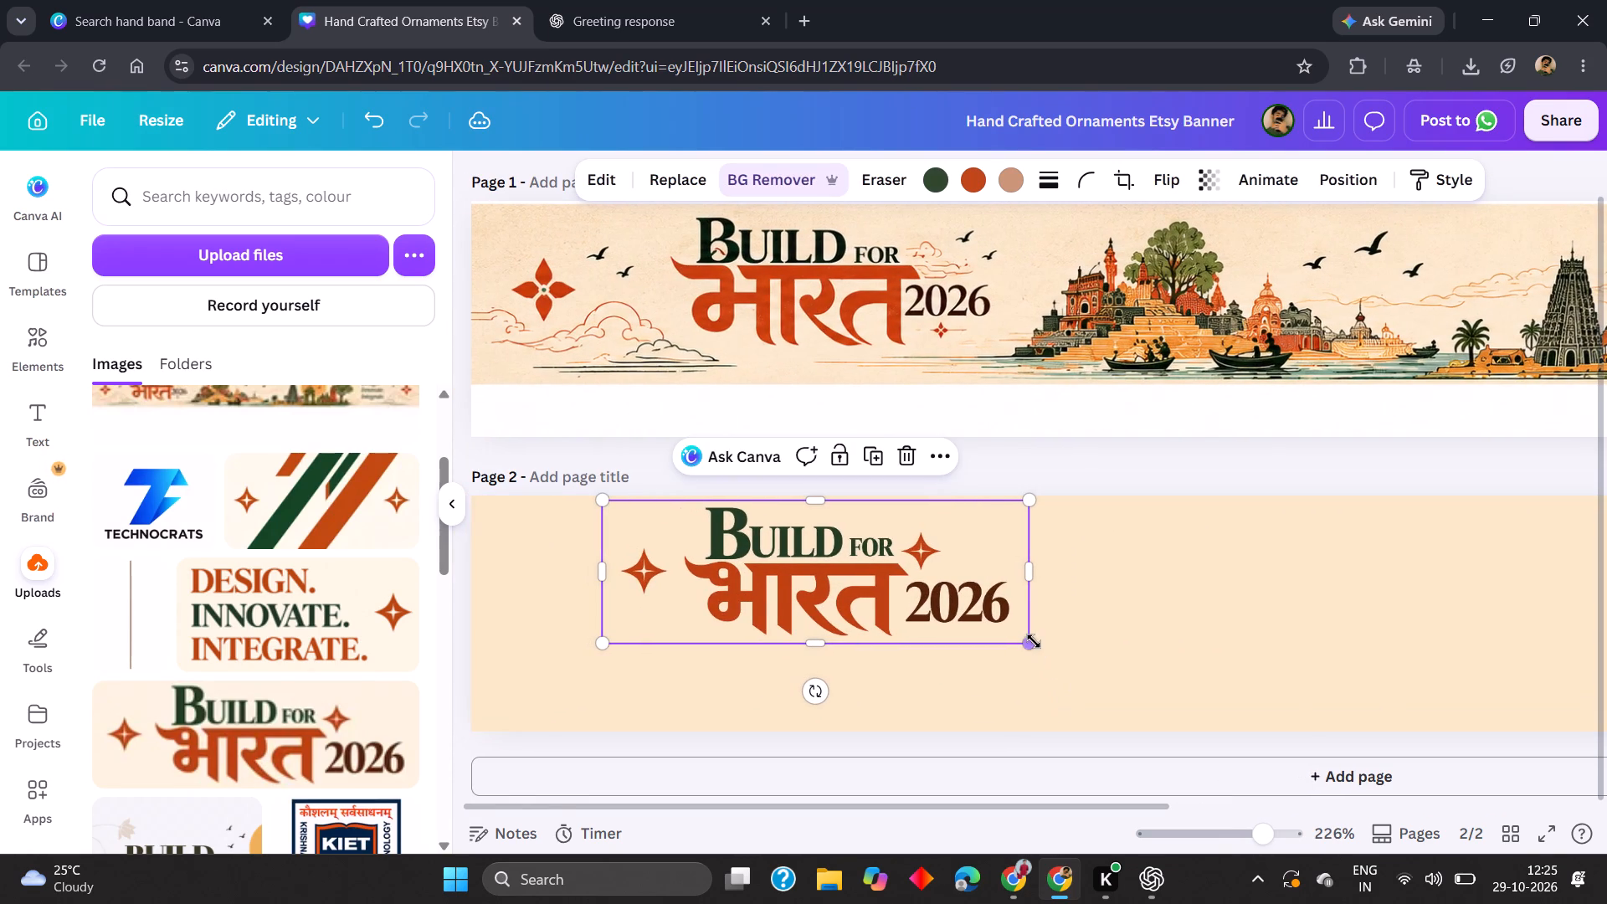
drag(1035, 641, 1168, 745)
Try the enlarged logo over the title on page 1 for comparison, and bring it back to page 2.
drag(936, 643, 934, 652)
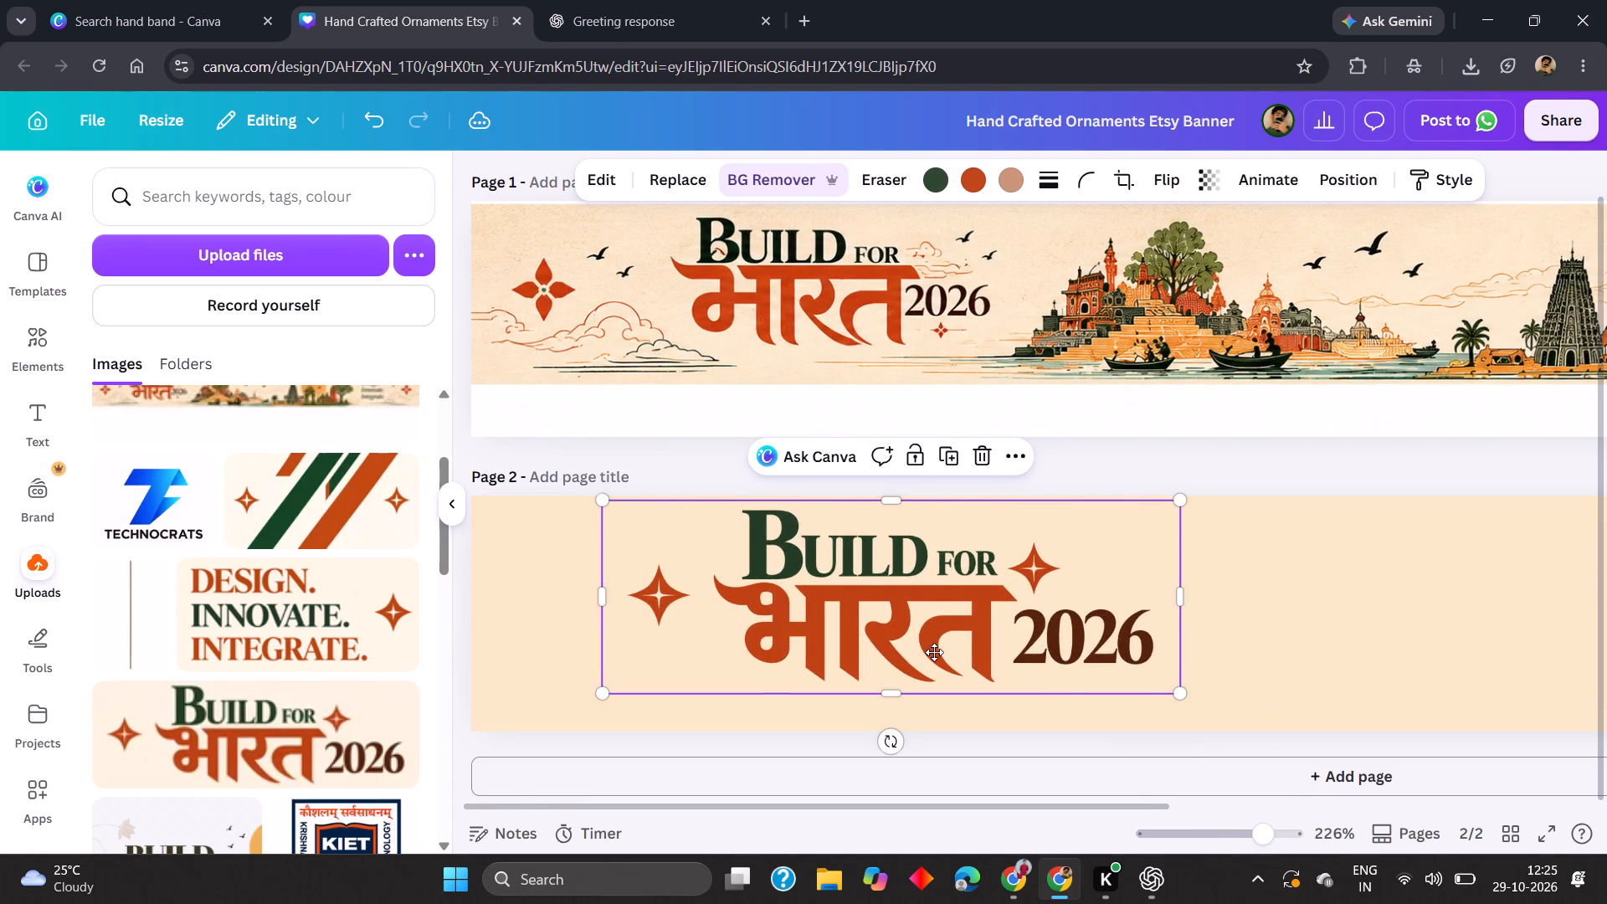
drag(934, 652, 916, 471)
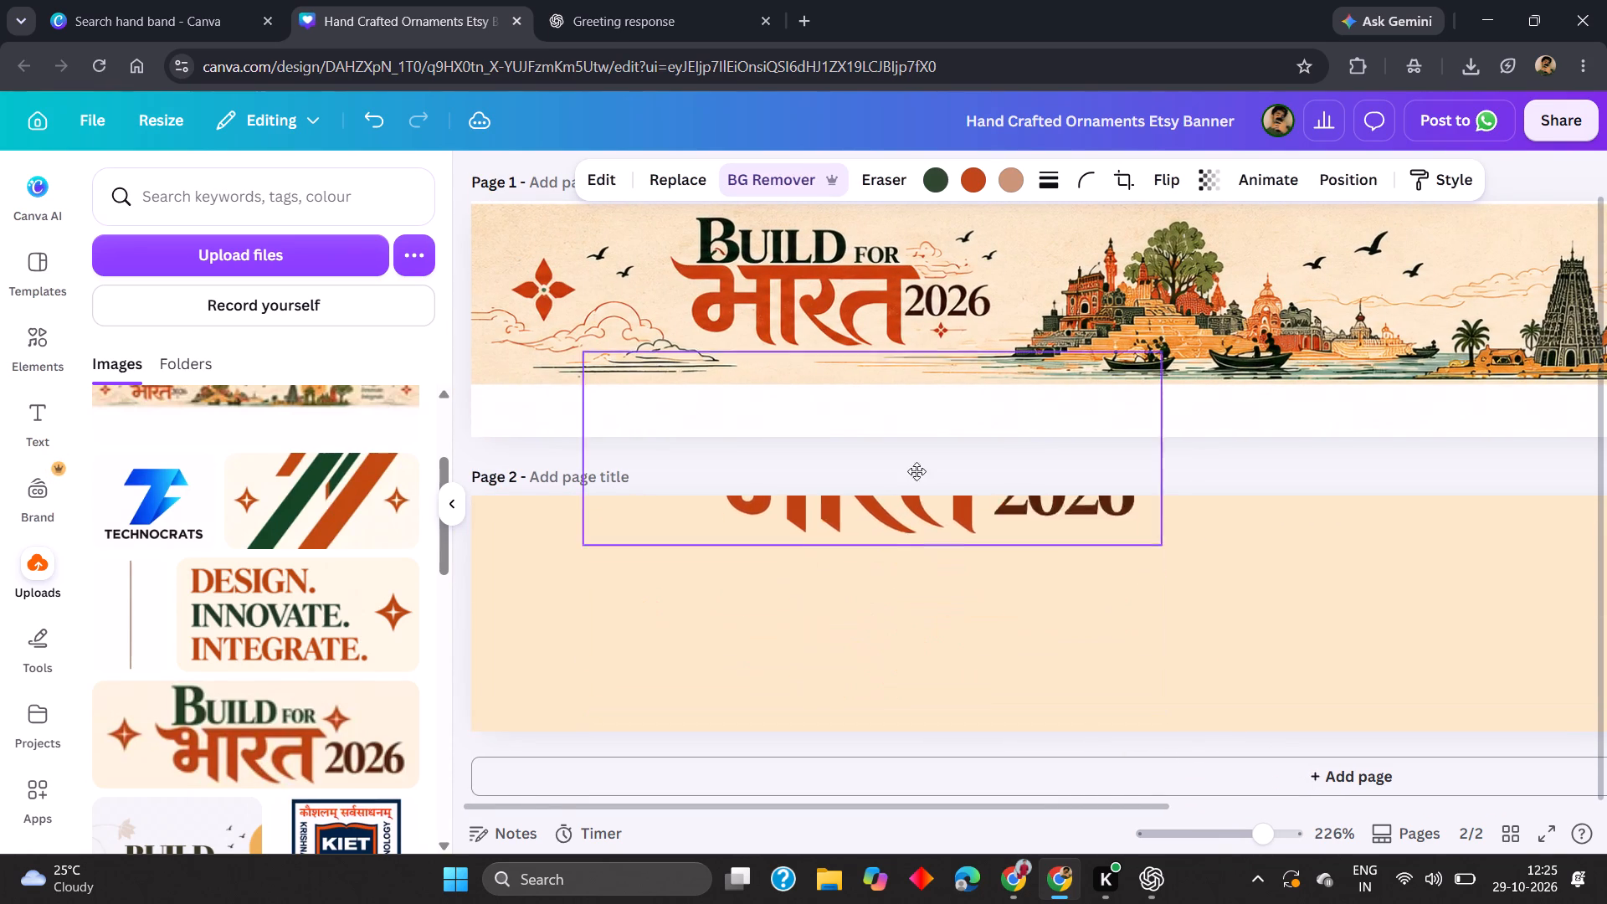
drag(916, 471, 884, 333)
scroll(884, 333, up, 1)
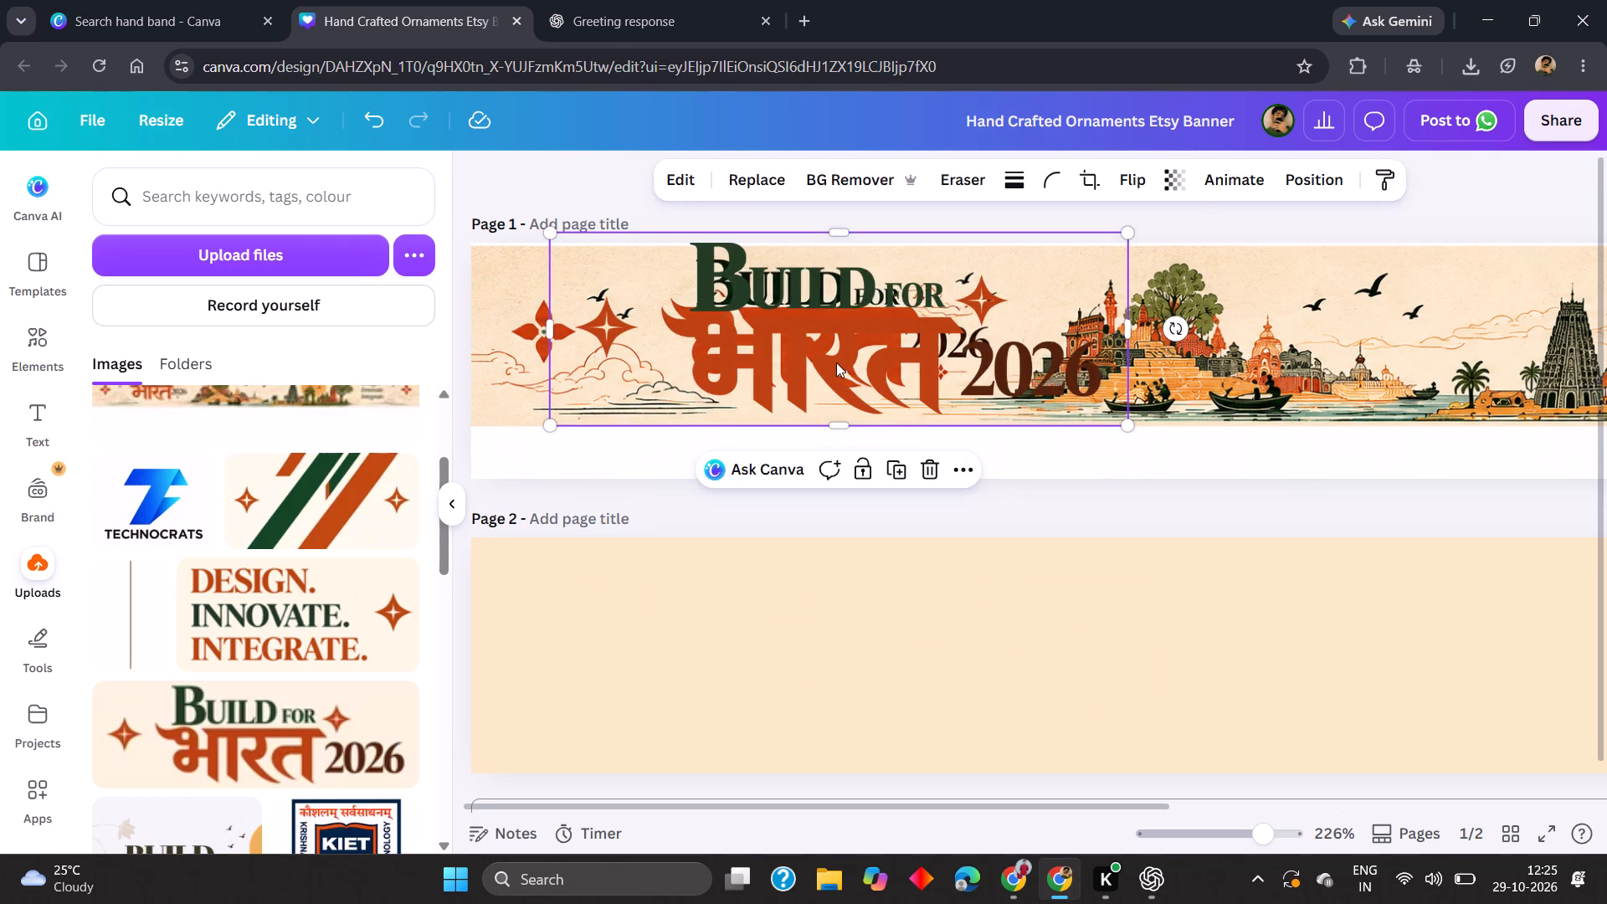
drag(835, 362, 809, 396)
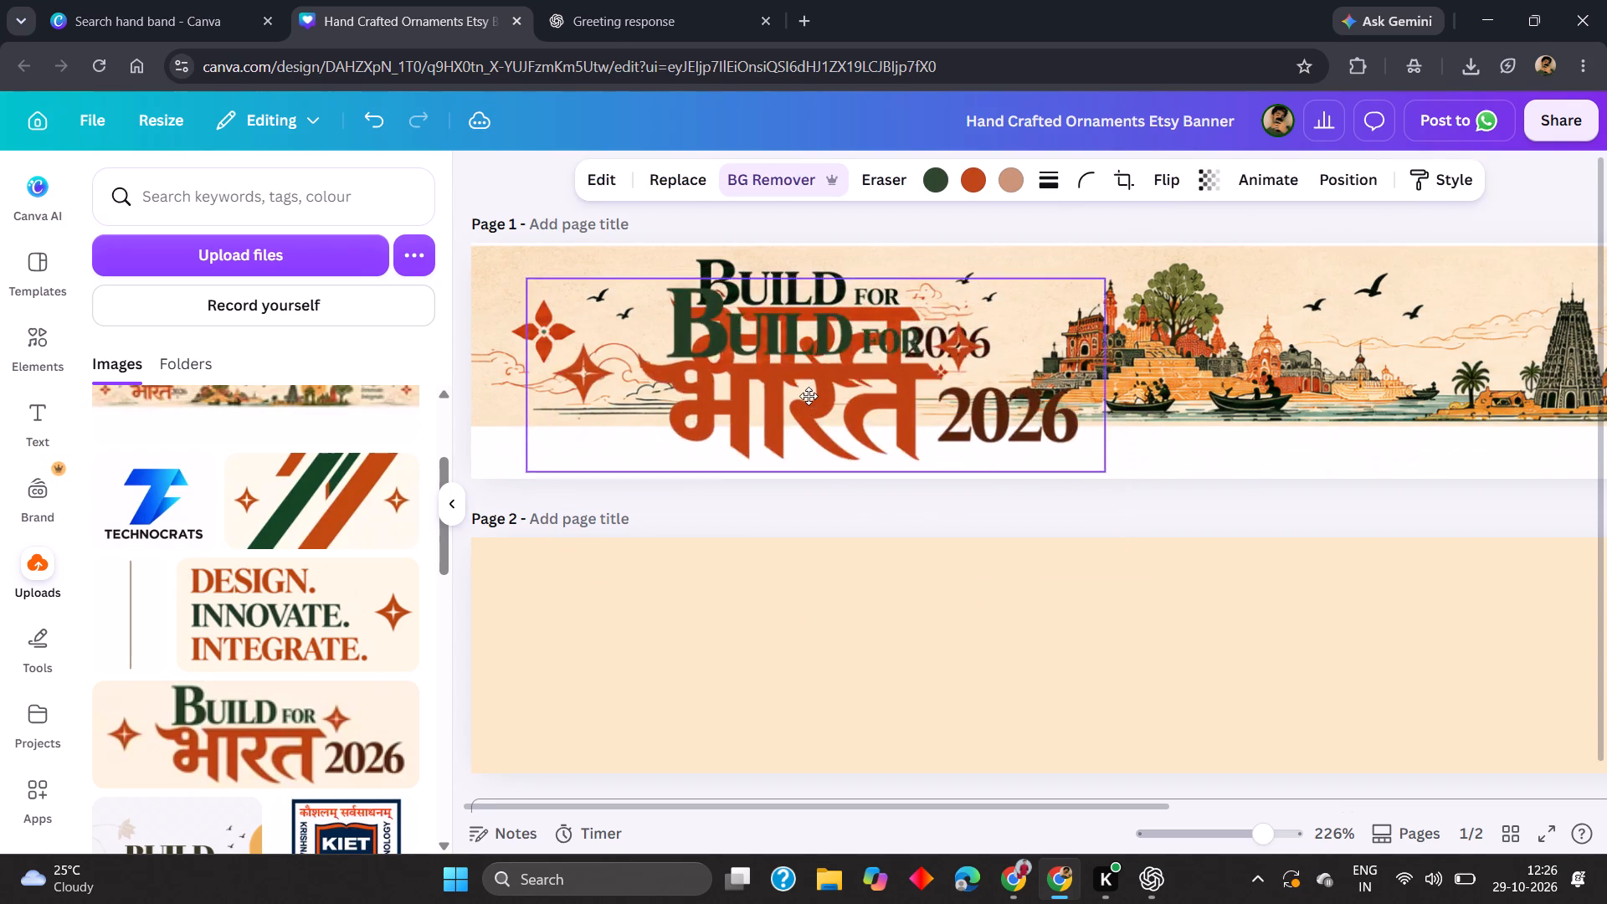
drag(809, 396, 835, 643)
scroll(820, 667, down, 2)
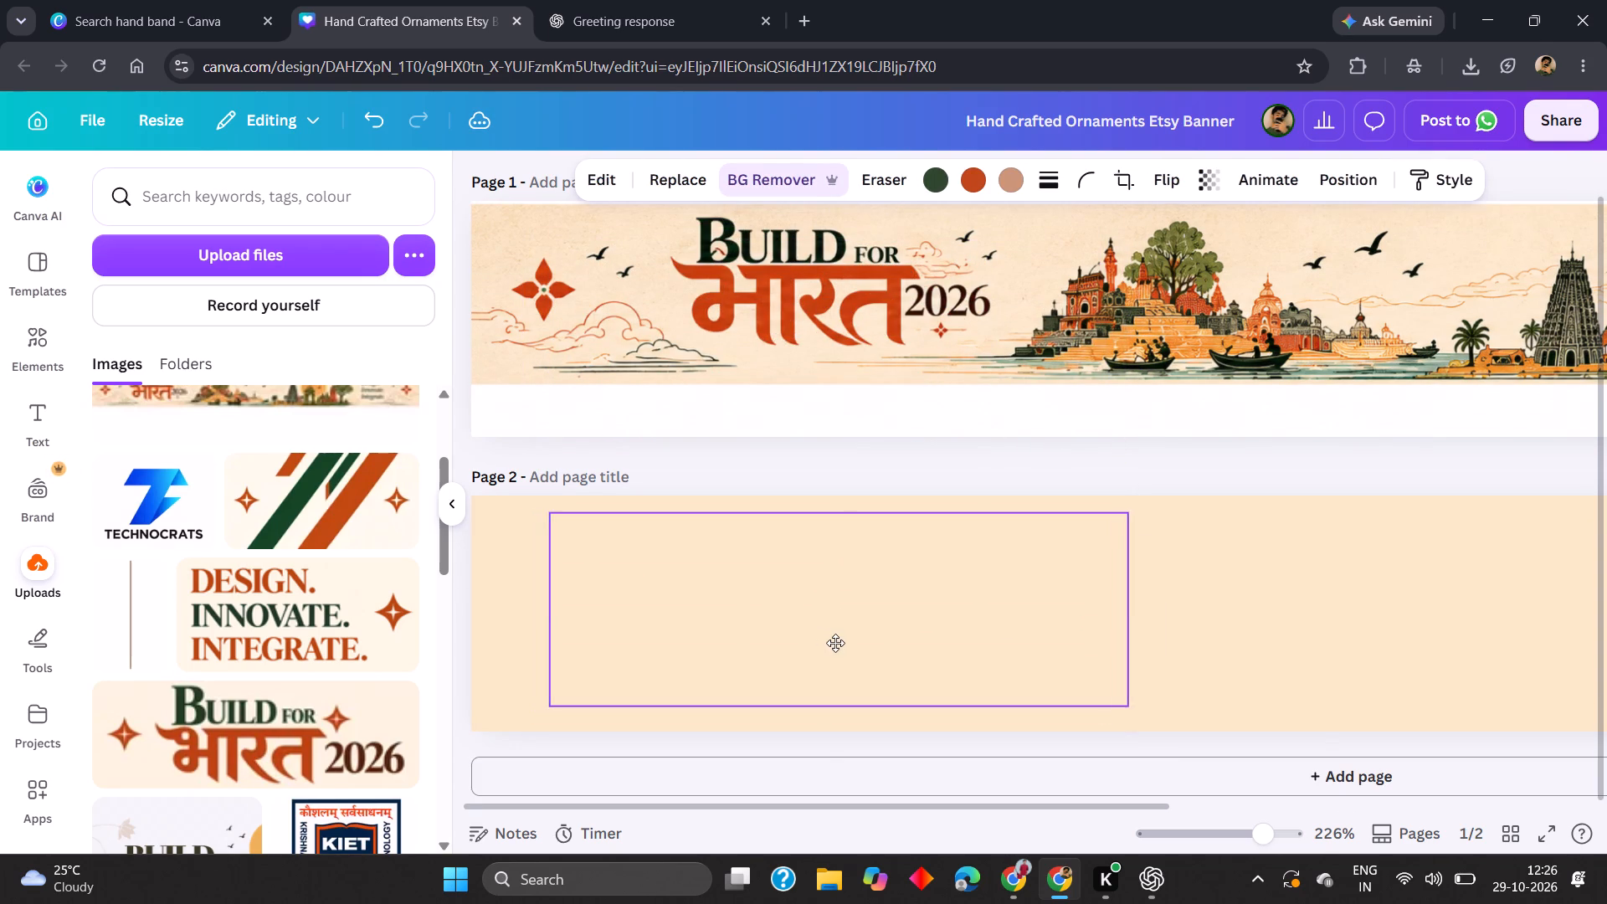
Position the logo vertically centred on page 2, slightly inset from the left margin.
drag(818, 655, 817, 661)
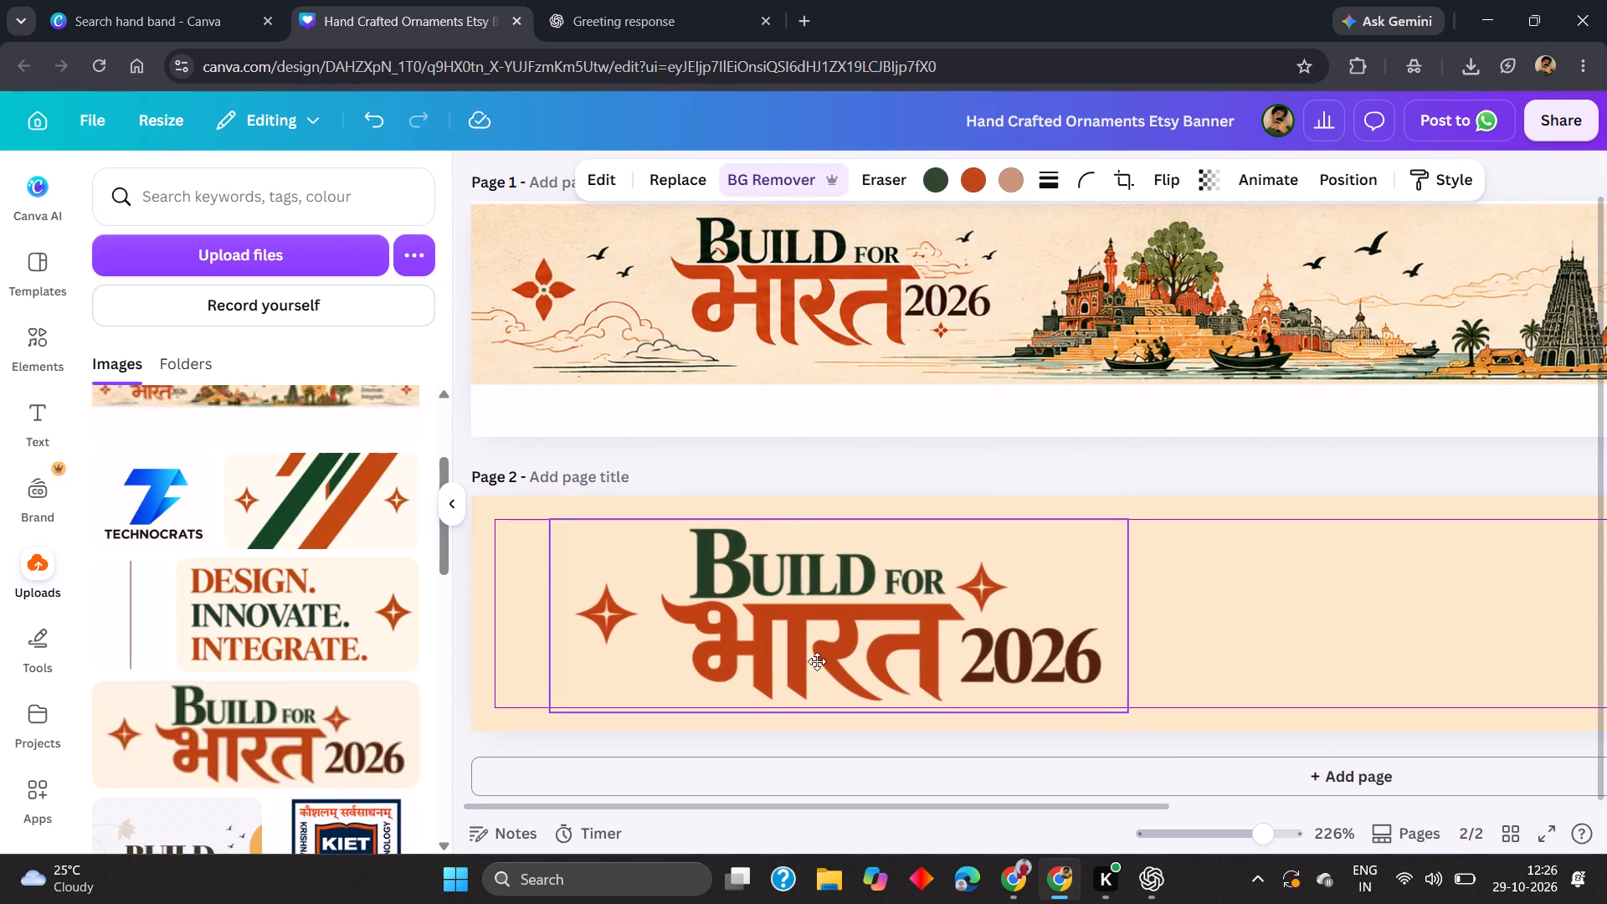
drag(817, 661, 762, 656)
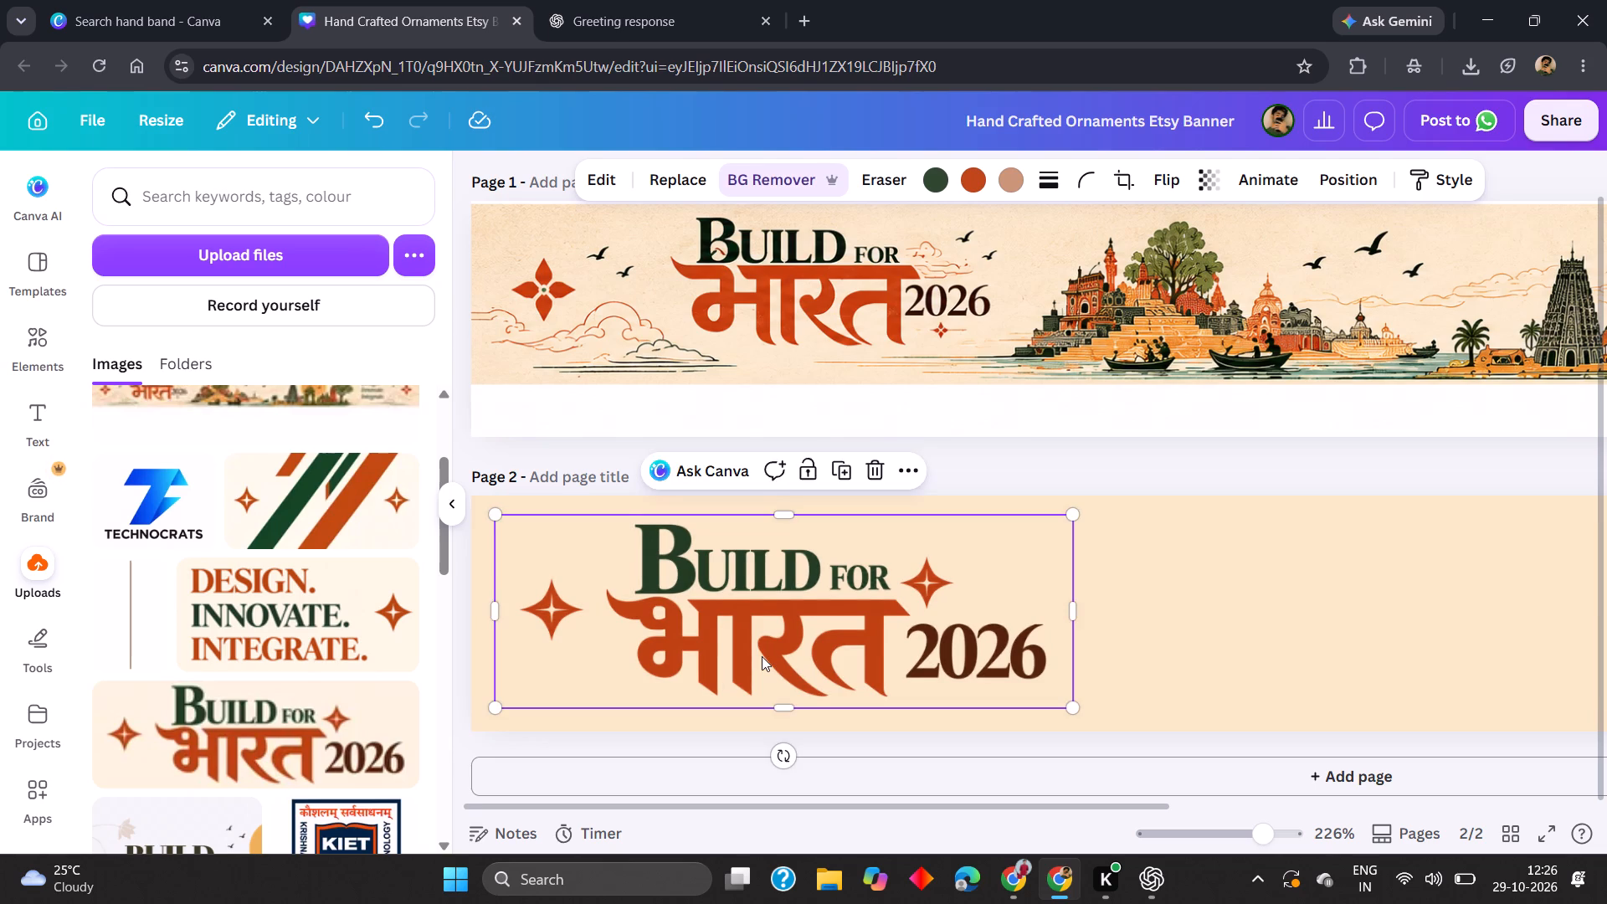
scroll(762, 656, right, 1)
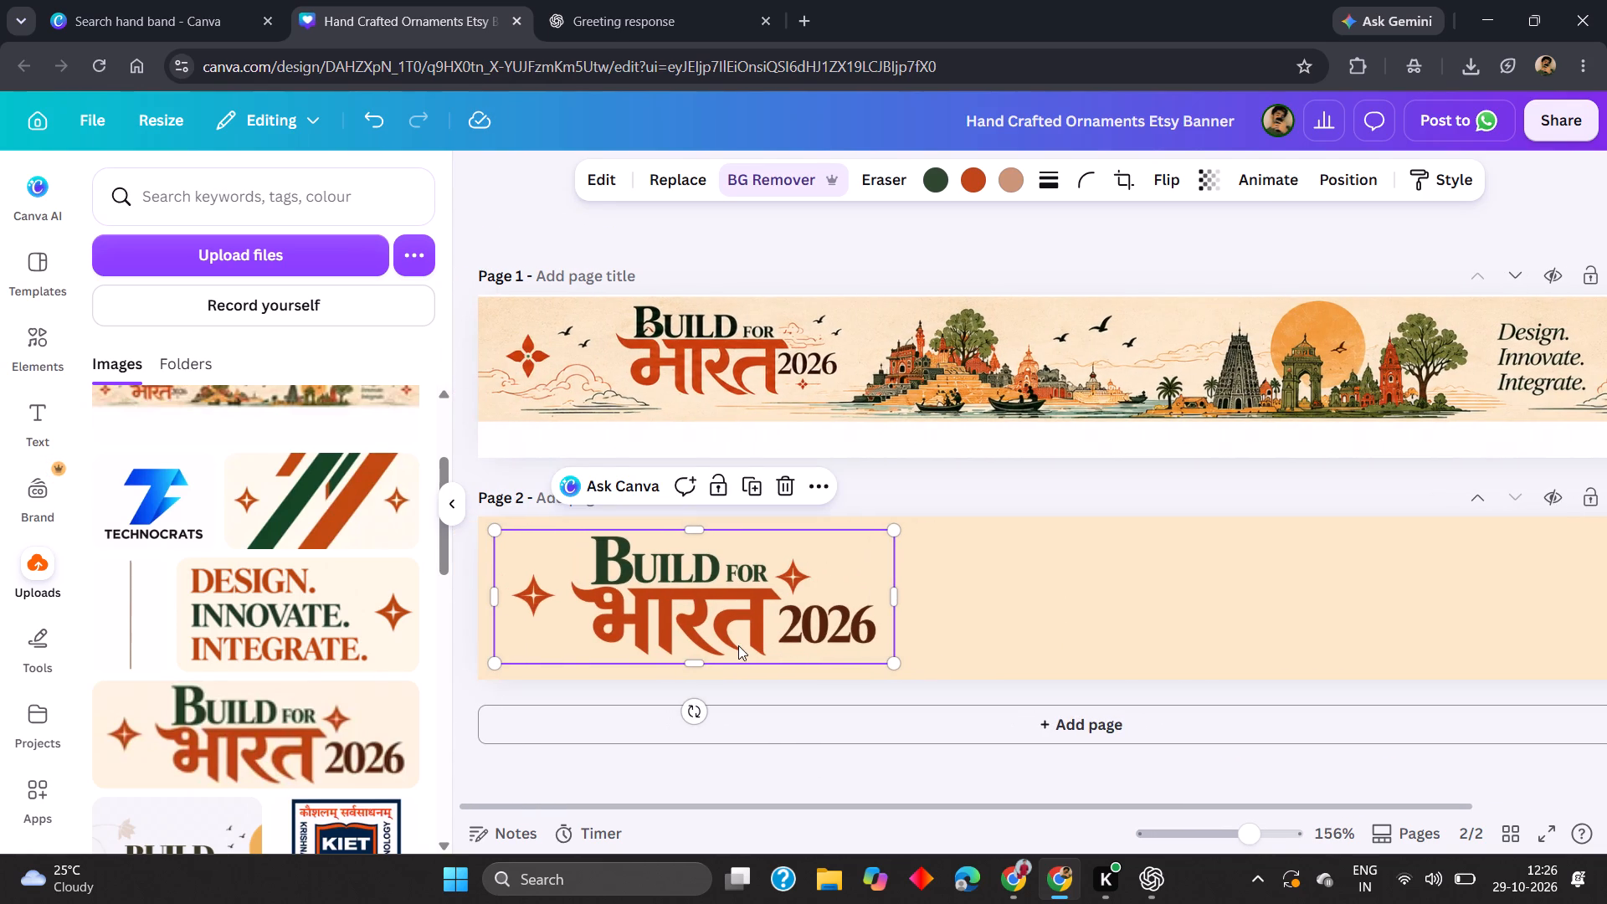
drag(738, 644, 777, 644)
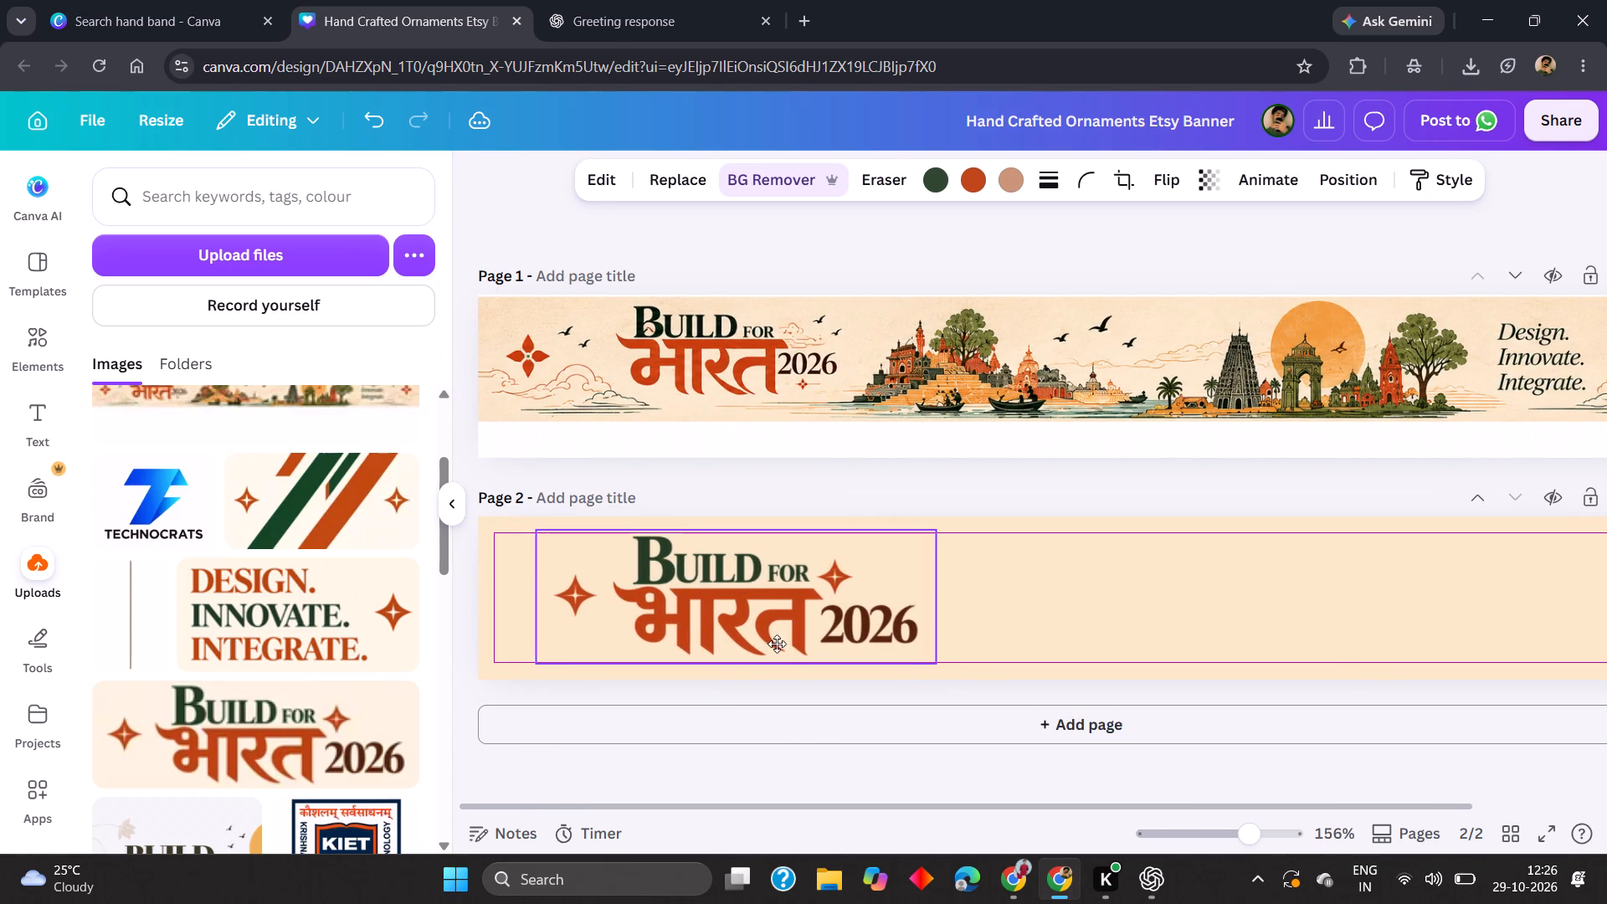
drag(777, 644, 774, 644)
click(774, 644)
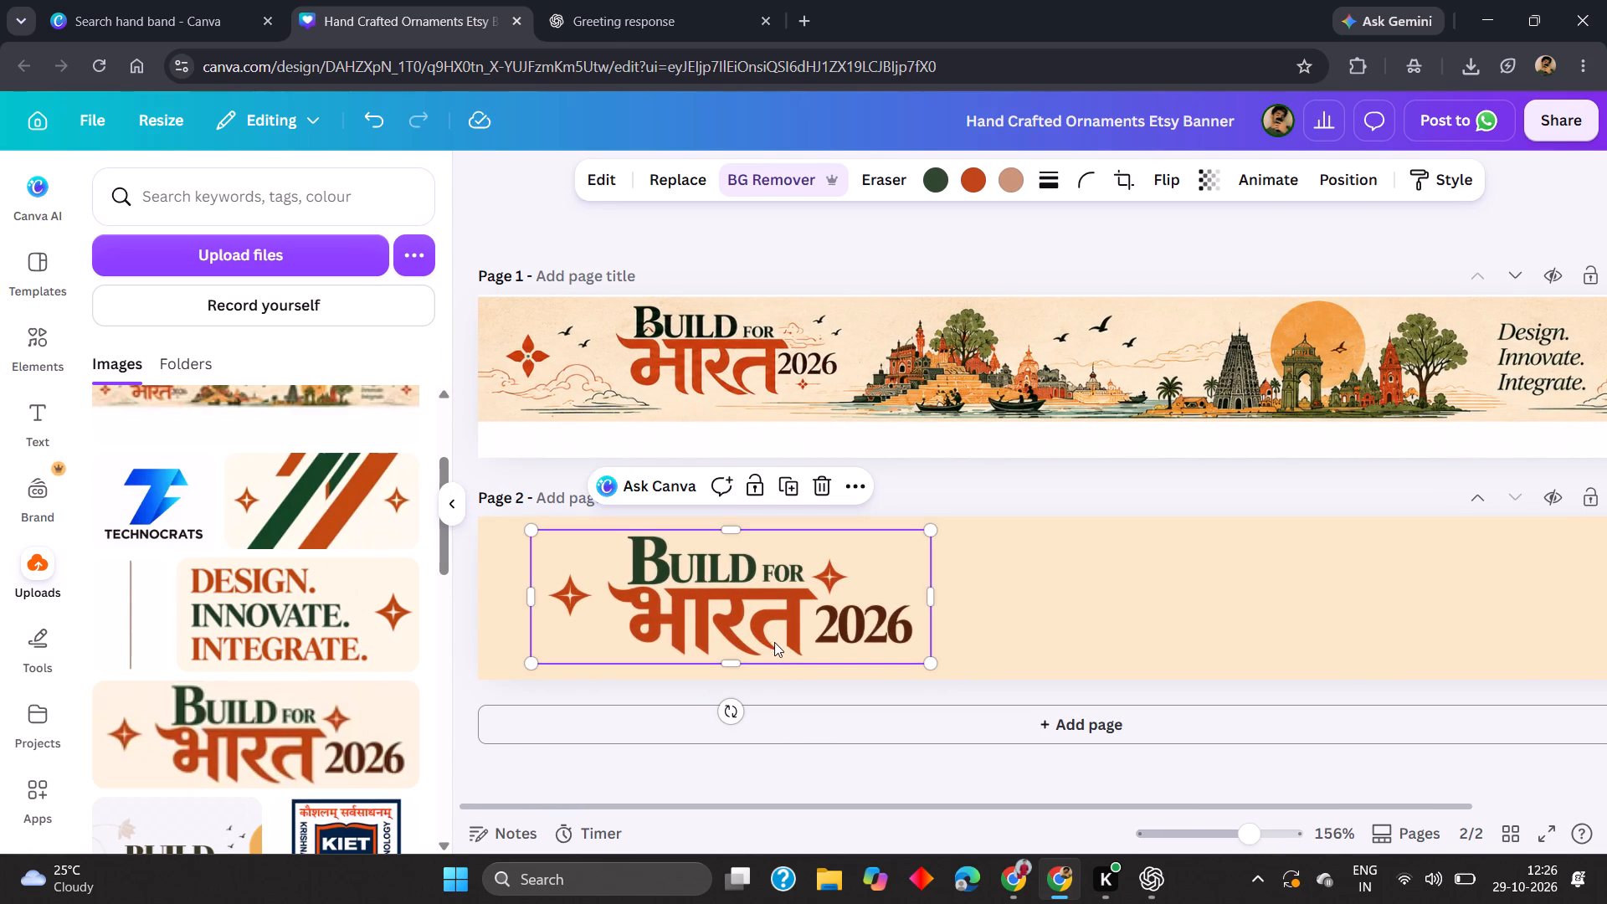
Crop the star off the logo's left side on page 2 and shift the logo slightly left.
scroll(772, 641, right, 3)
click(611, 626)
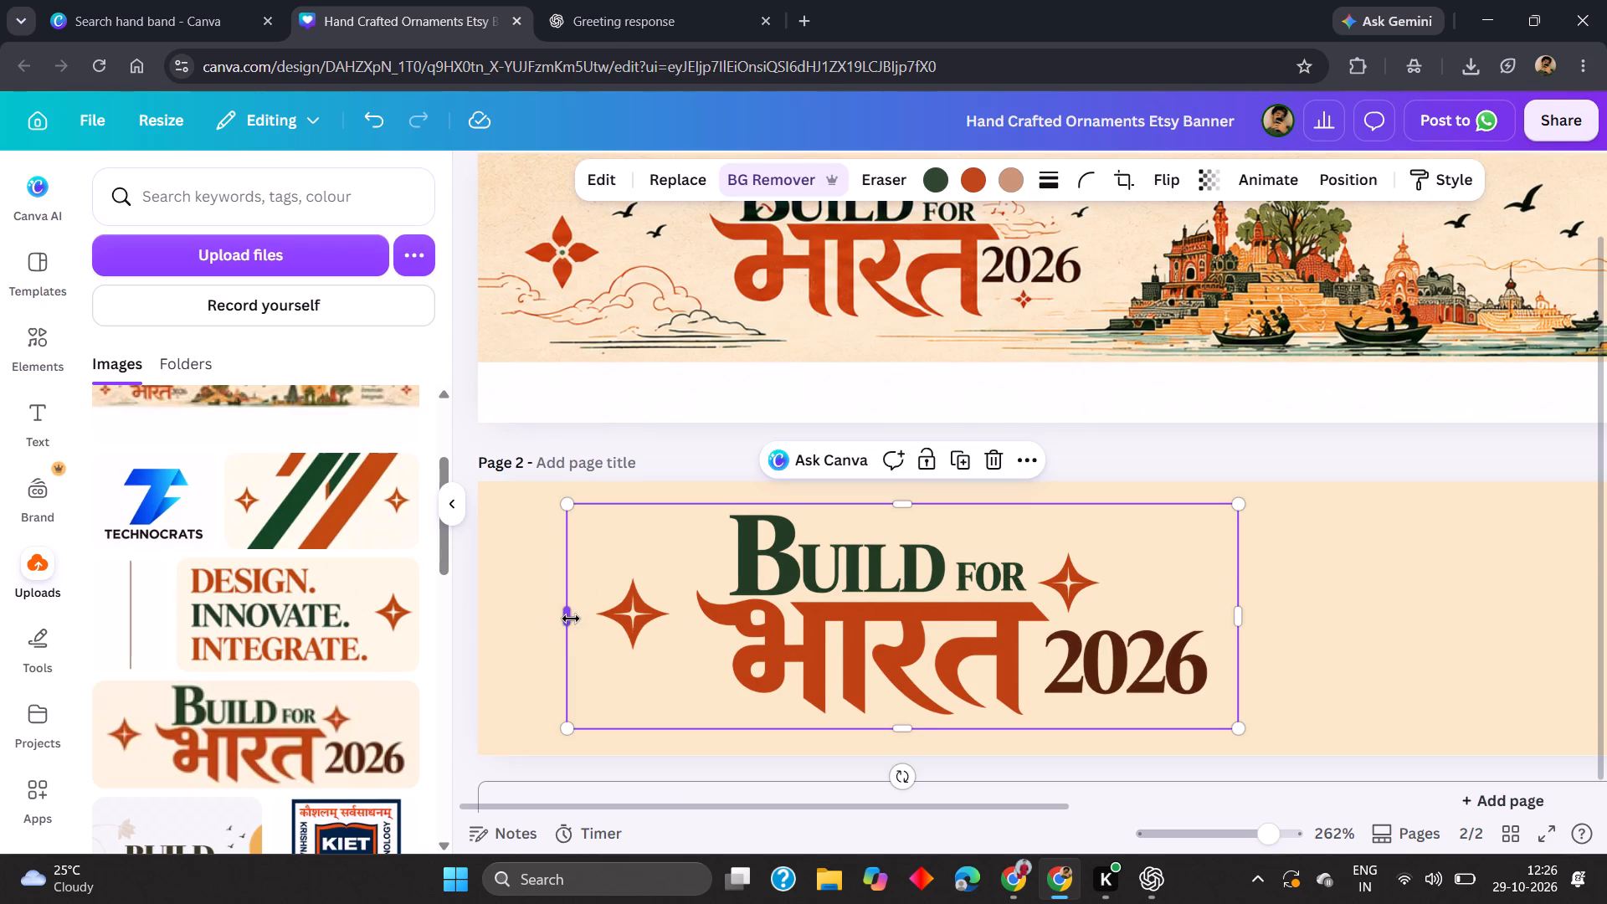
drag(571, 619, 681, 603)
click(760, 458)
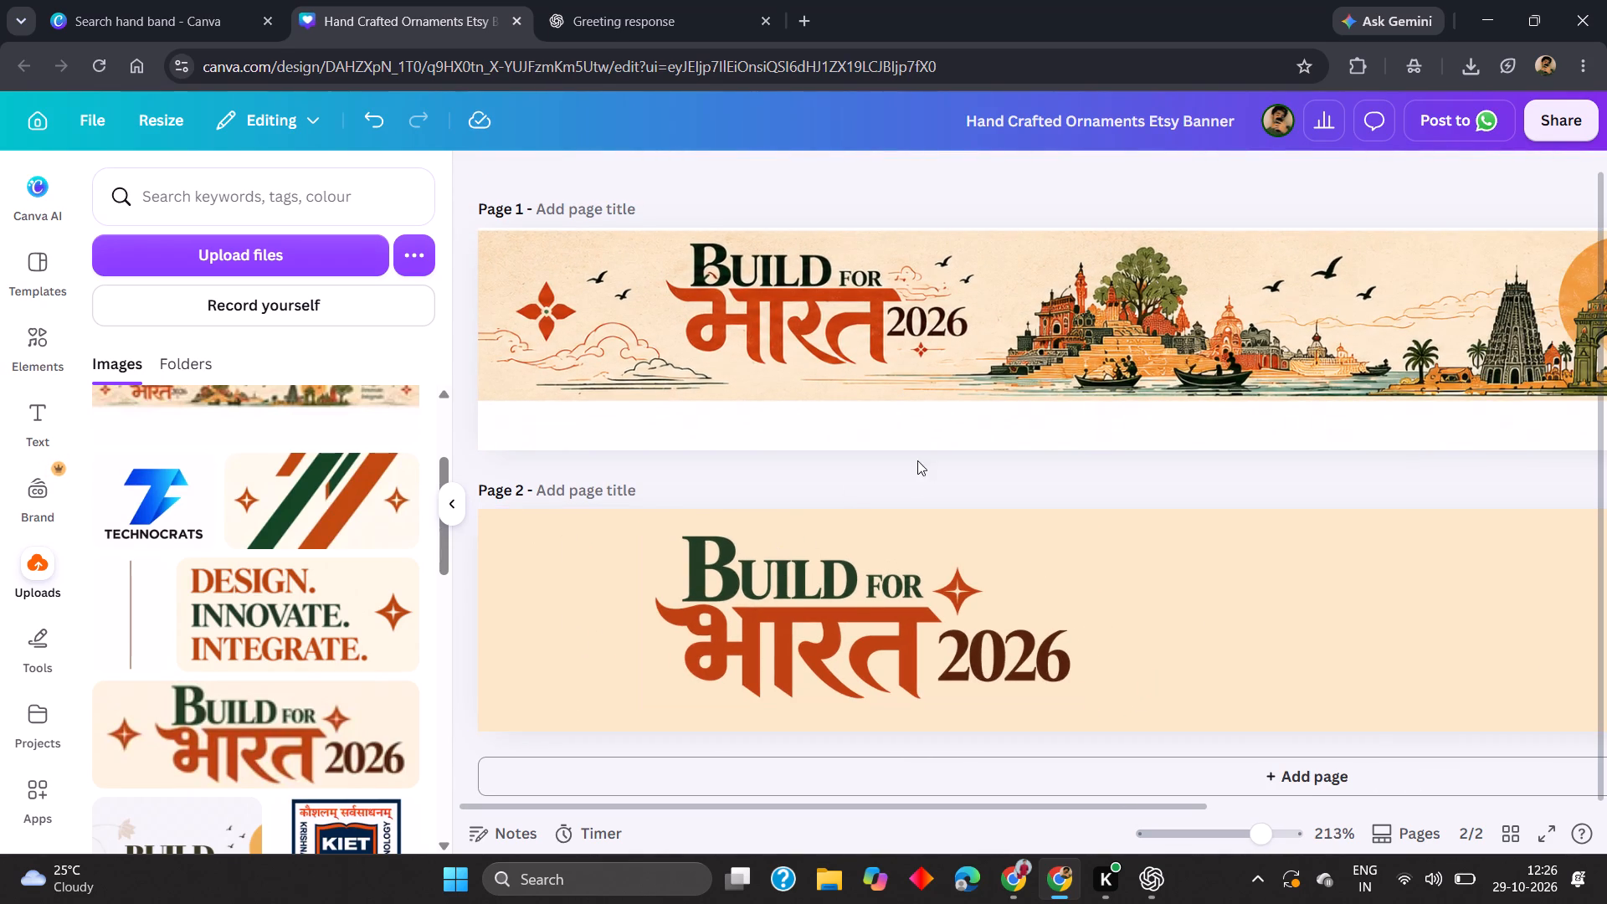
drag(868, 604, 850, 604)
click(1077, 489)
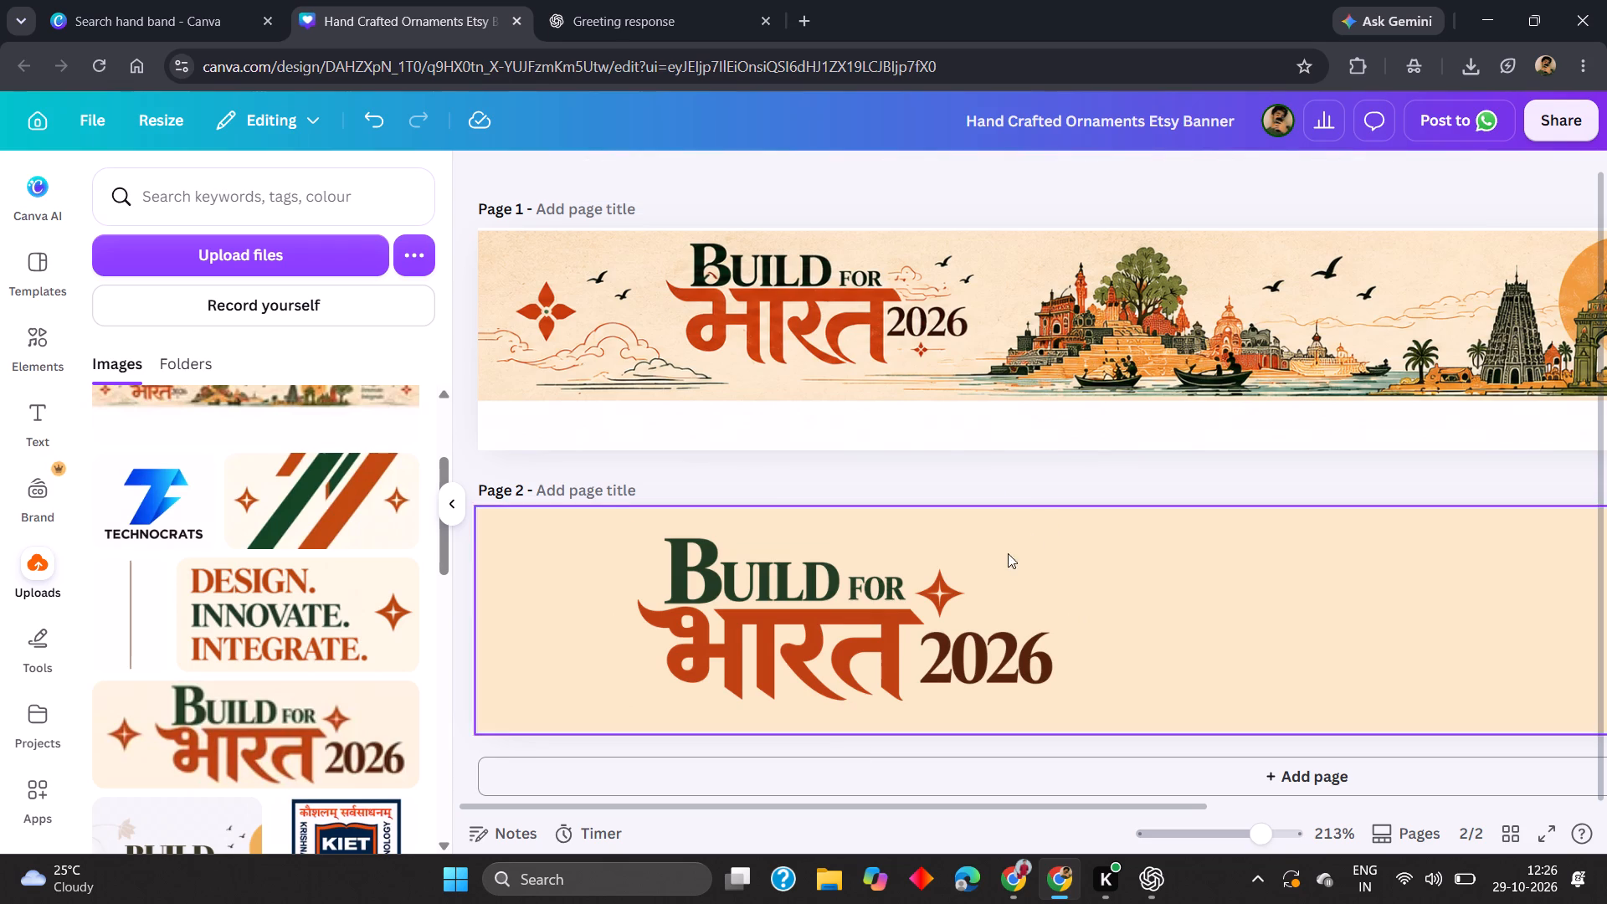
key(Print)
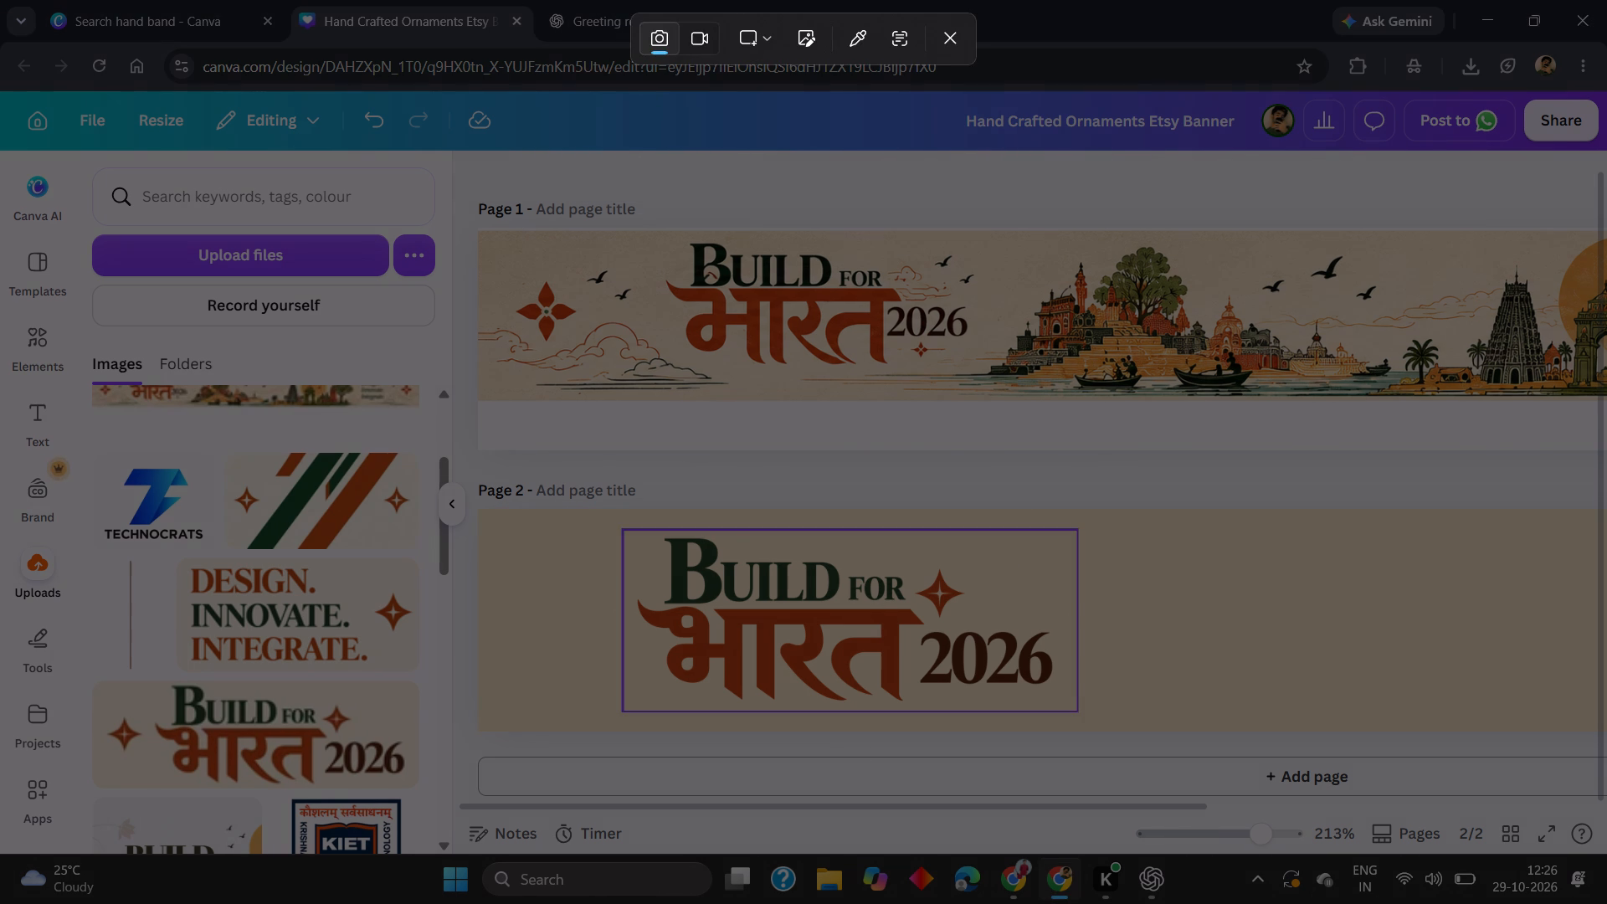
drag(480, 245, 553, 328)
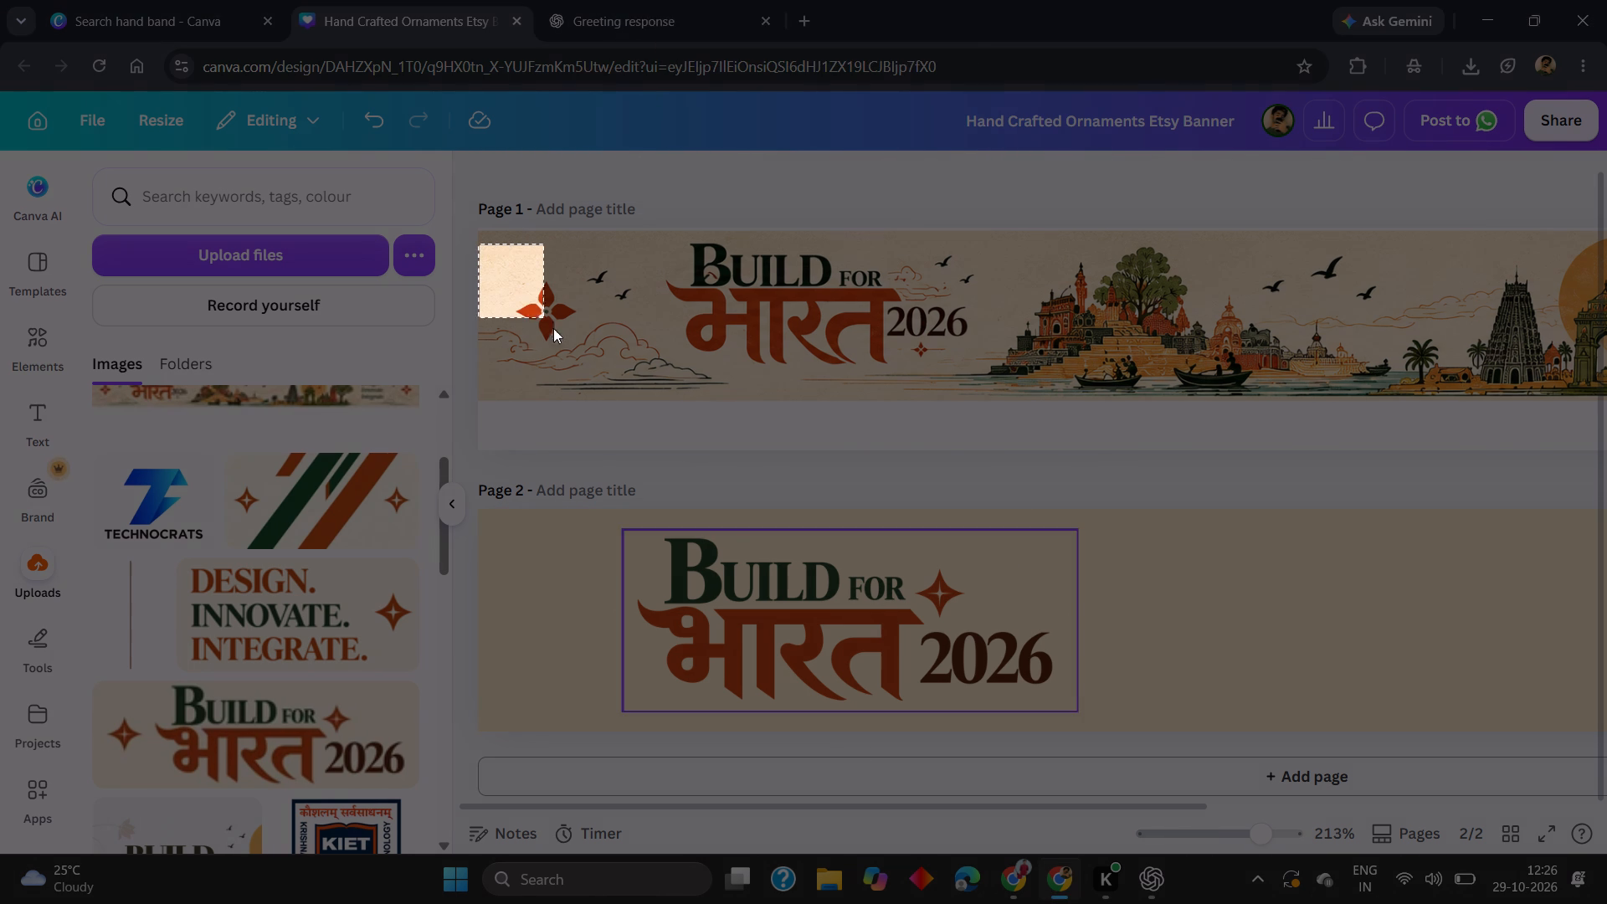
drag(553, 328, 714, 396)
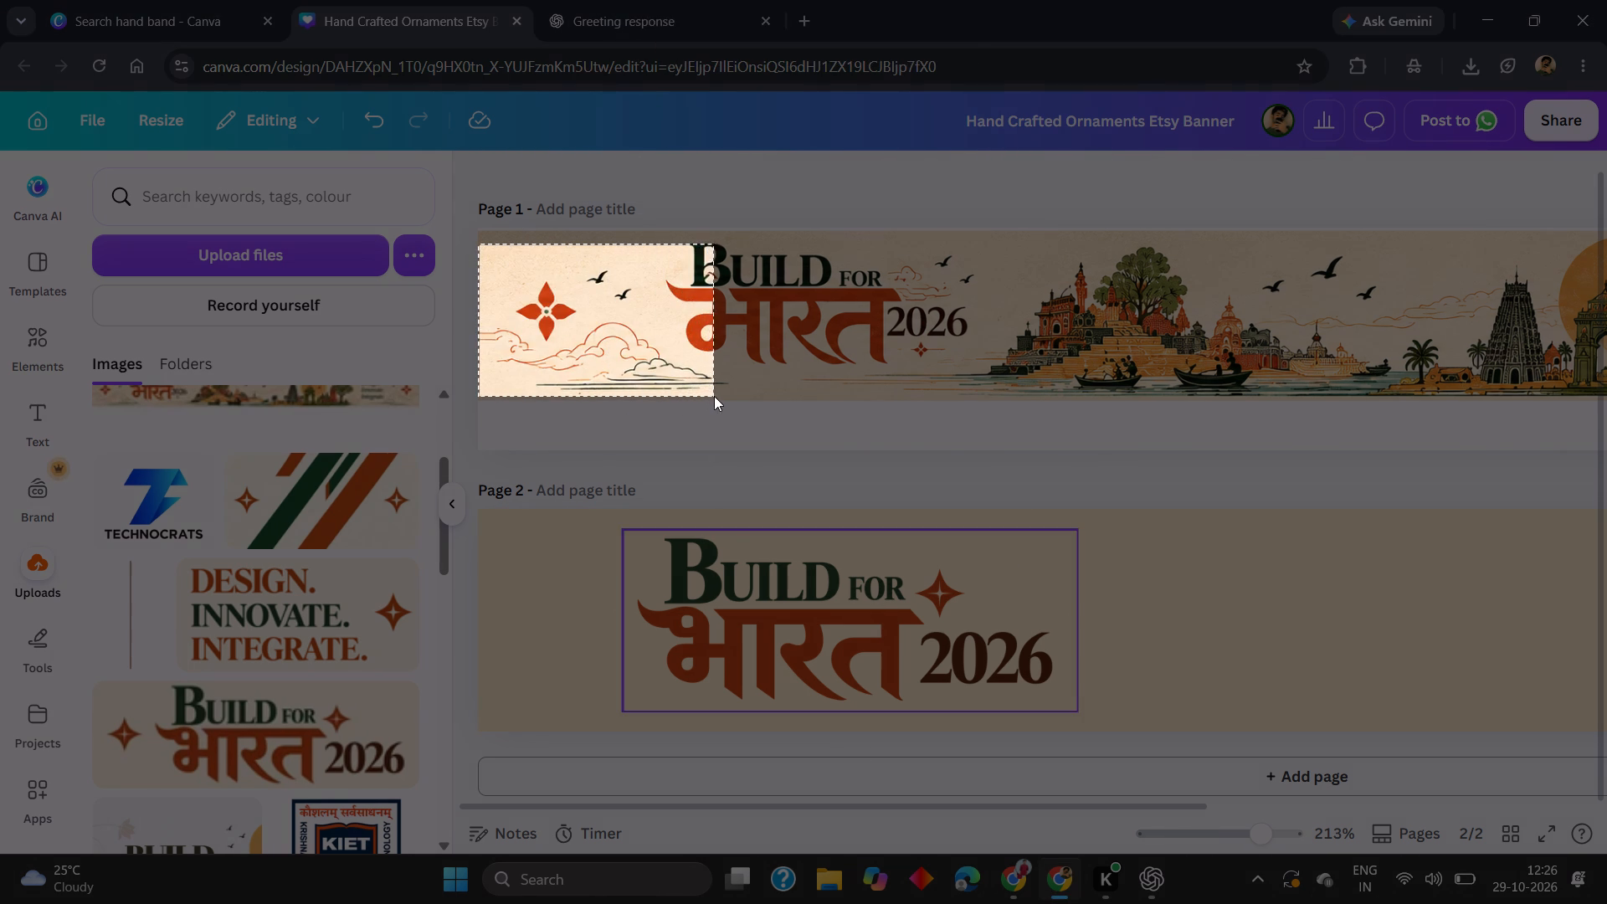
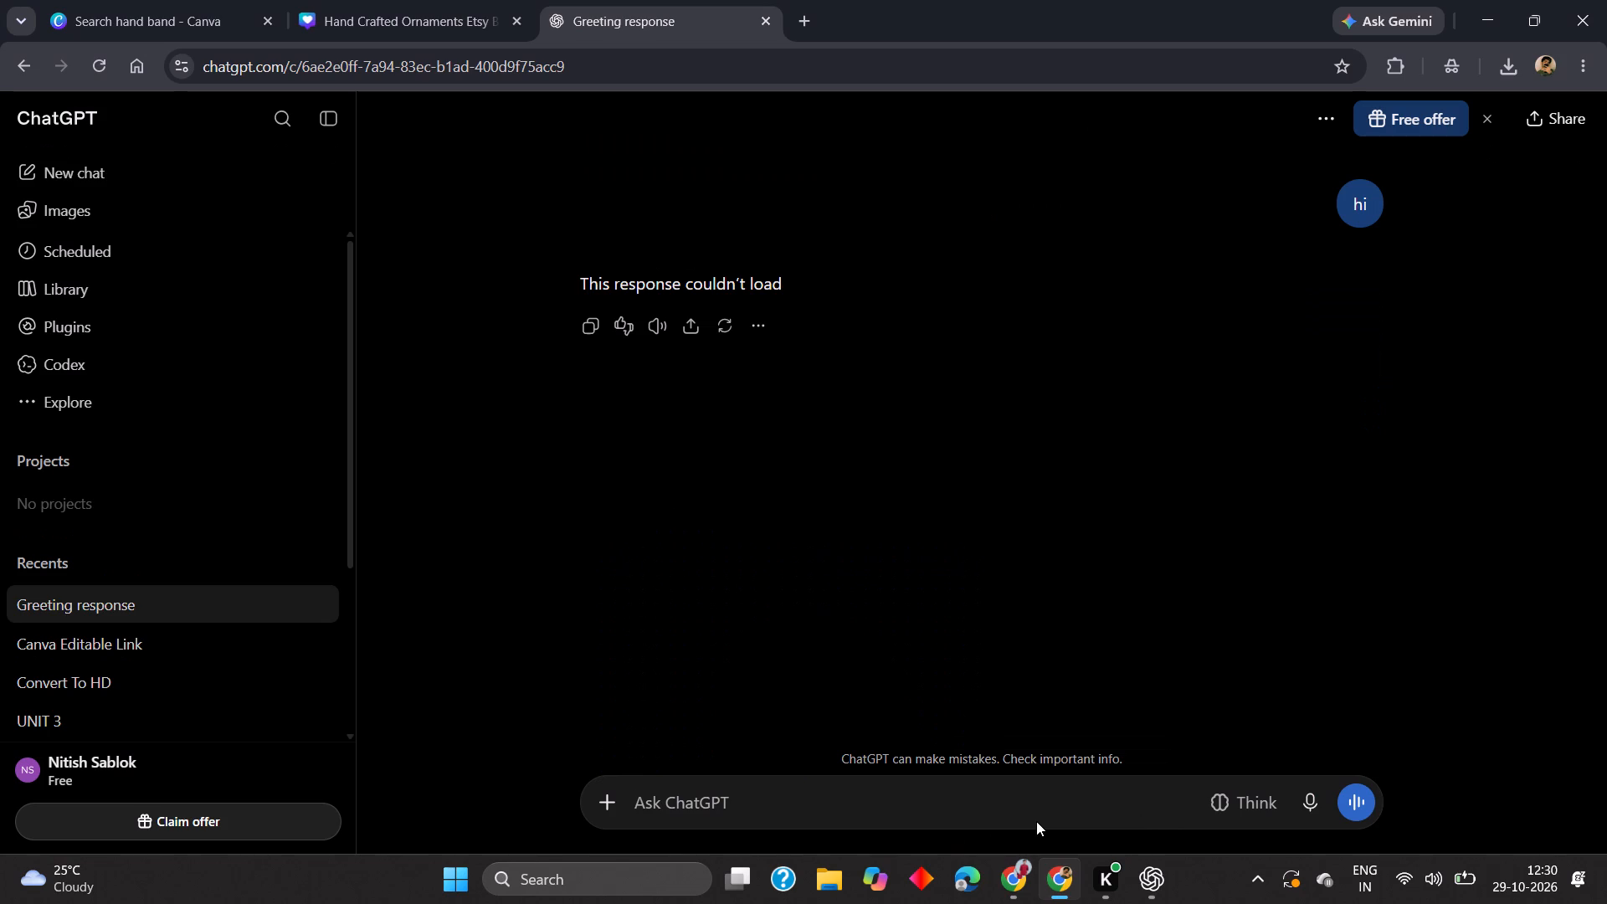
drag(331, 0, 339, 0)
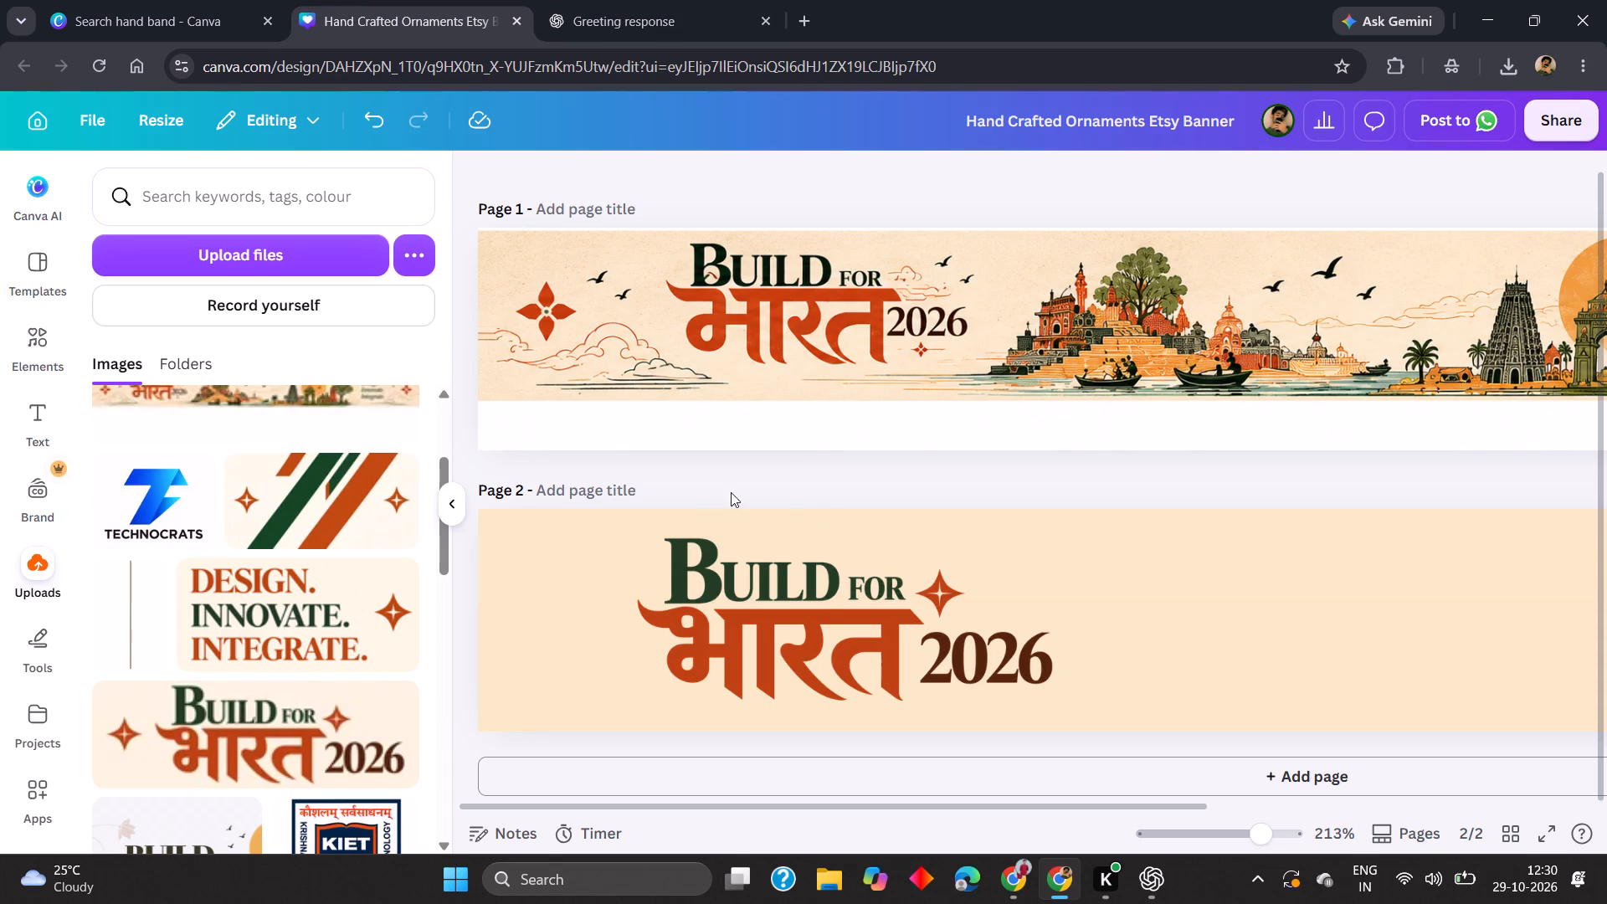
click(686, 608)
key(ctrl+v)
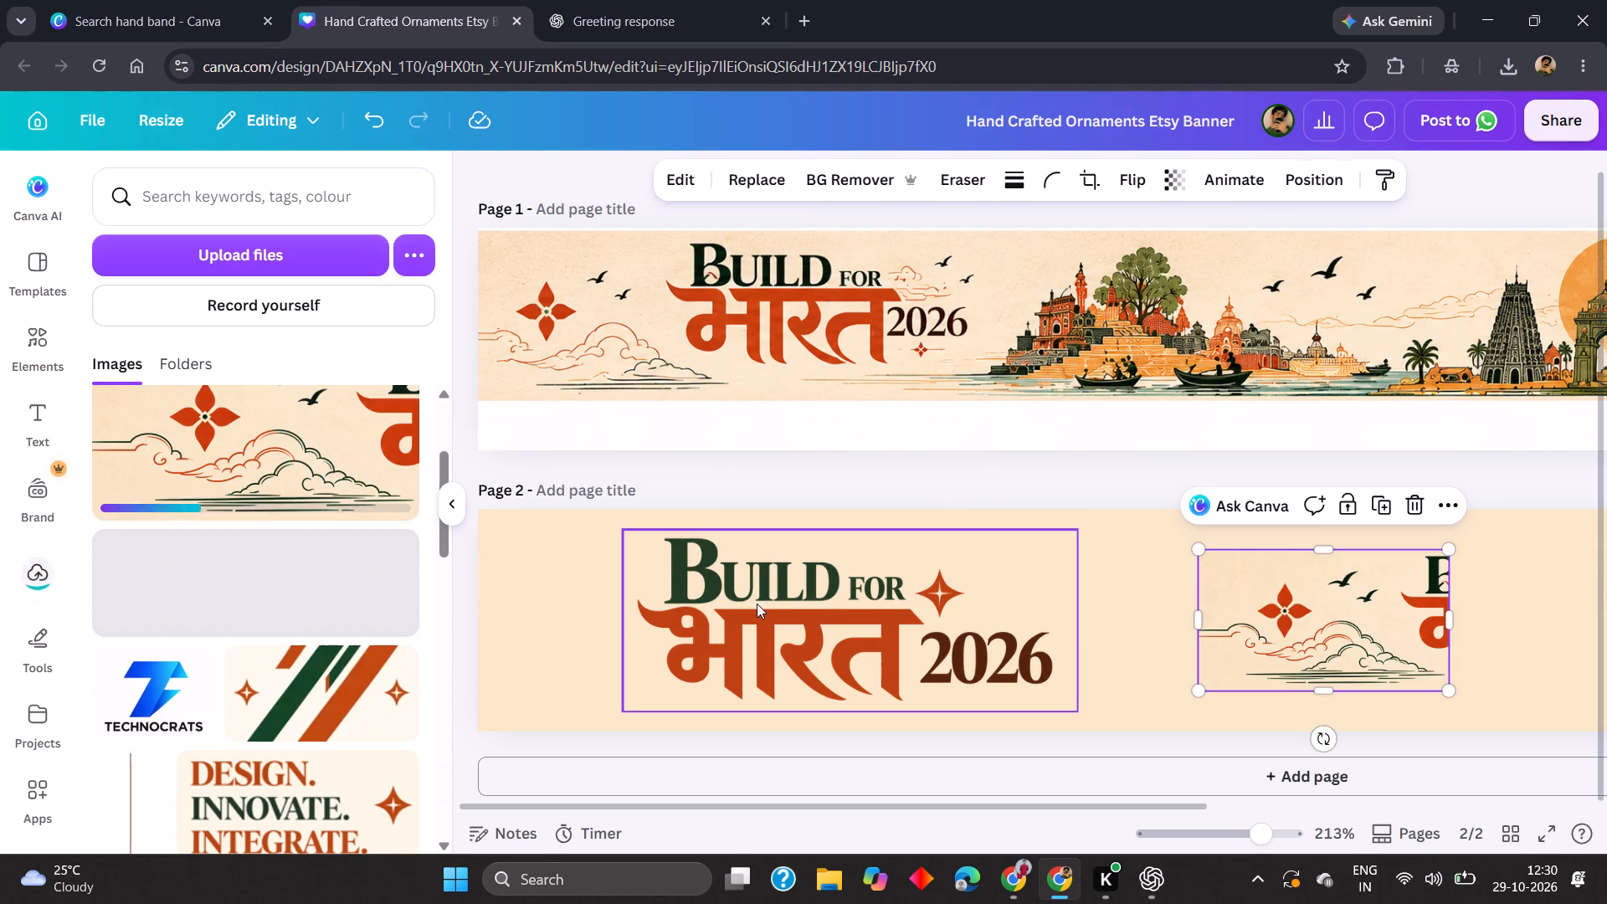
scroll(754, 606, right, 3)
drag(1296, 655, 614, 650)
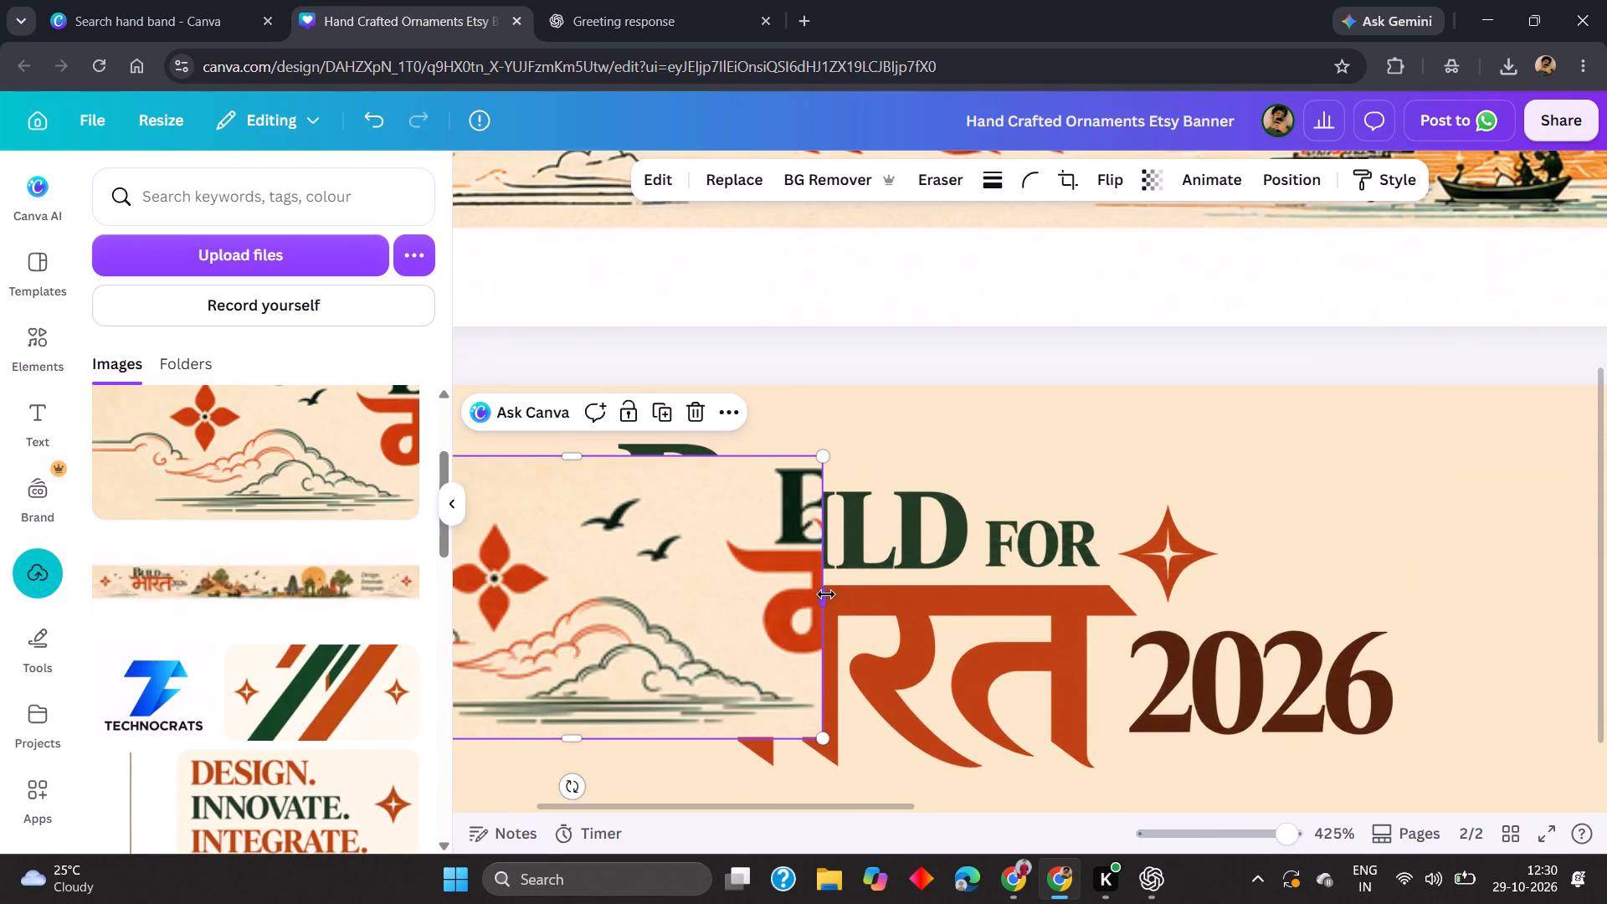
Remove the cut-off "B" and Hindi letter fragments from the flower, birds and clouds image with Magic Eraser, using brush size 40.
click(954, 182)
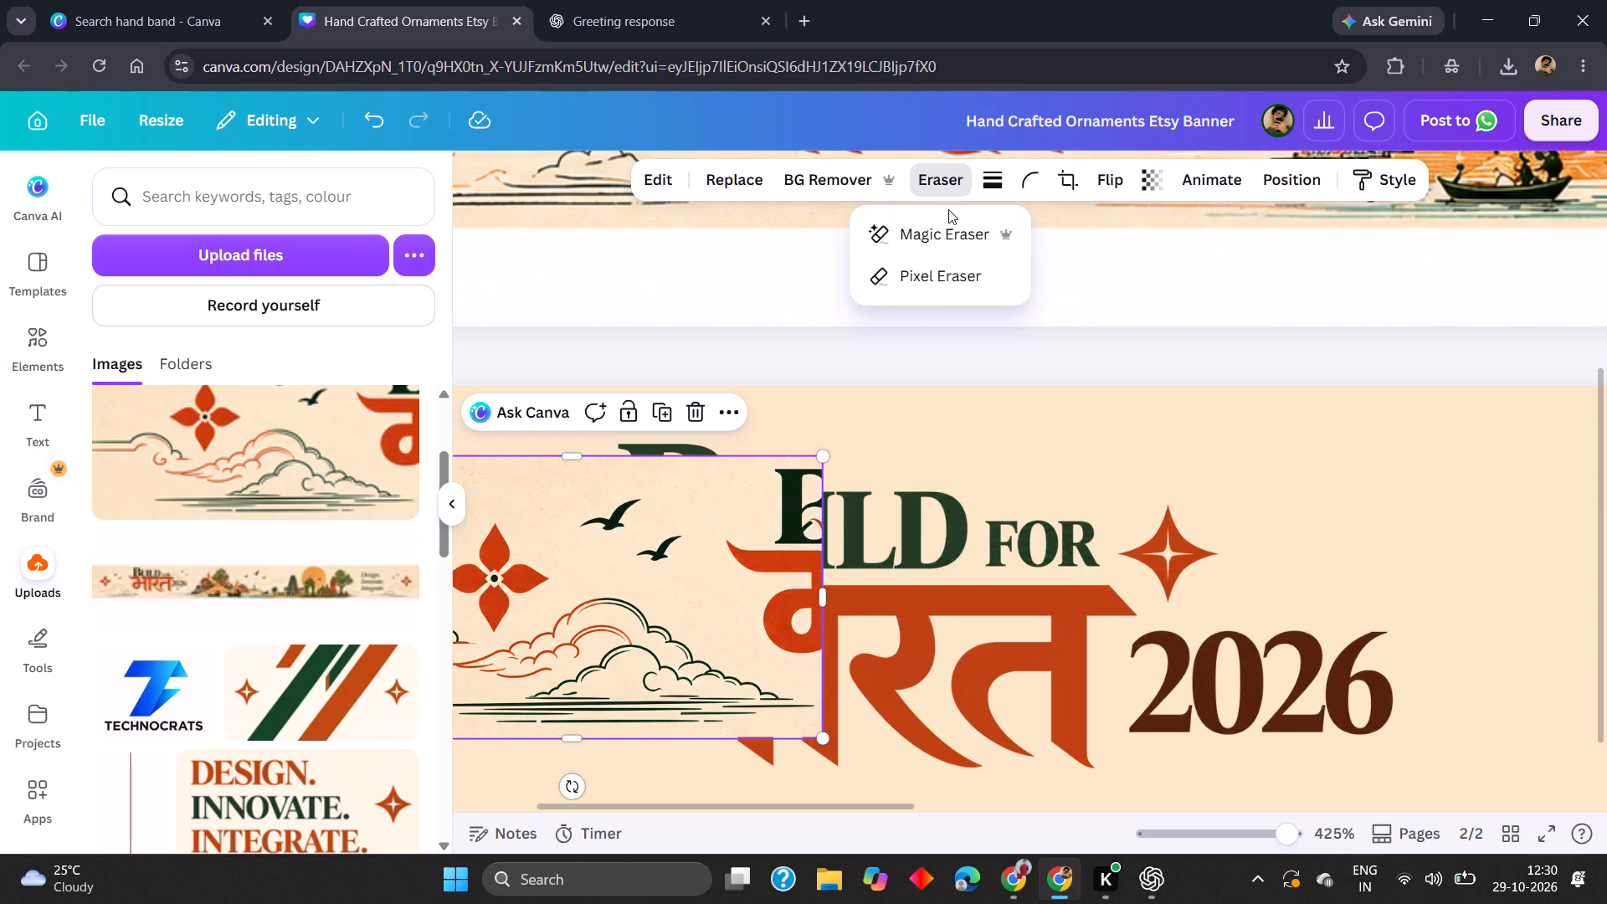
click(932, 235)
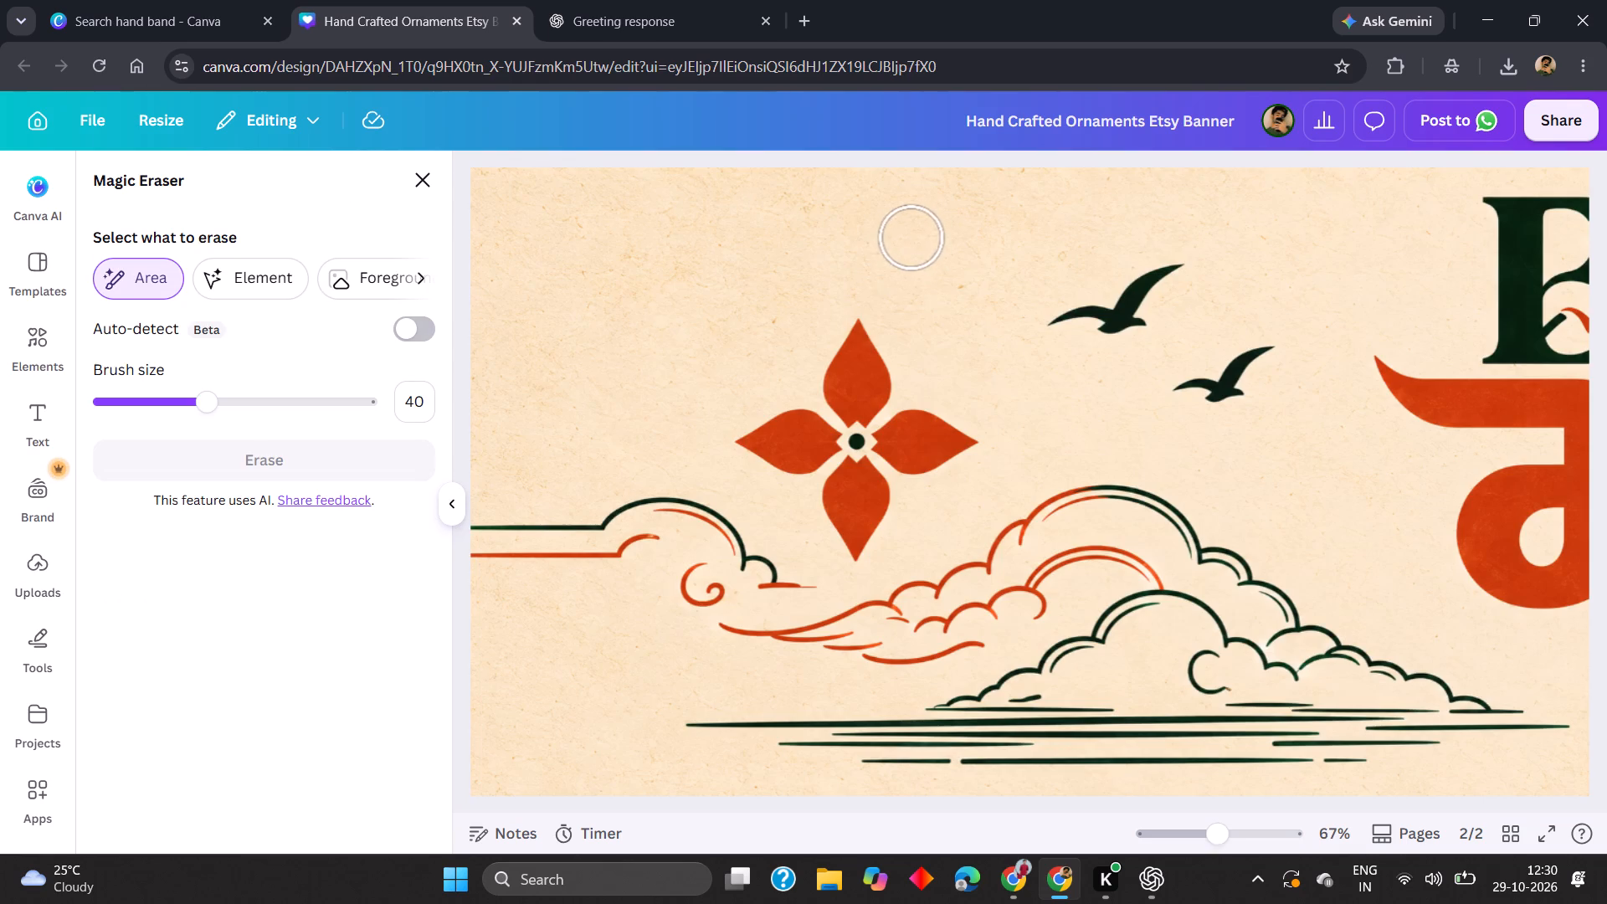
drag(1497, 215, 1605, 213)
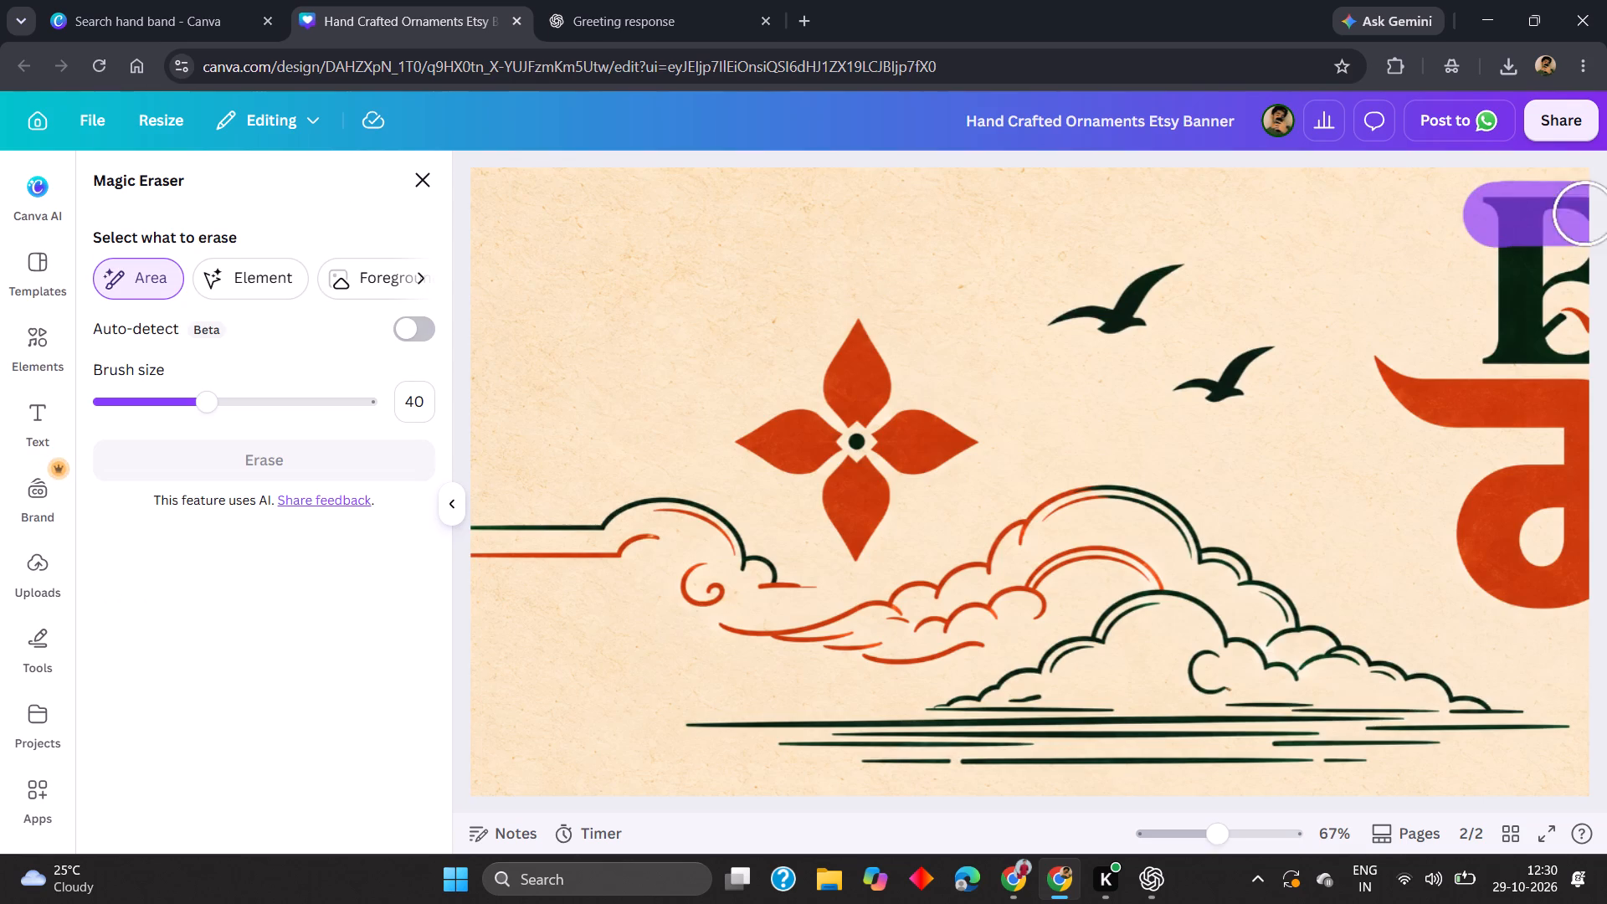
drag(1605, 213, 1606, 356)
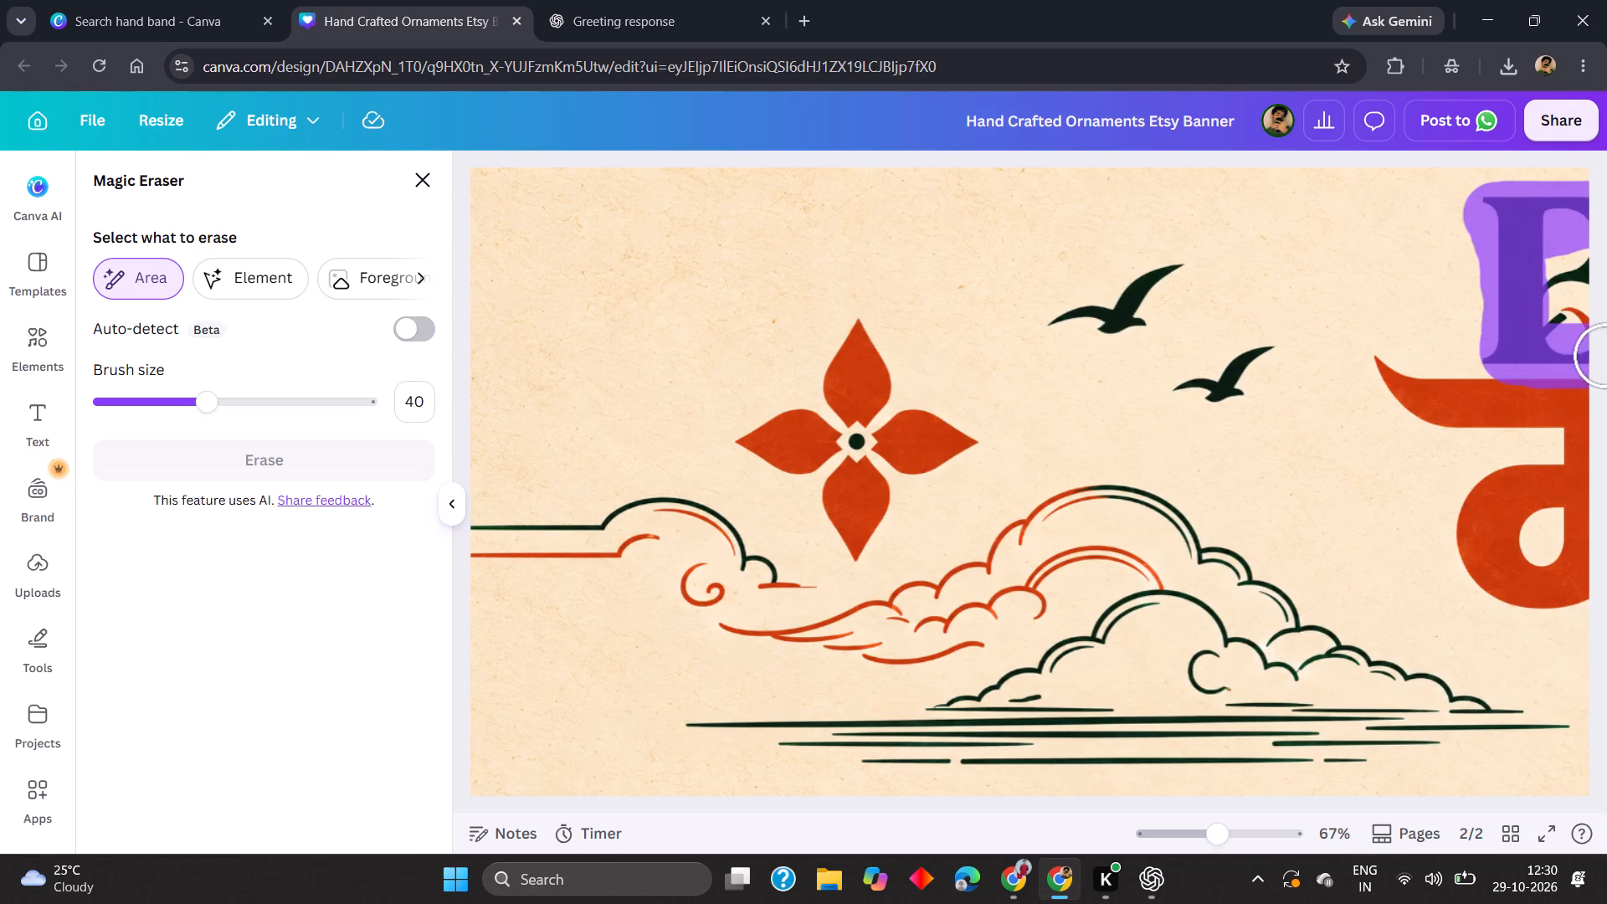
drag(1606, 356, 1406, 362)
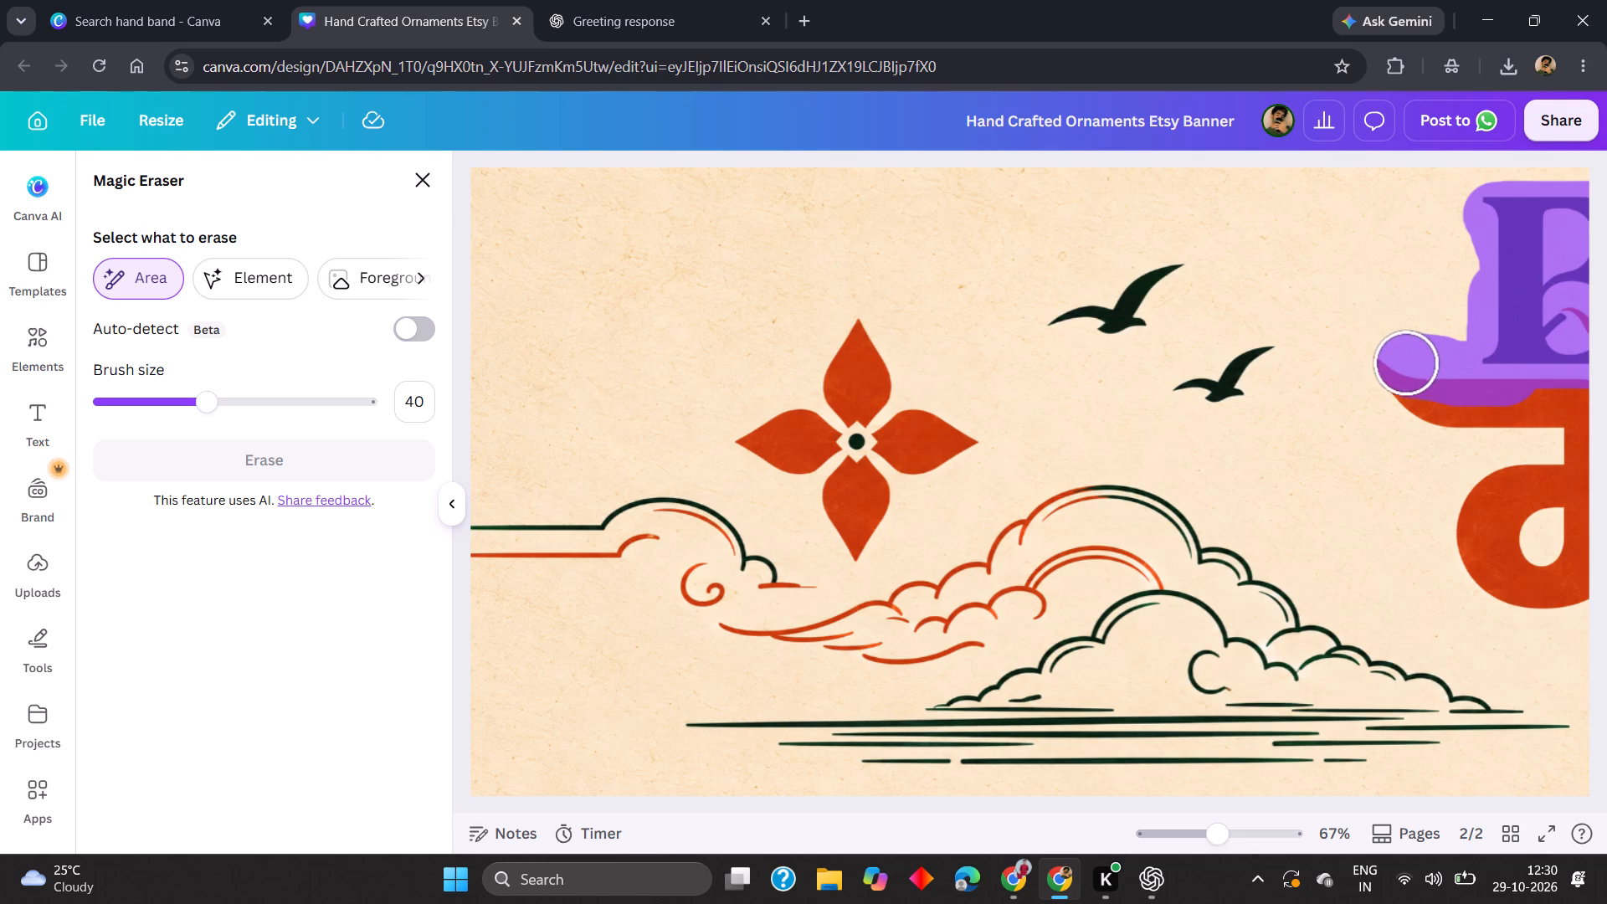
drag(1406, 362, 1589, 413)
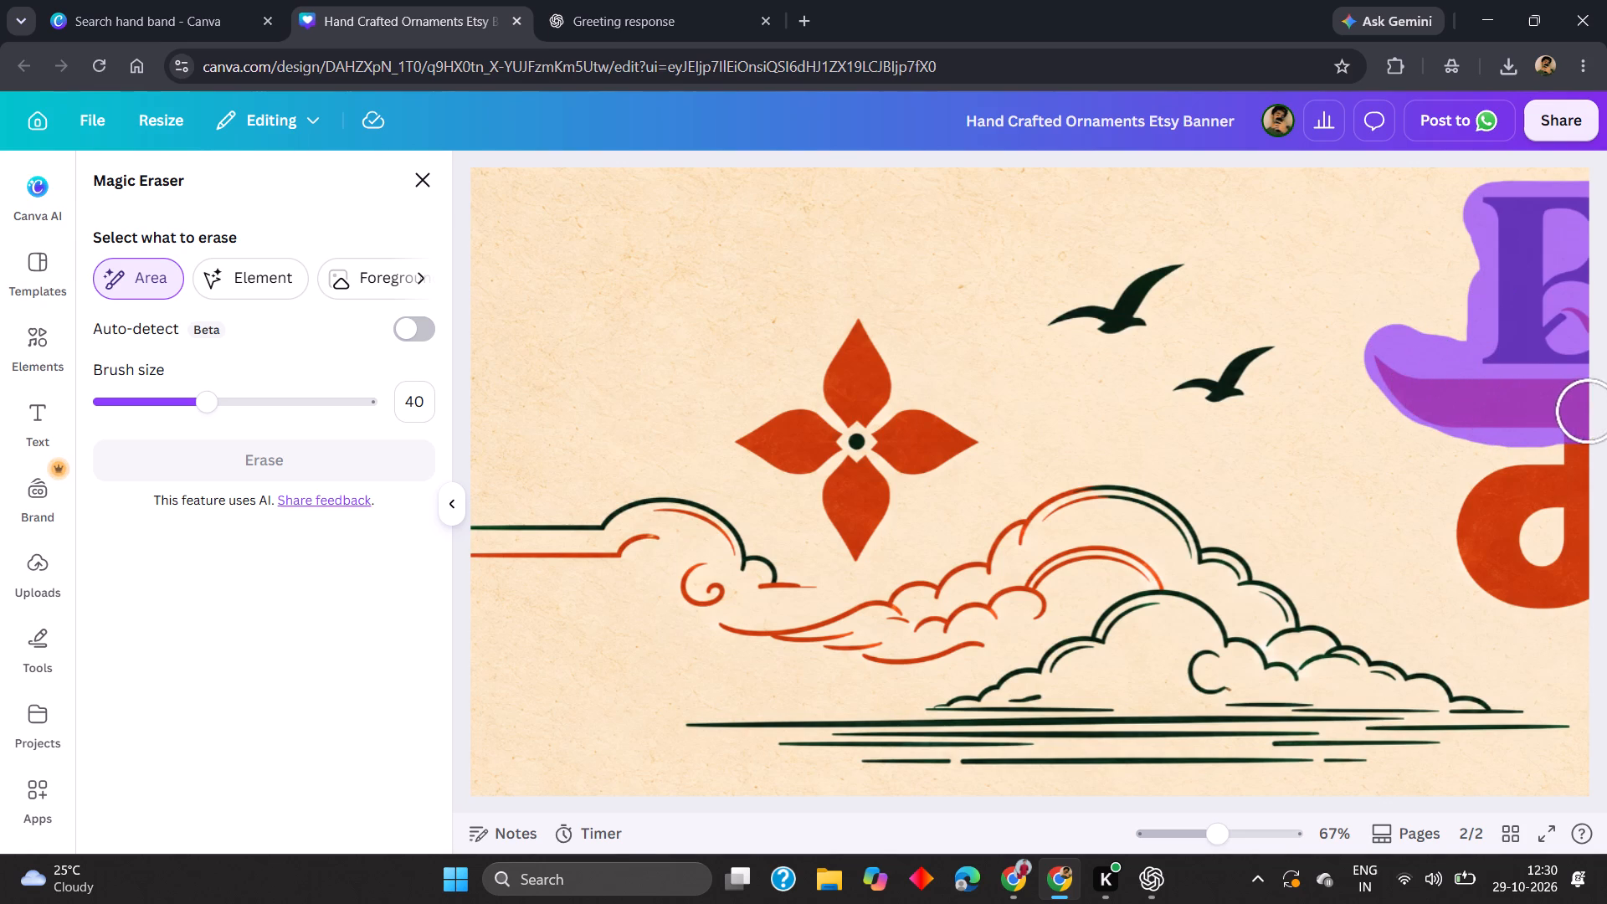
drag(1589, 413, 1494, 571)
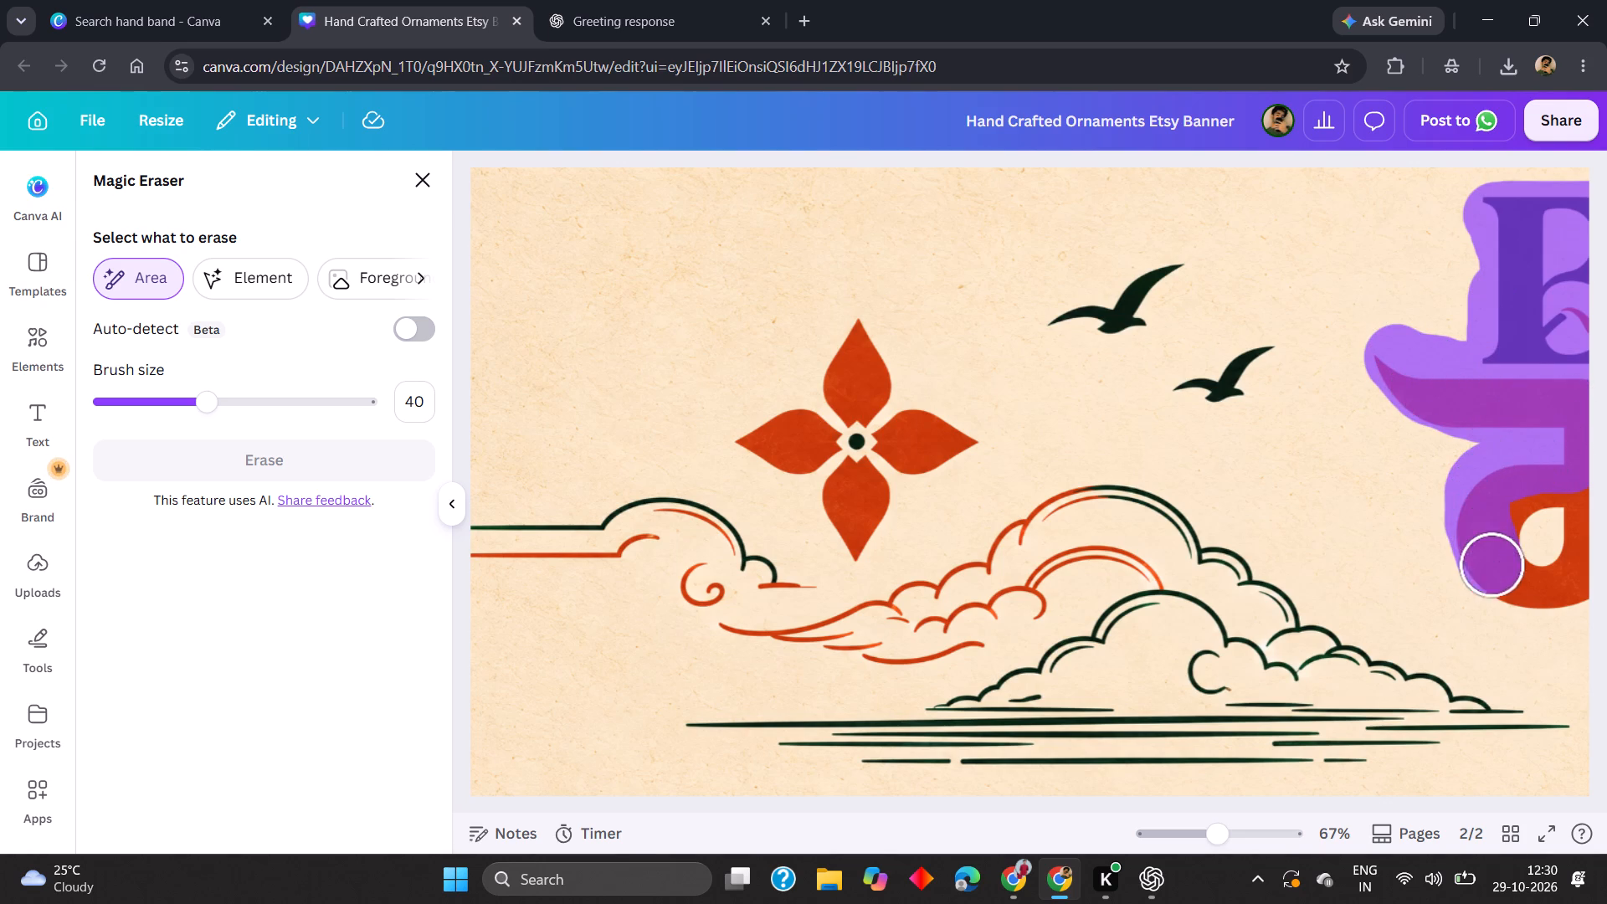
drag(1494, 571, 1528, 535)
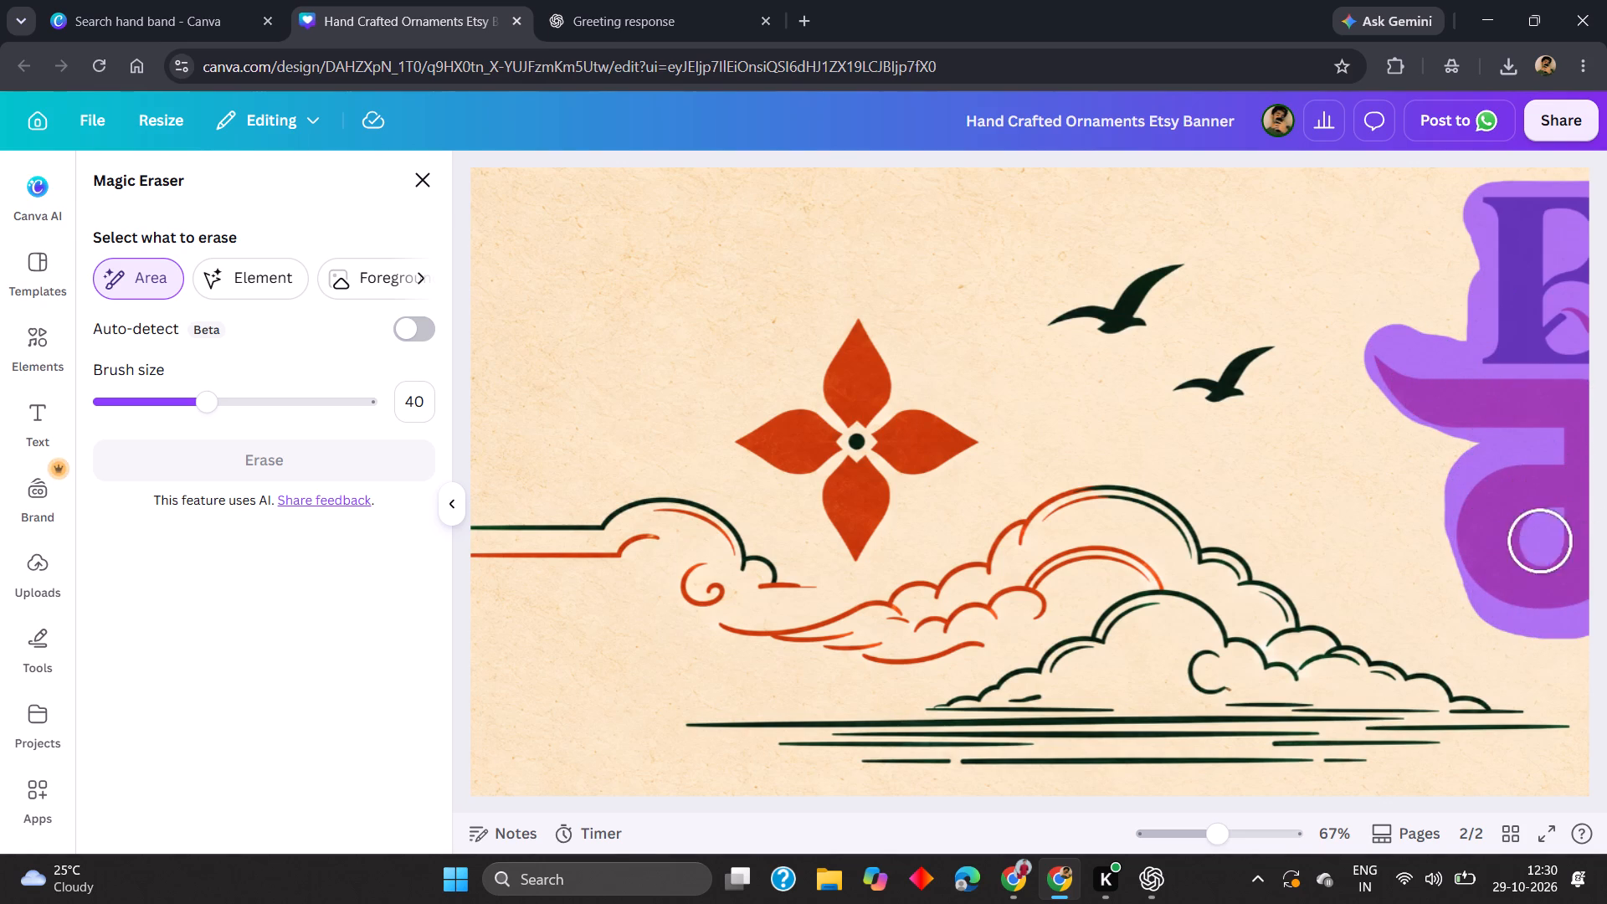
drag(1528, 535, 1495, 609)
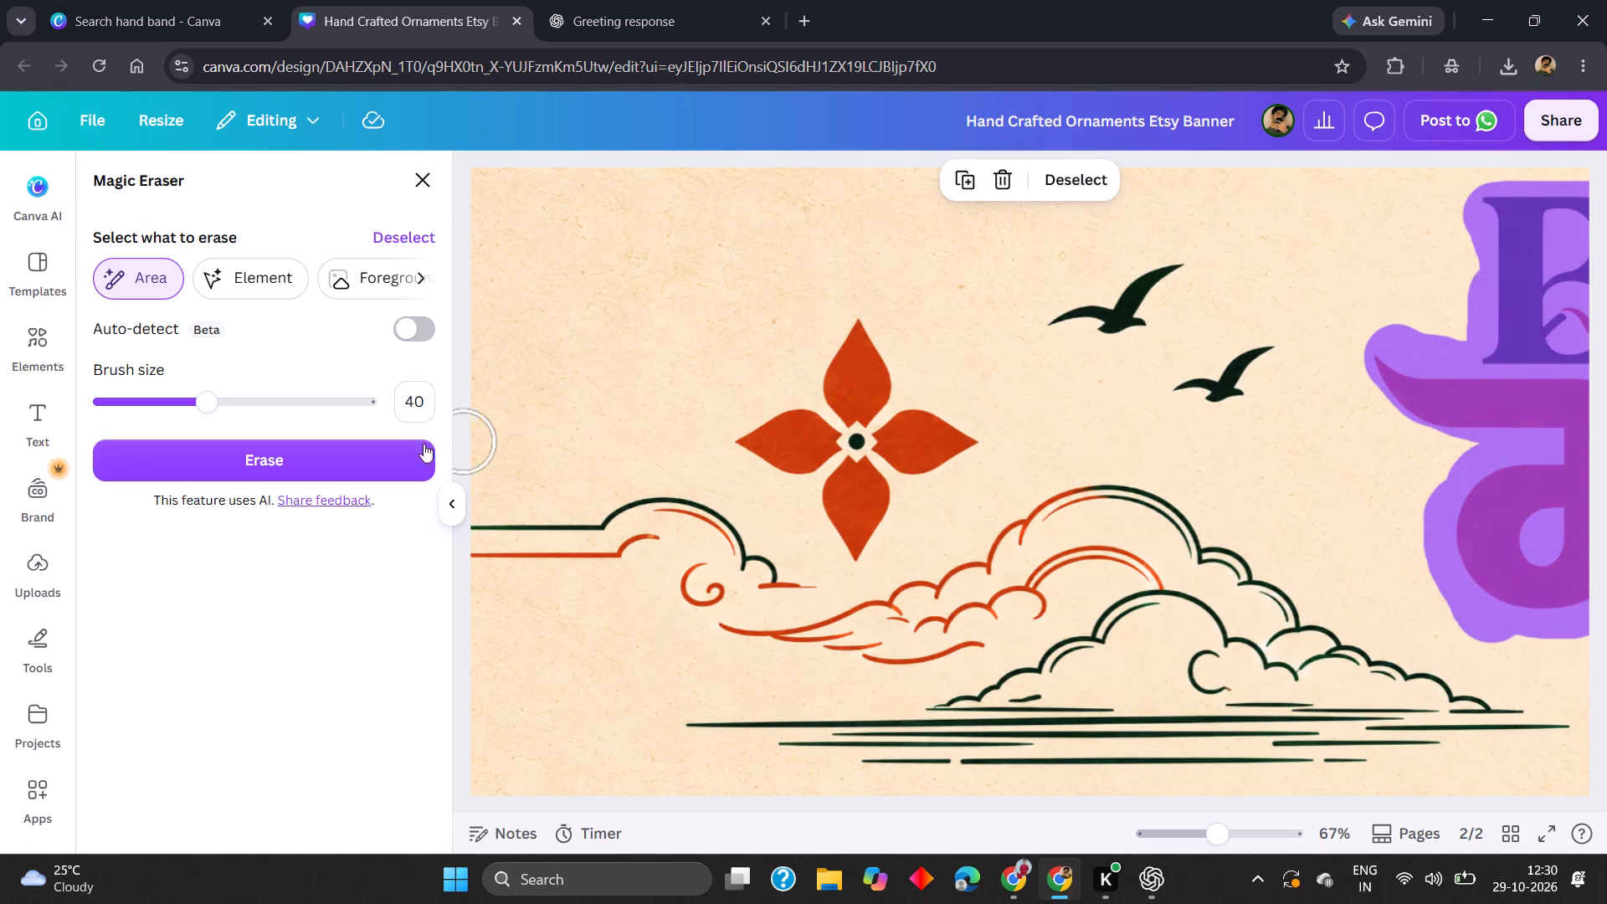
click(371, 453)
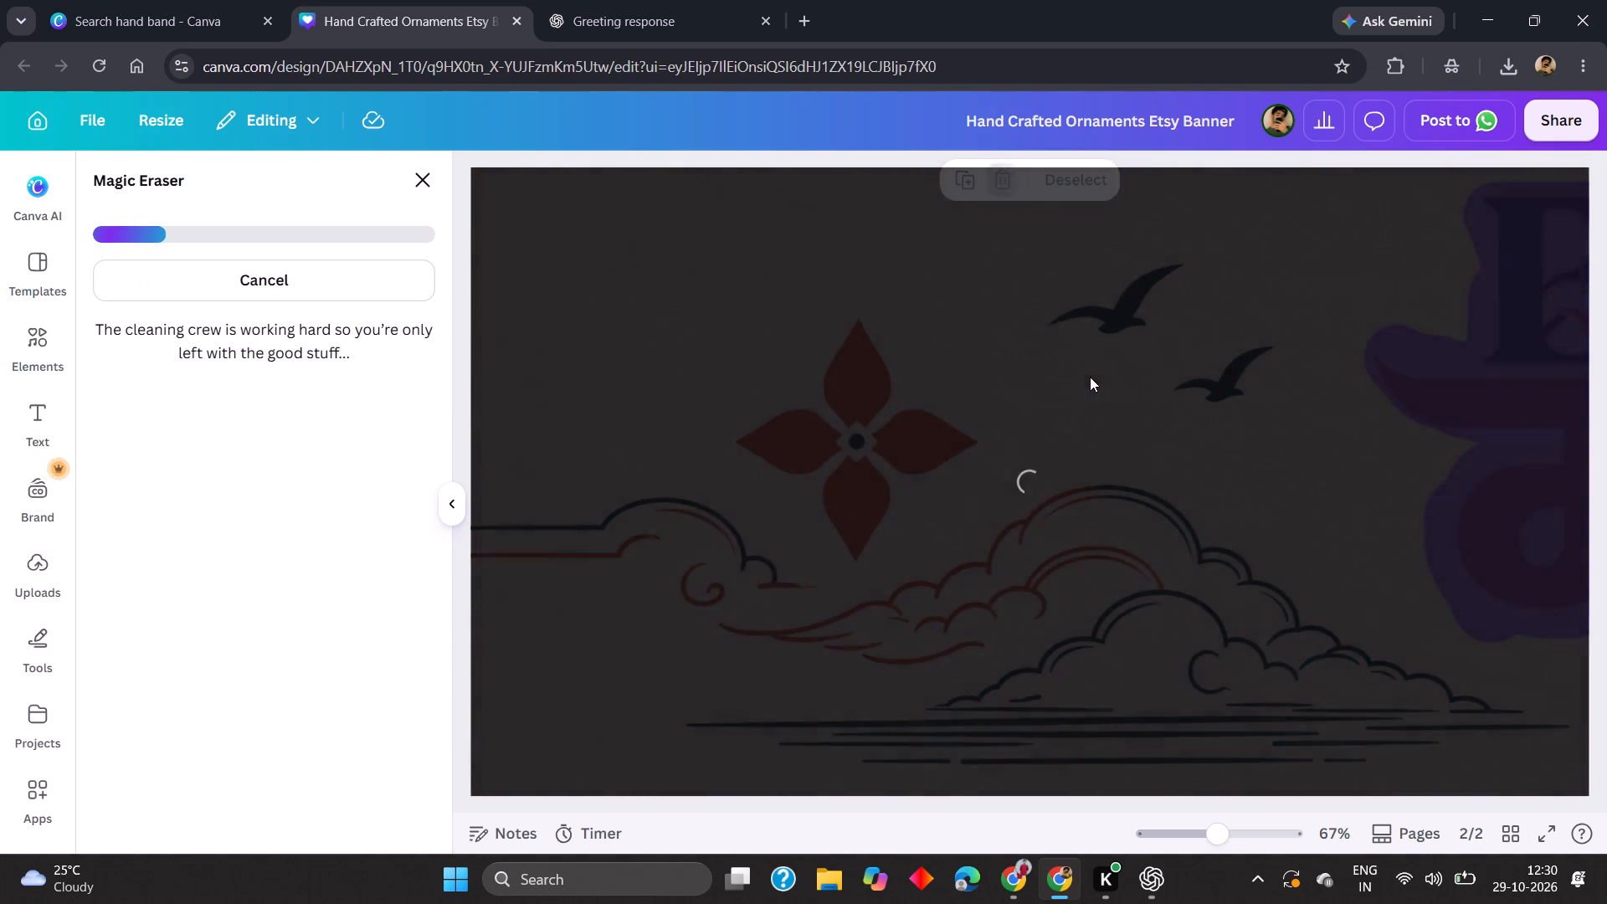
click(433, 181)
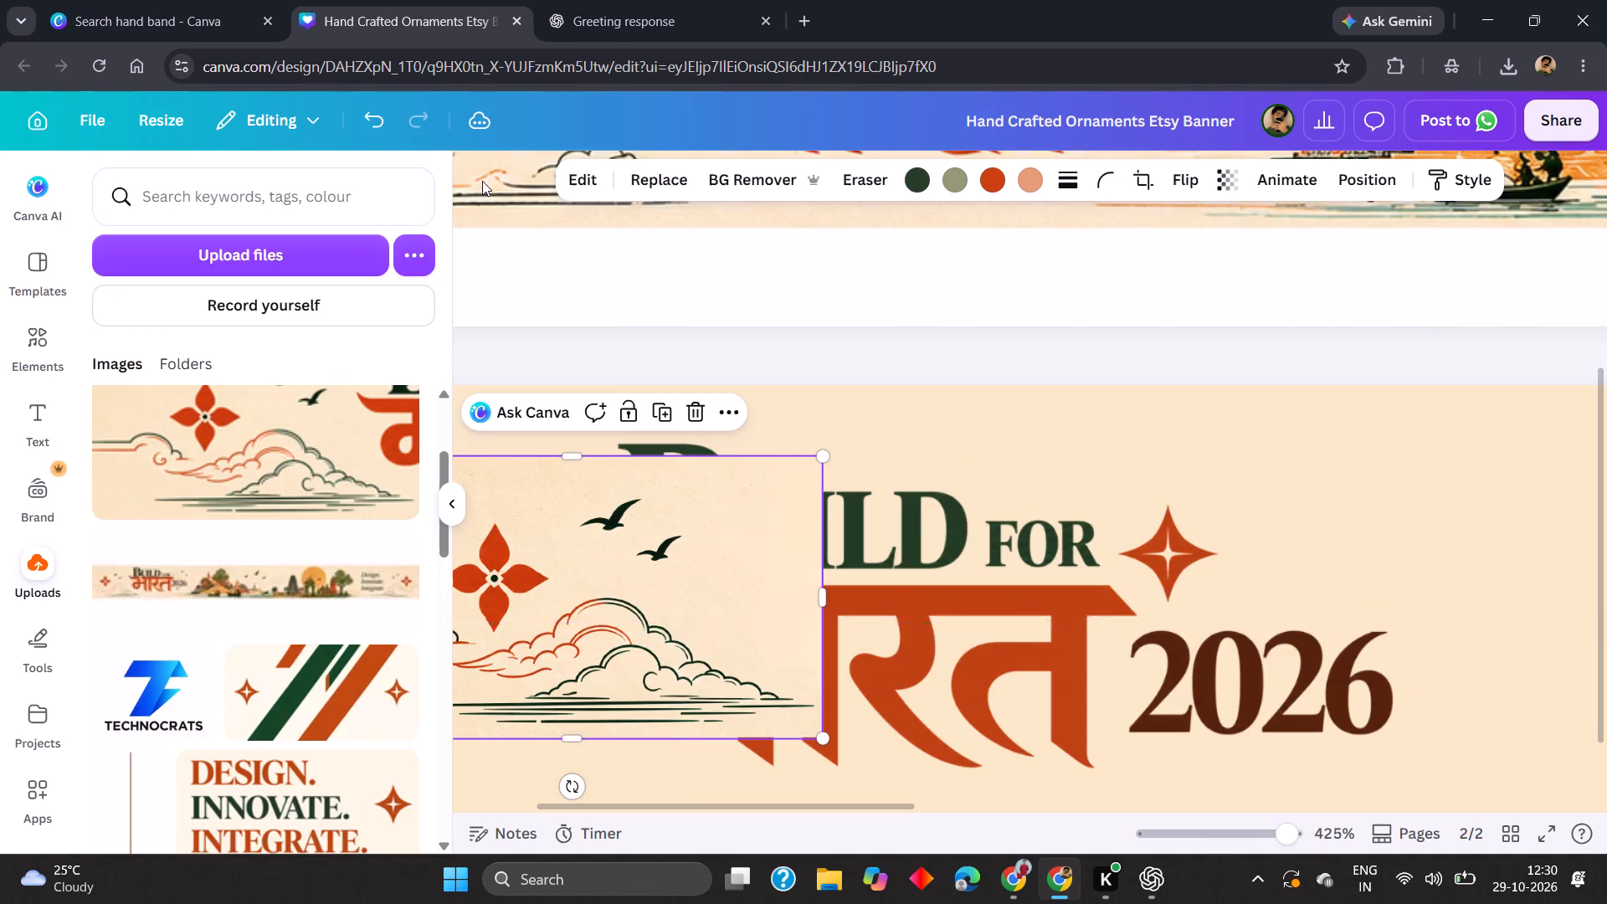
Remove the background from the flower, birds and clouds image on page 2.
click(765, 187)
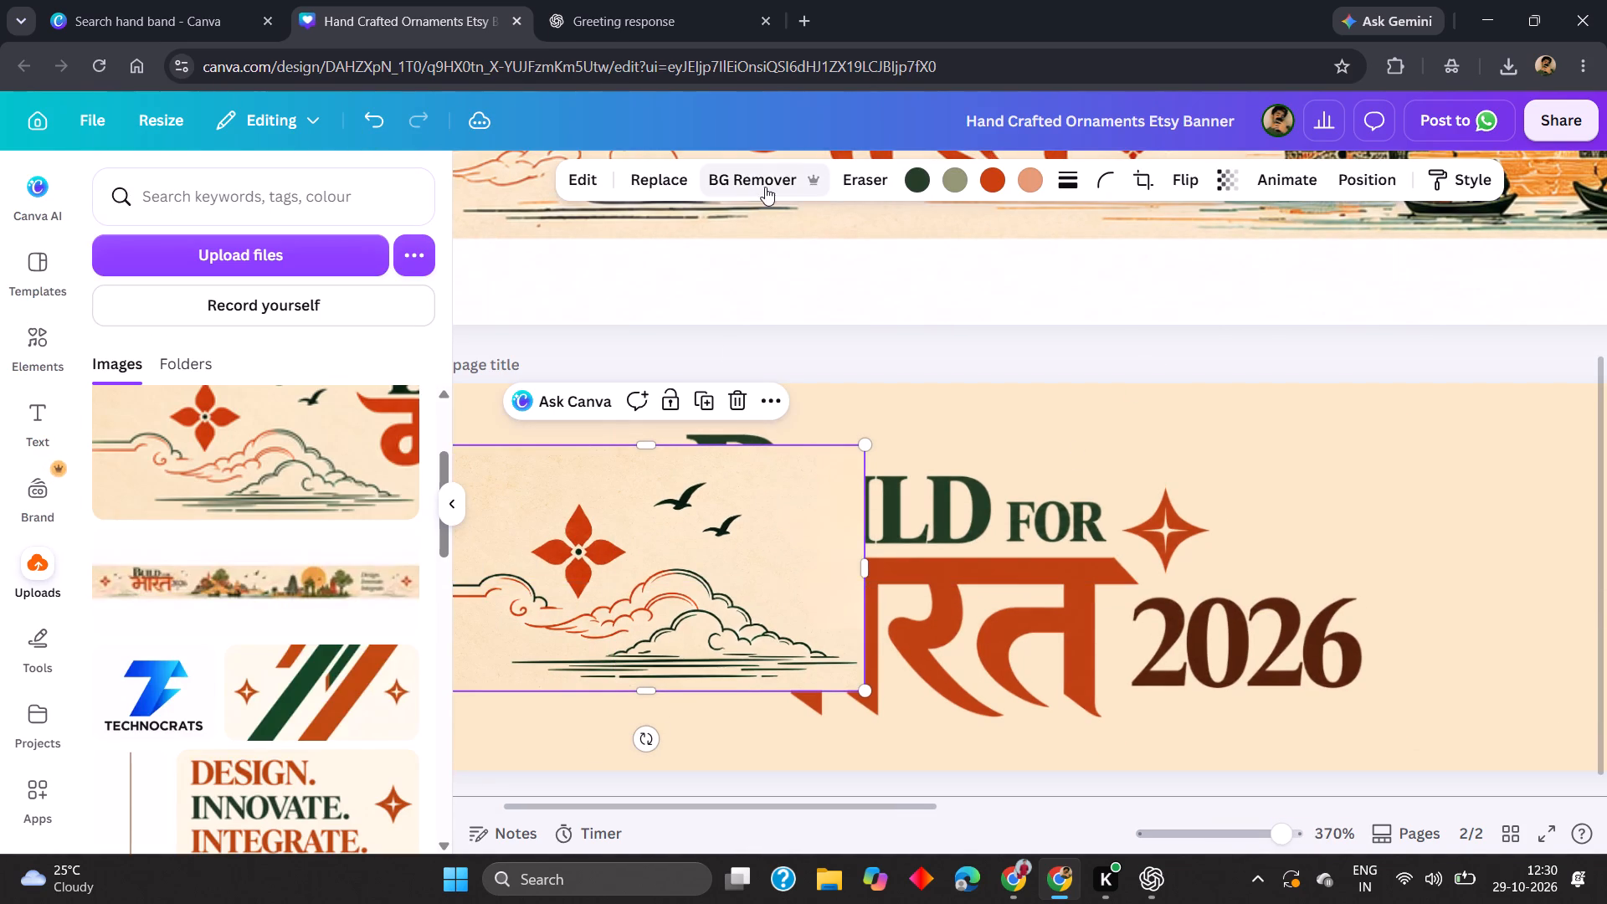
Move the flower, birds and clouds image into page 2's lower-left corner, flush with the page's left edge.
scroll(788, 496, right, 5)
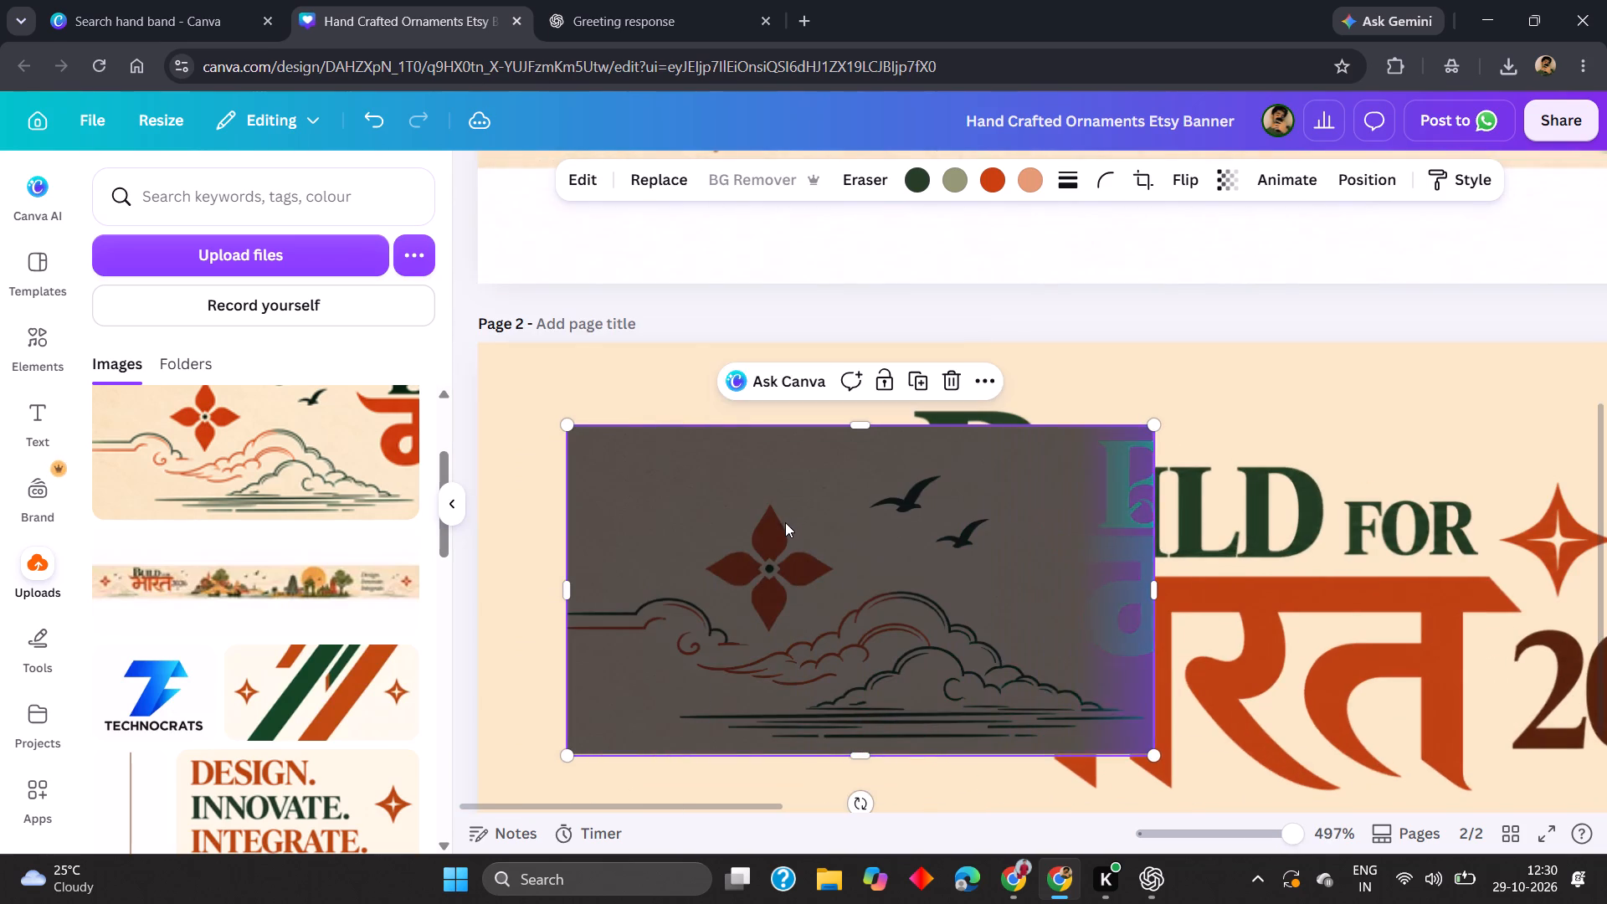
scroll(776, 540, down, 2)
drag(729, 558, 719, 559)
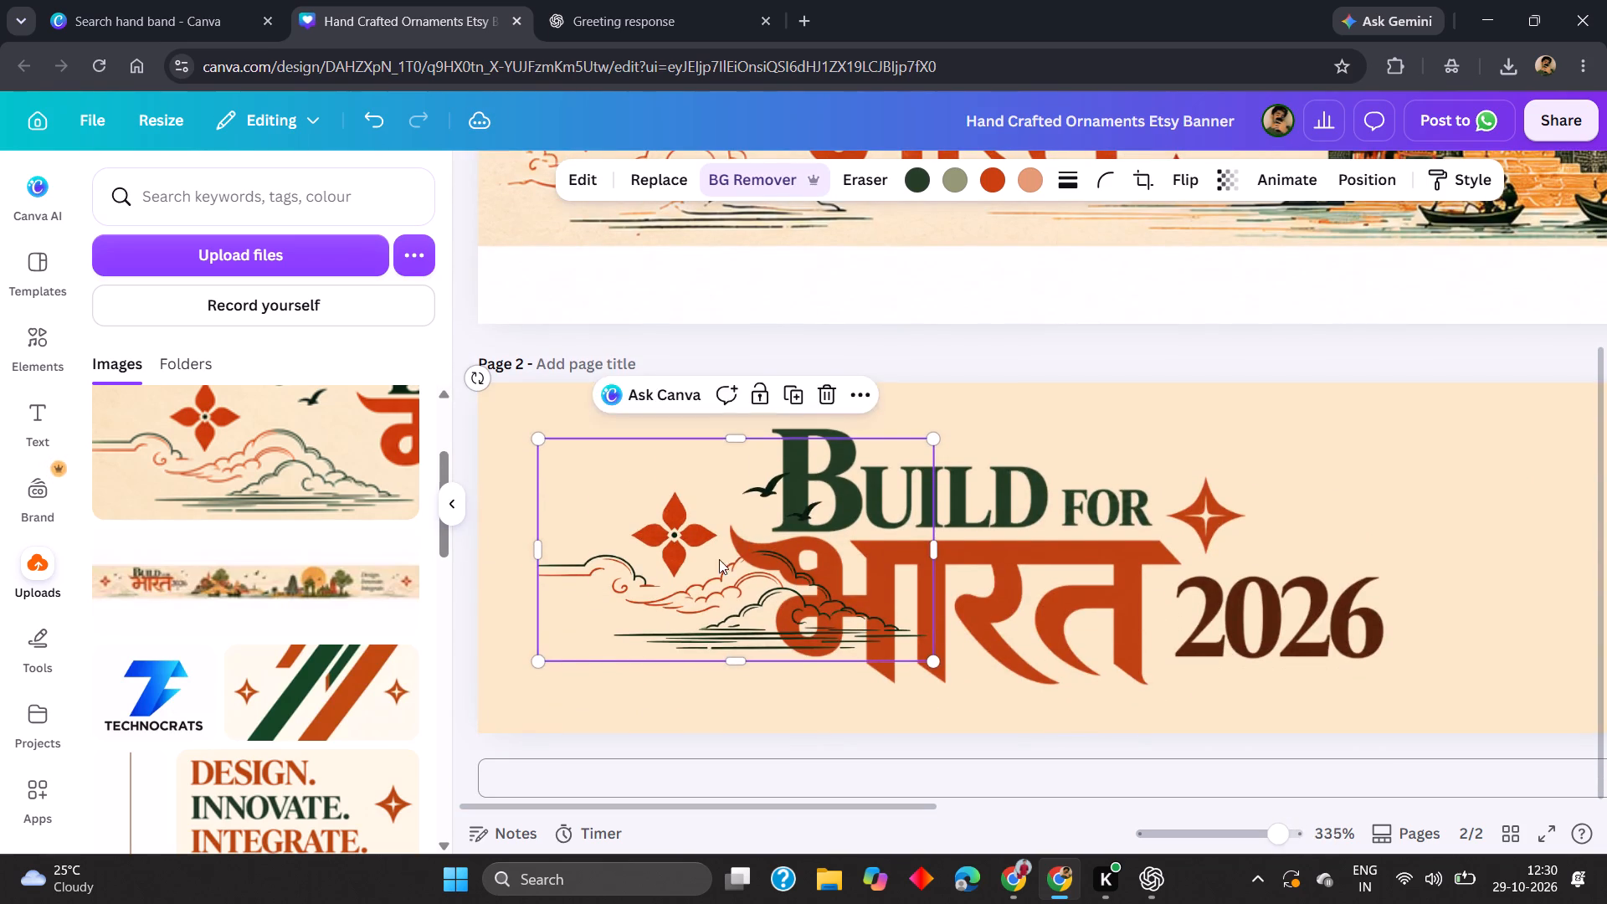
drag(719, 559, 664, 542)
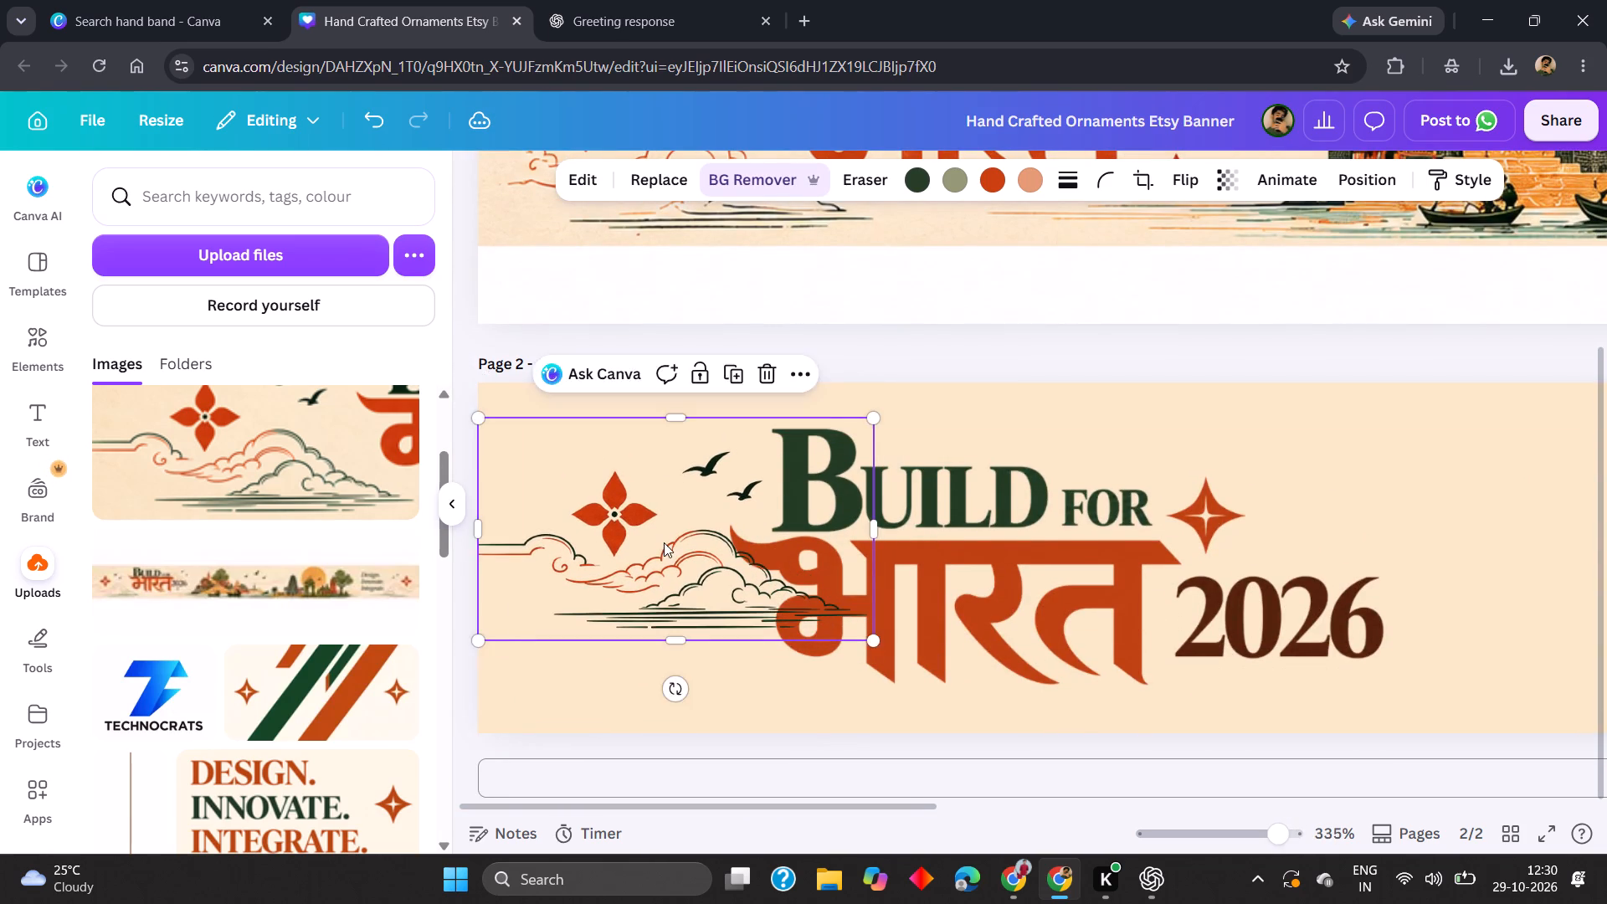
scroll(664, 542, down, 2)
drag(568, 584, 557, 629)
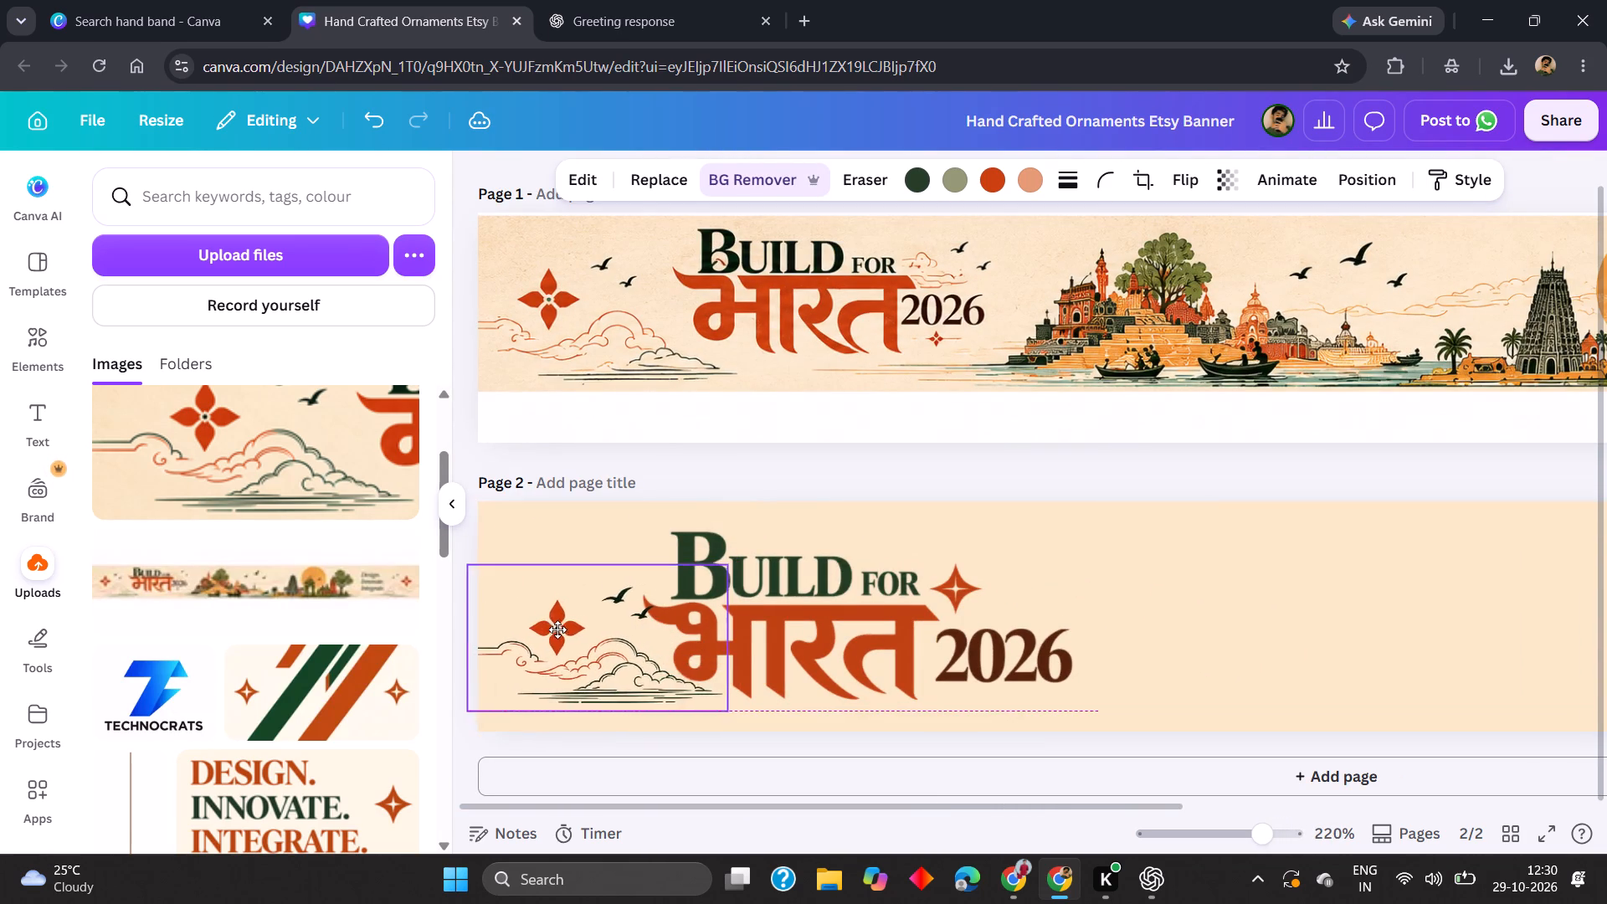
drag(557, 629, 567, 639)
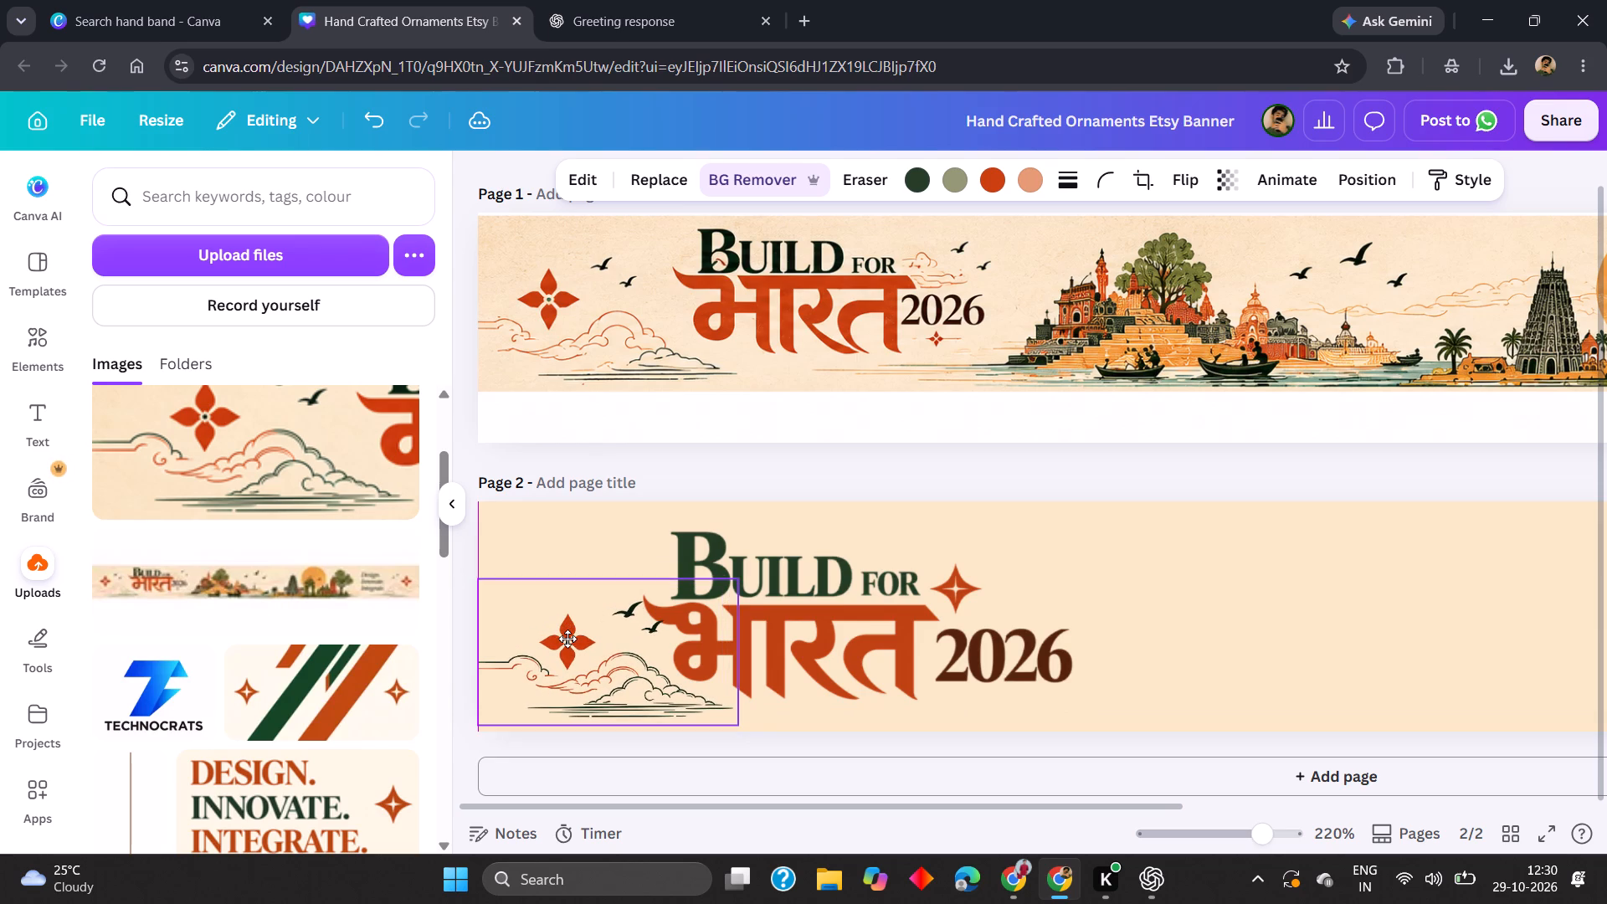
drag(567, 639, 567, 642)
click(695, 475)
Nudge the flower, birds and clouds image slightly up and left, so its frame overhangs the page edge and the birds clear the title.
scroll(694, 490, down, 1)
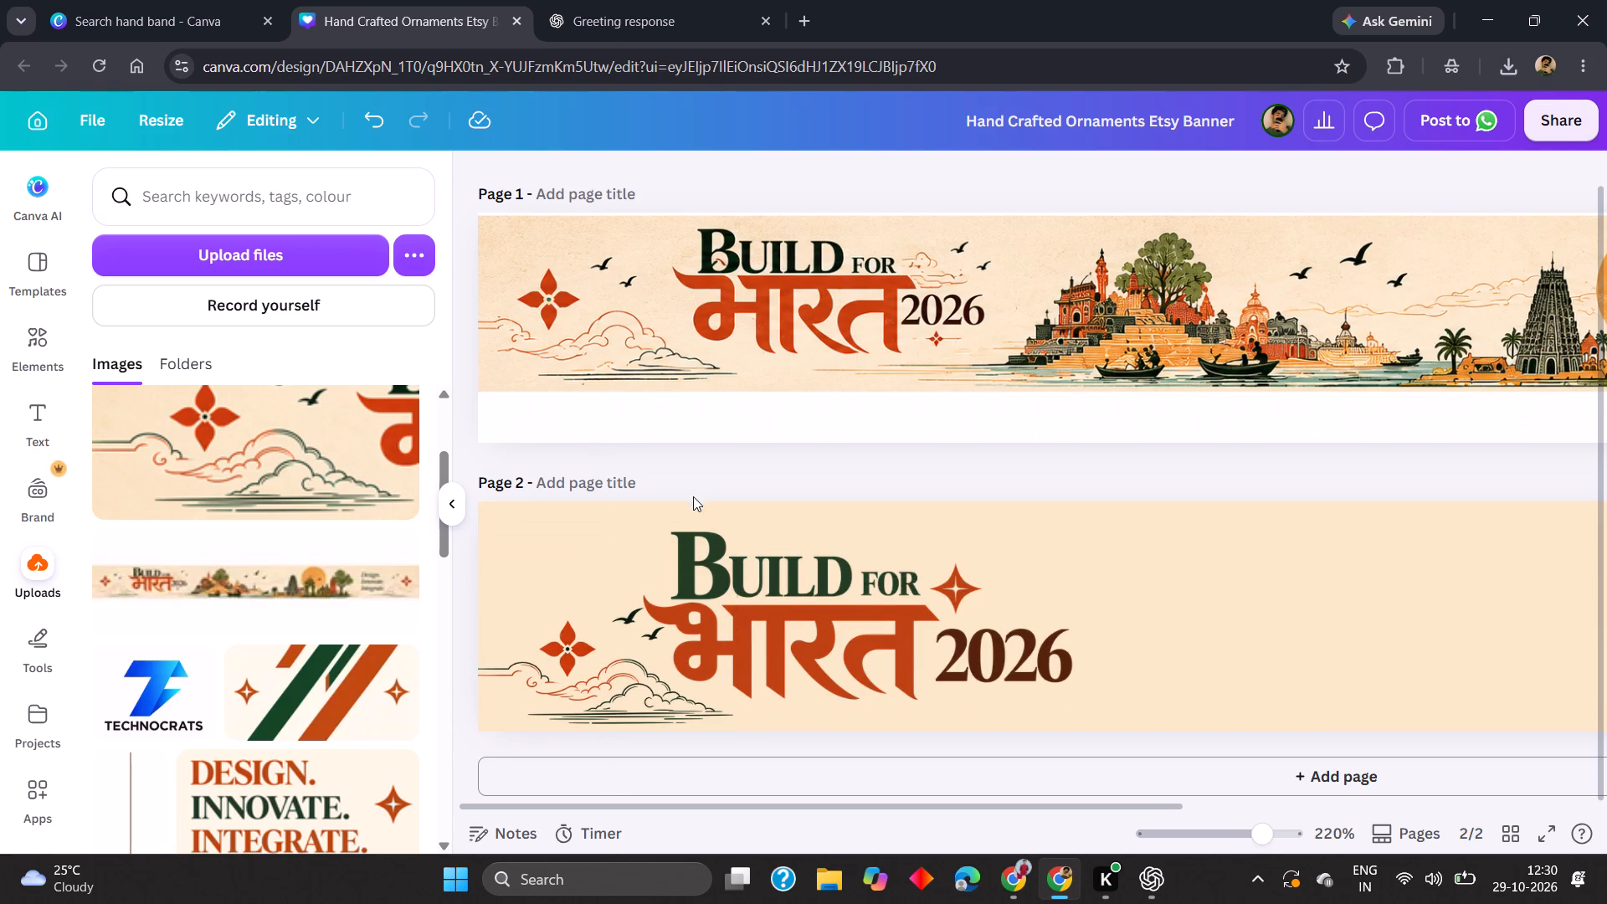
scroll(693, 496, down, 1)
scroll(680, 614, down, 2)
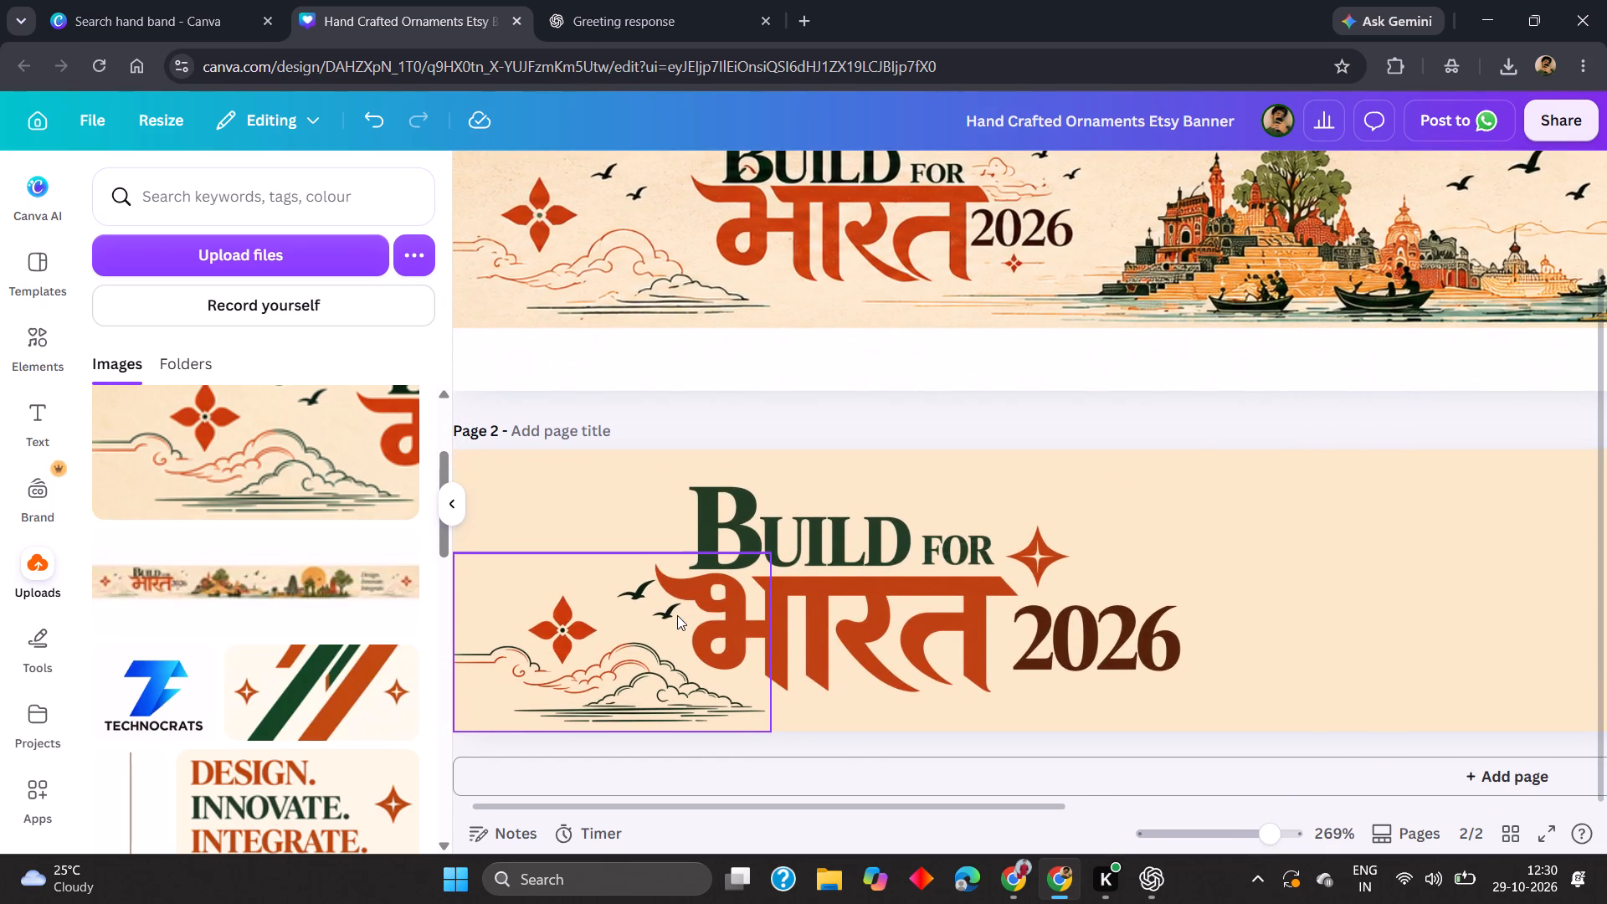
scroll(654, 617, down, 1)
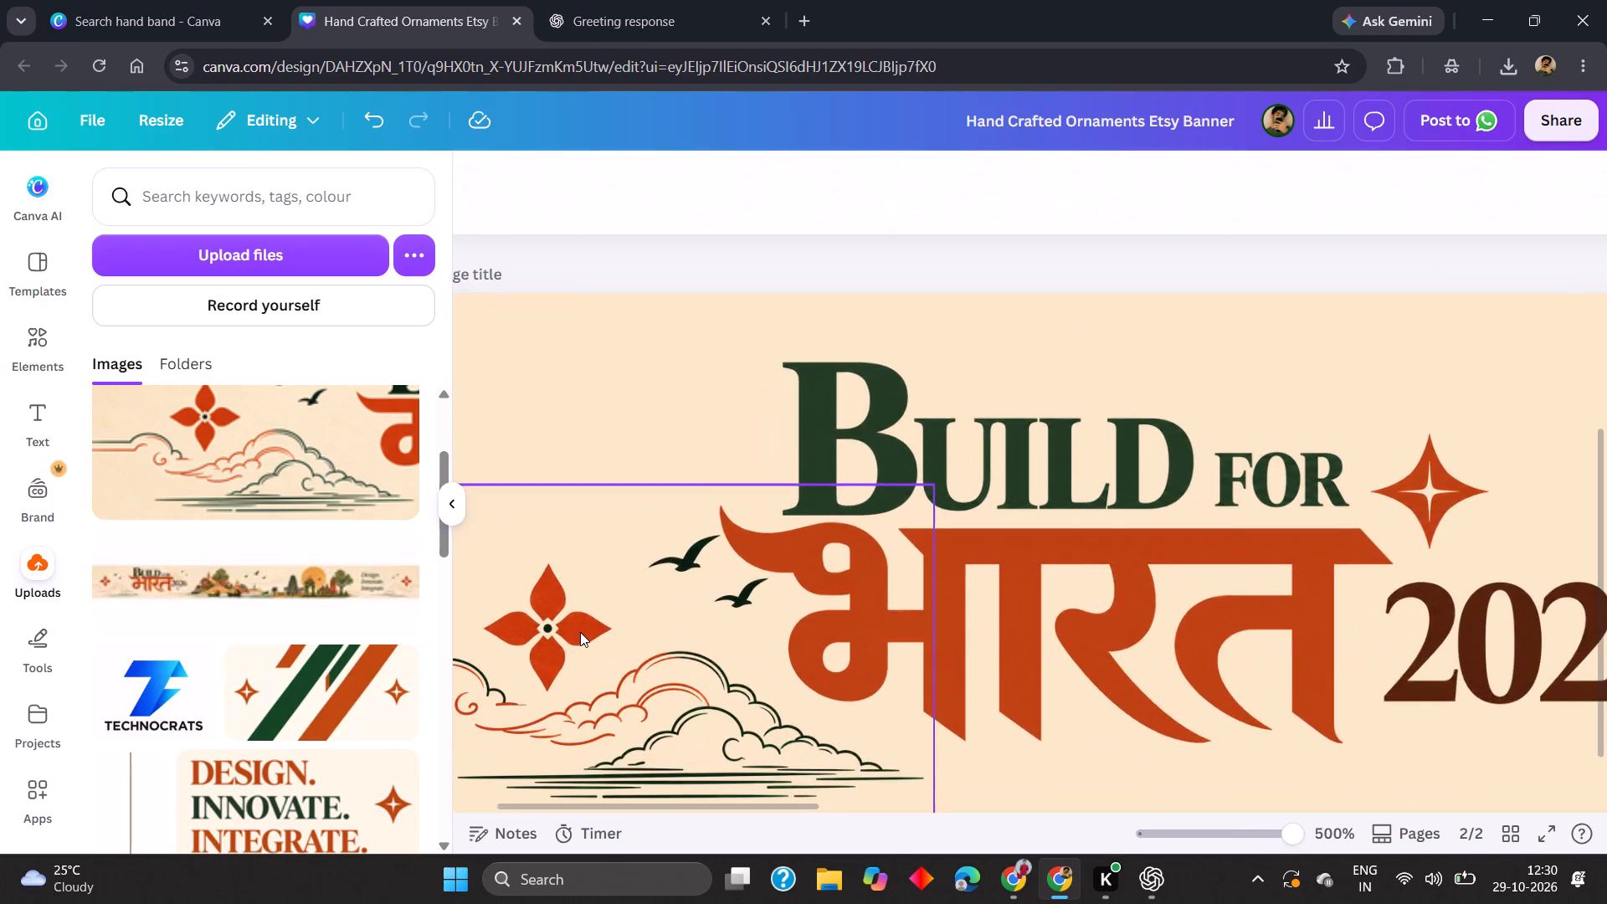
scroll(580, 632, down, 3)
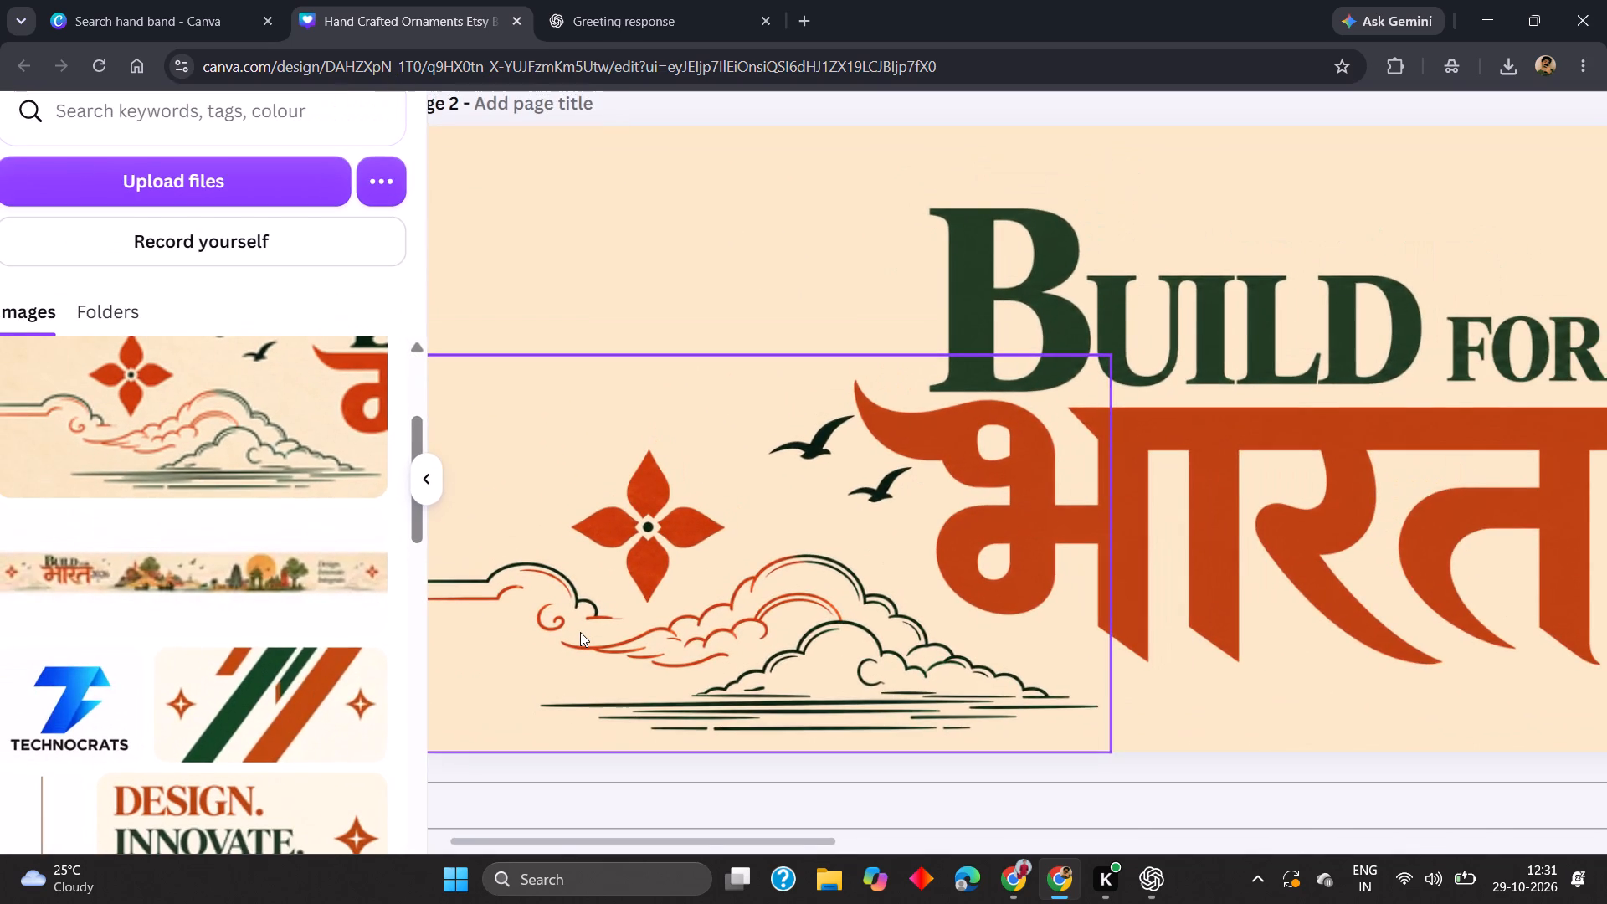
scroll(581, 626, left, 1)
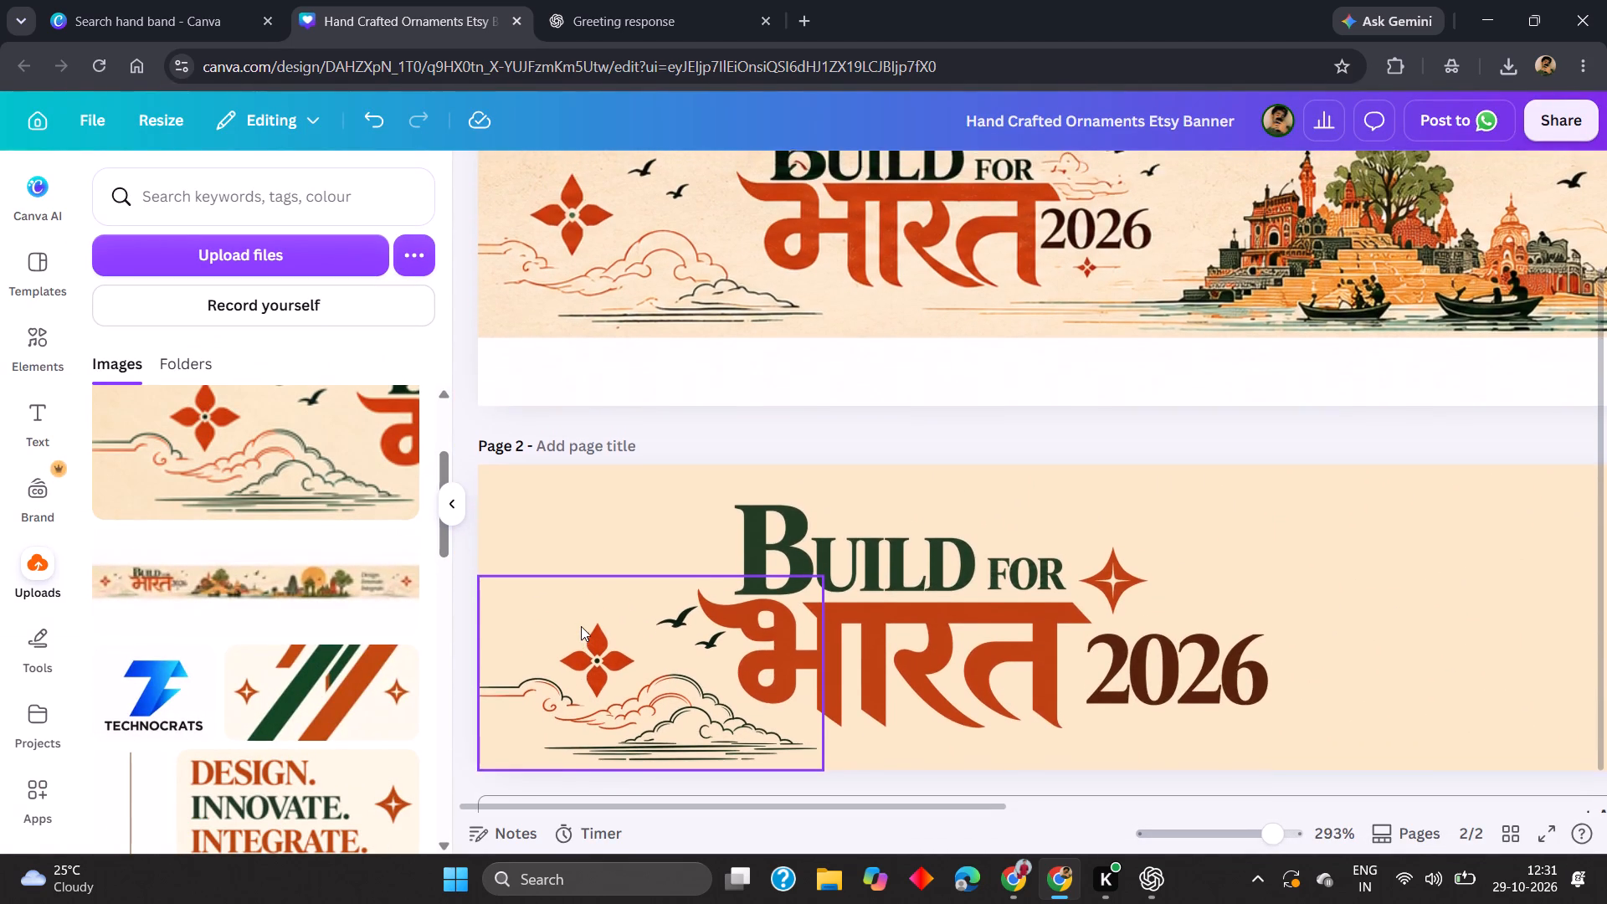
scroll(581, 626, left, 1)
drag(583, 628, 583, 624)
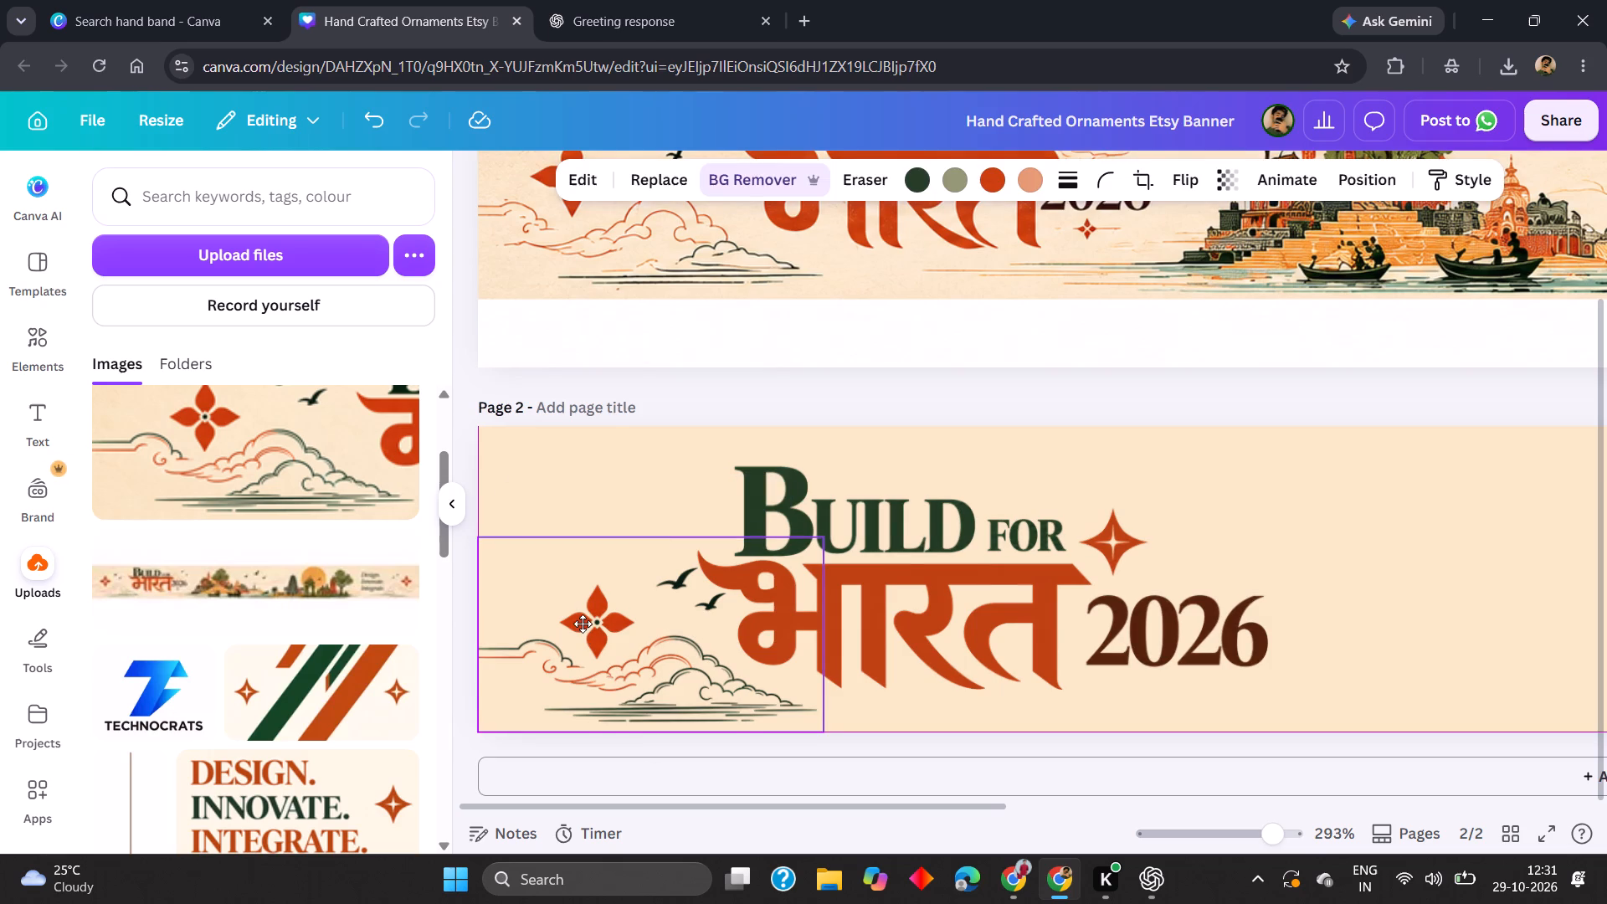
drag(583, 624, 584, 620)
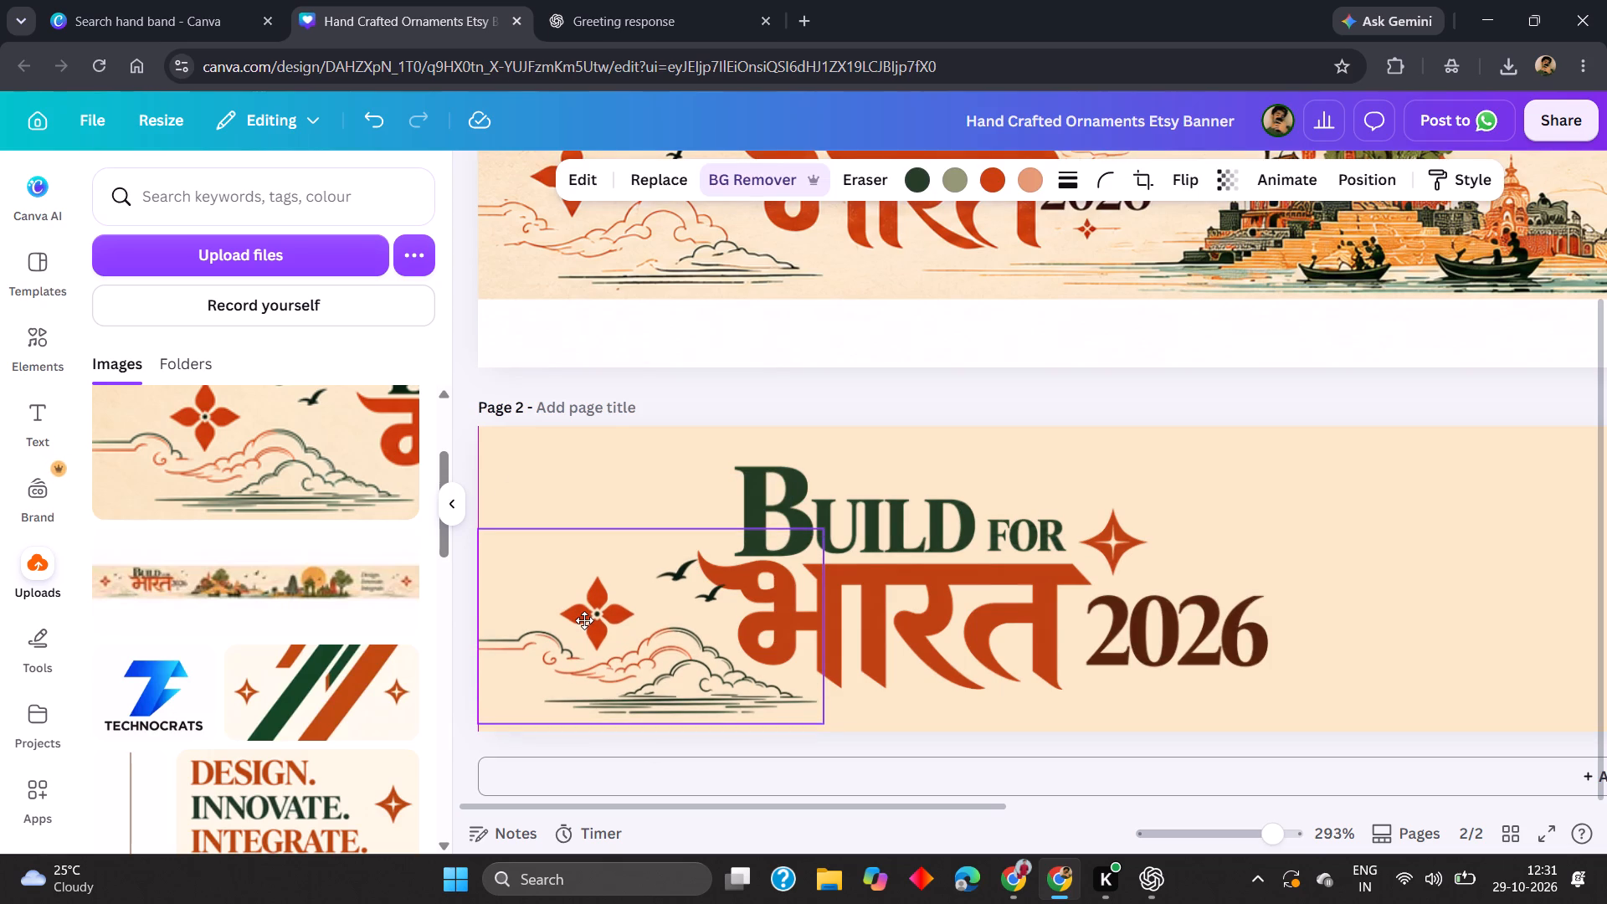
drag(584, 620, 562, 619)
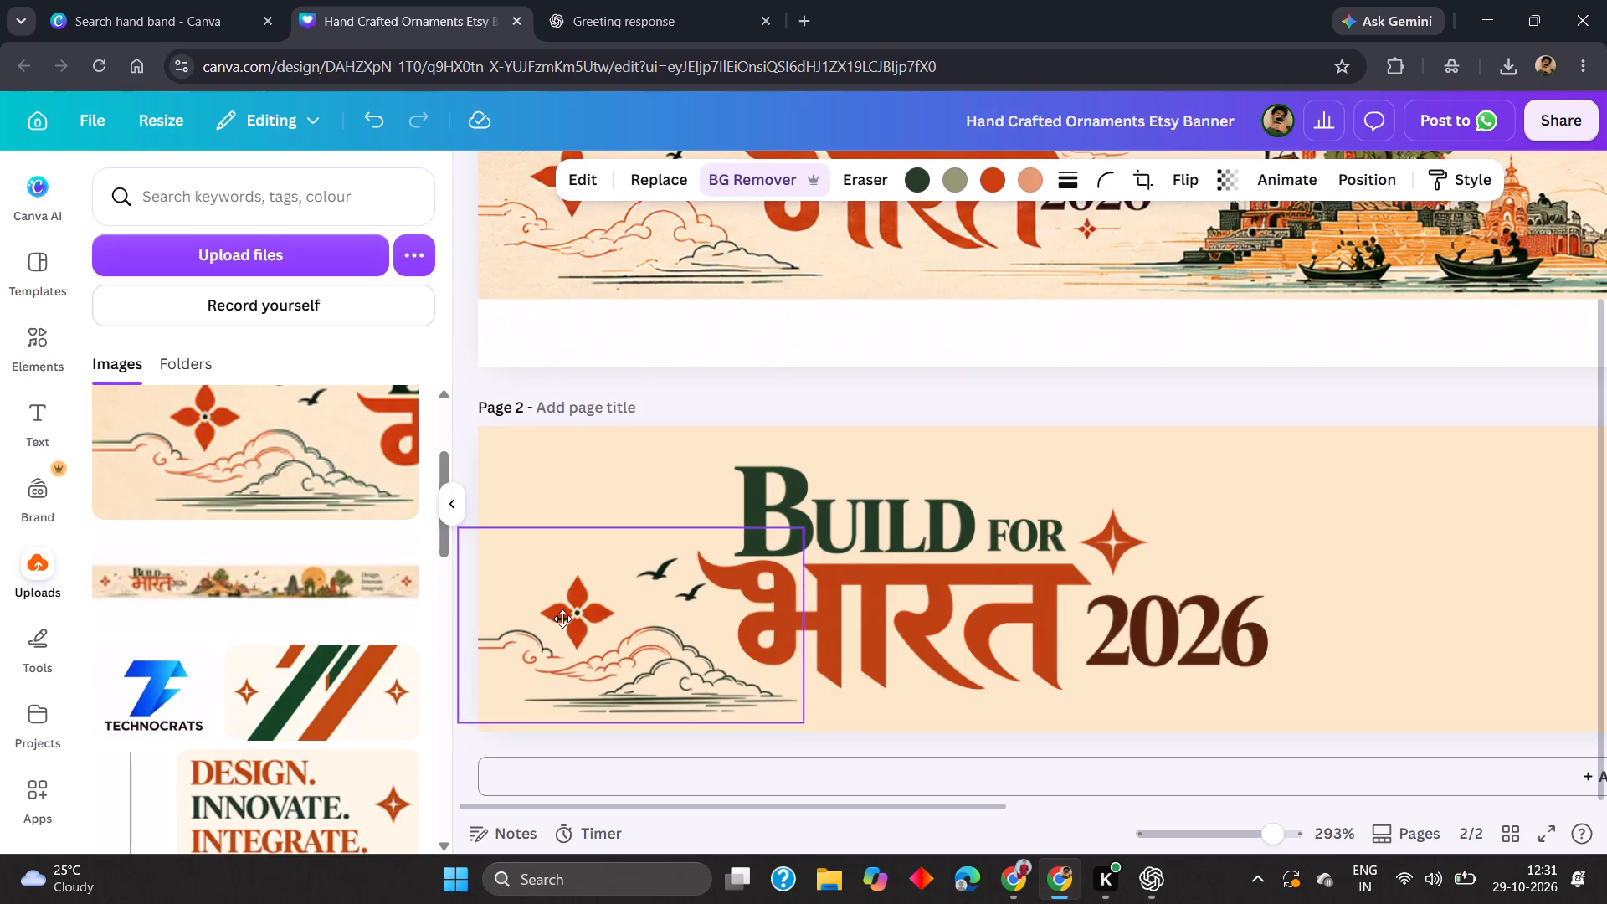
drag(562, 619, 562, 619)
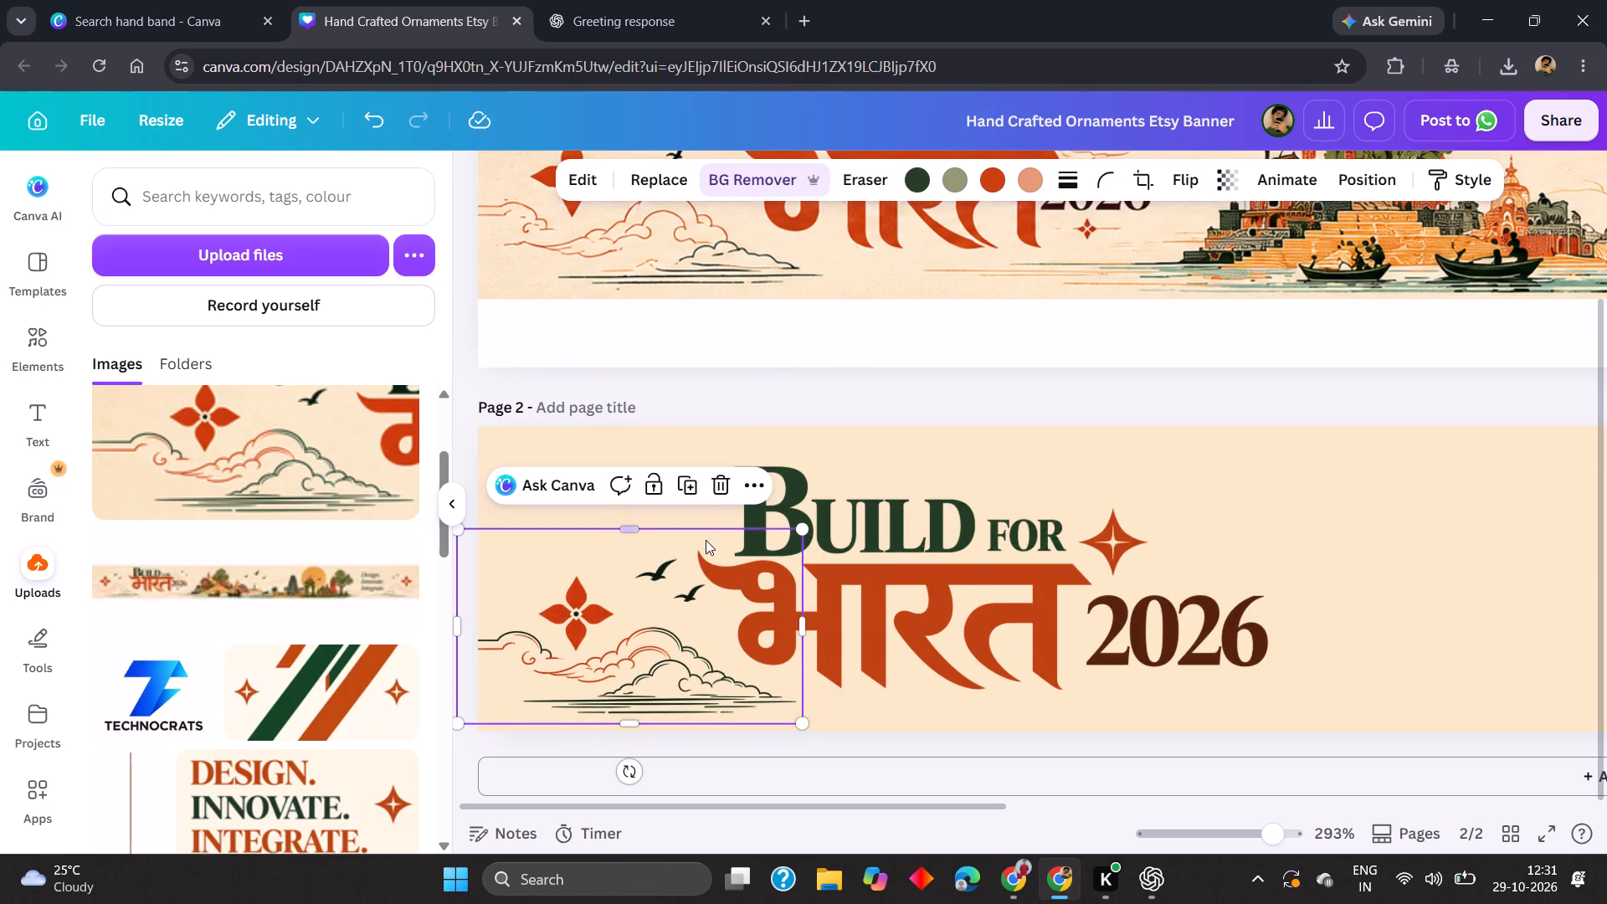
click(778, 480)
Erase the flower and both birds from the page 2 image with Pixel Eraser at size 51, keeping only the clouds and water lines.
click(645, 593)
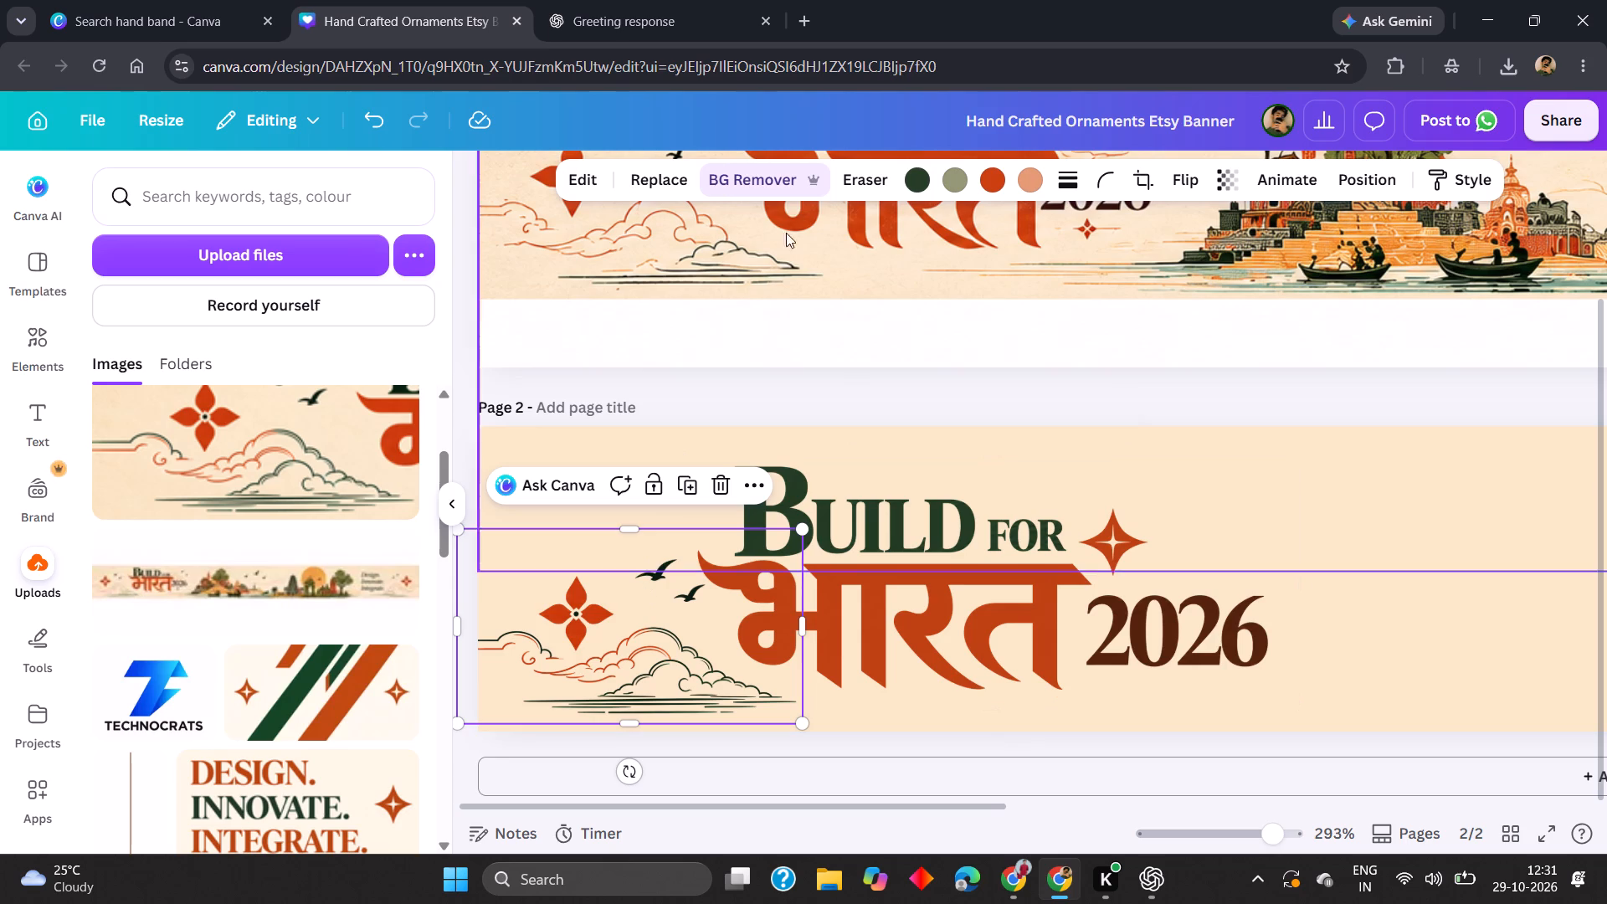
click(866, 171)
click(877, 273)
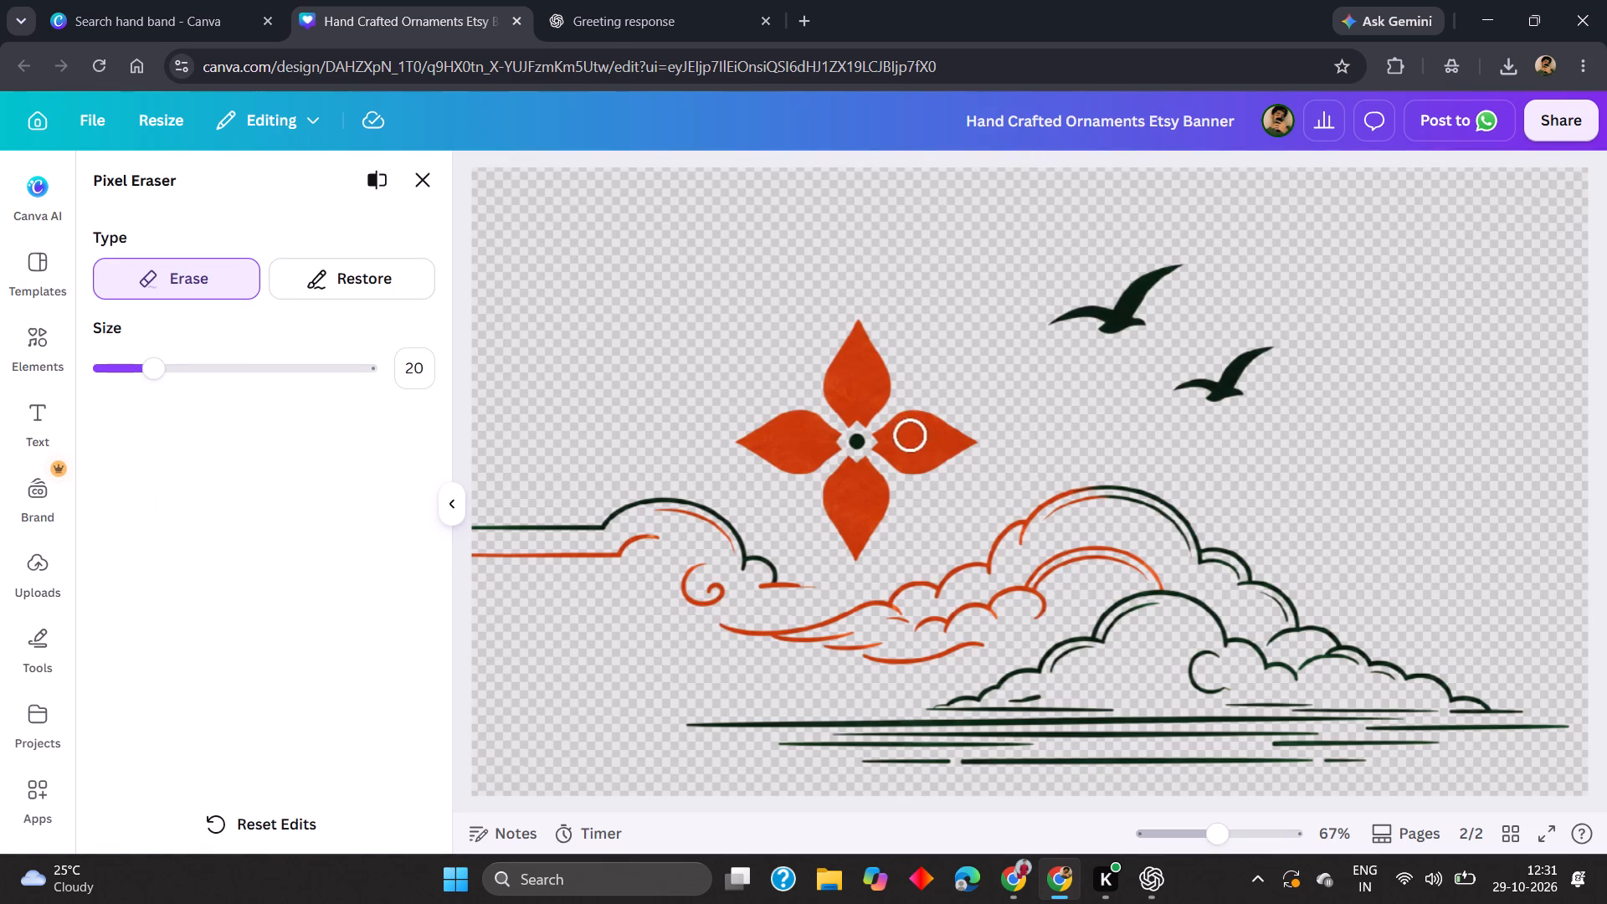
drag(237, 356, 236, 372)
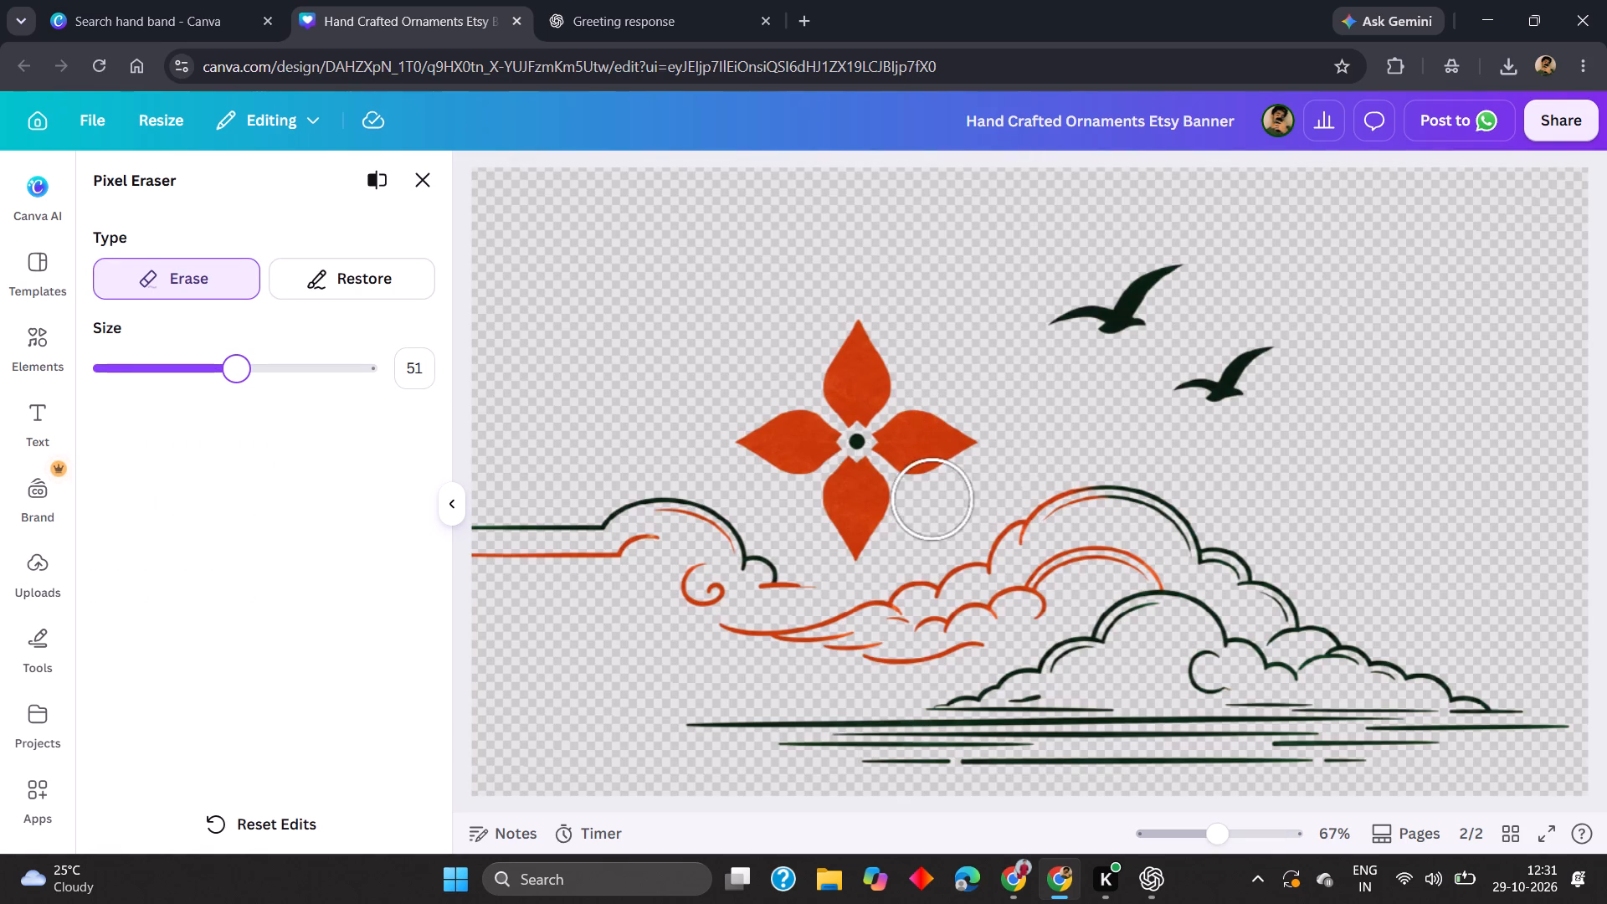
drag(856, 531, 795, 458)
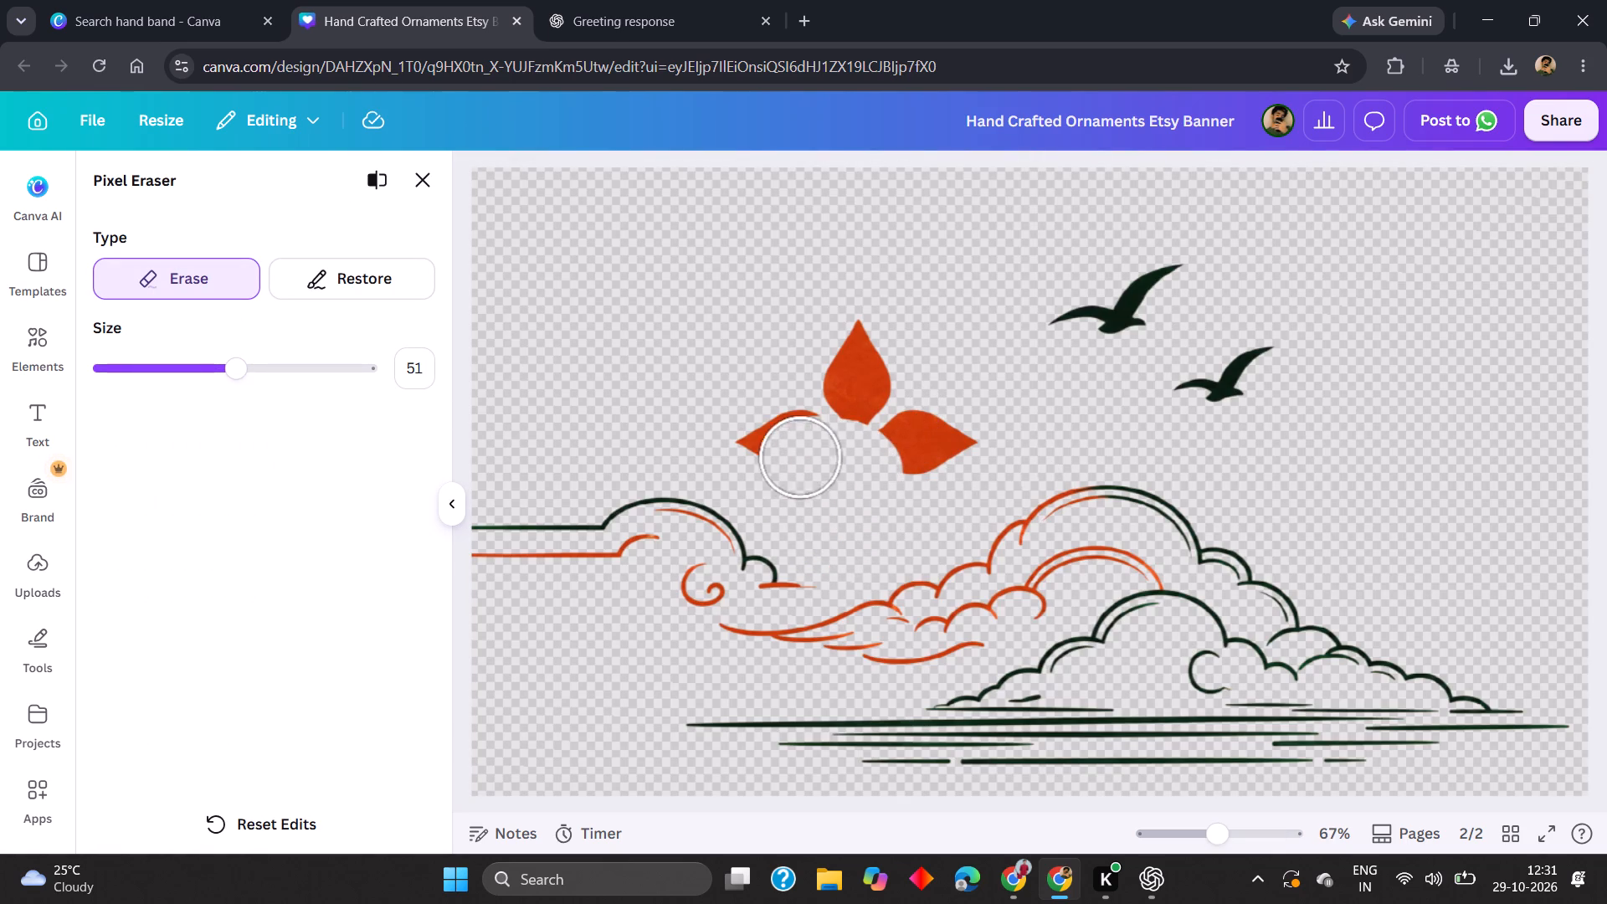
drag(795, 458, 933, 424)
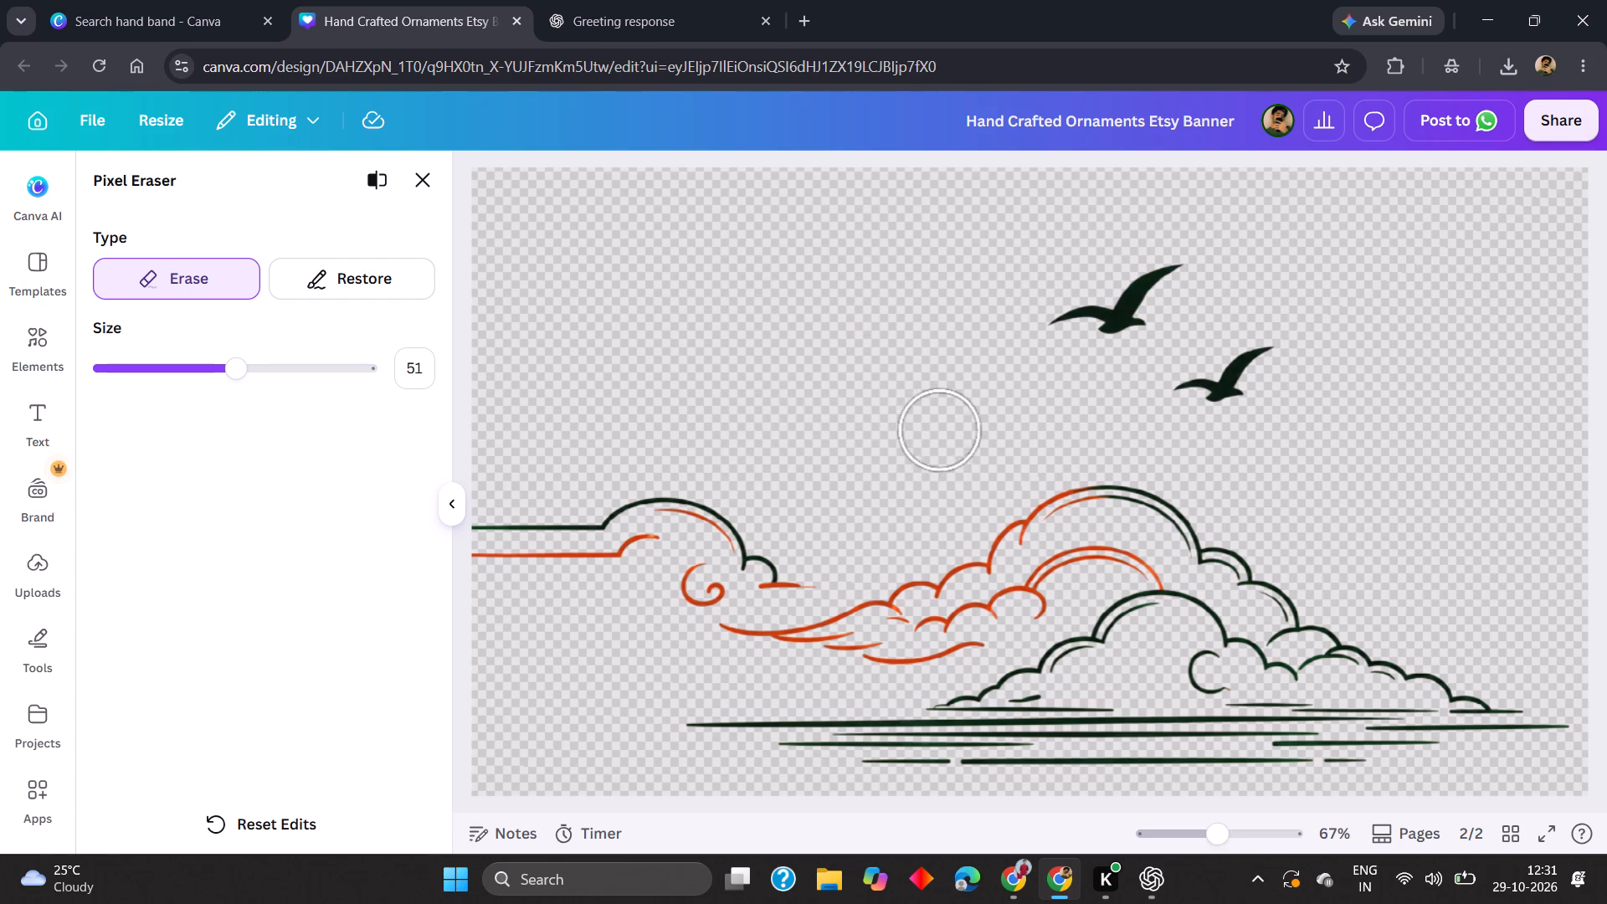
drag(933, 424, 1250, 358)
click(433, 183)
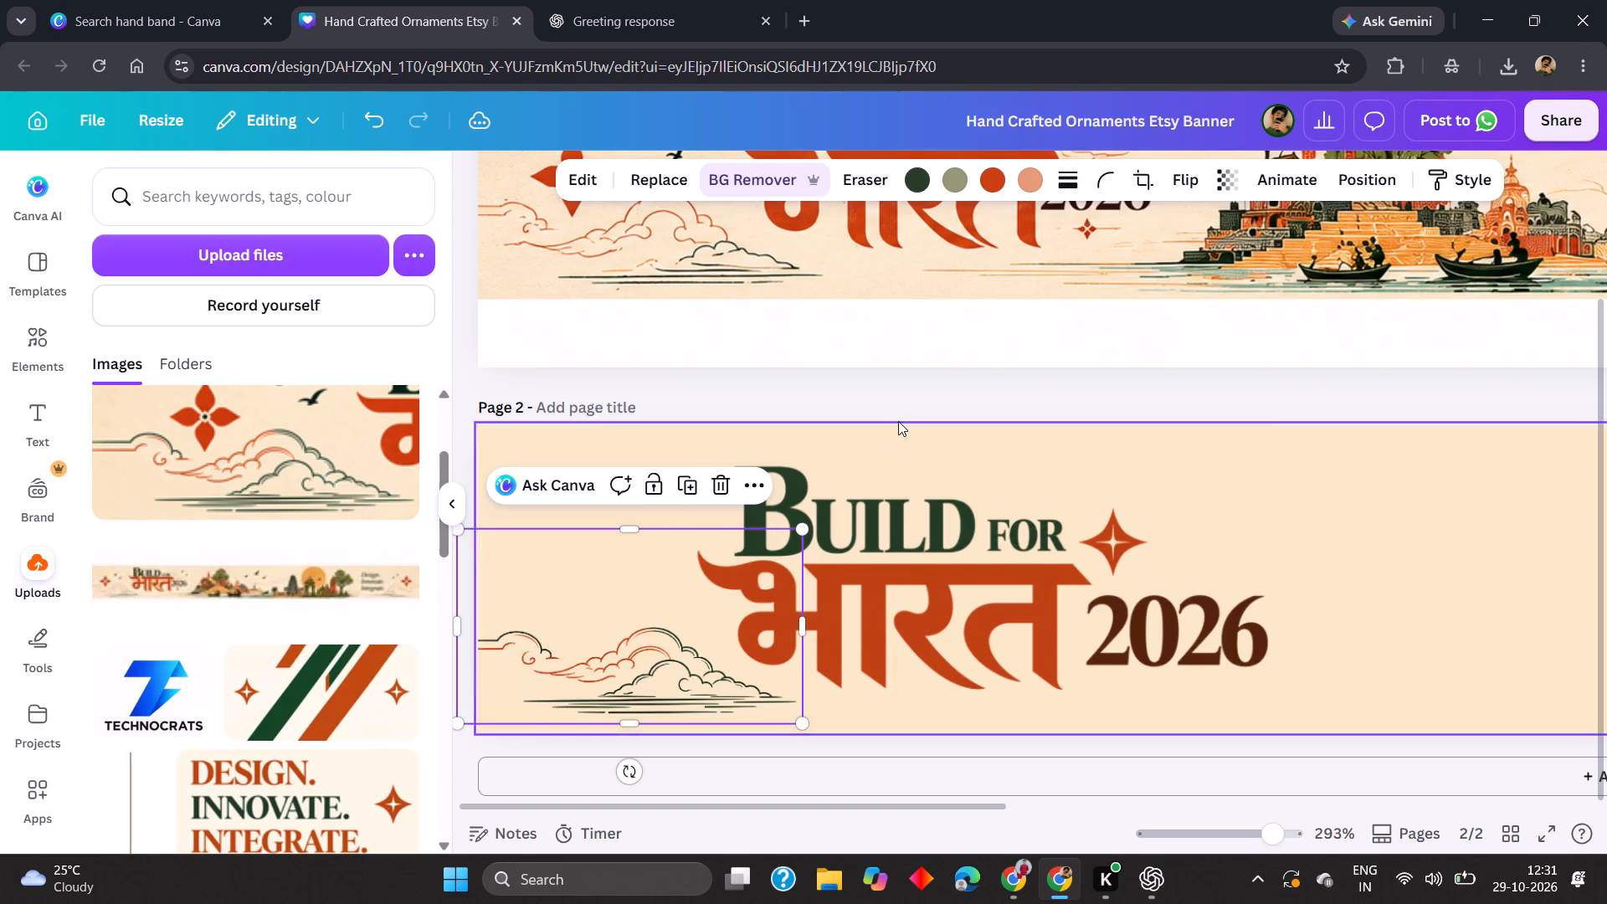
click(899, 420)
Add another copy of the uploaded flower, birds and clouds image to page 2 and place it above the clouds, overlapping the title's start.
click(598, 611)
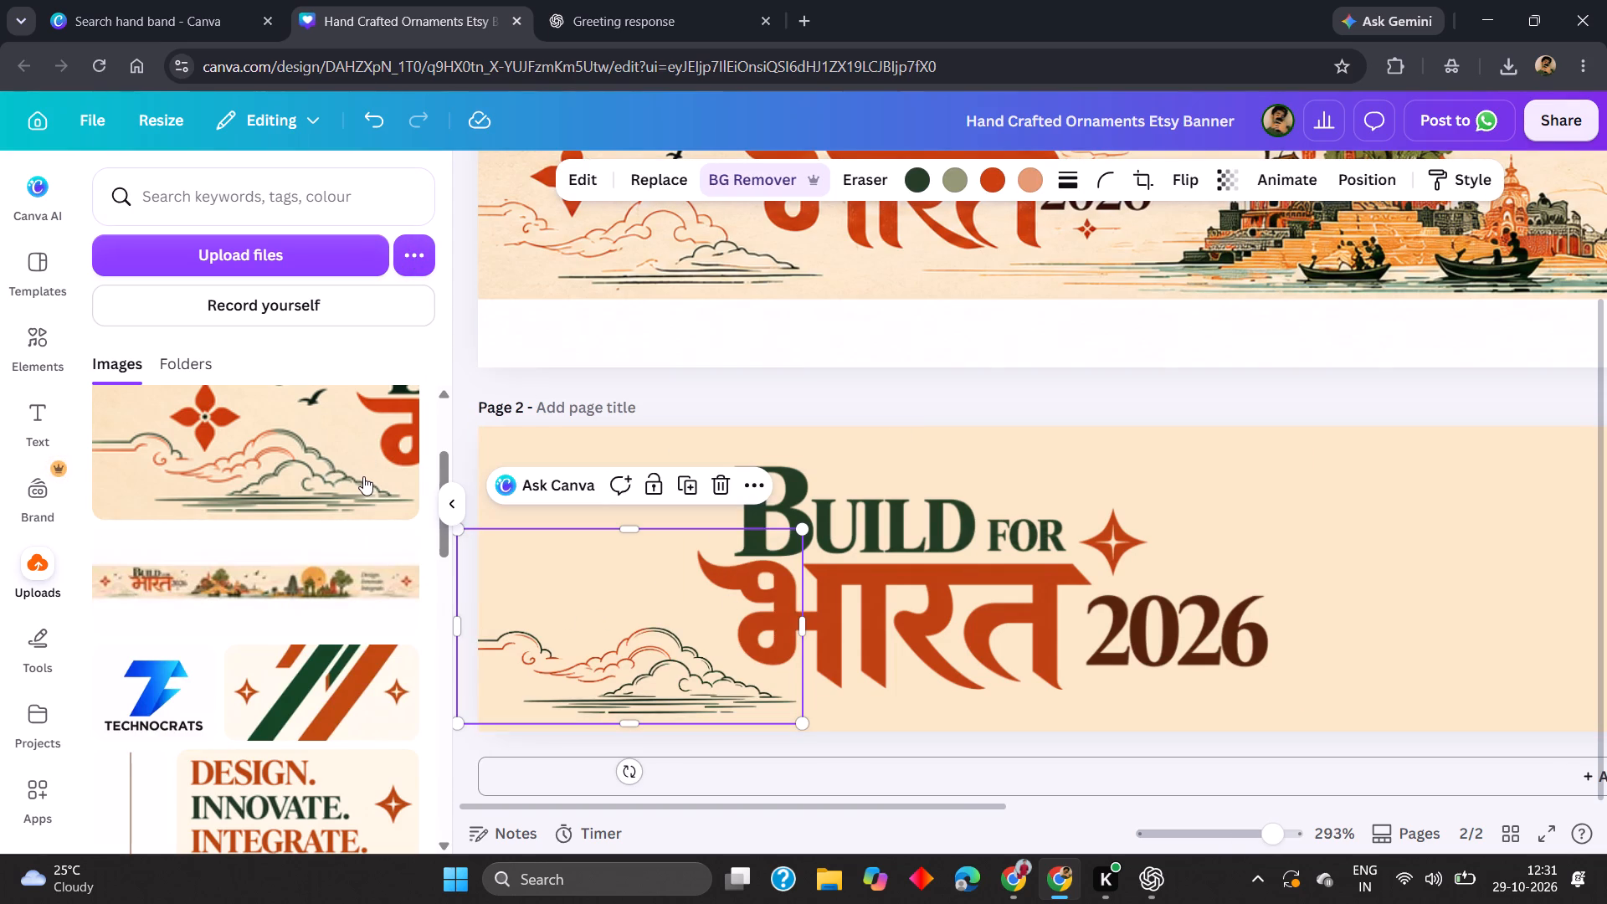
click(331, 485)
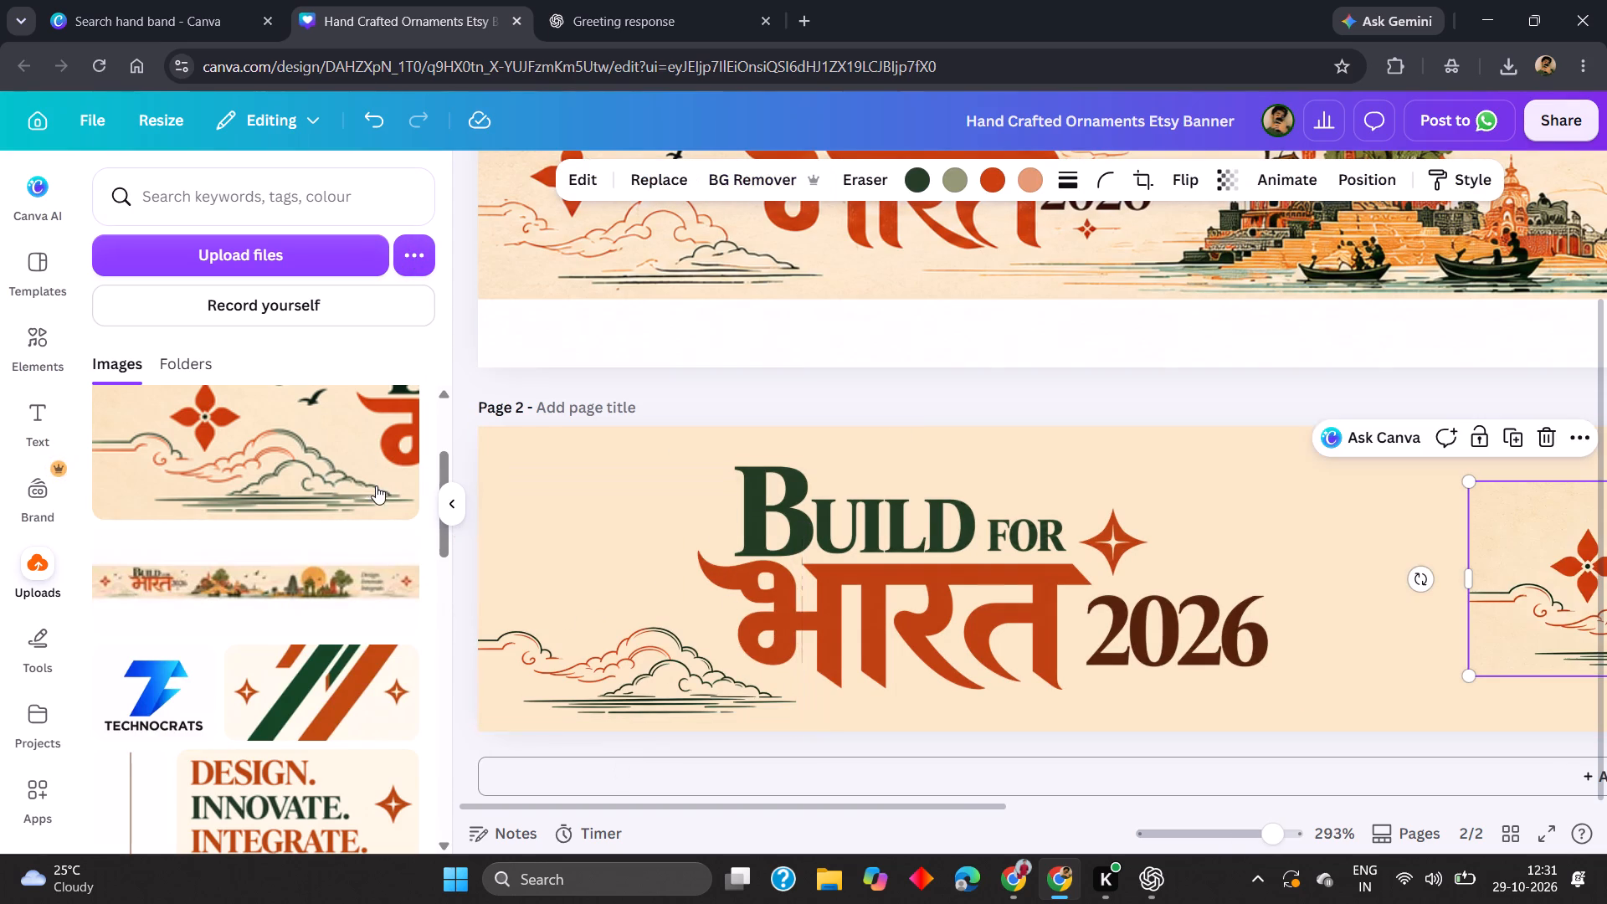
drag(1512, 552, 593, 504)
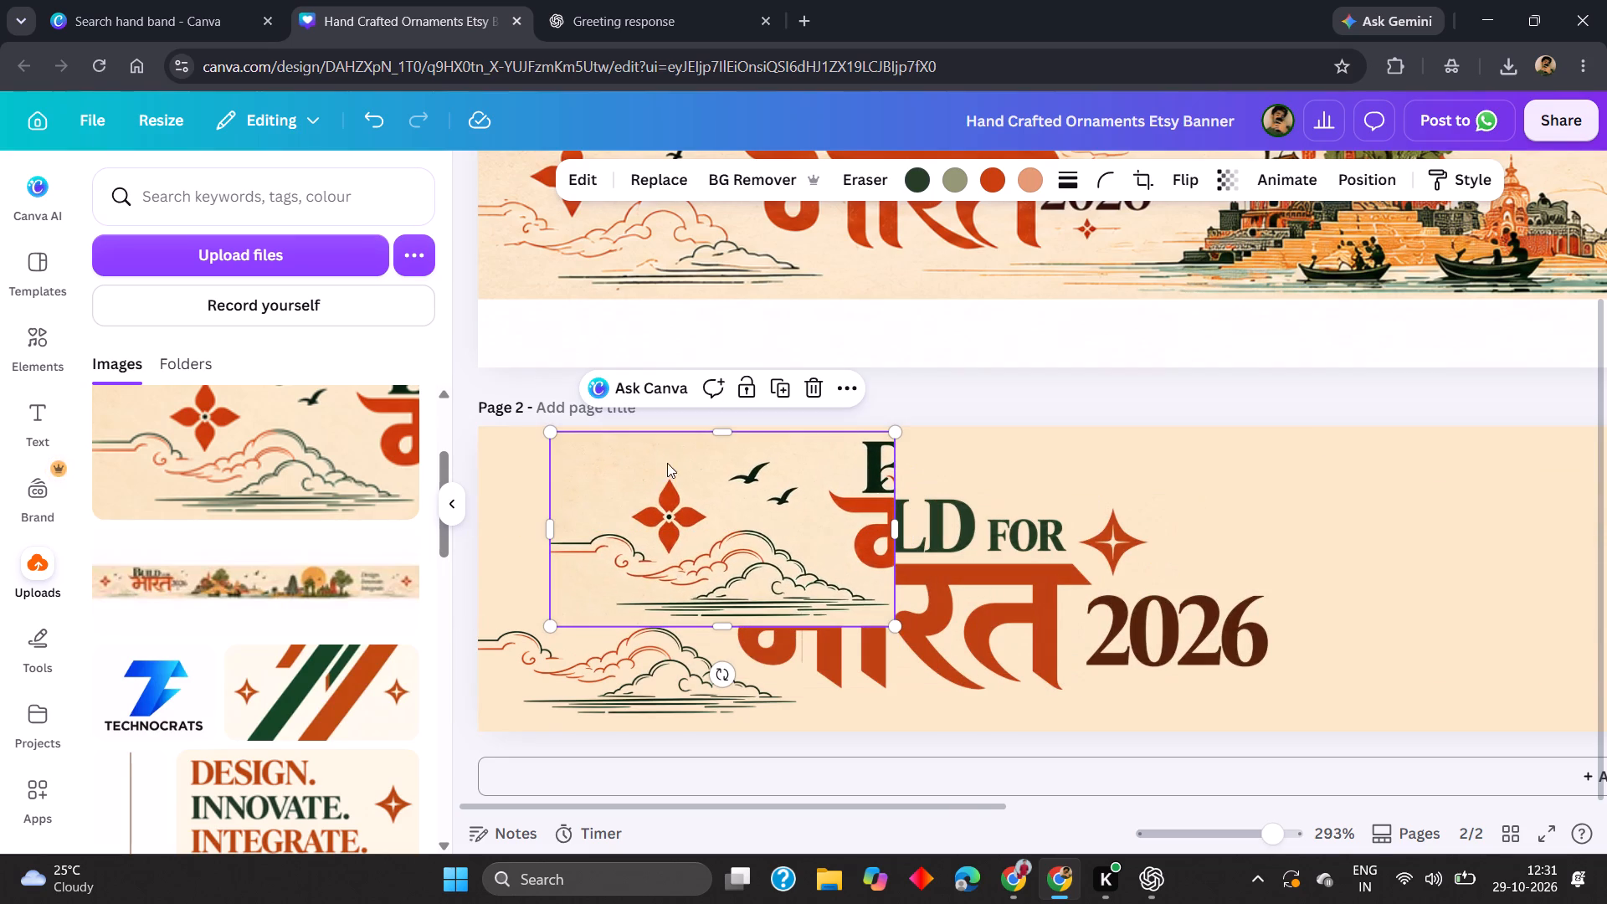
Remove the background from the new flower, birds and clouds copy and crop its left side to just before the flower.
click(772, 187)
scroll(840, 501, right, 1)
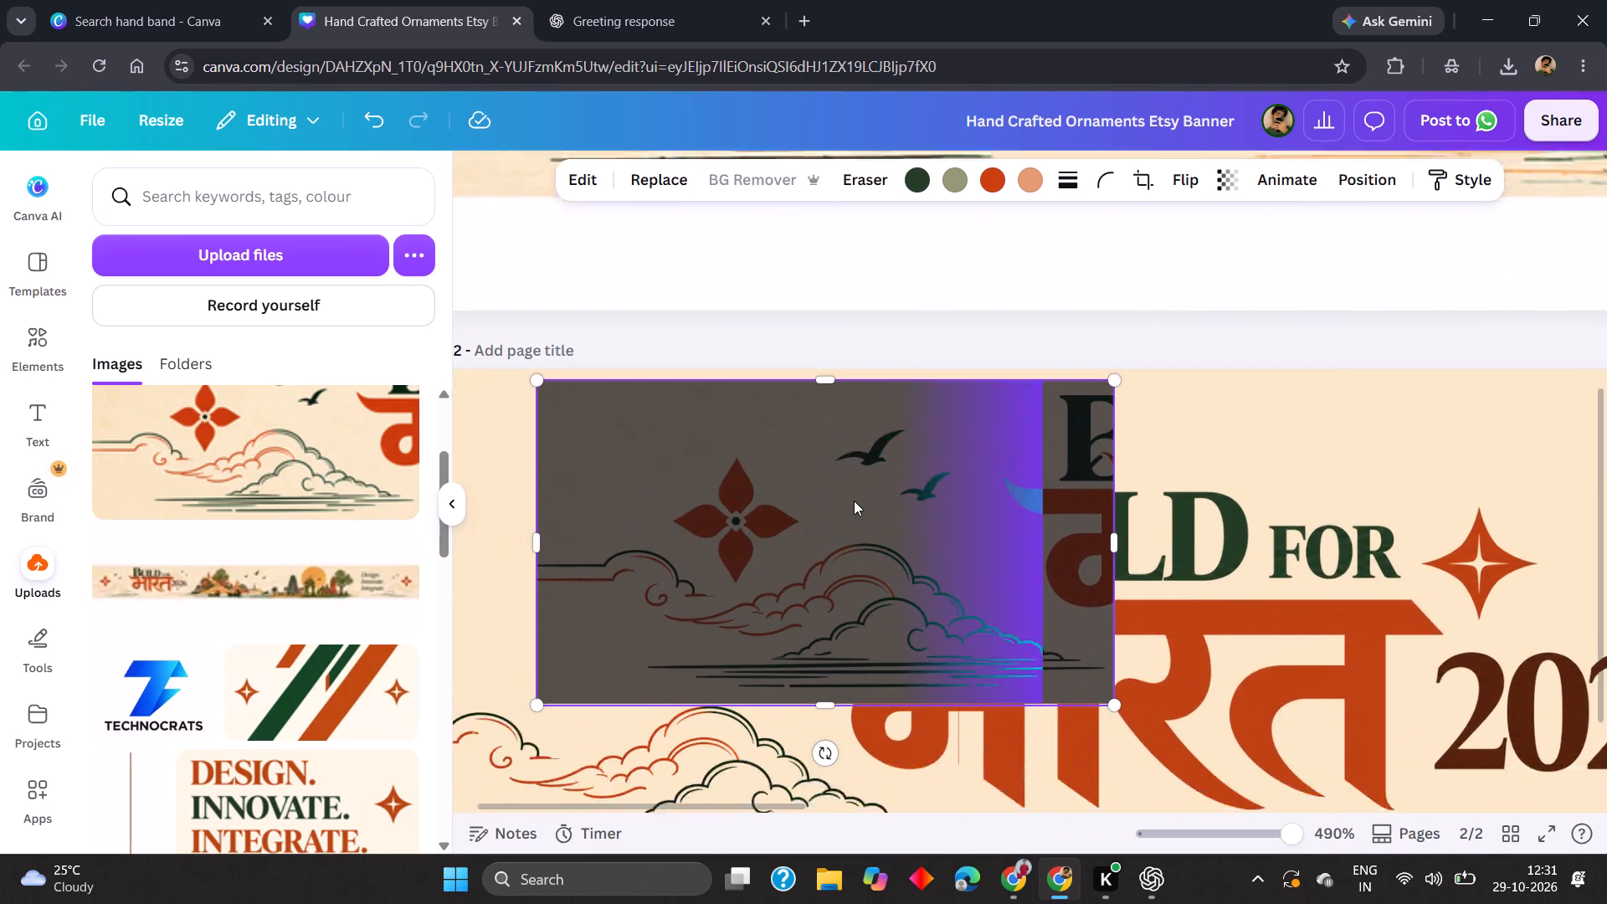
scroll(854, 501, right, 1)
drag(596, 413, 597, 413)
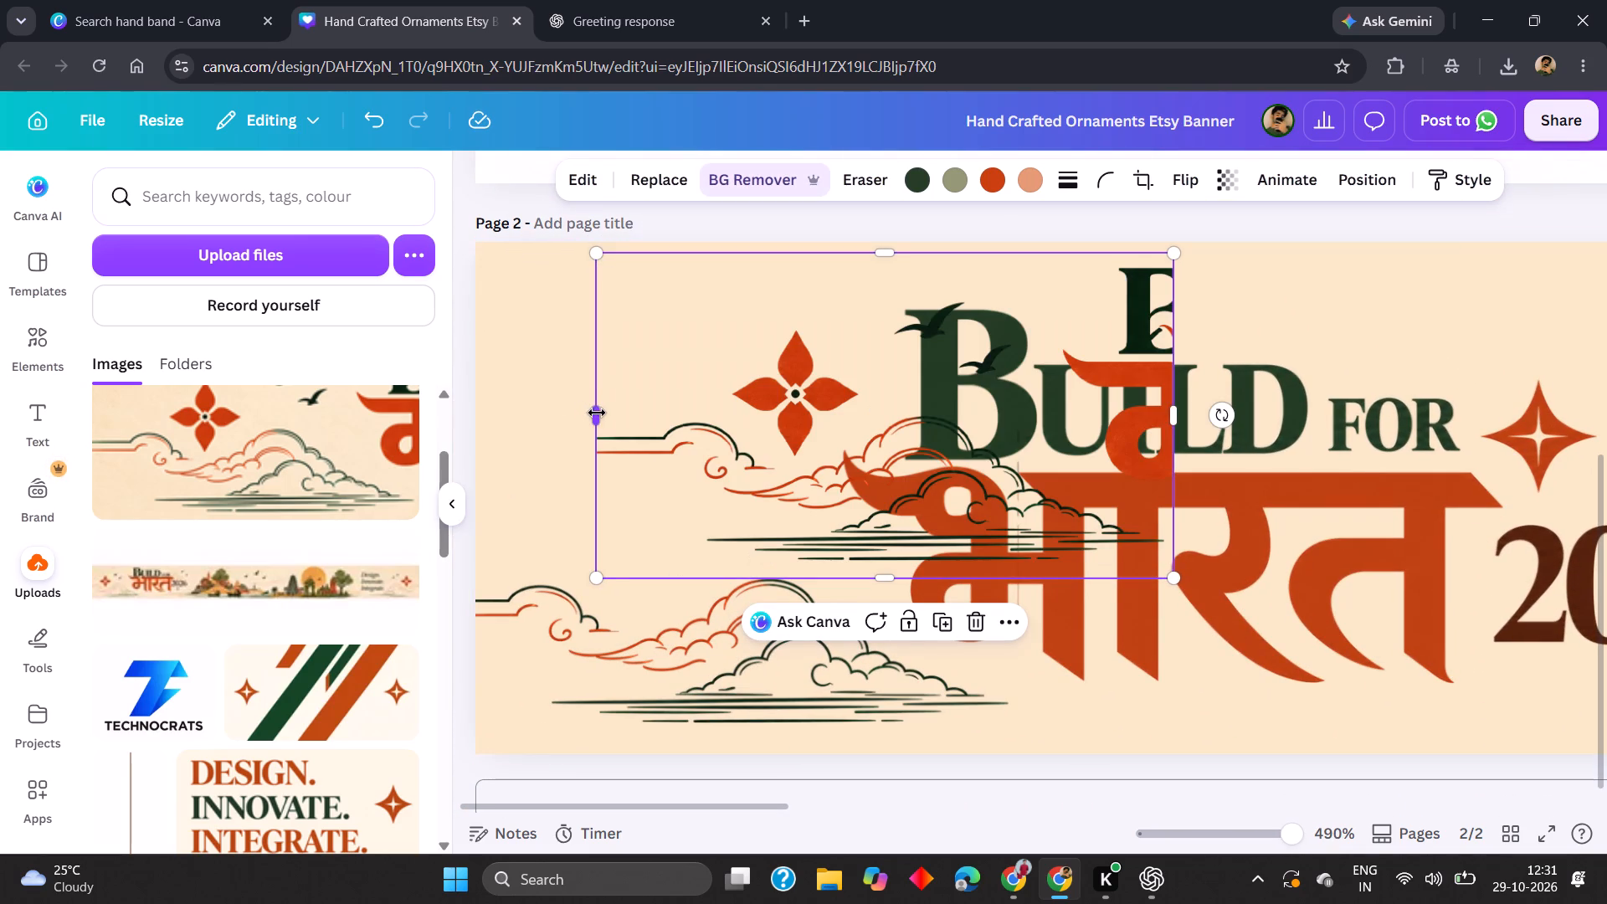
drag(597, 413, 716, 419)
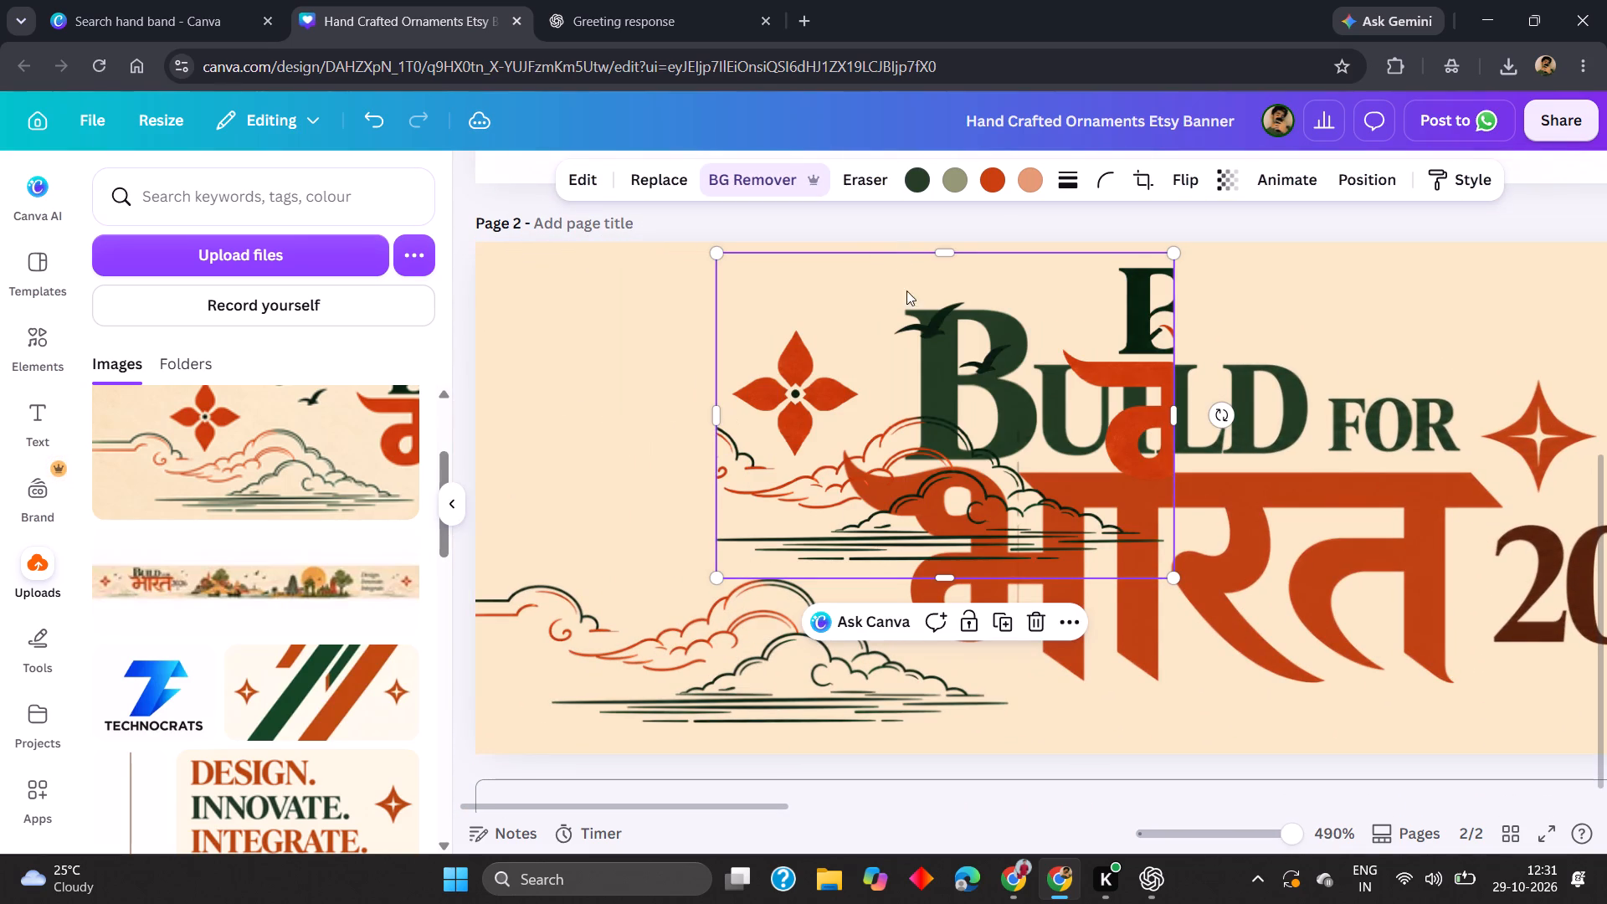
Erase the clouds and water lines from the cropped copy with Pixel Eraser at size 58.
click(839, 160)
click(858, 188)
click(876, 265)
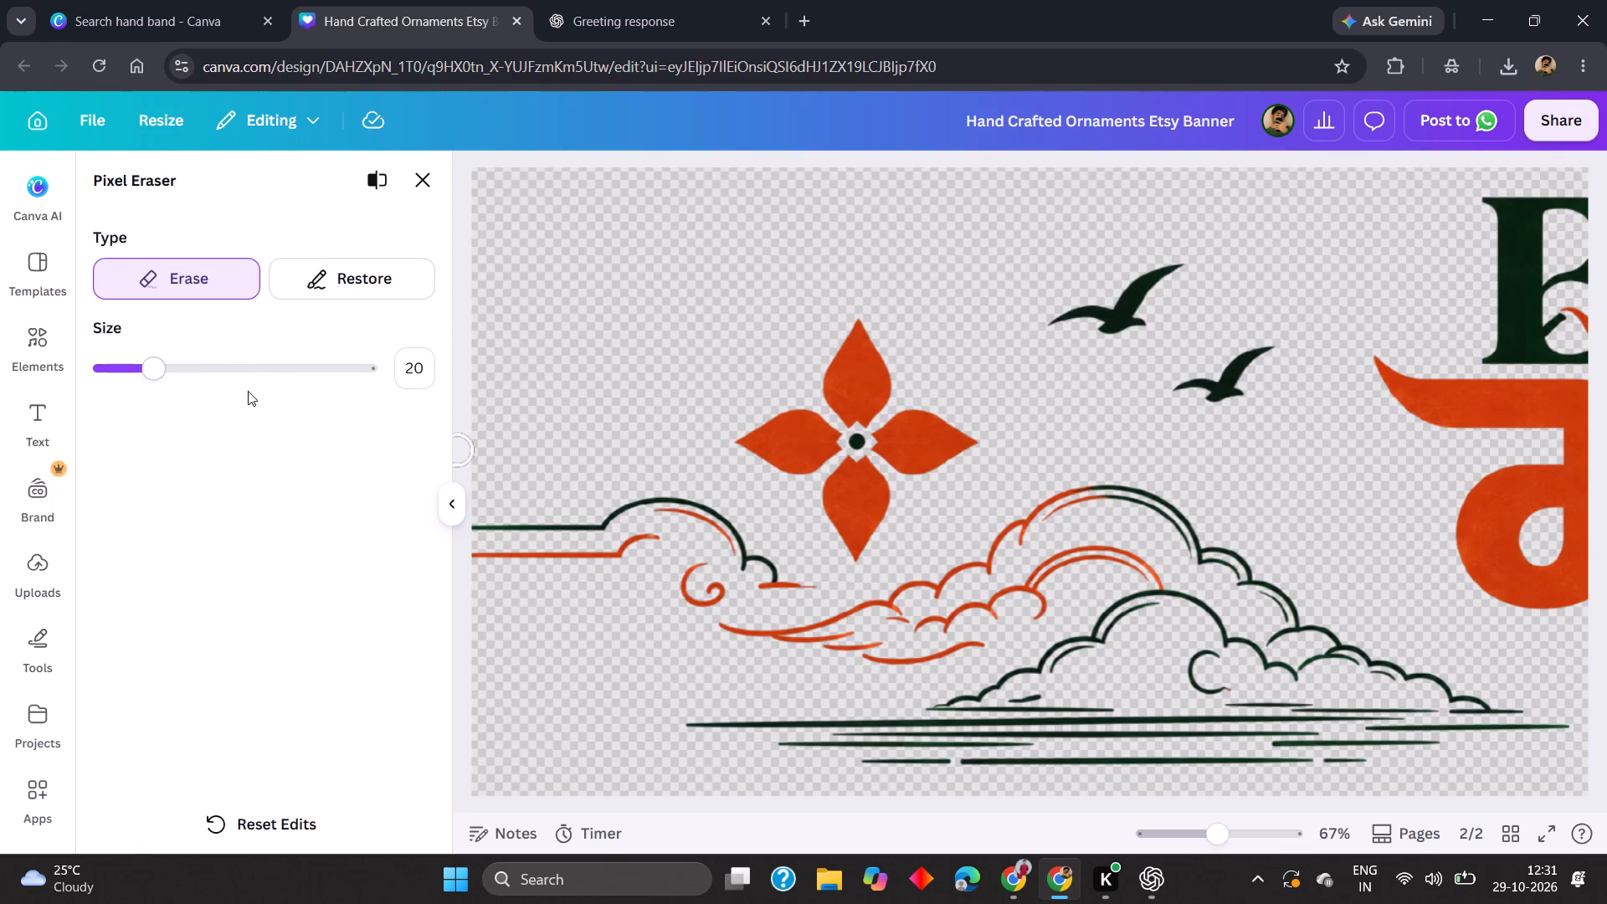
click(254, 376)
drag(490, 547, 504, 553)
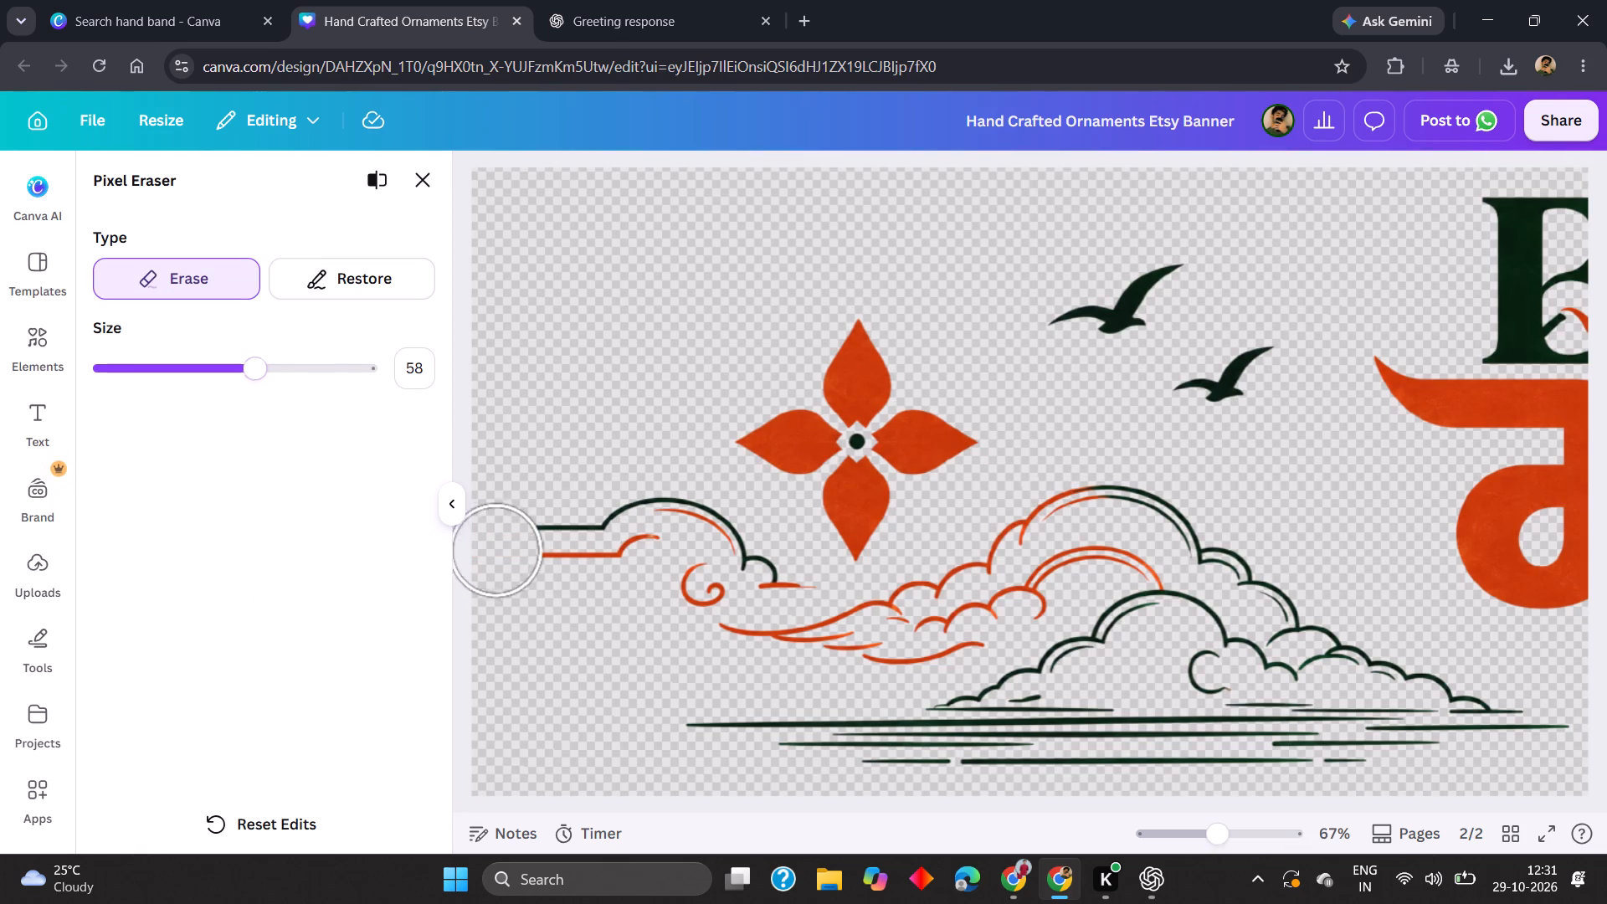
drag(504, 553, 770, 599)
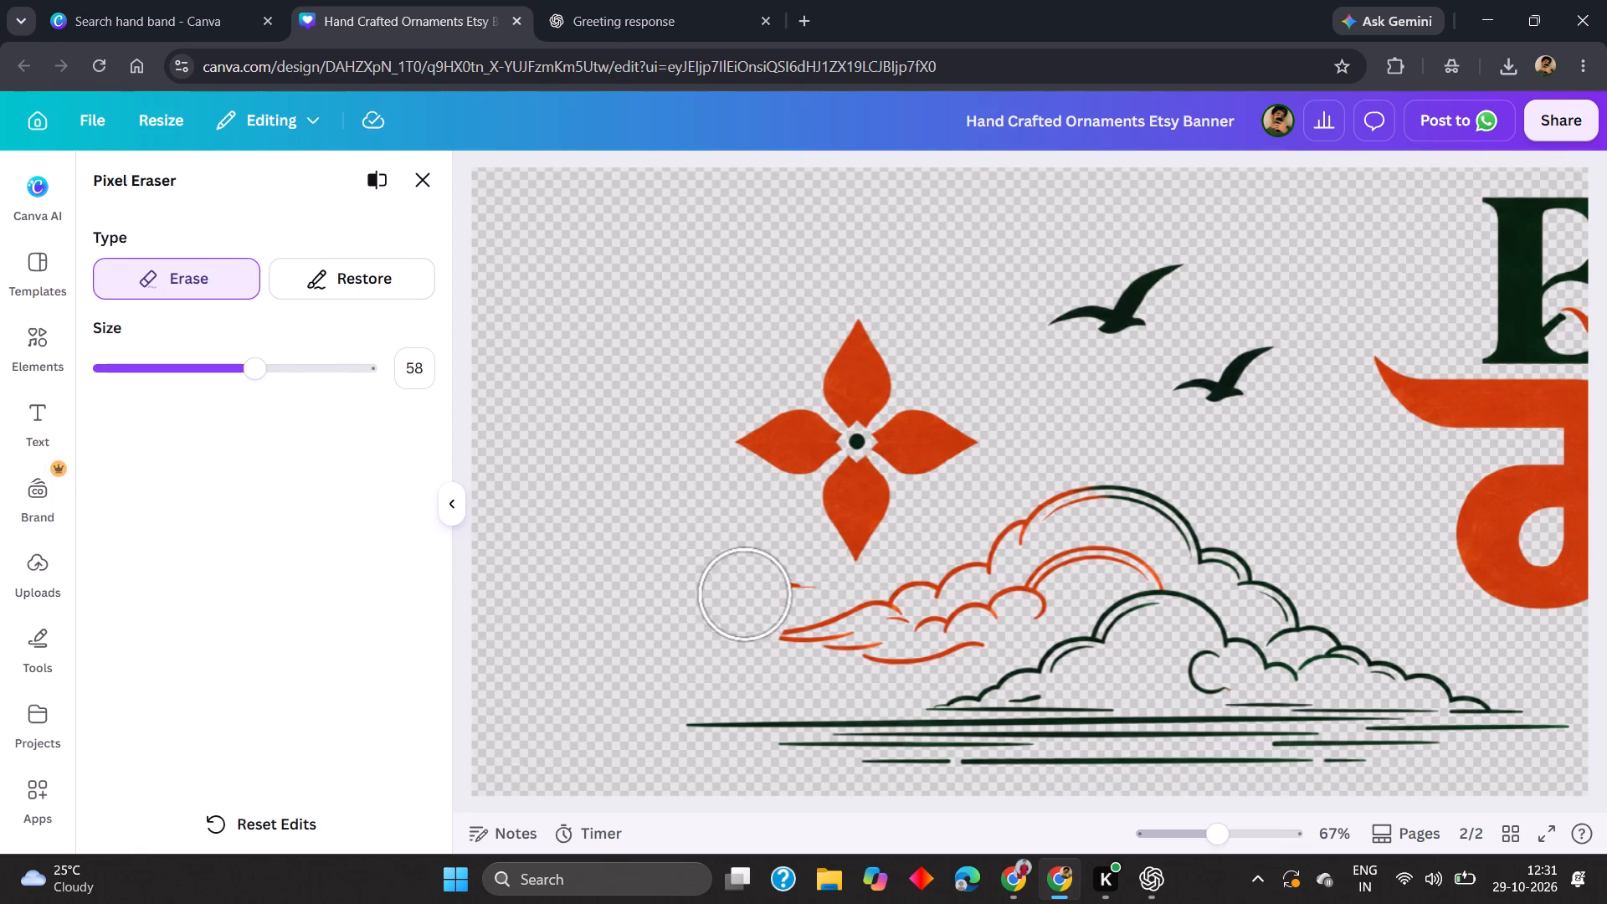
drag(770, 599, 1270, 752)
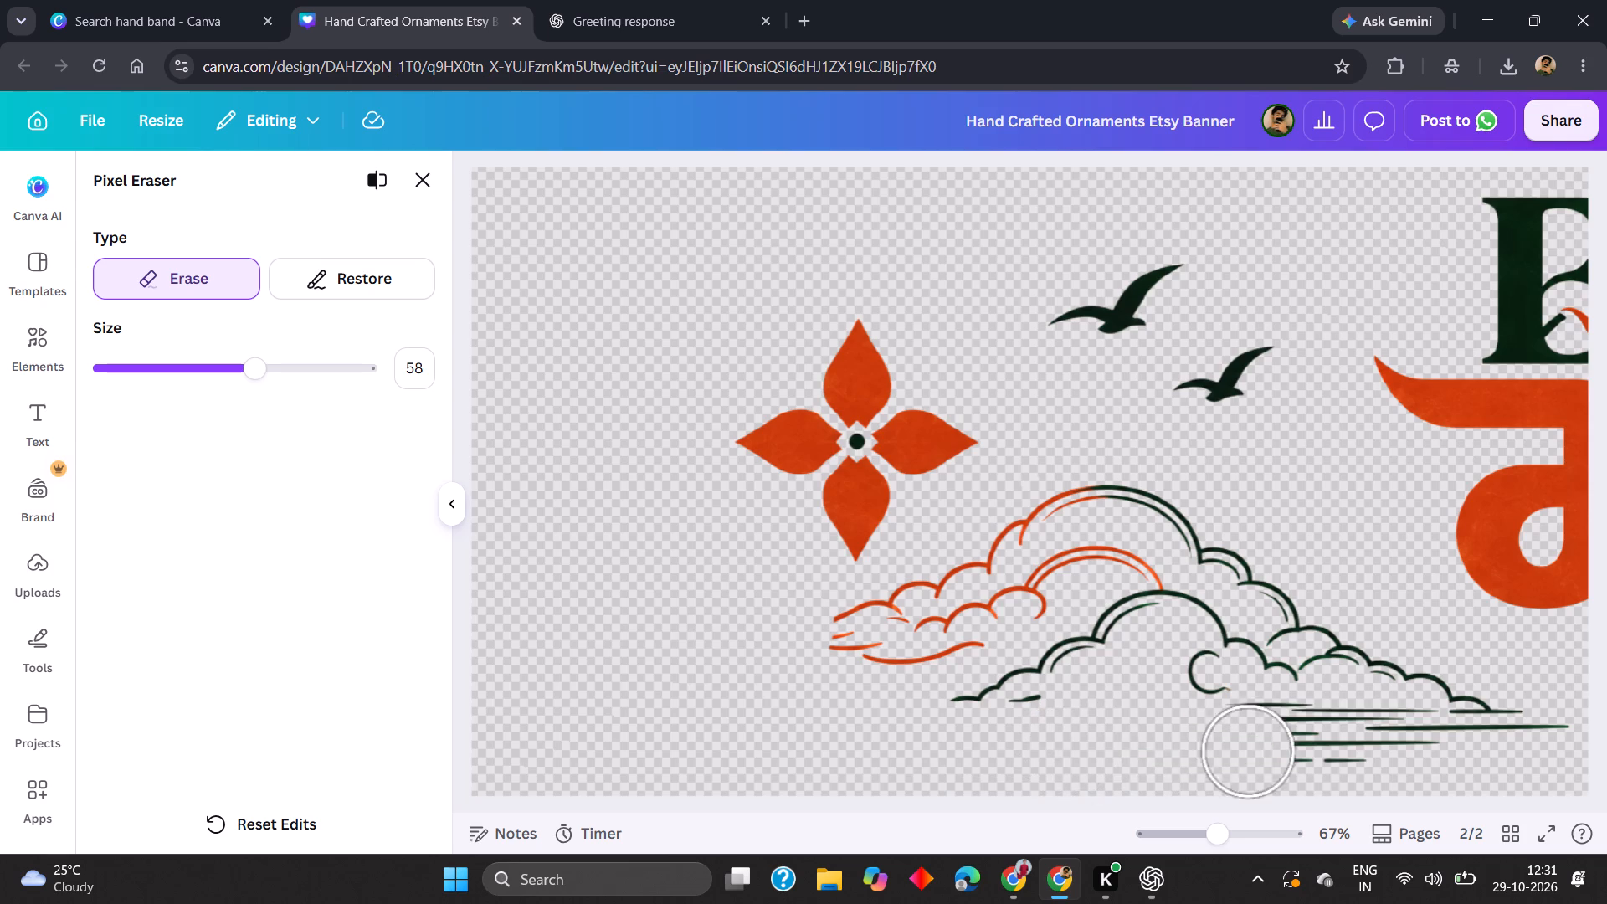
drag(1270, 752, 1173, 583)
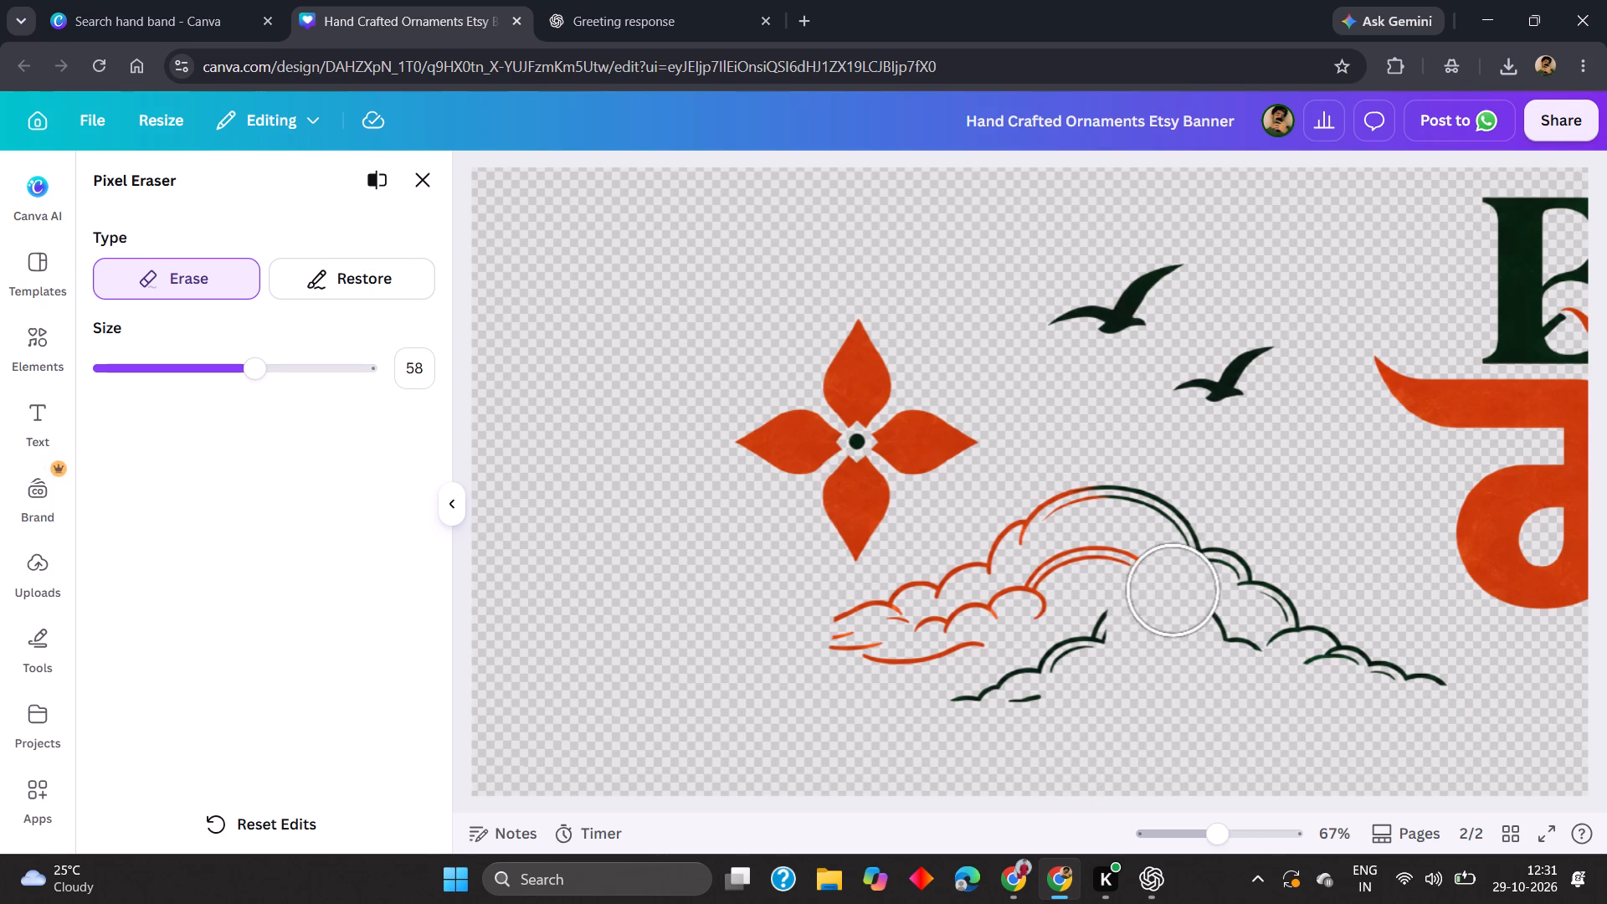
drag(1173, 583, 905, 641)
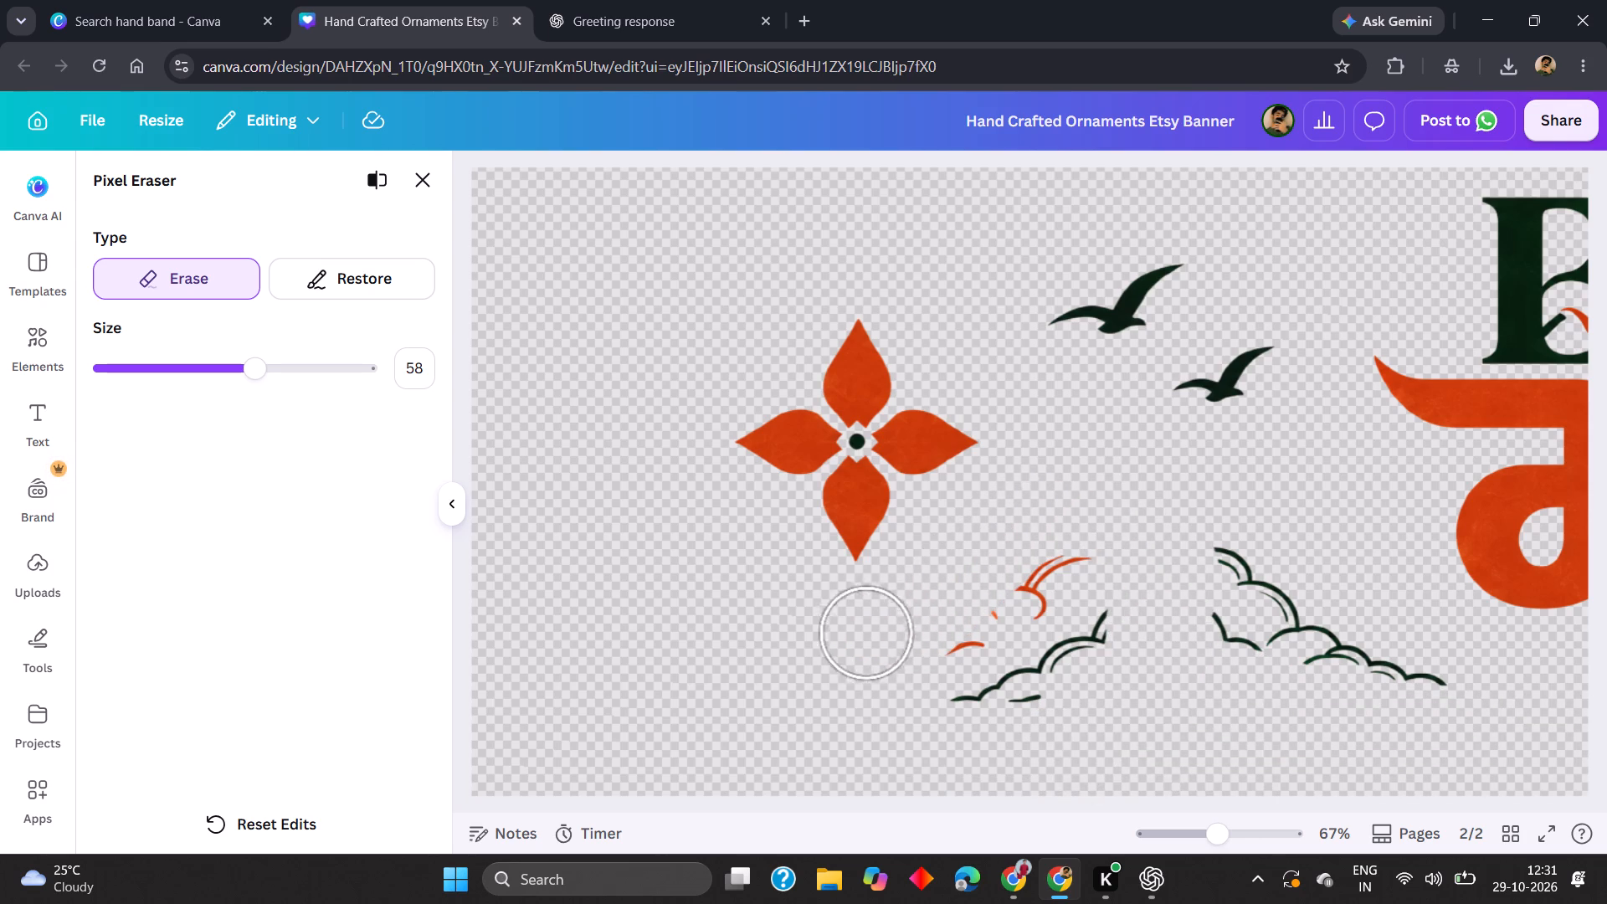
drag(905, 641, 1210, 568)
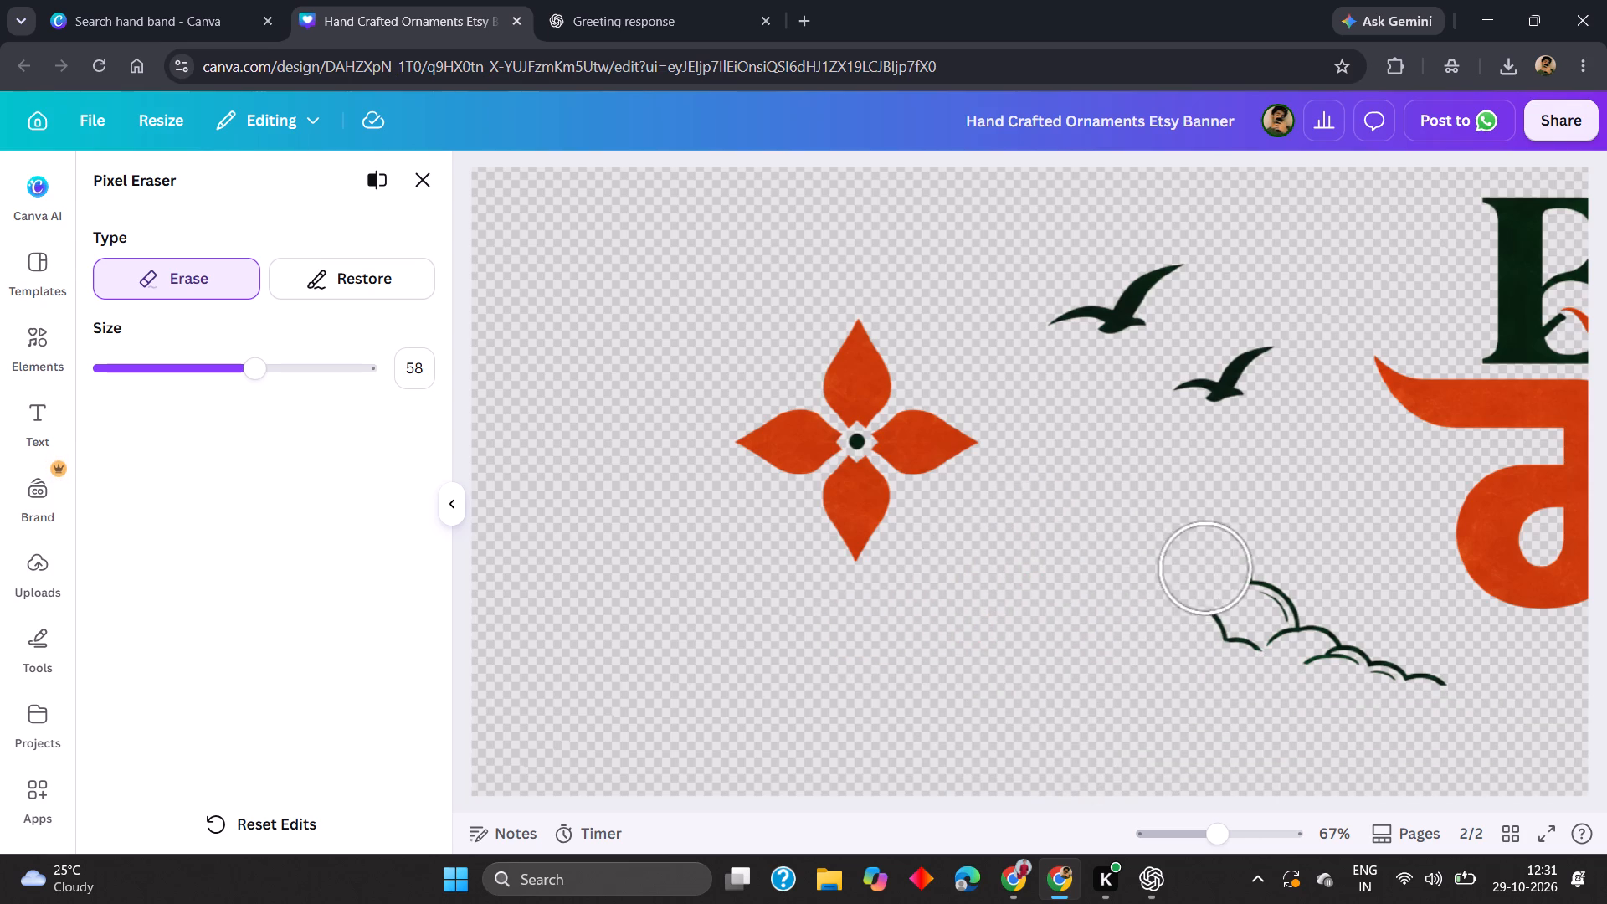
drag(1210, 568, 1425, 673)
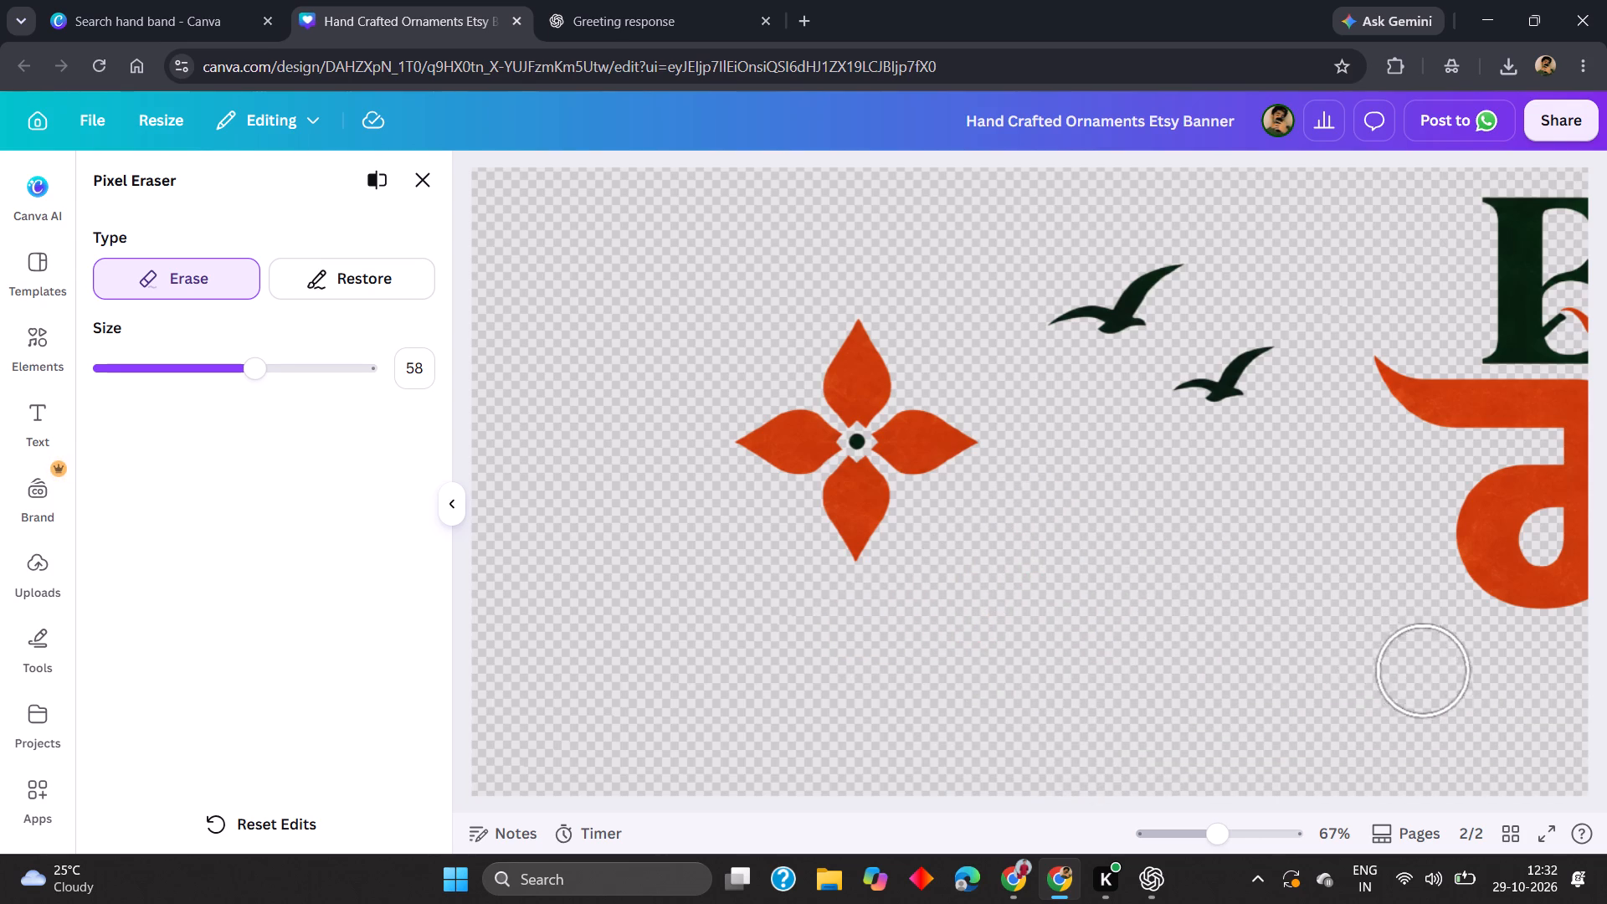
drag(1425, 673, 1420, 672)
Erase the cut-off title letters from the same copy, leaving only the flower and two birds.
scroll(1362, 493, left, 1)
drag(1574, 369, 1576, 372)
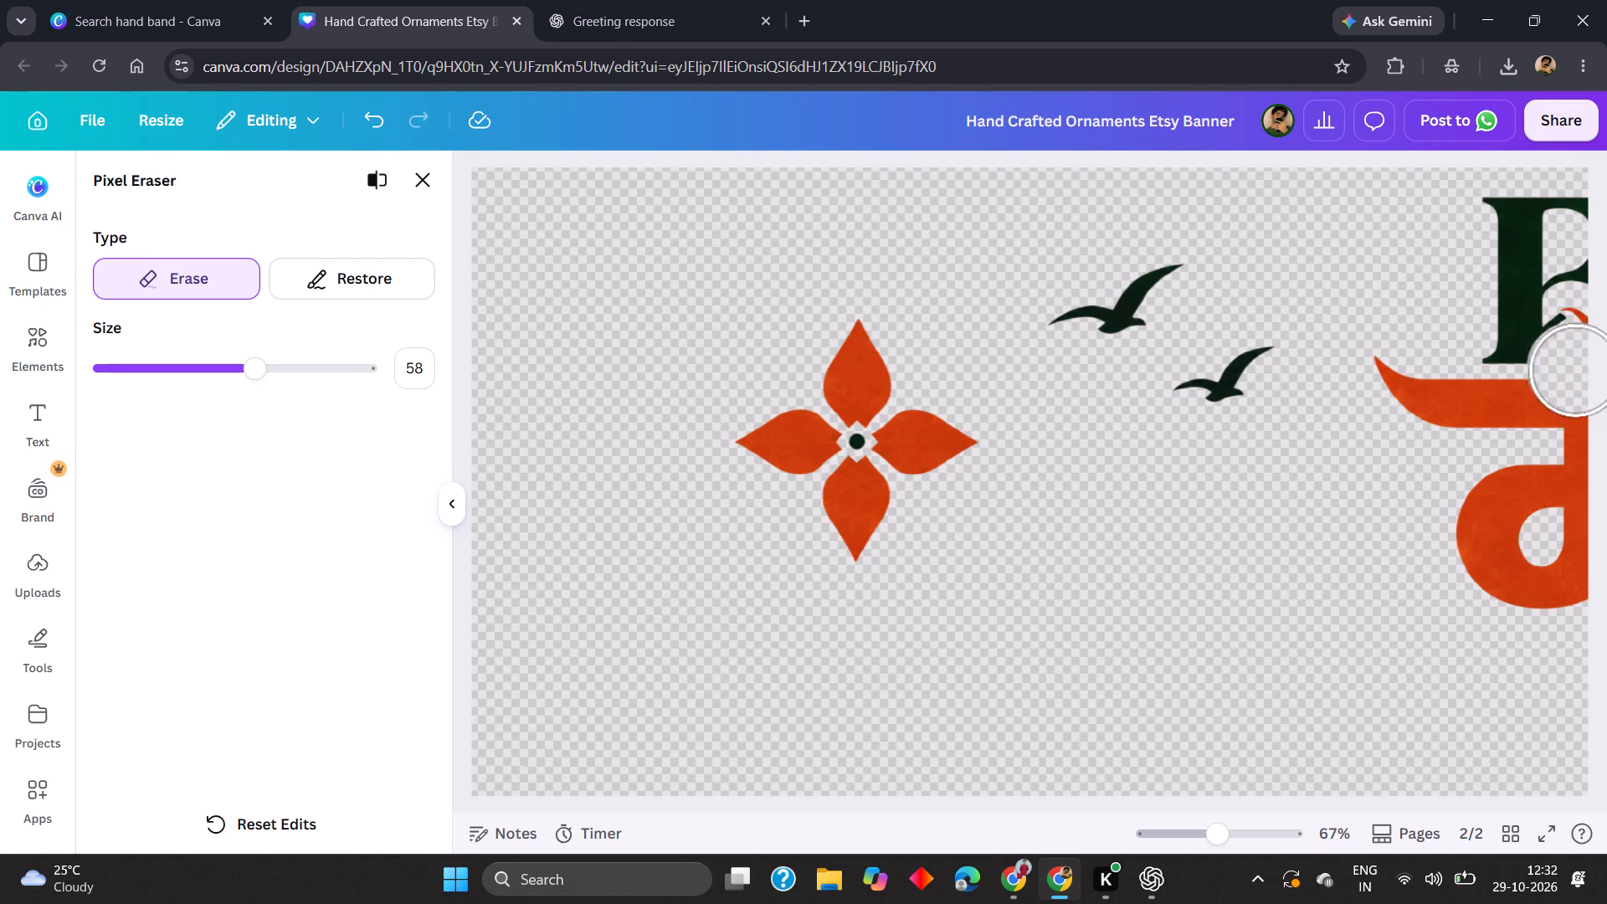
drag(1576, 372, 1500, 369)
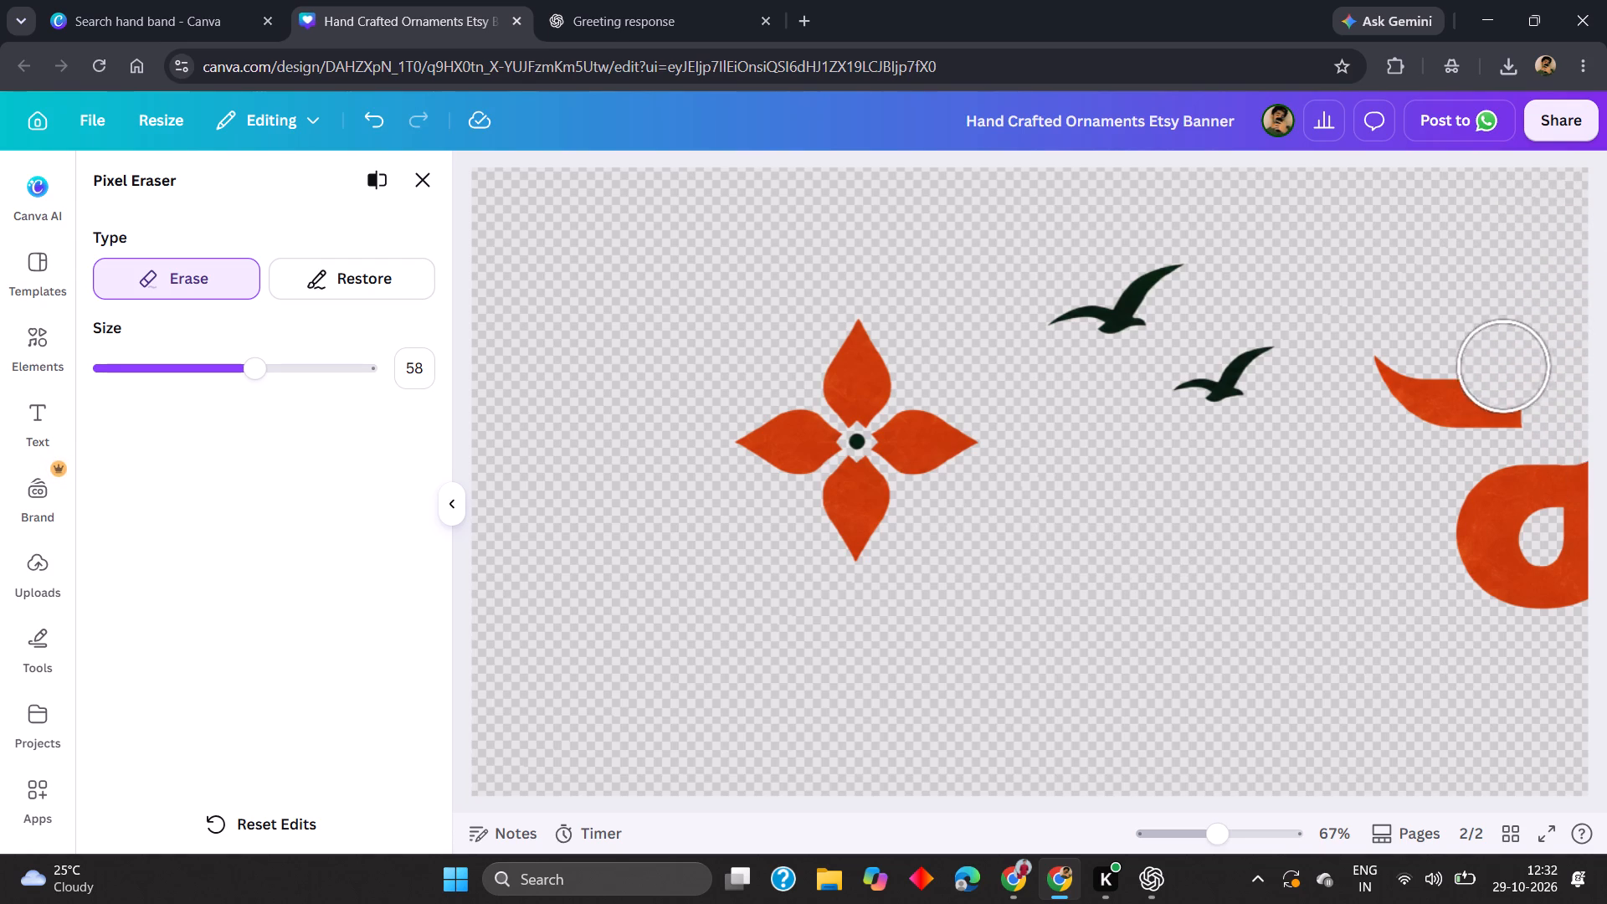
drag(1500, 369, 1502, 537)
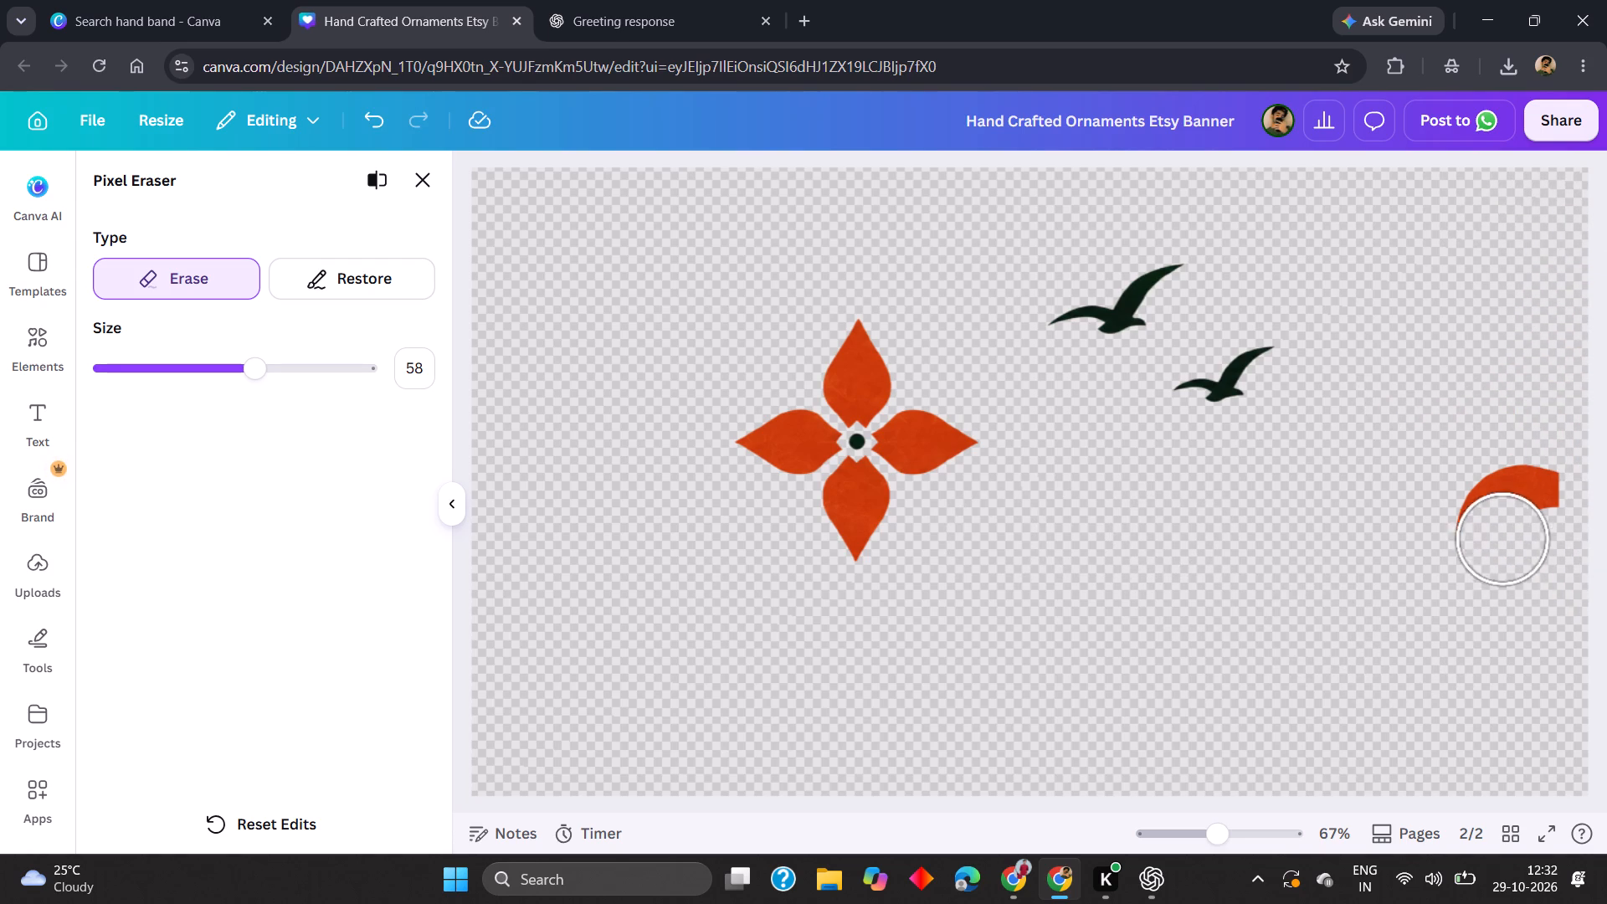
drag(1502, 537, 1527, 503)
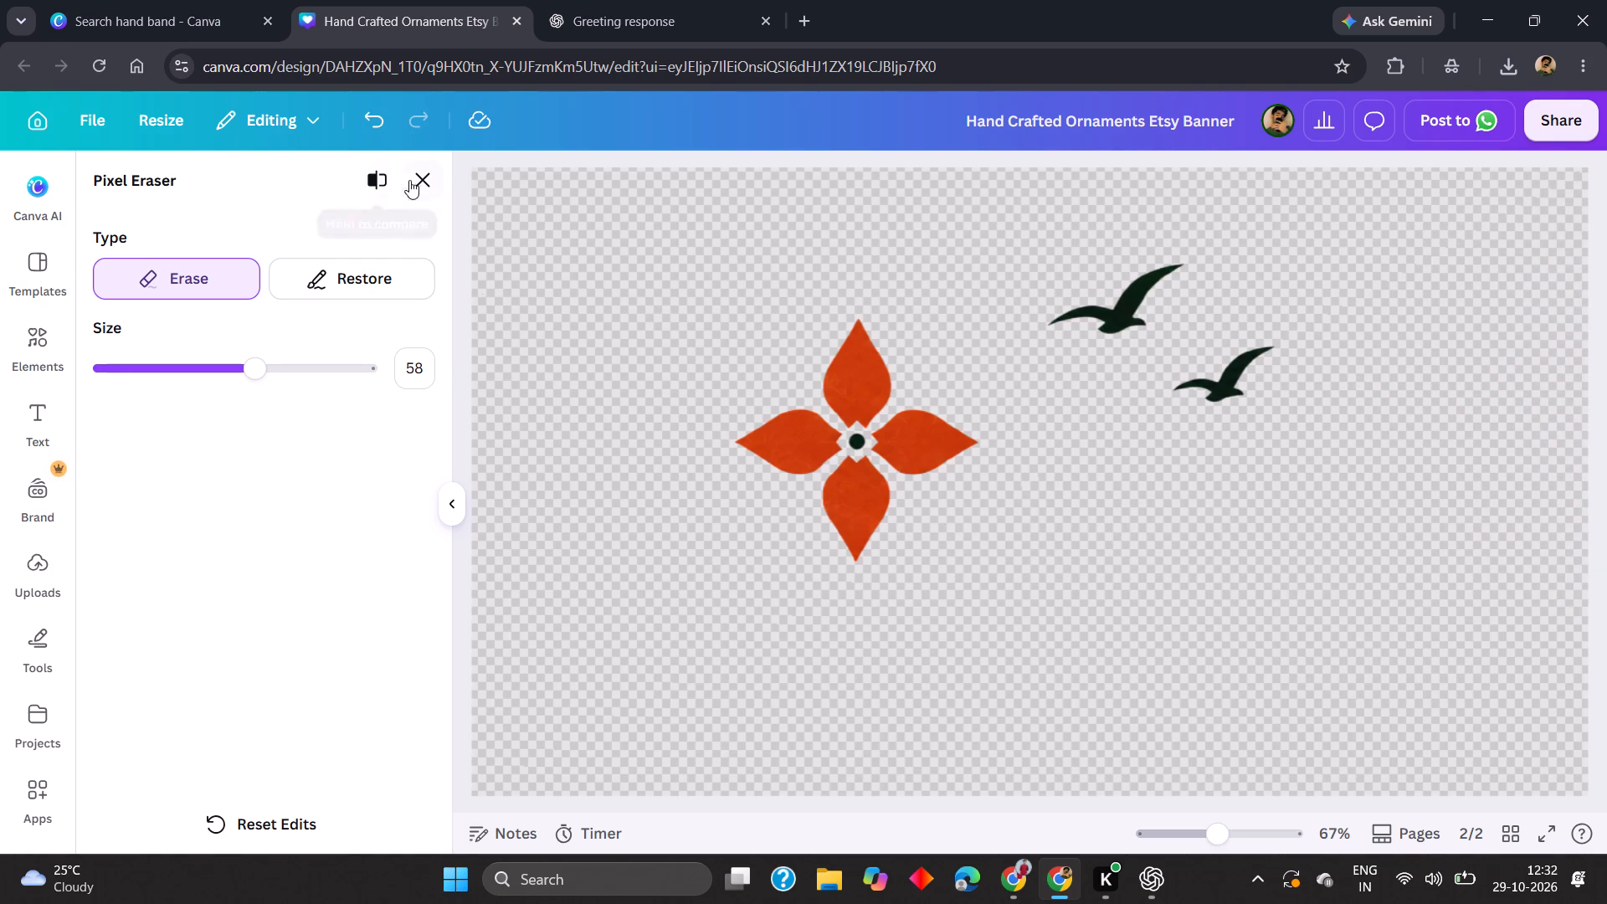
click(410, 178)
Move the flower and birds image down and left on page 2, placing the flower above the clouds and the birds before the title.
scroll(778, 418, right, 3)
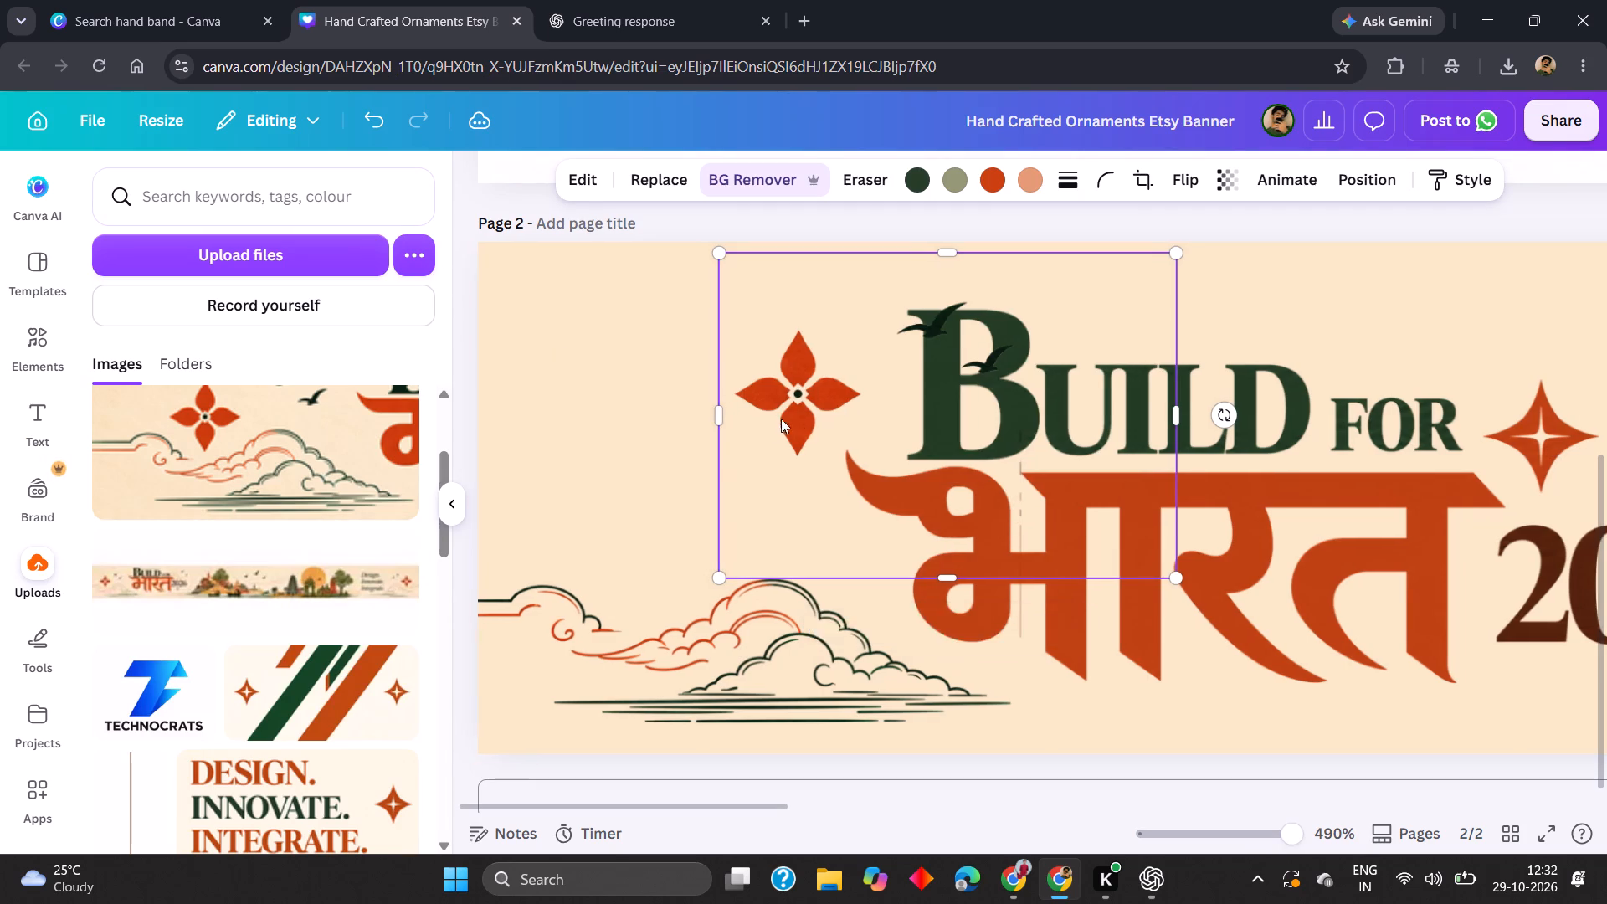
scroll(781, 419, right, 2)
drag(833, 429, 692, 483)
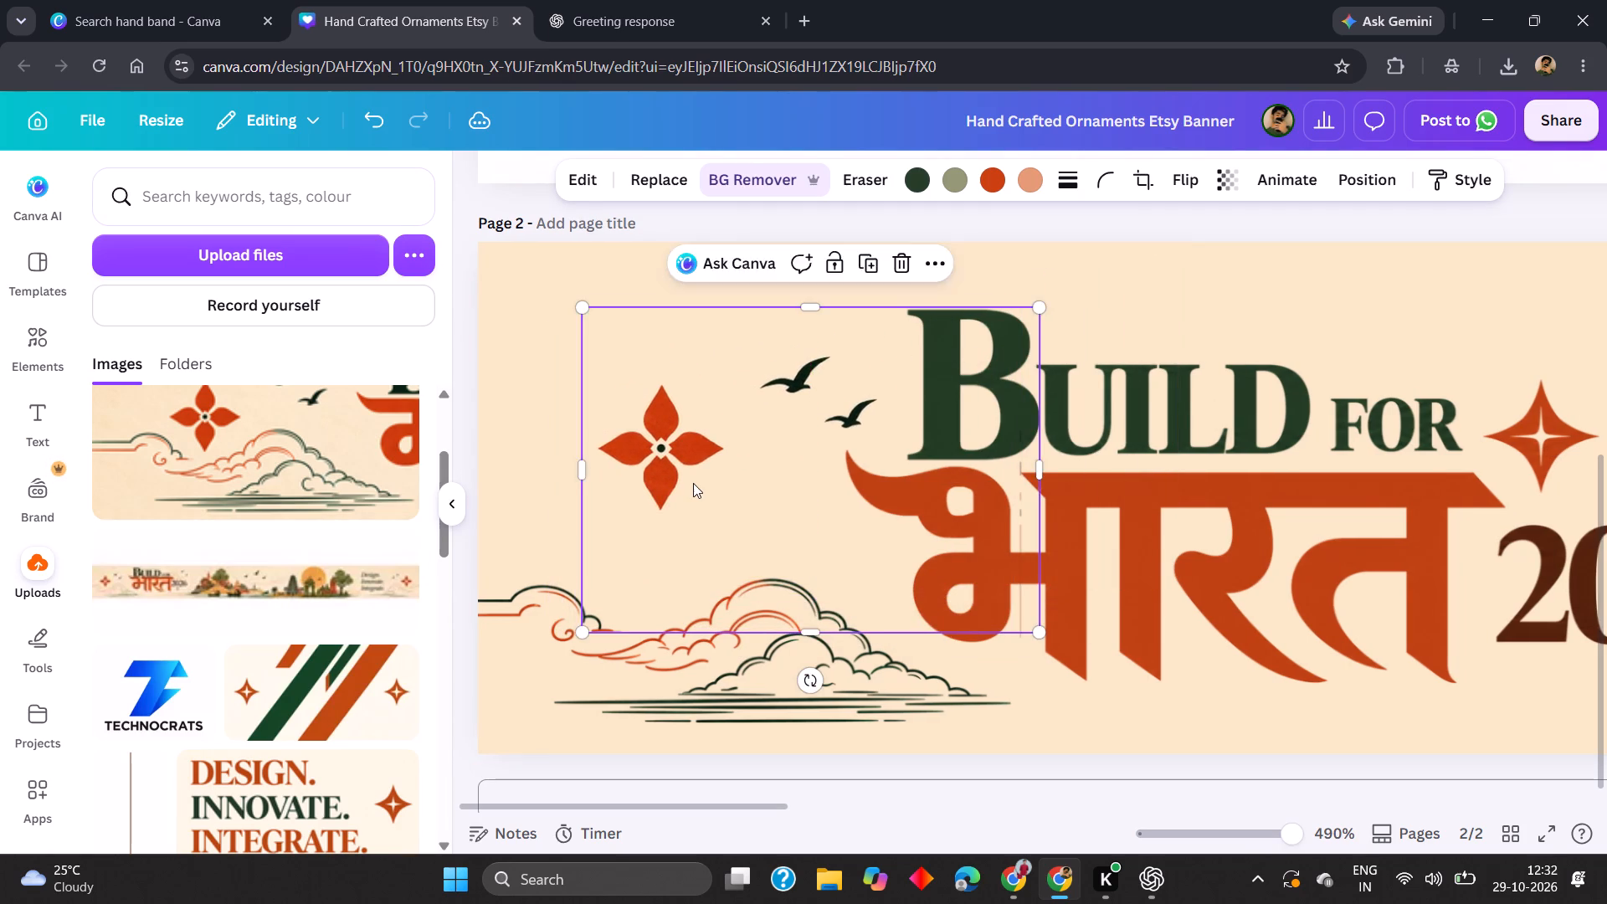
drag(675, 510, 676, 526)
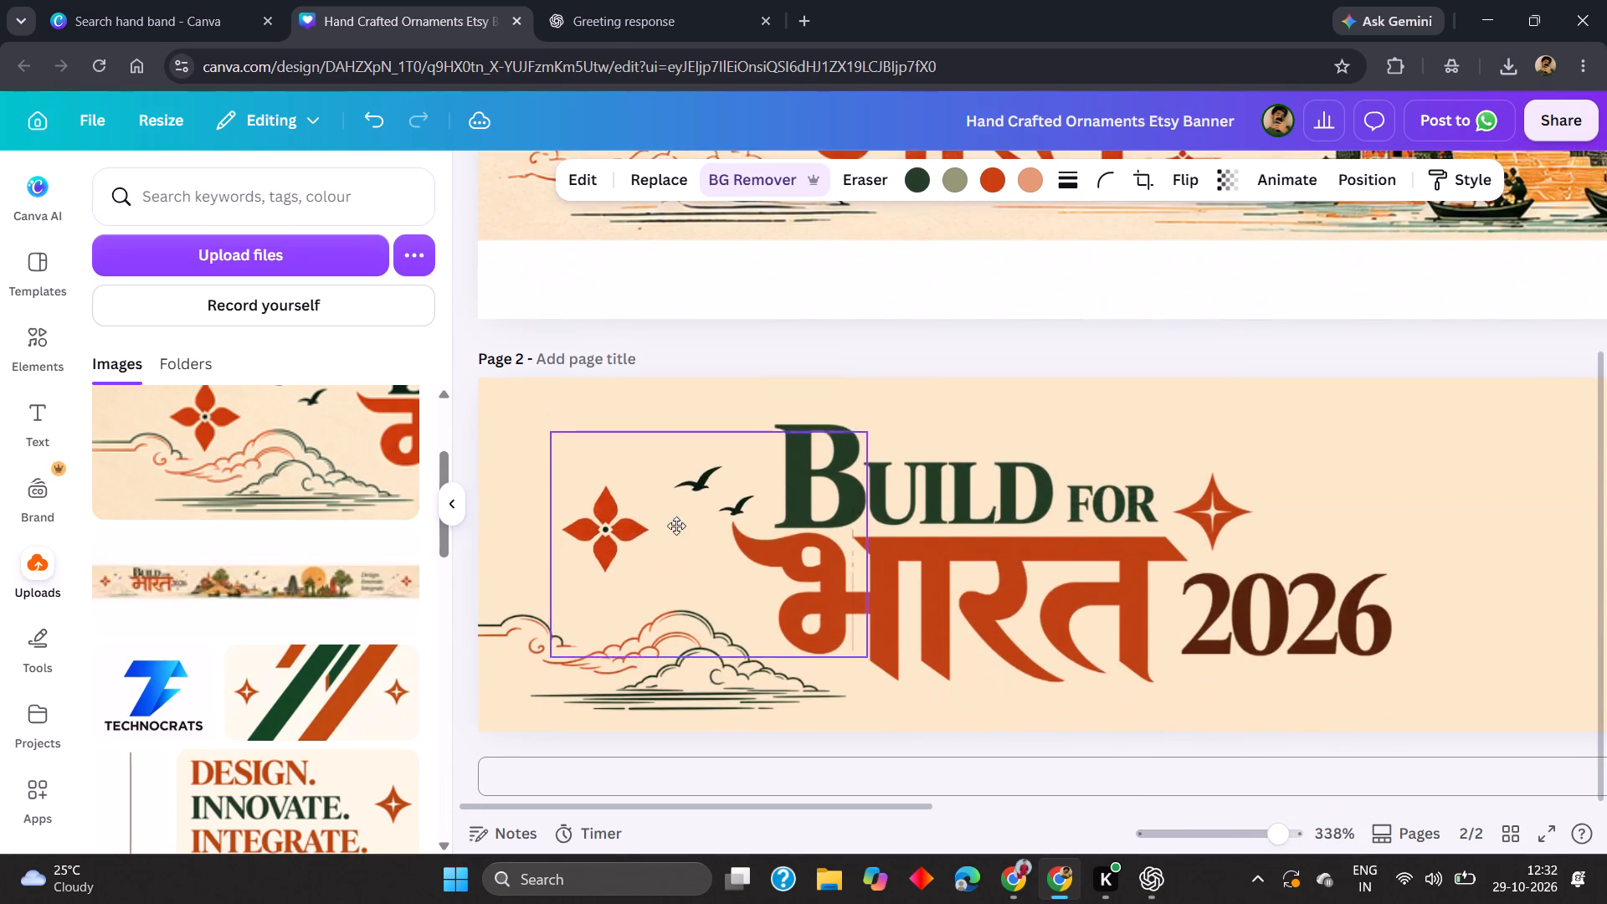
drag(676, 526, 670, 531)
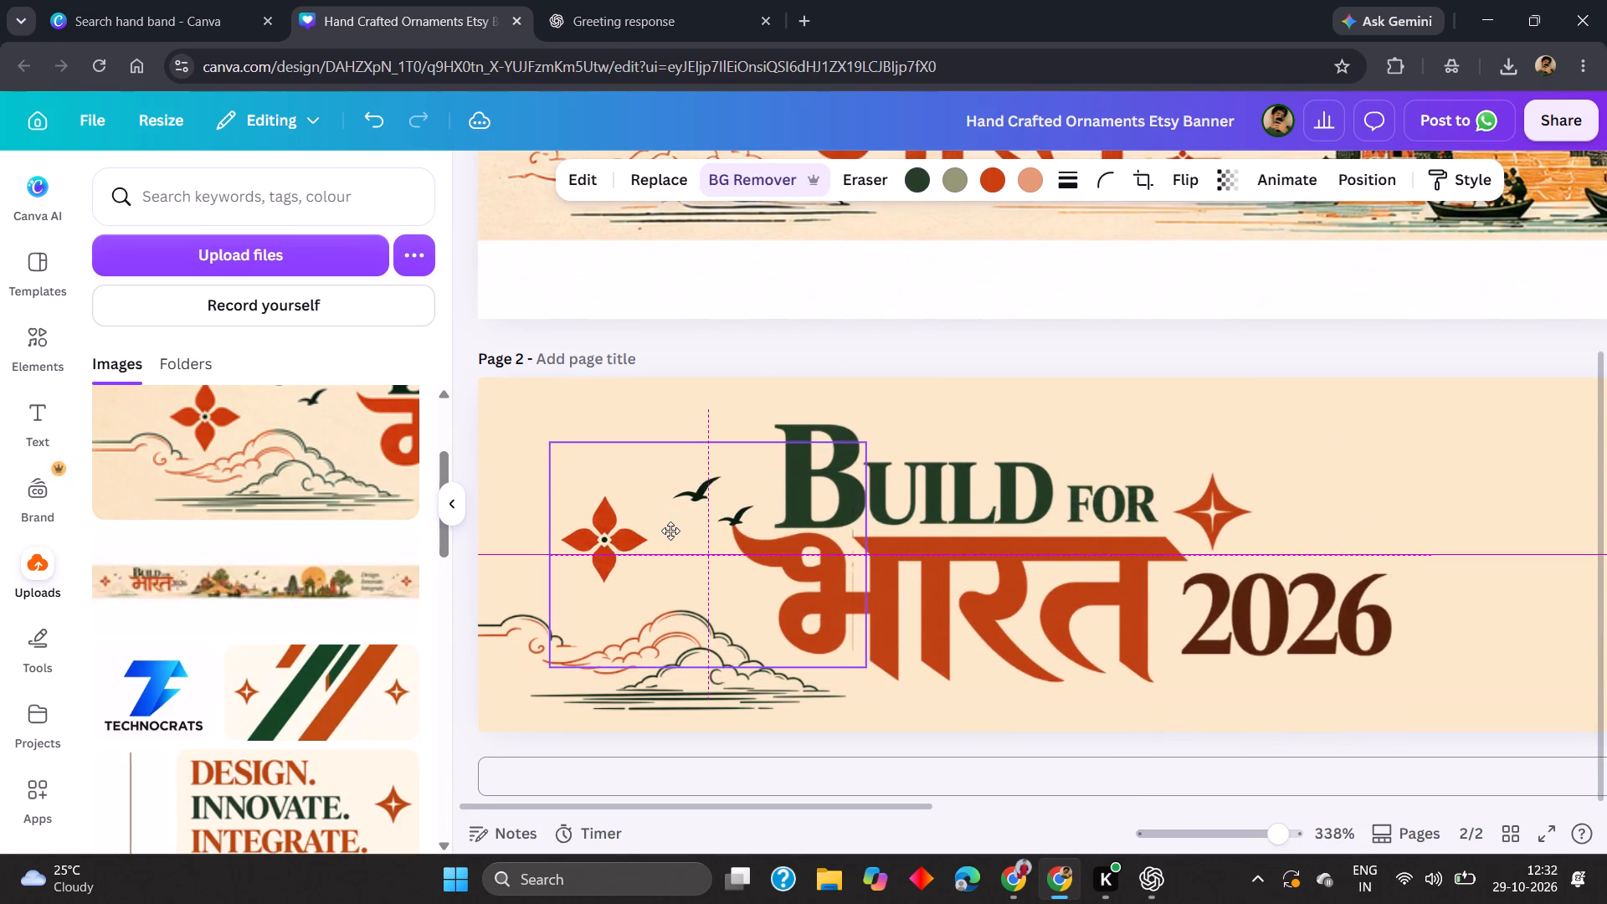
drag(670, 531, 670, 533)
scroll(648, 521, right, 1)
Move the flower and birds image slightly up and right on page 2, keeping the birds clear of the title's B.
right_click(649, 516)
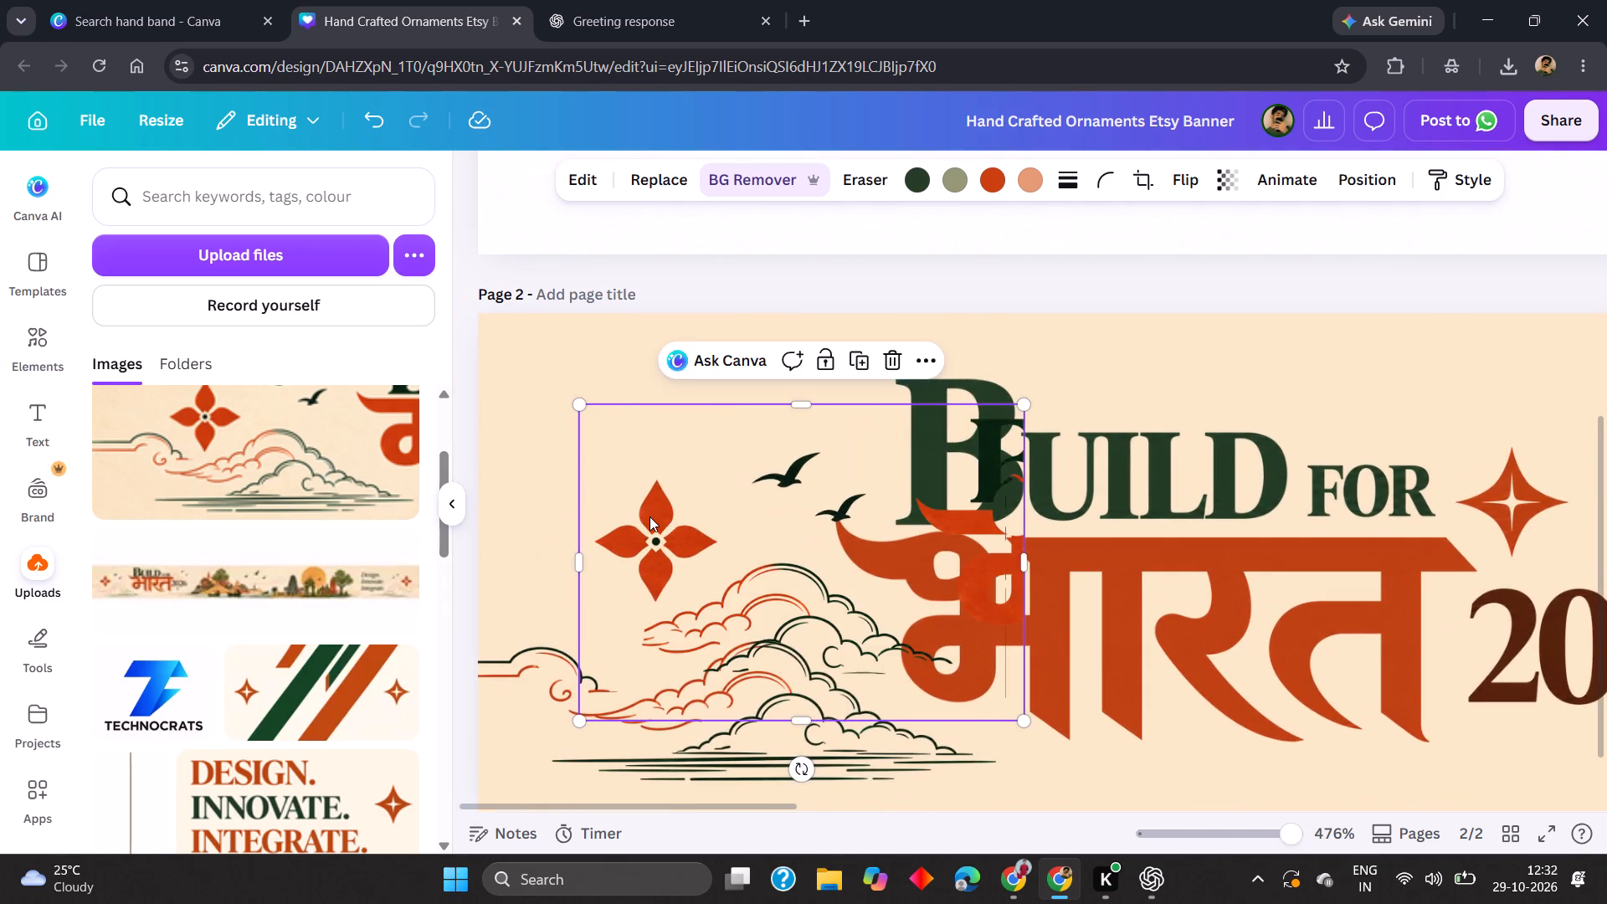
click(548, 470)
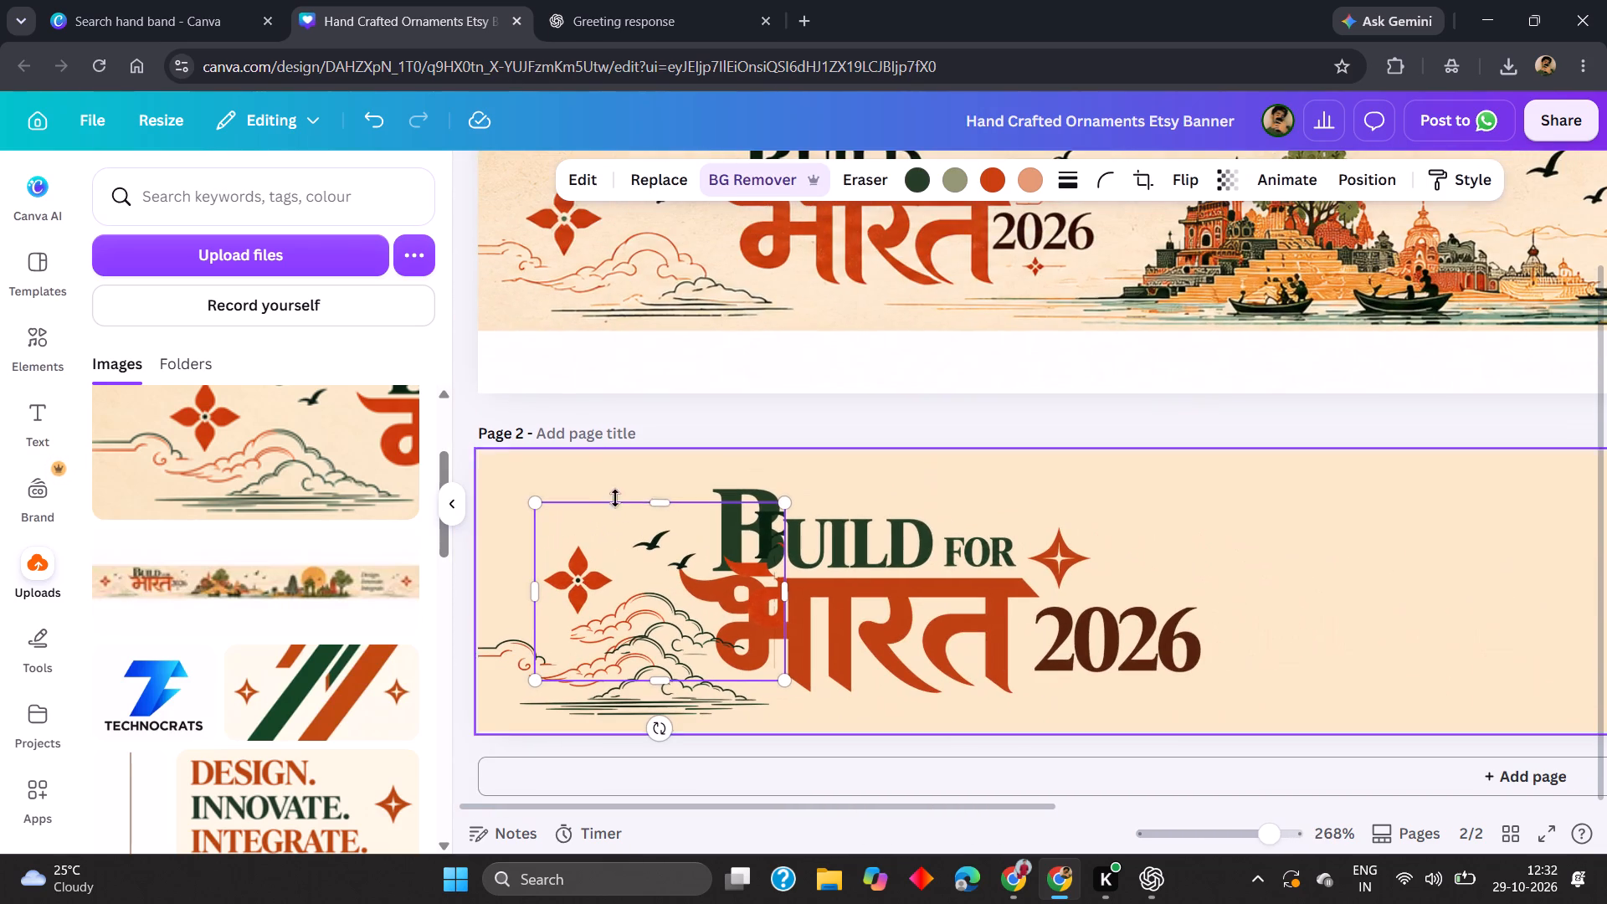
key(ctrl+y)
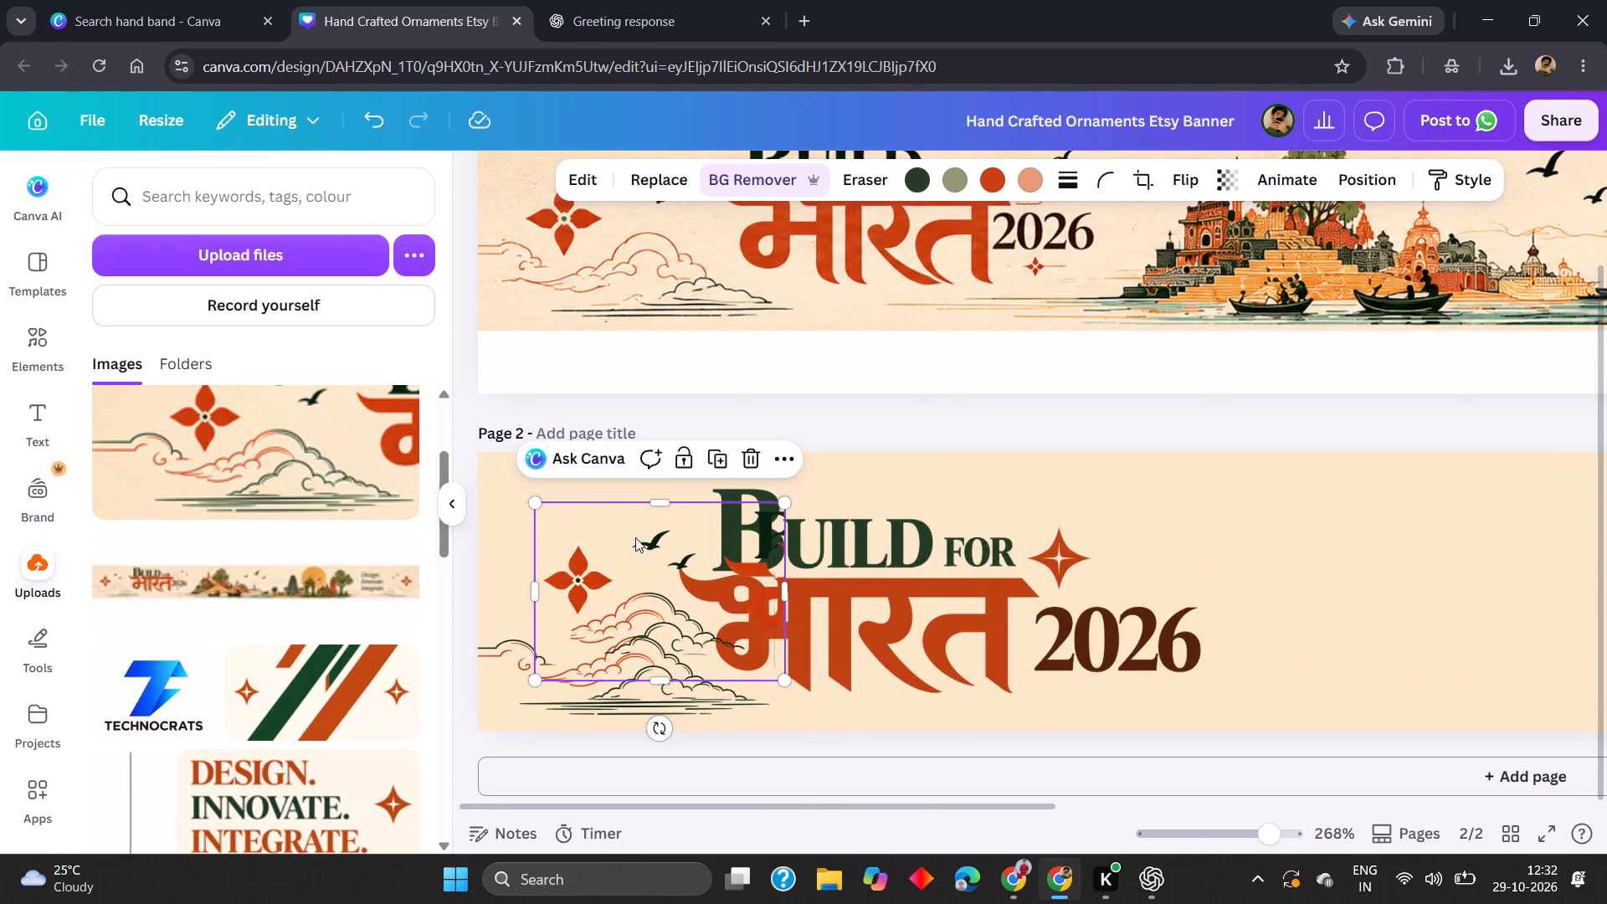
drag(647, 581, 662, 552)
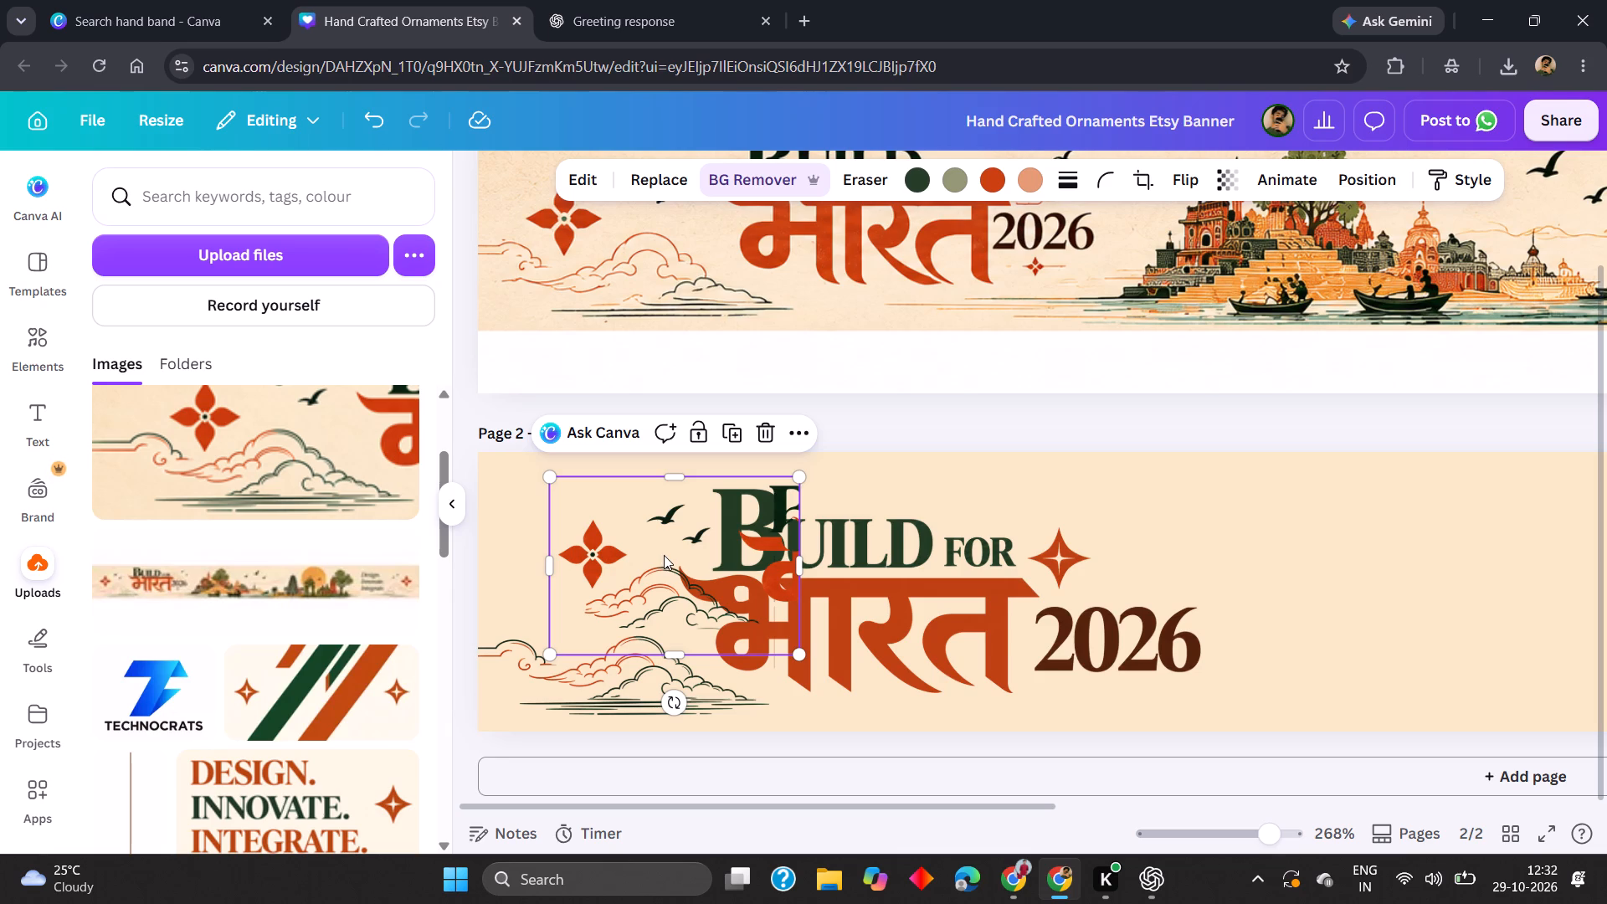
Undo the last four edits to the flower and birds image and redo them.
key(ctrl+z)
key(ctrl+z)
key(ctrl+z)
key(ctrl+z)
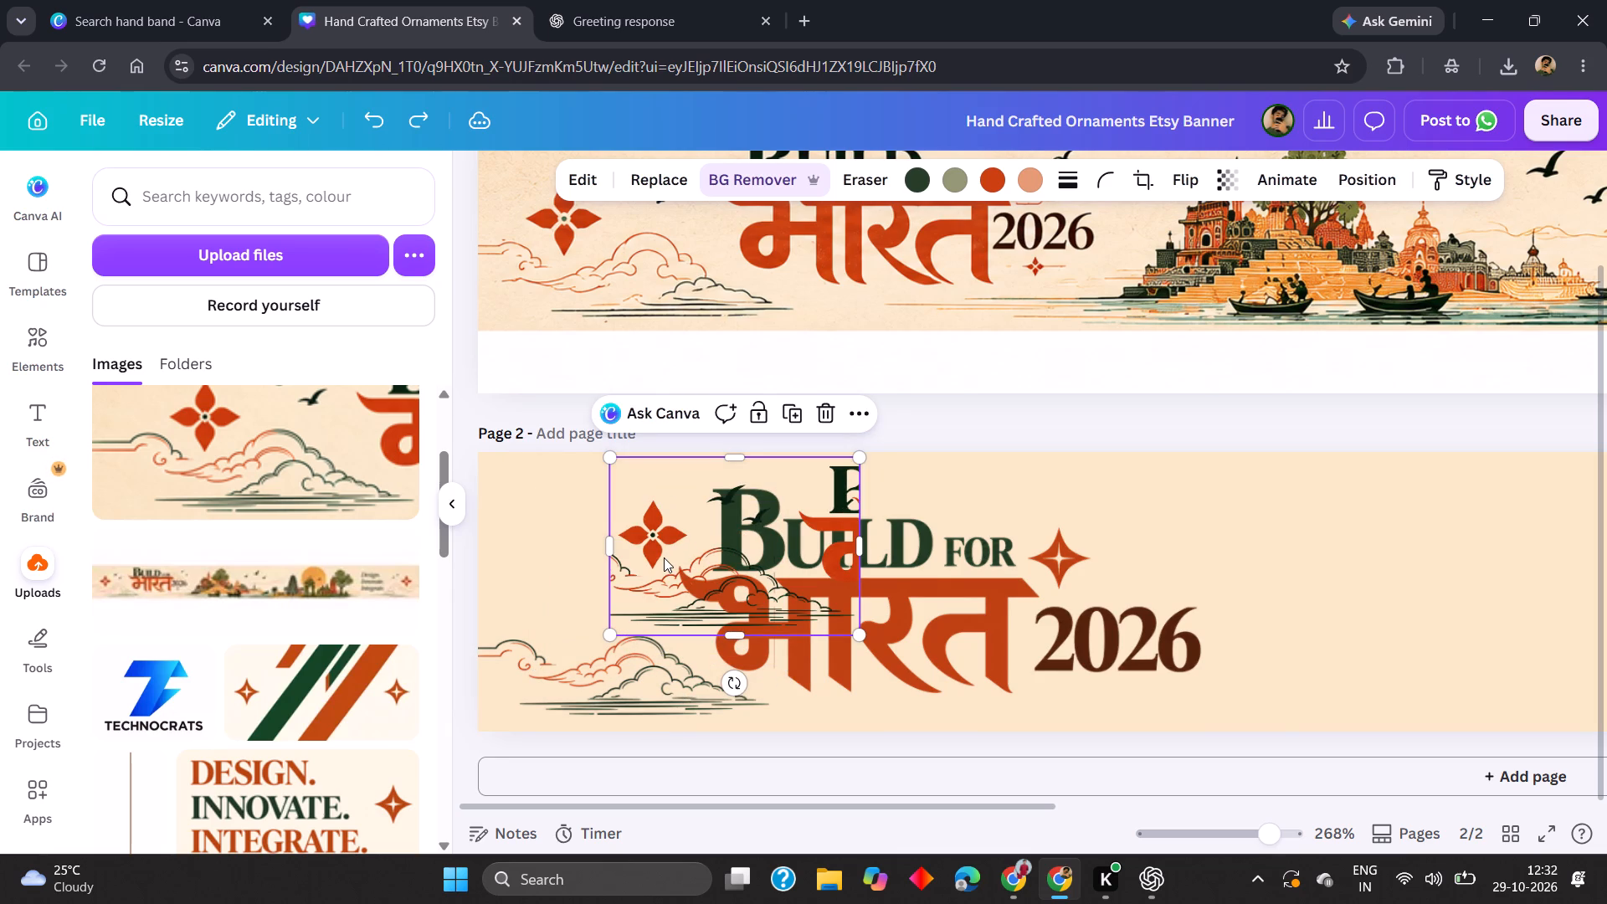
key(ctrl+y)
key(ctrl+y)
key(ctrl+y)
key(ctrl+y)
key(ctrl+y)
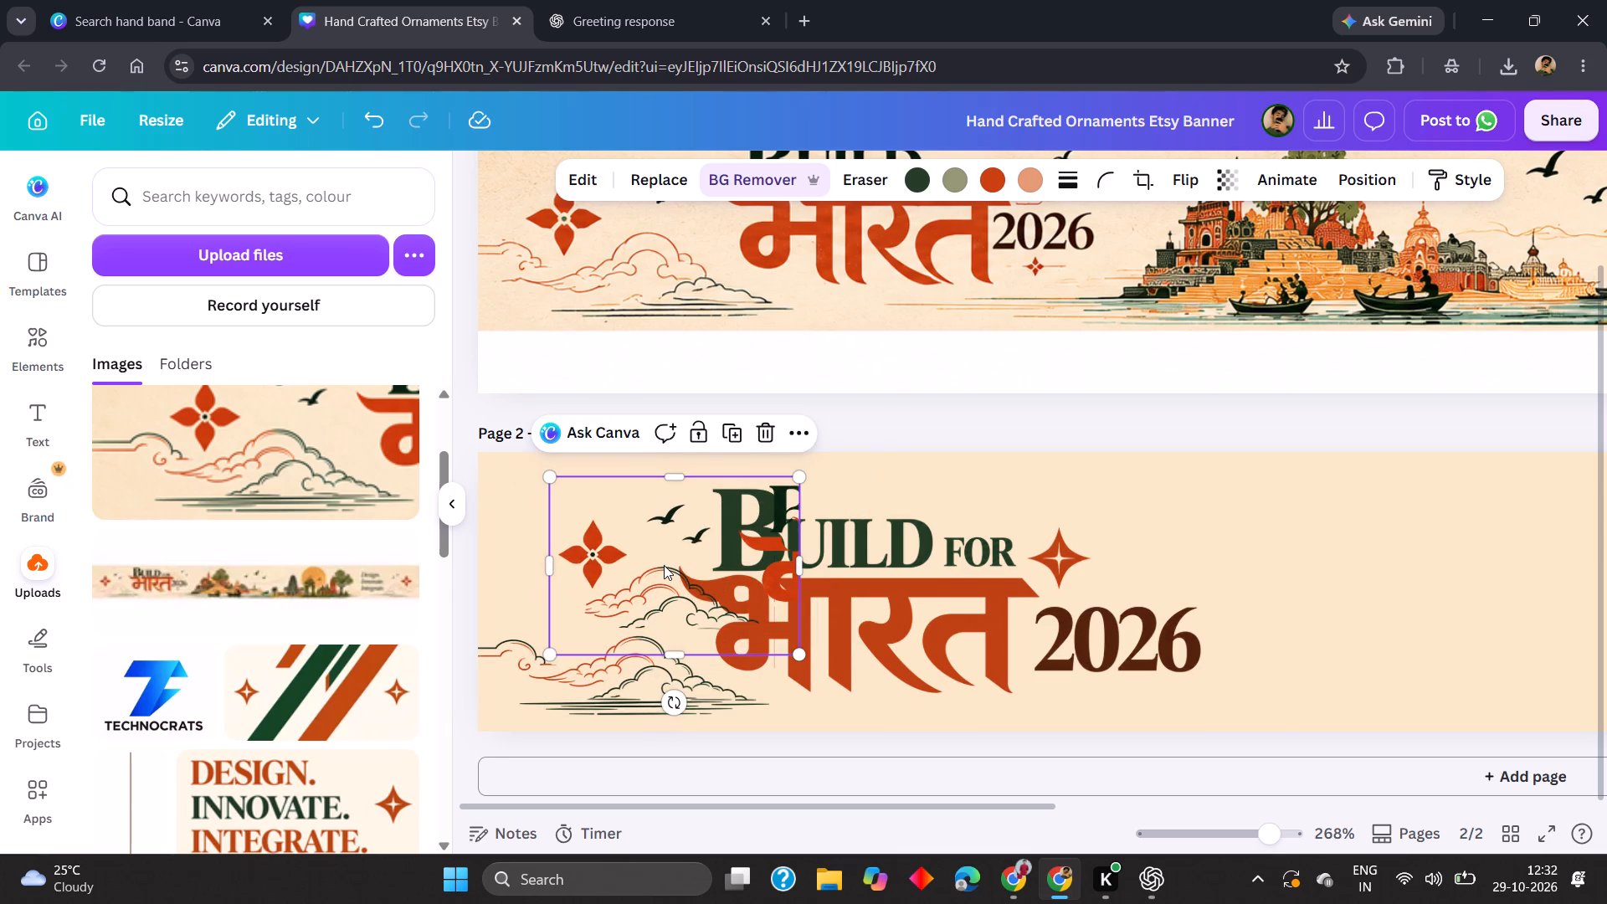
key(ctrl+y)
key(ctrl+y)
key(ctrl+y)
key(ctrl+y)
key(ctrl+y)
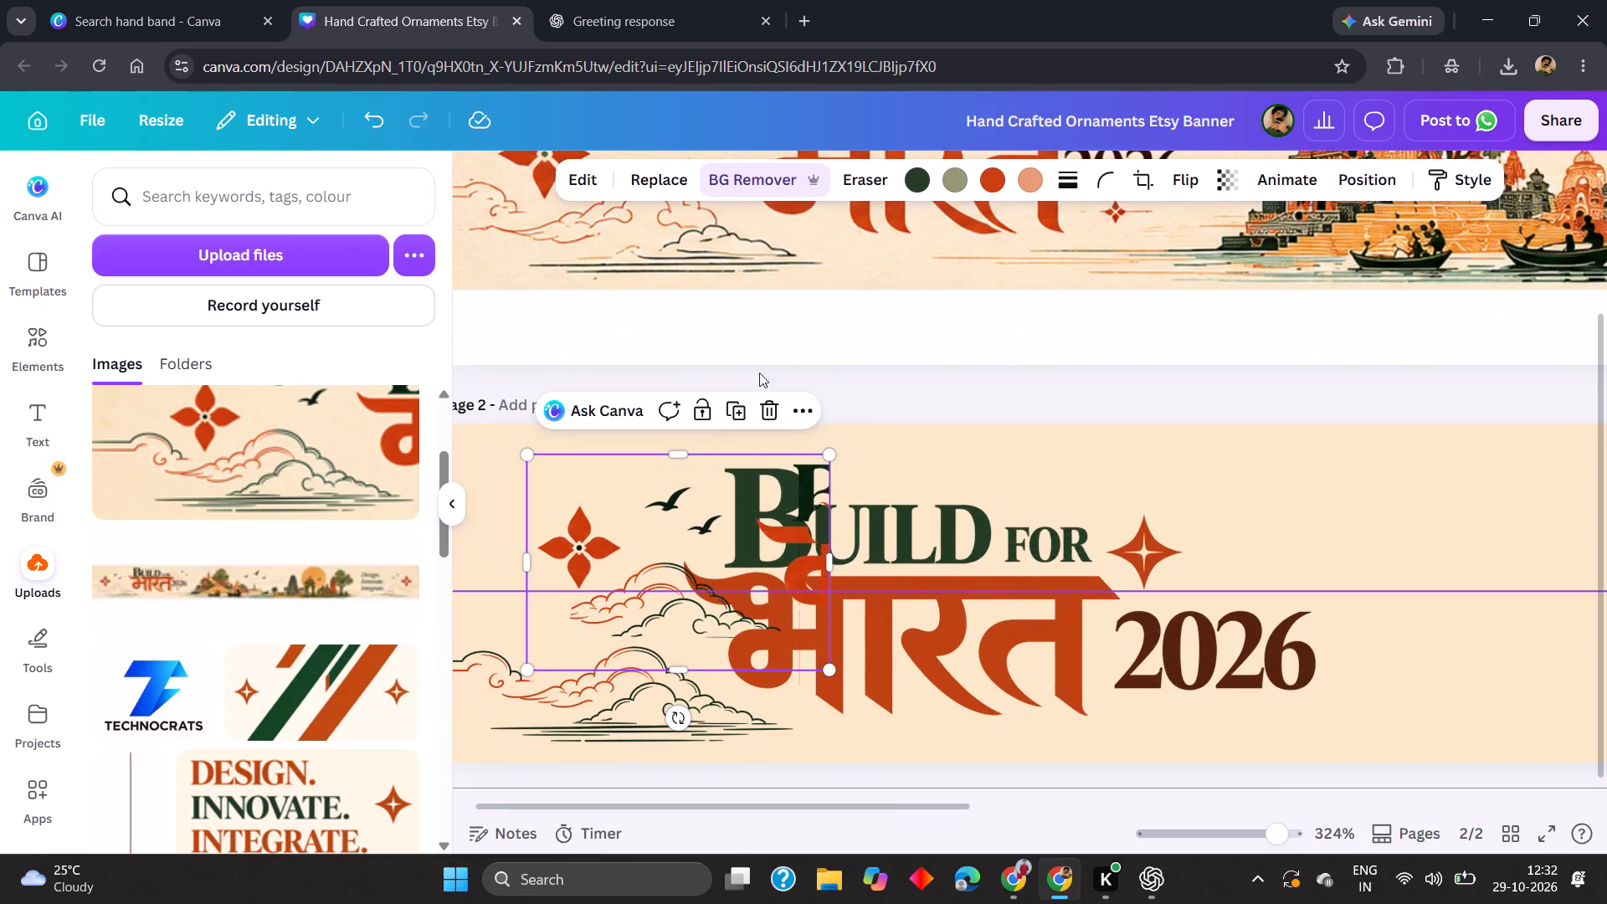
Check the flower and birds image in Pixel Eraser for leftover cloud and title pieces.
click(787, 183)
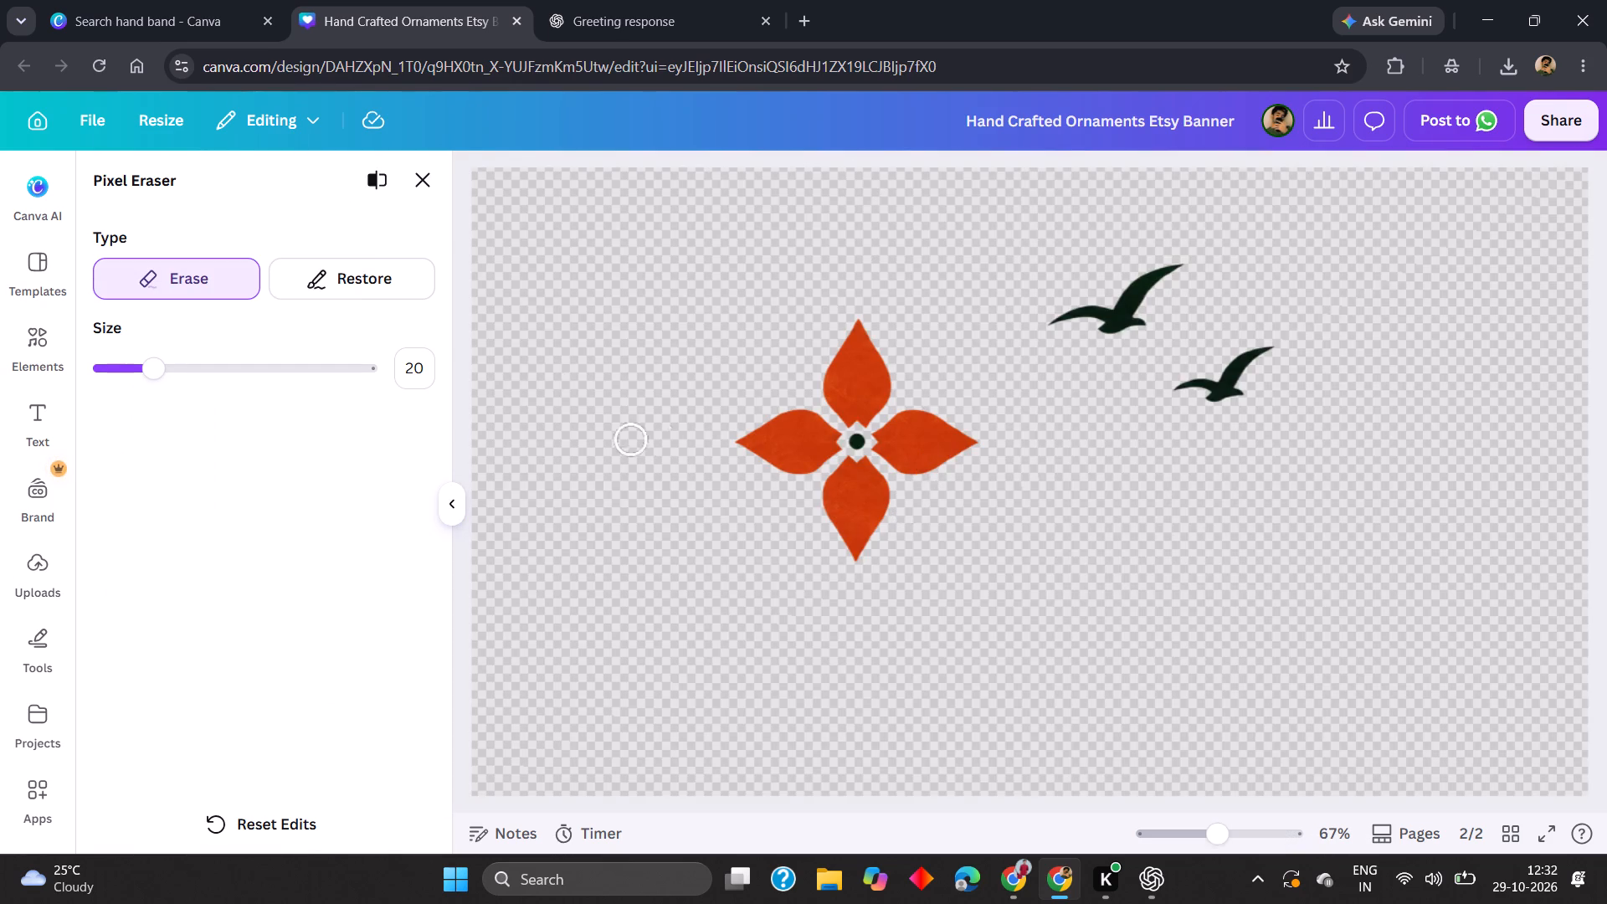
click(420, 165)
Move the flower and birds image up and left, so its frame overhangs page 2's top edge.
click(1014, 467)
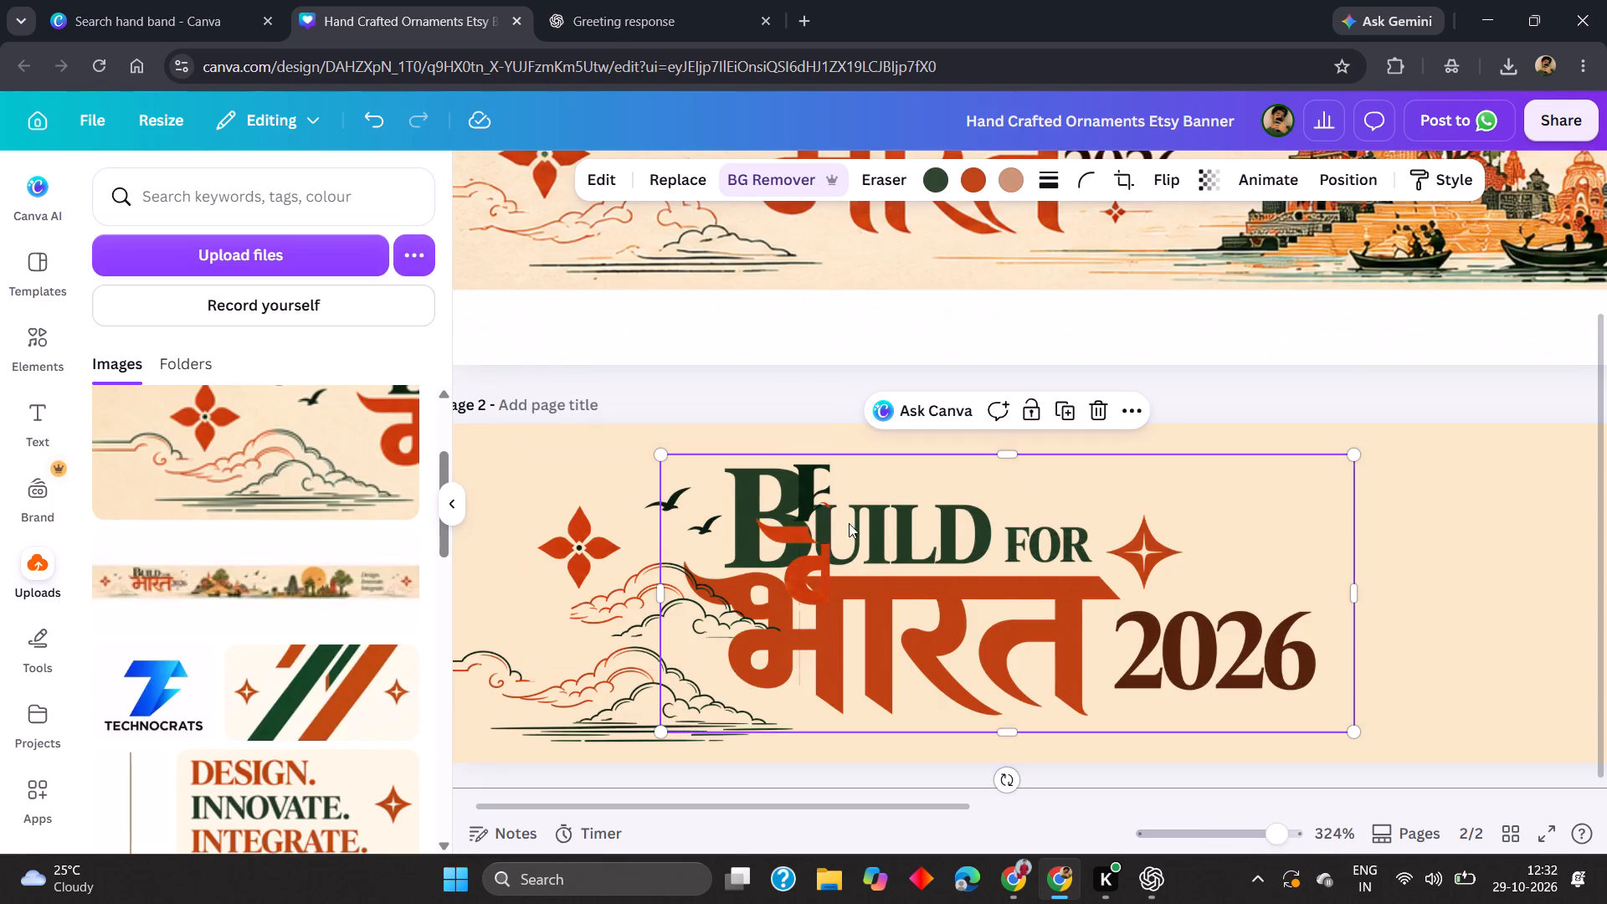
click(618, 533)
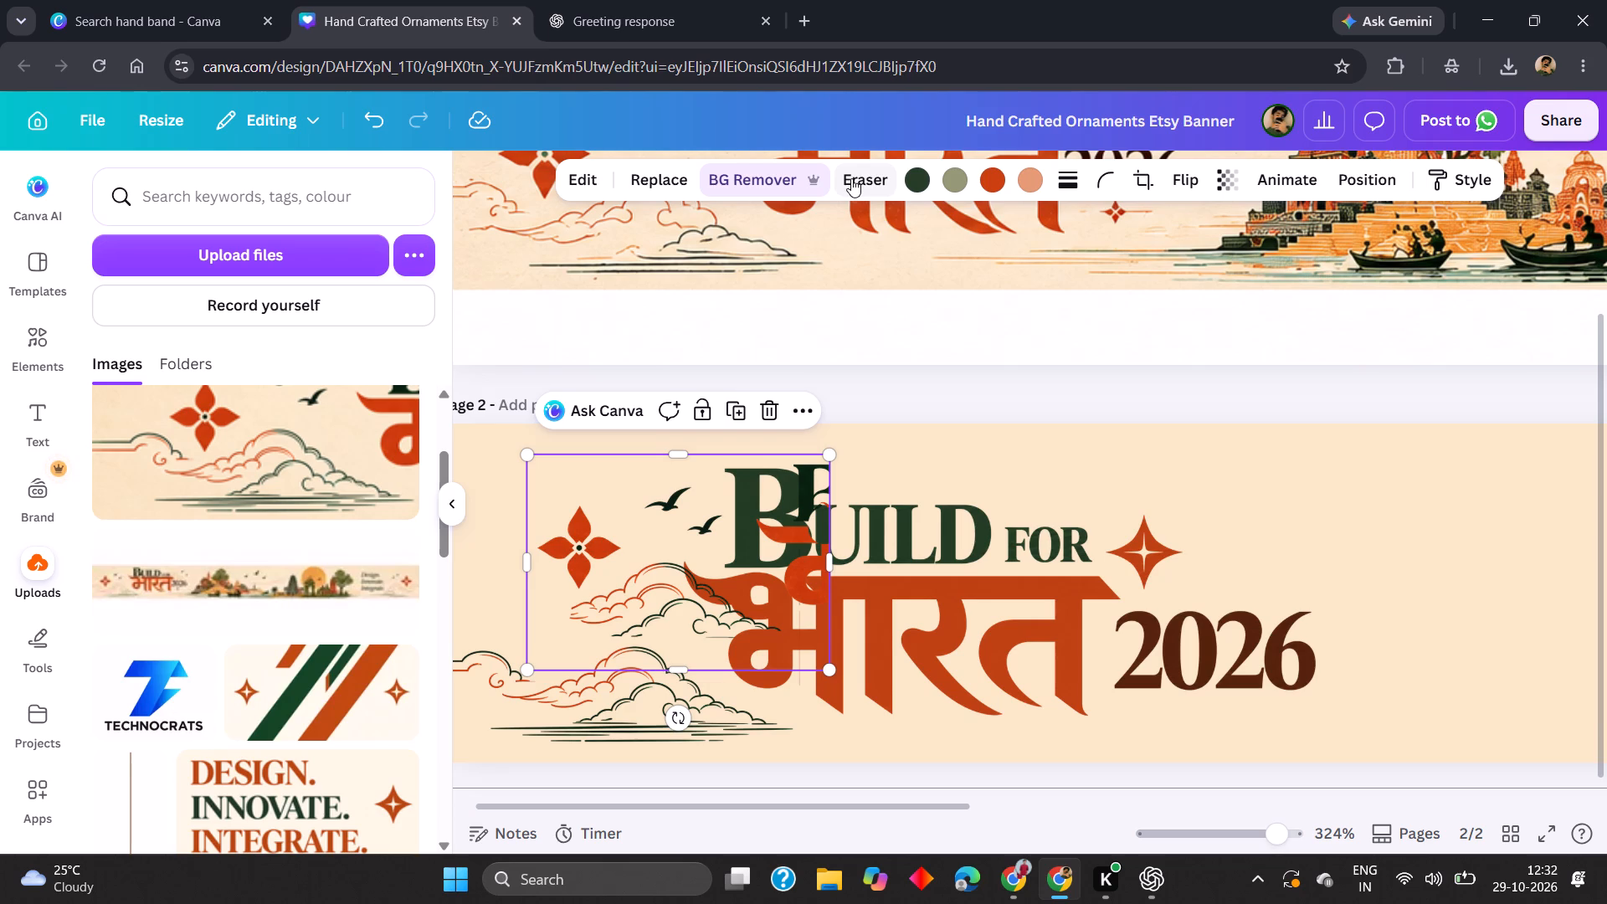
click(991, 487)
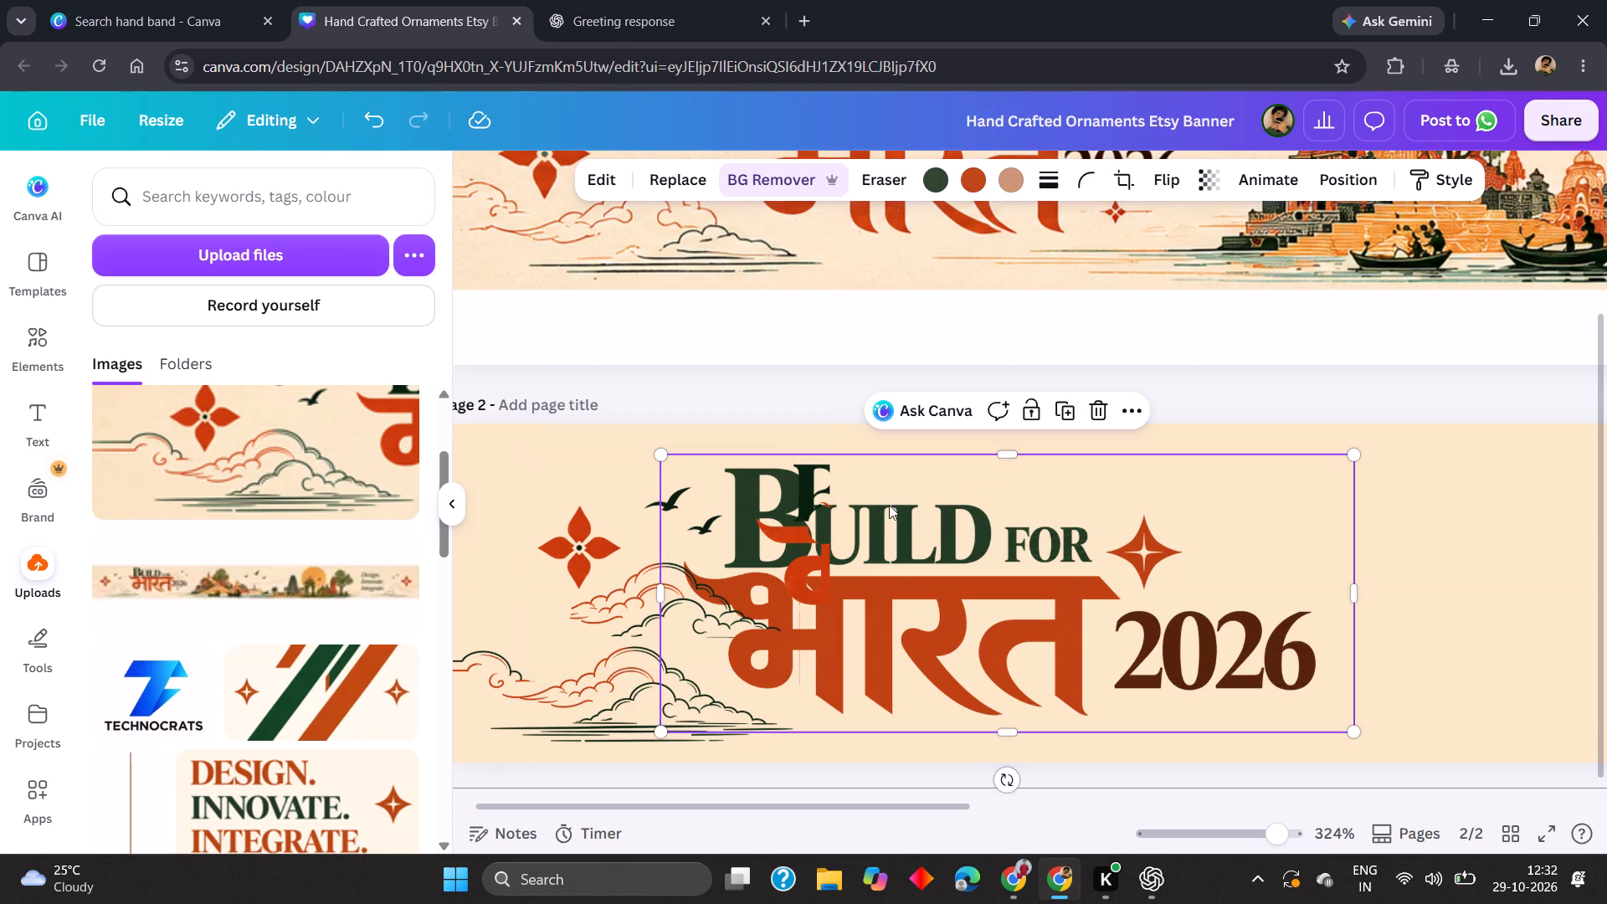
click(607, 521)
drag(607, 521, 579, 473)
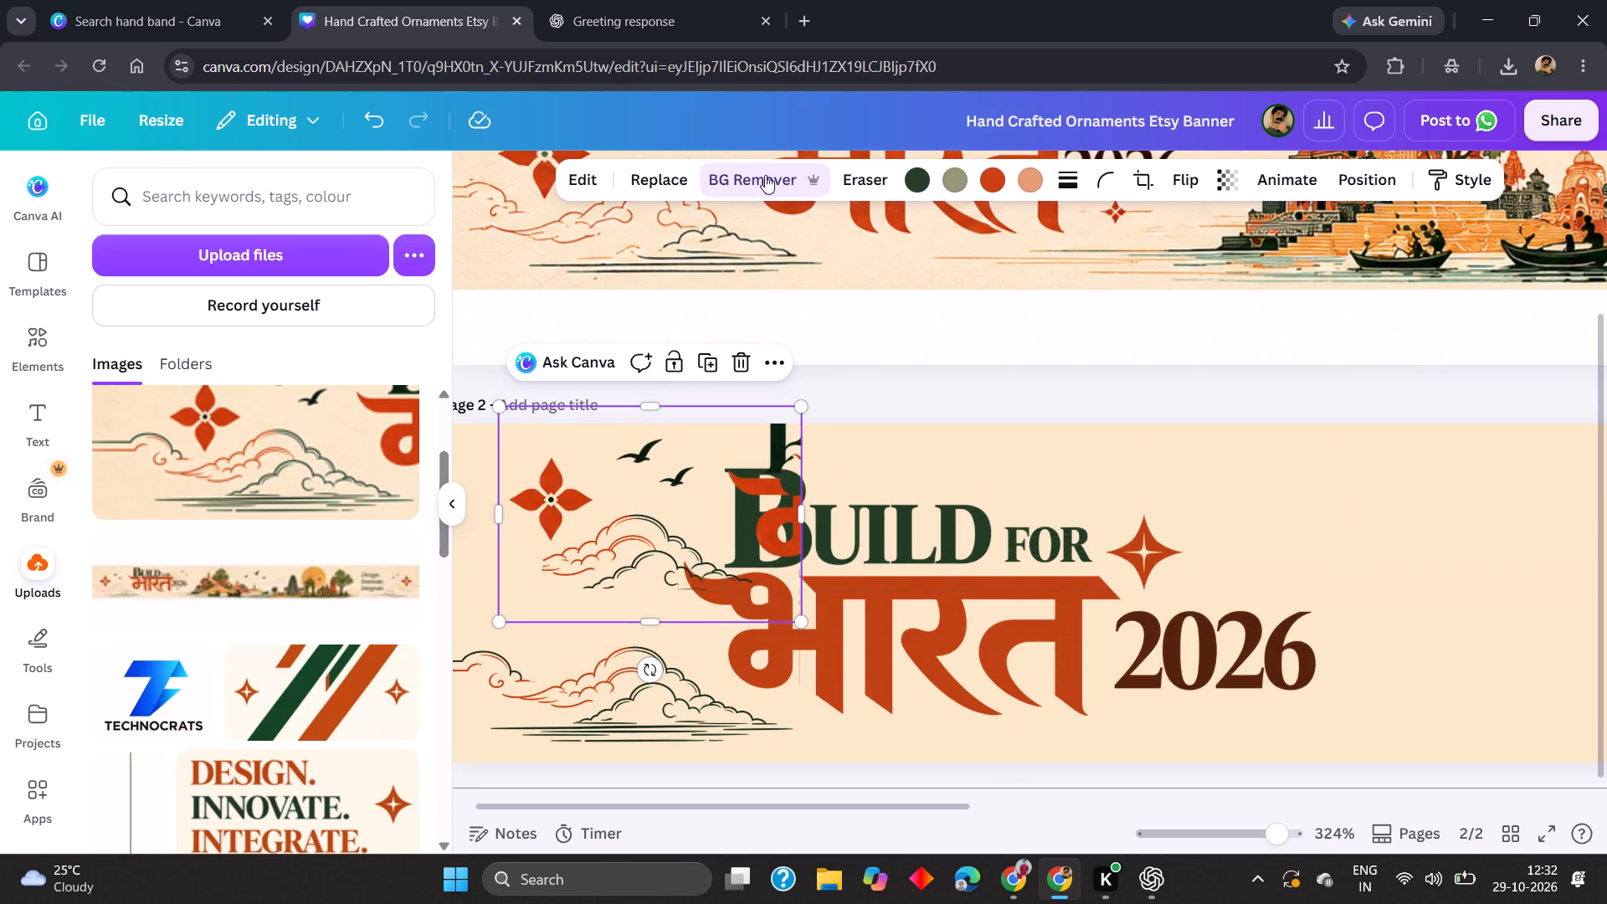
Check the moved flower and birds image again in Pixel Eraser for leftover pieces.
click(879, 195)
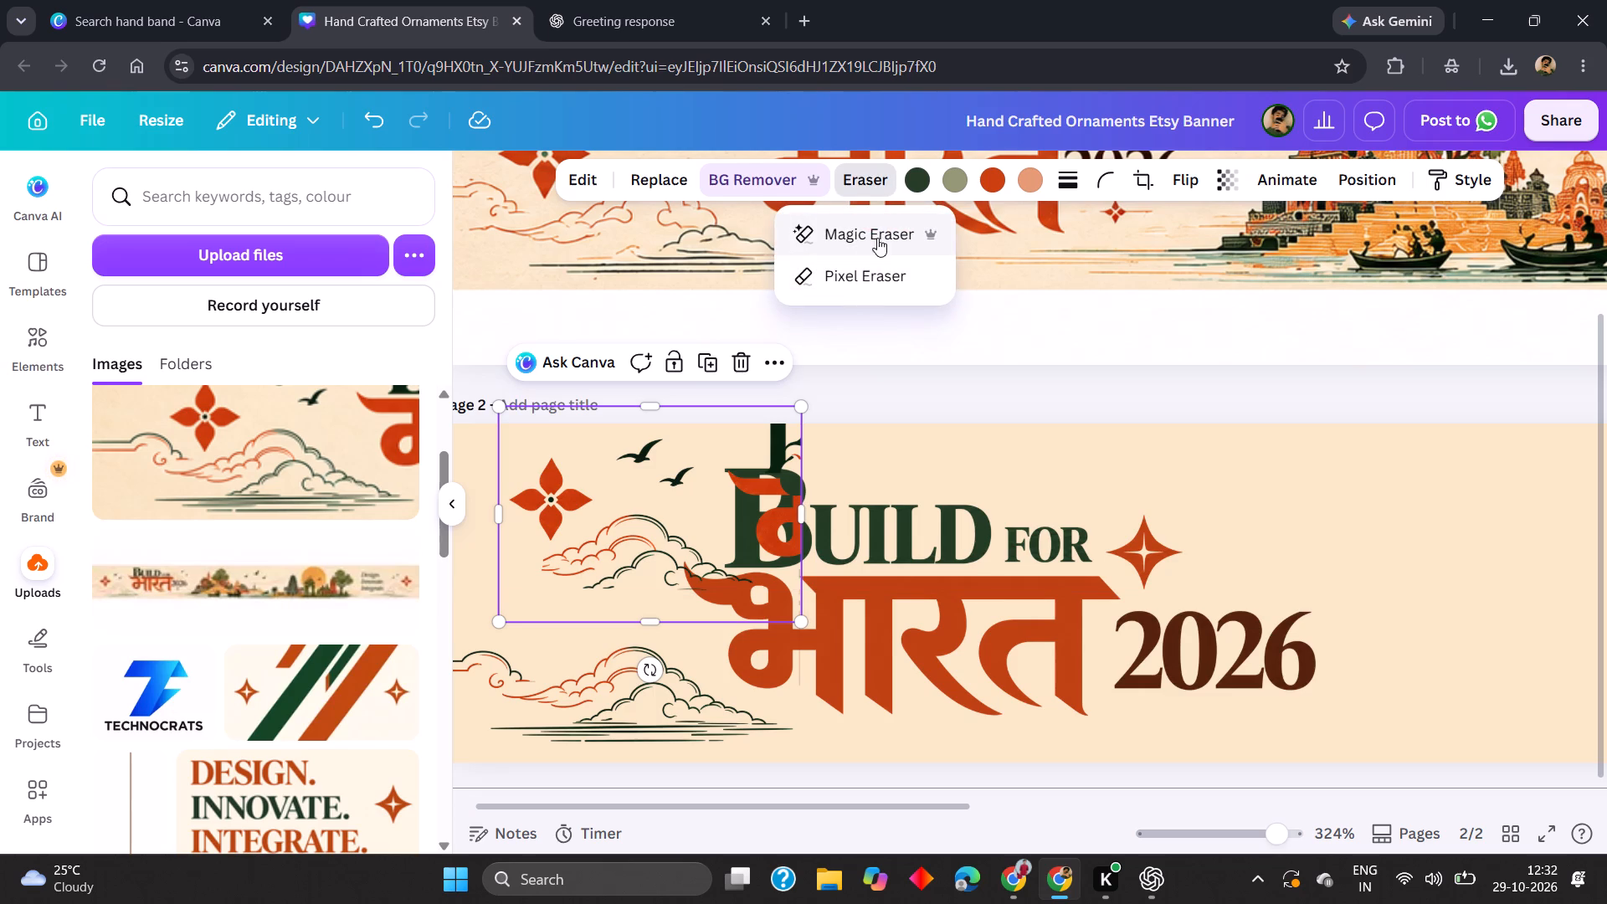
click(876, 265)
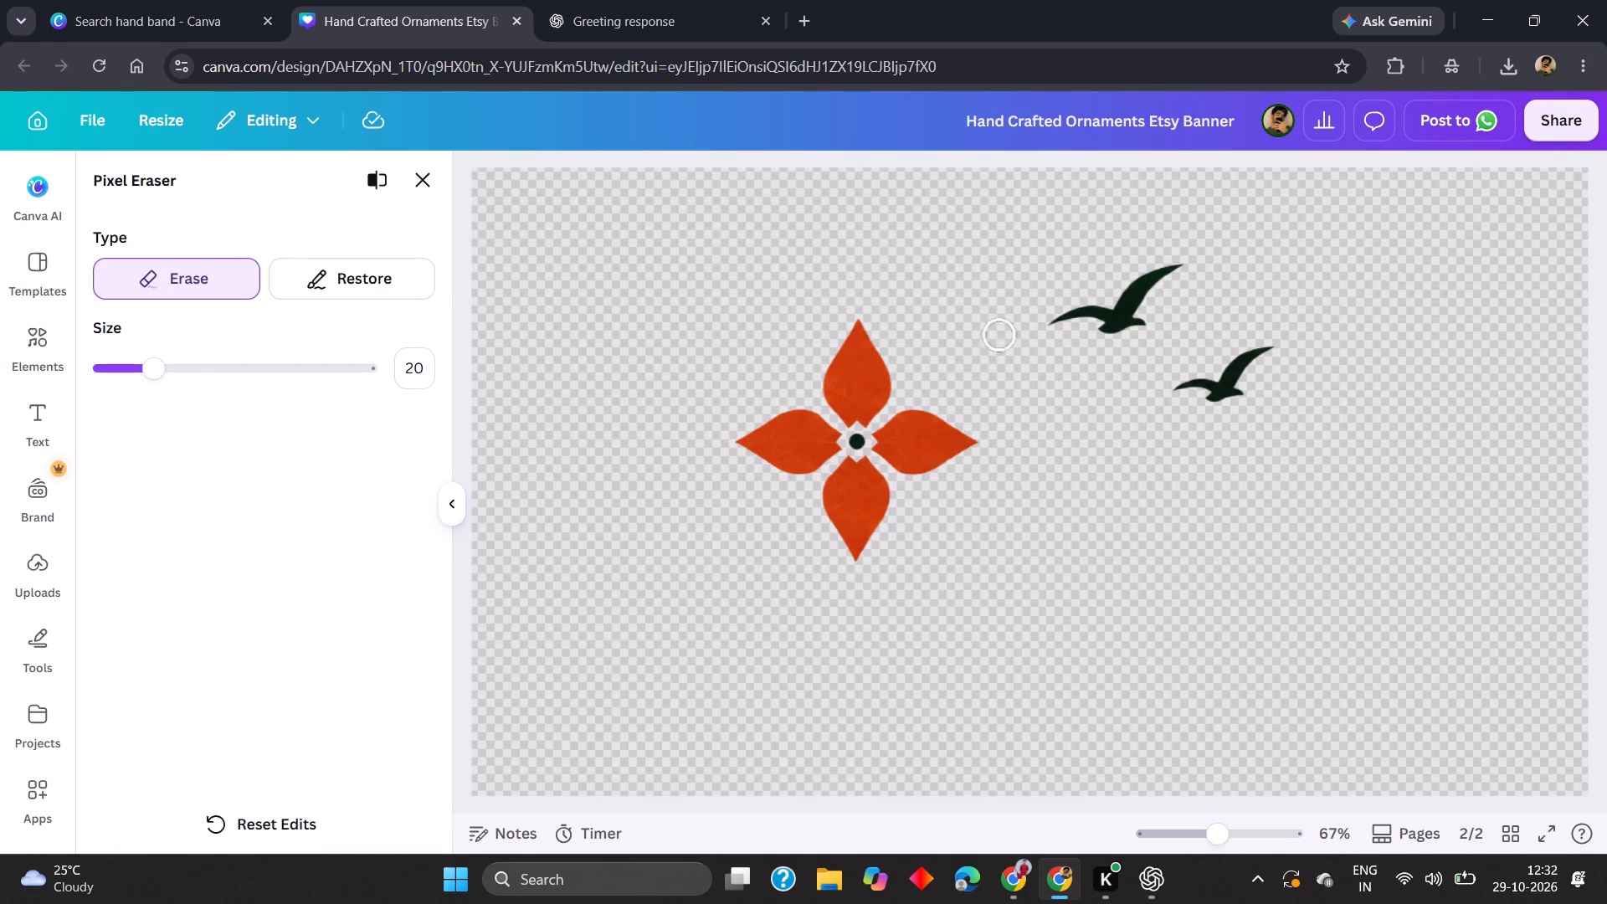
click(433, 181)
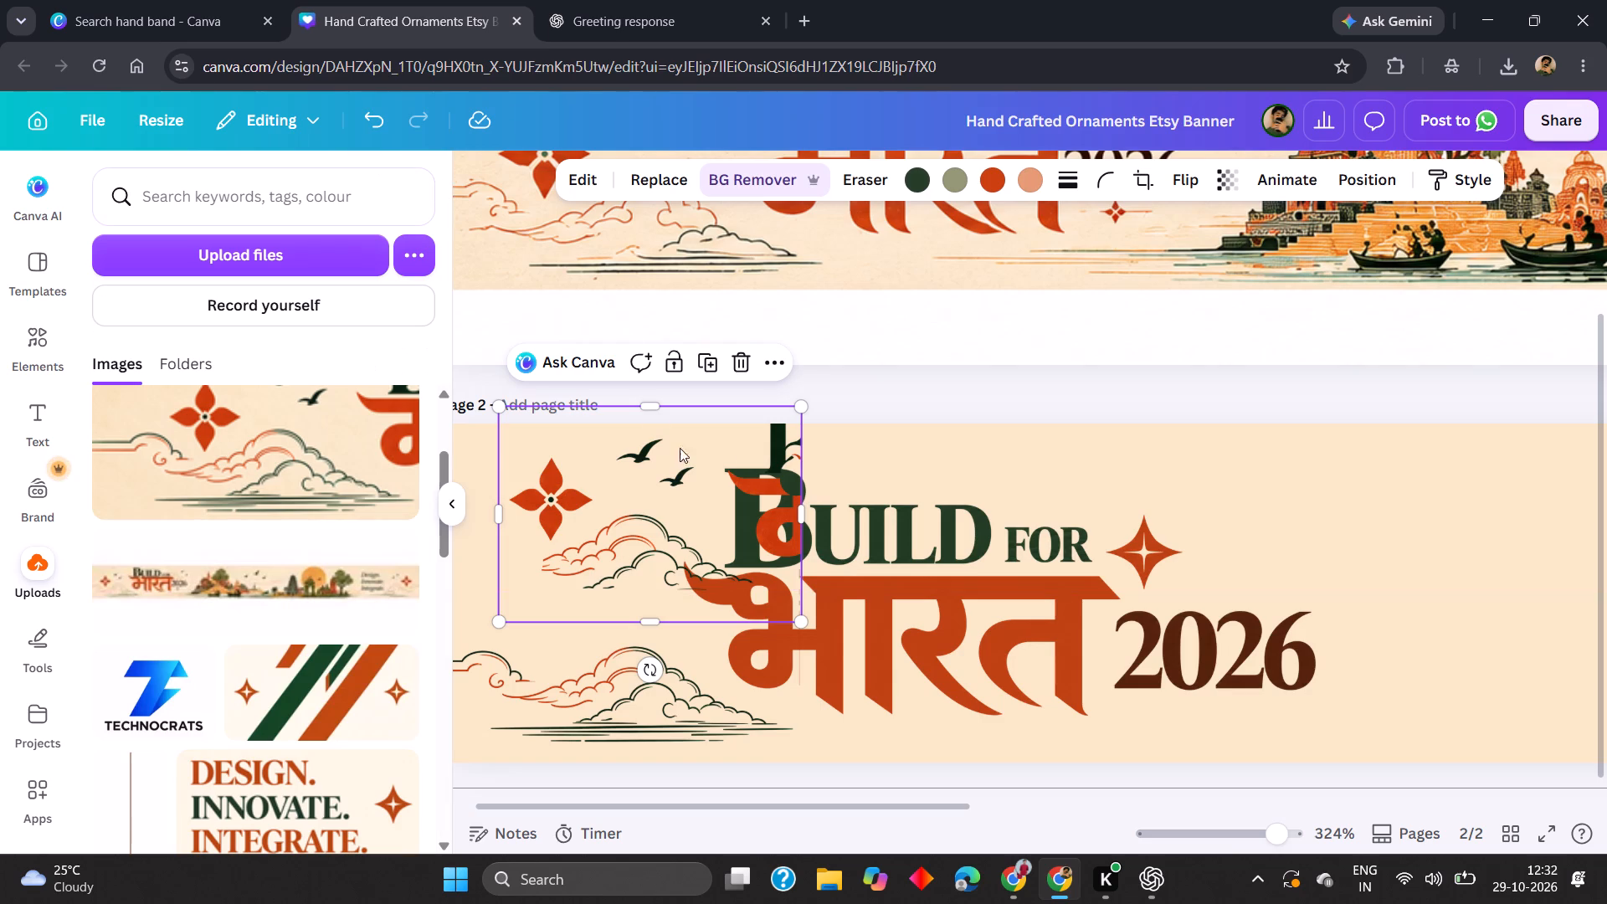
Delete the flower and birds image from page 2.
click(953, 465)
drag(592, 483, 999, 460)
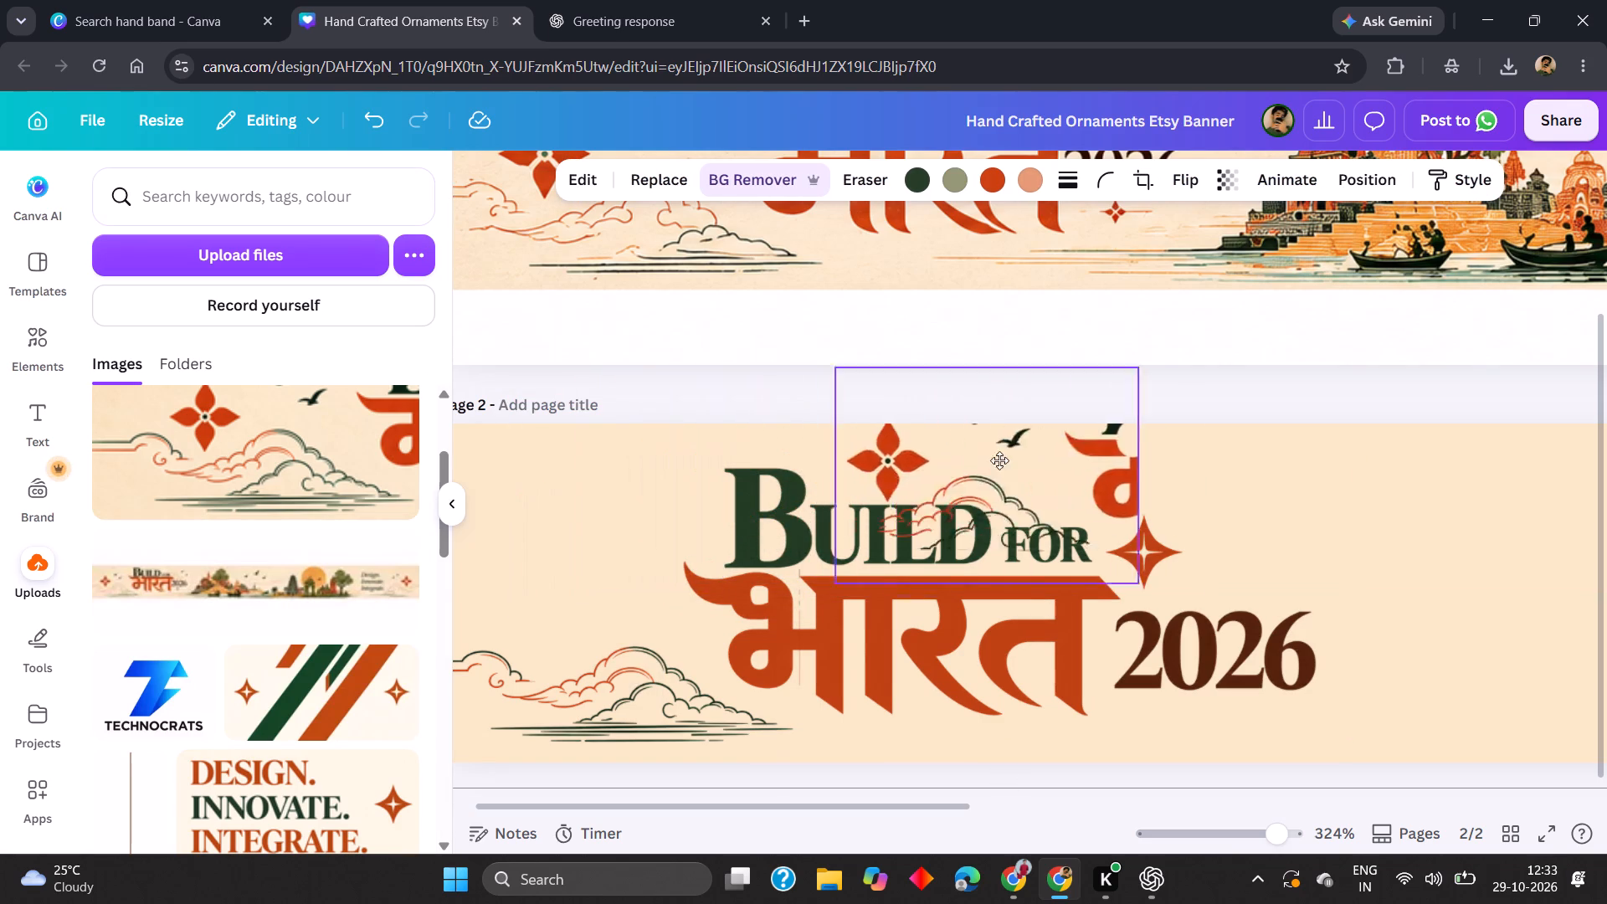
drag(999, 460, 1267, 513)
key(BackSpace)
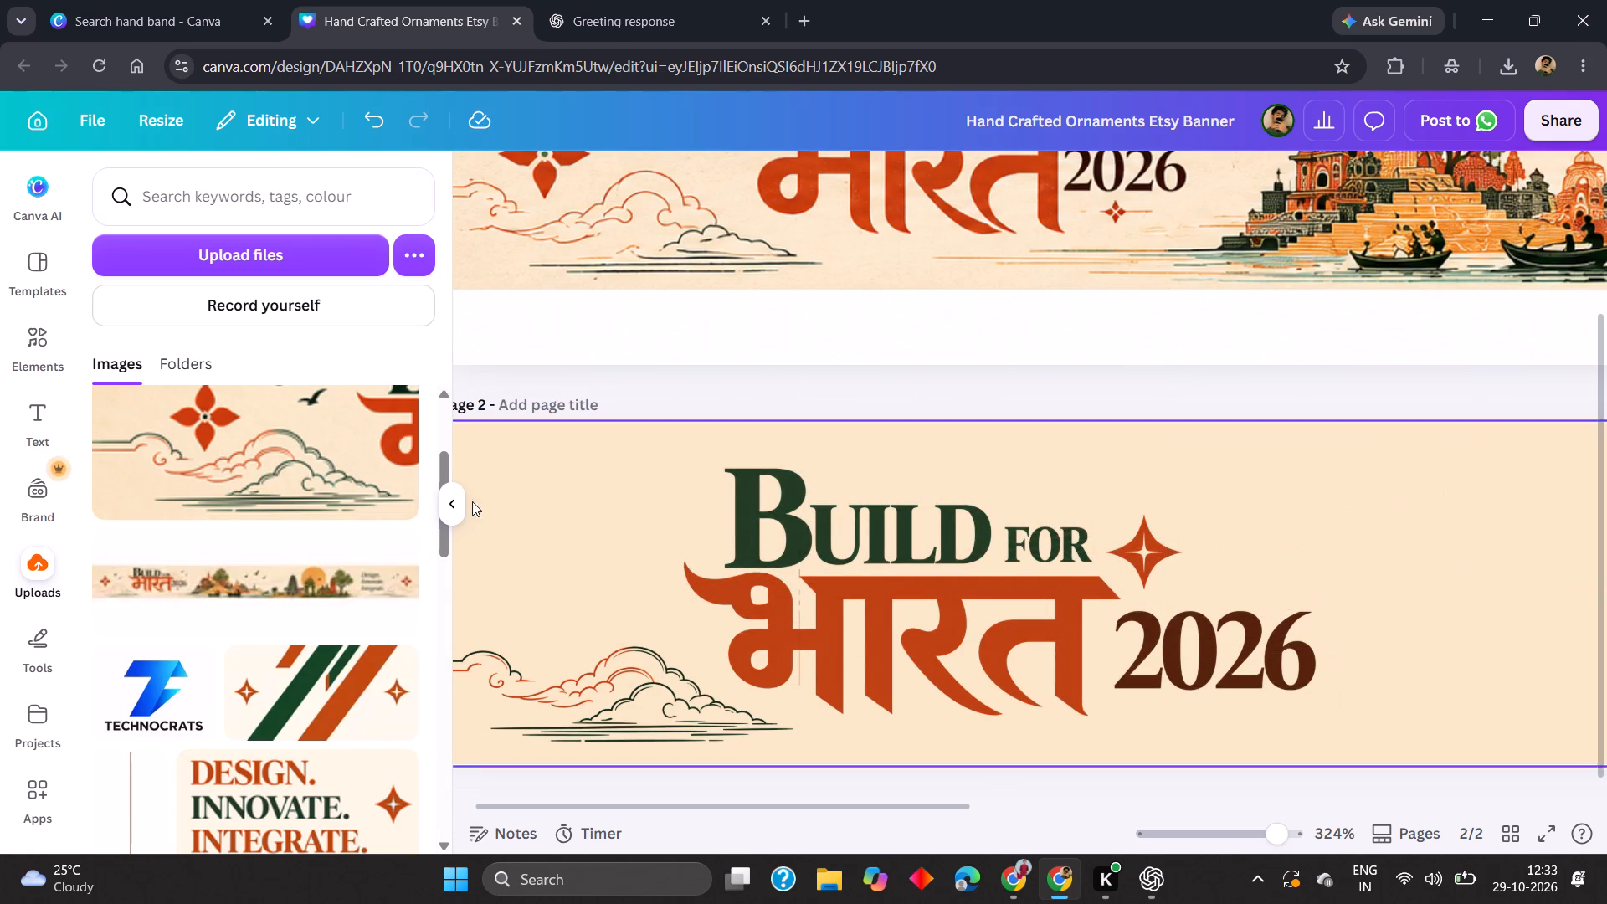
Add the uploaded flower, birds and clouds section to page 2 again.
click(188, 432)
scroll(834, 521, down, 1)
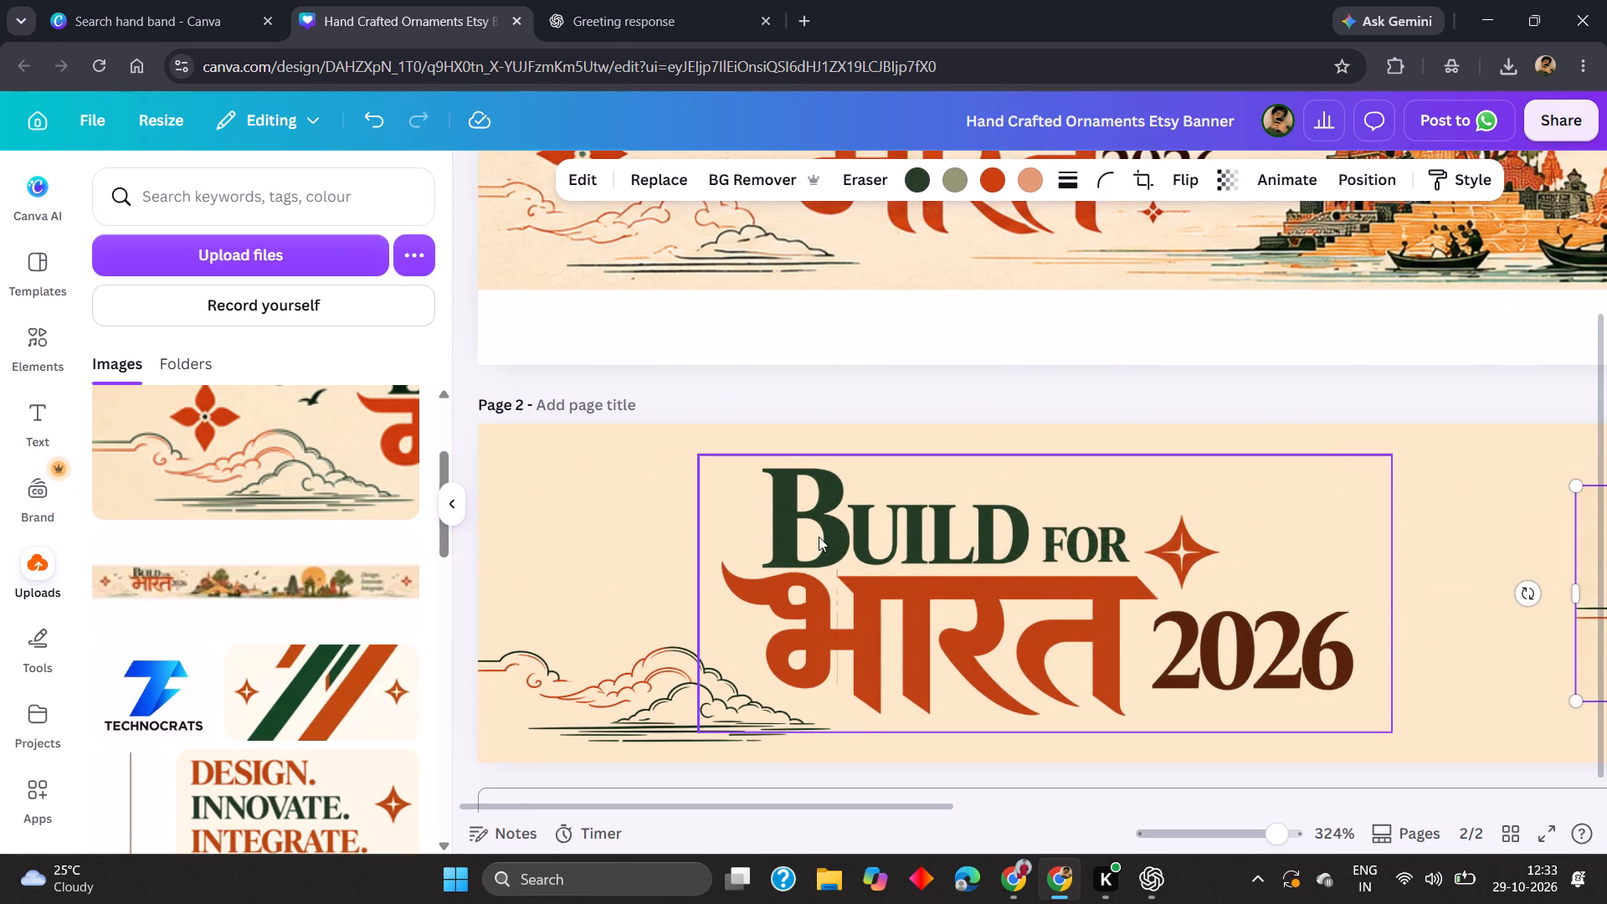
Crop a thin strip off the right edge of the cloud image on page 2.
scroll(819, 537, down, 1)
click(675, 578)
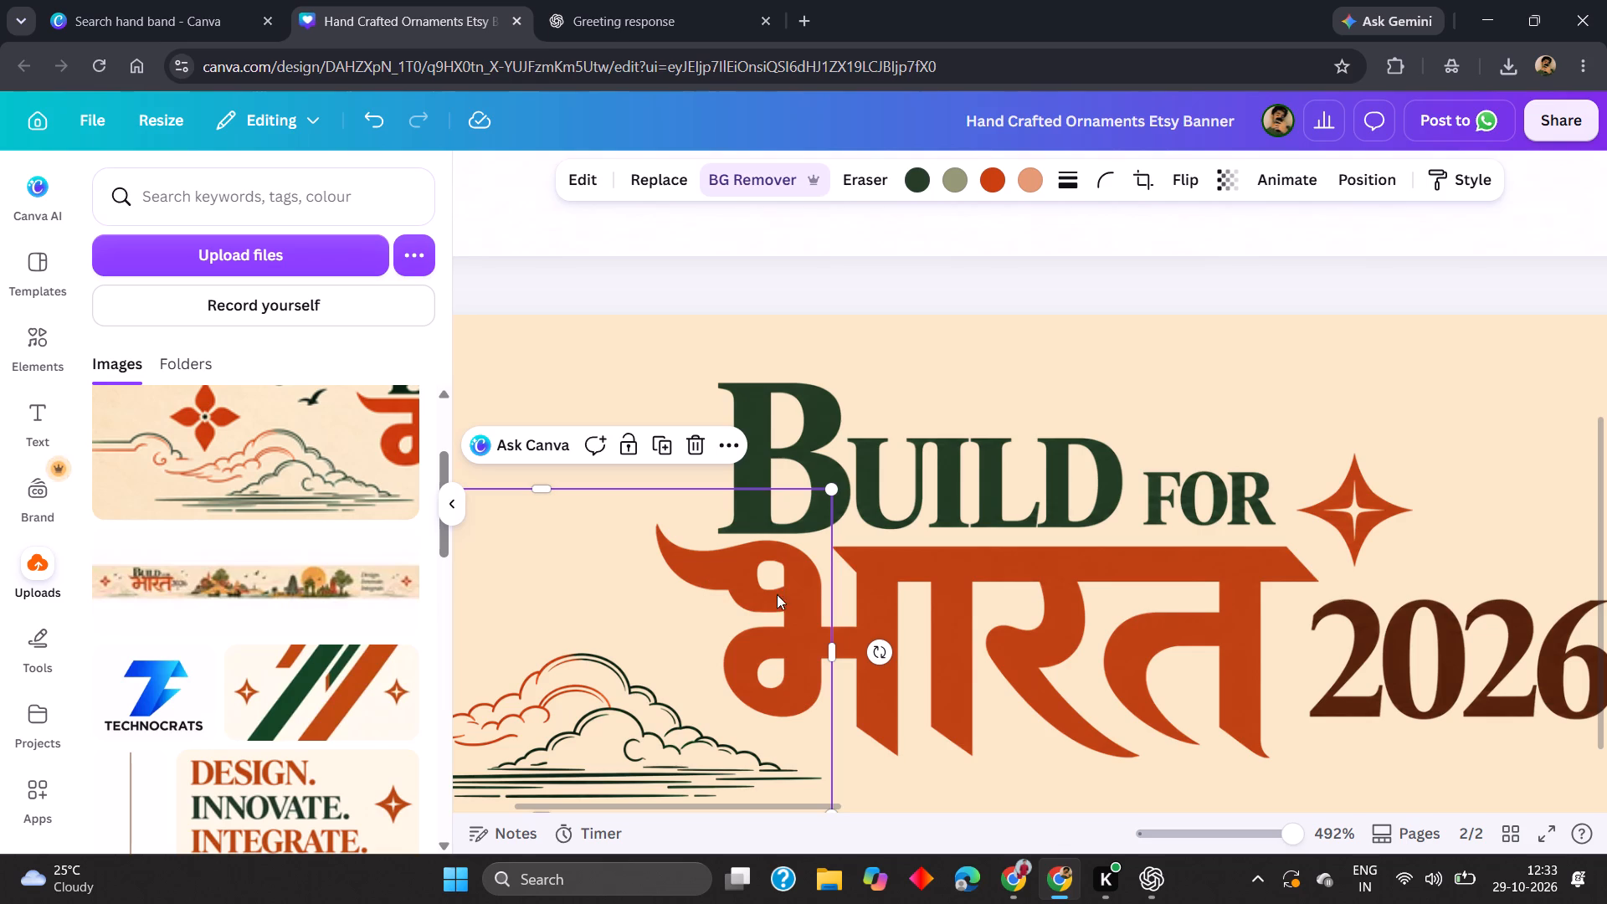
drag(831, 649, 824, 660)
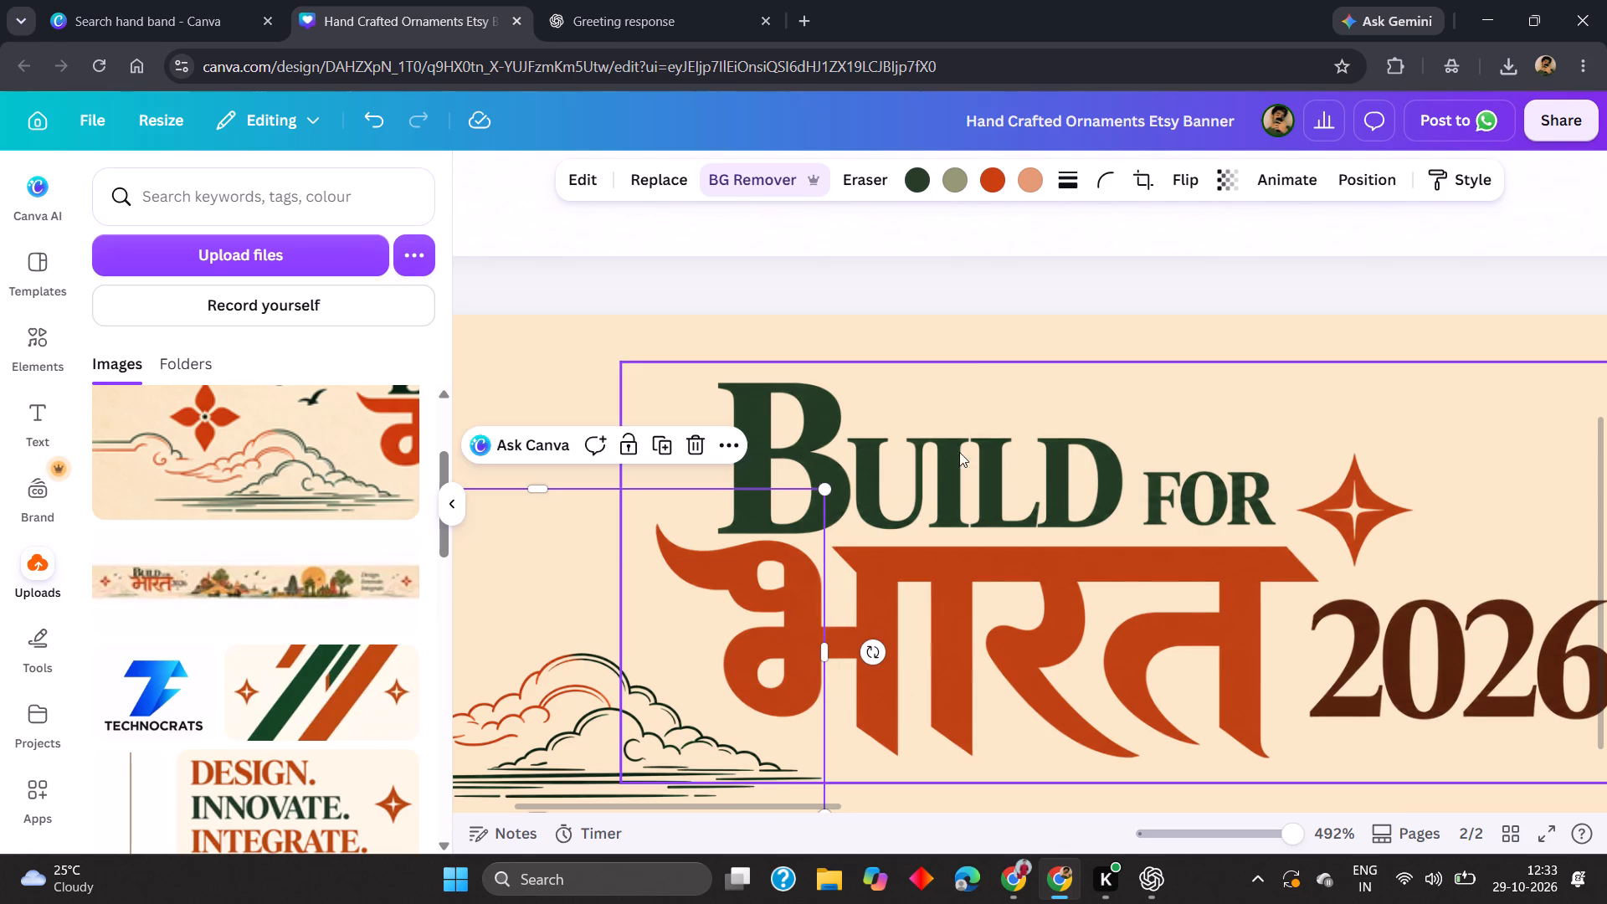
click(992, 365)
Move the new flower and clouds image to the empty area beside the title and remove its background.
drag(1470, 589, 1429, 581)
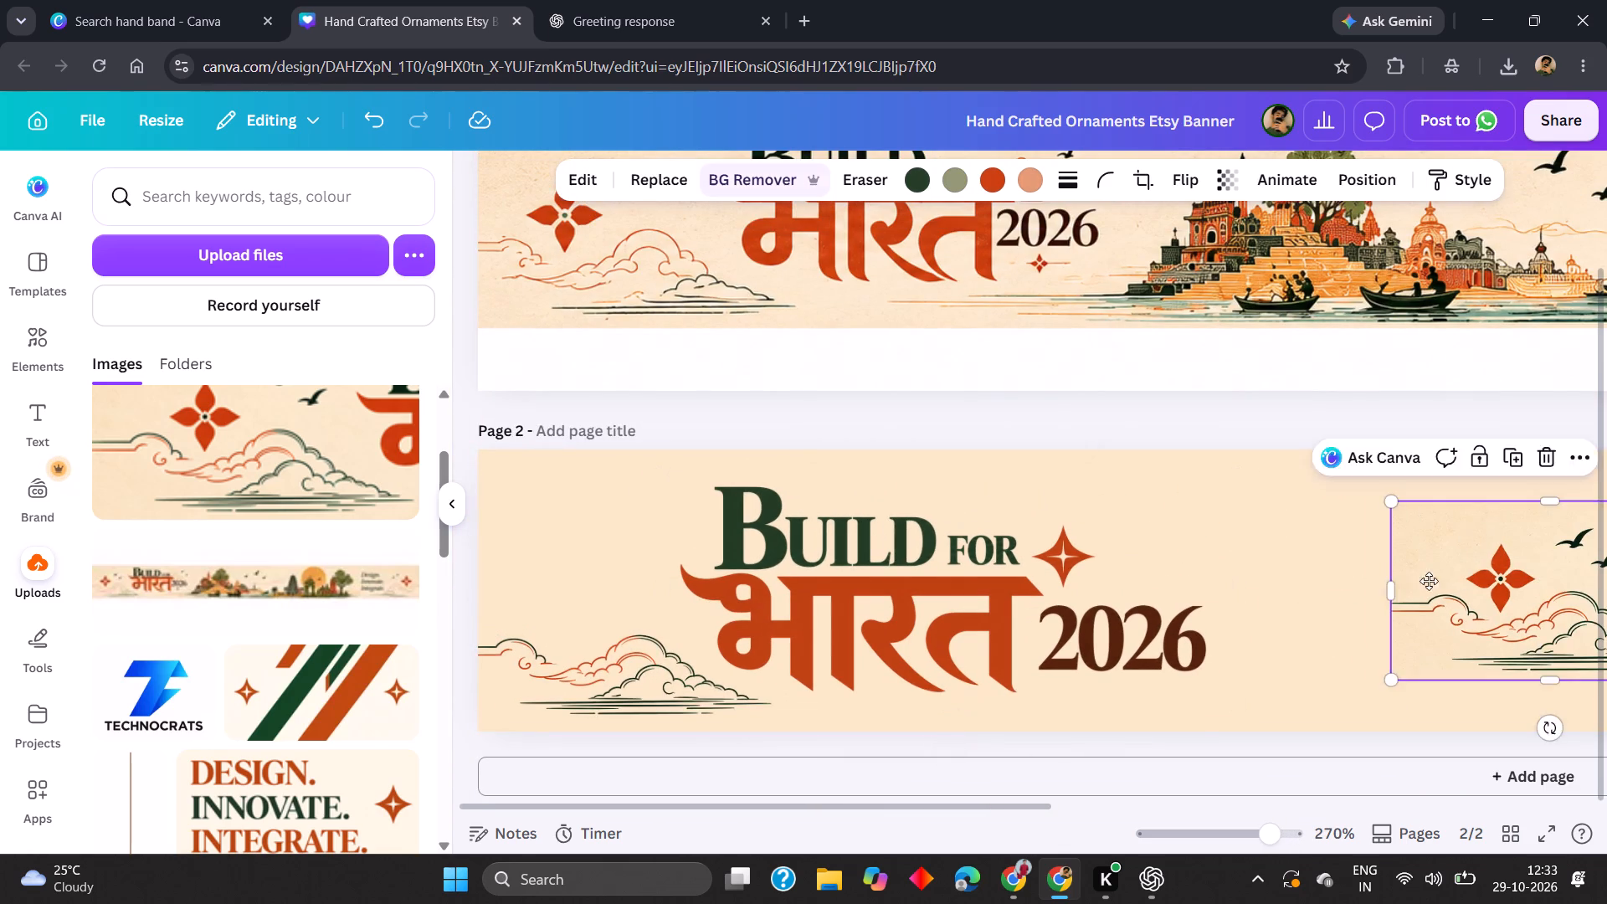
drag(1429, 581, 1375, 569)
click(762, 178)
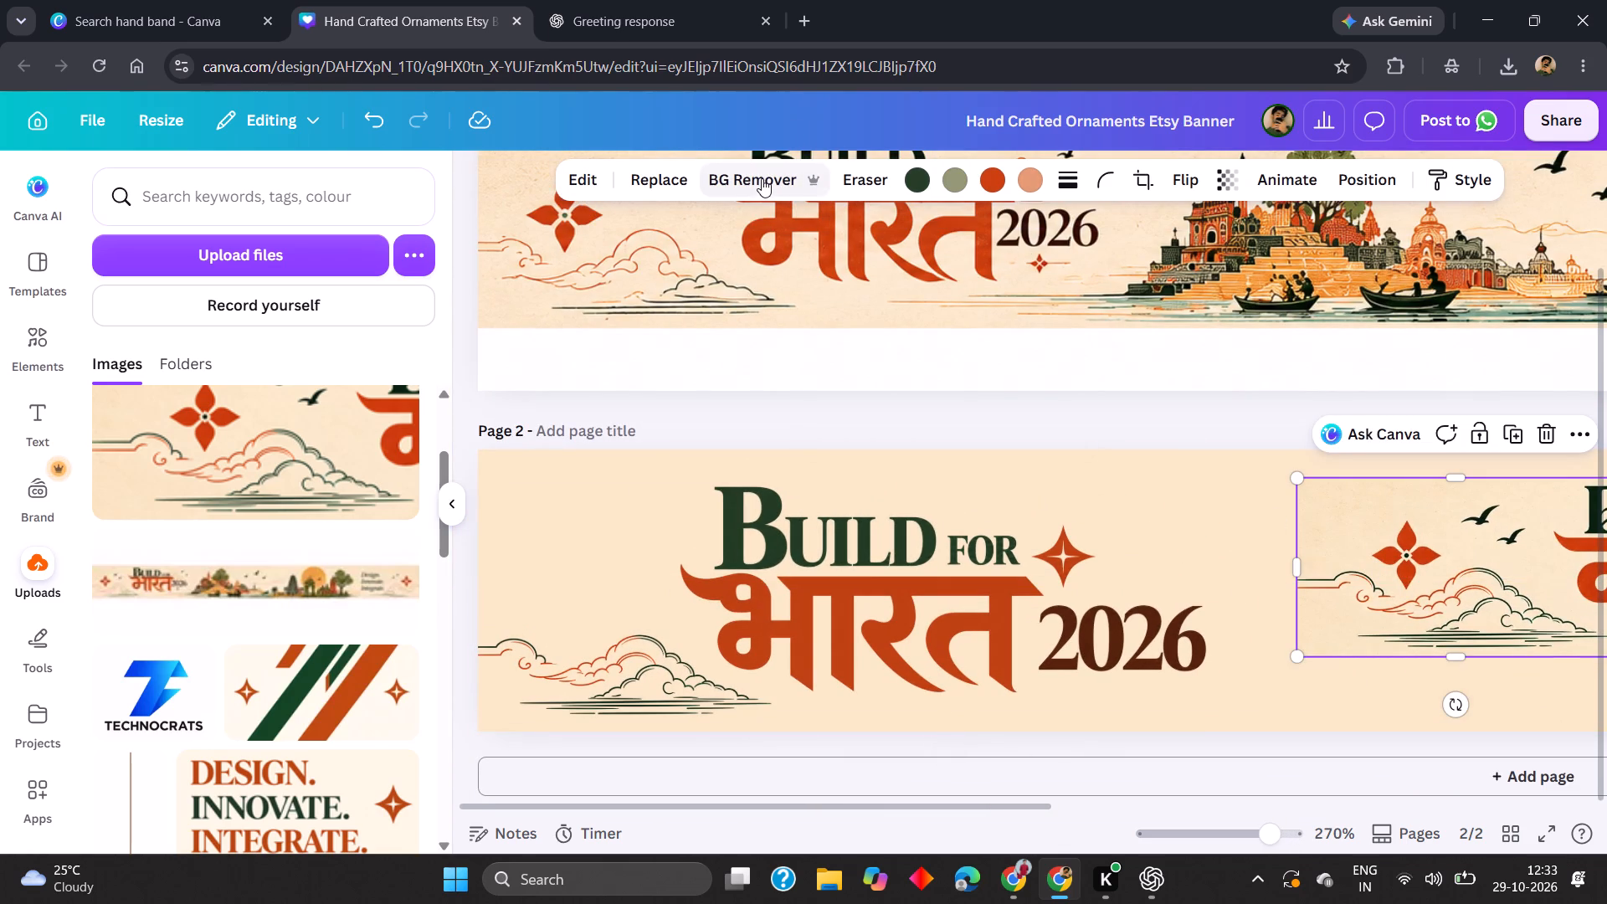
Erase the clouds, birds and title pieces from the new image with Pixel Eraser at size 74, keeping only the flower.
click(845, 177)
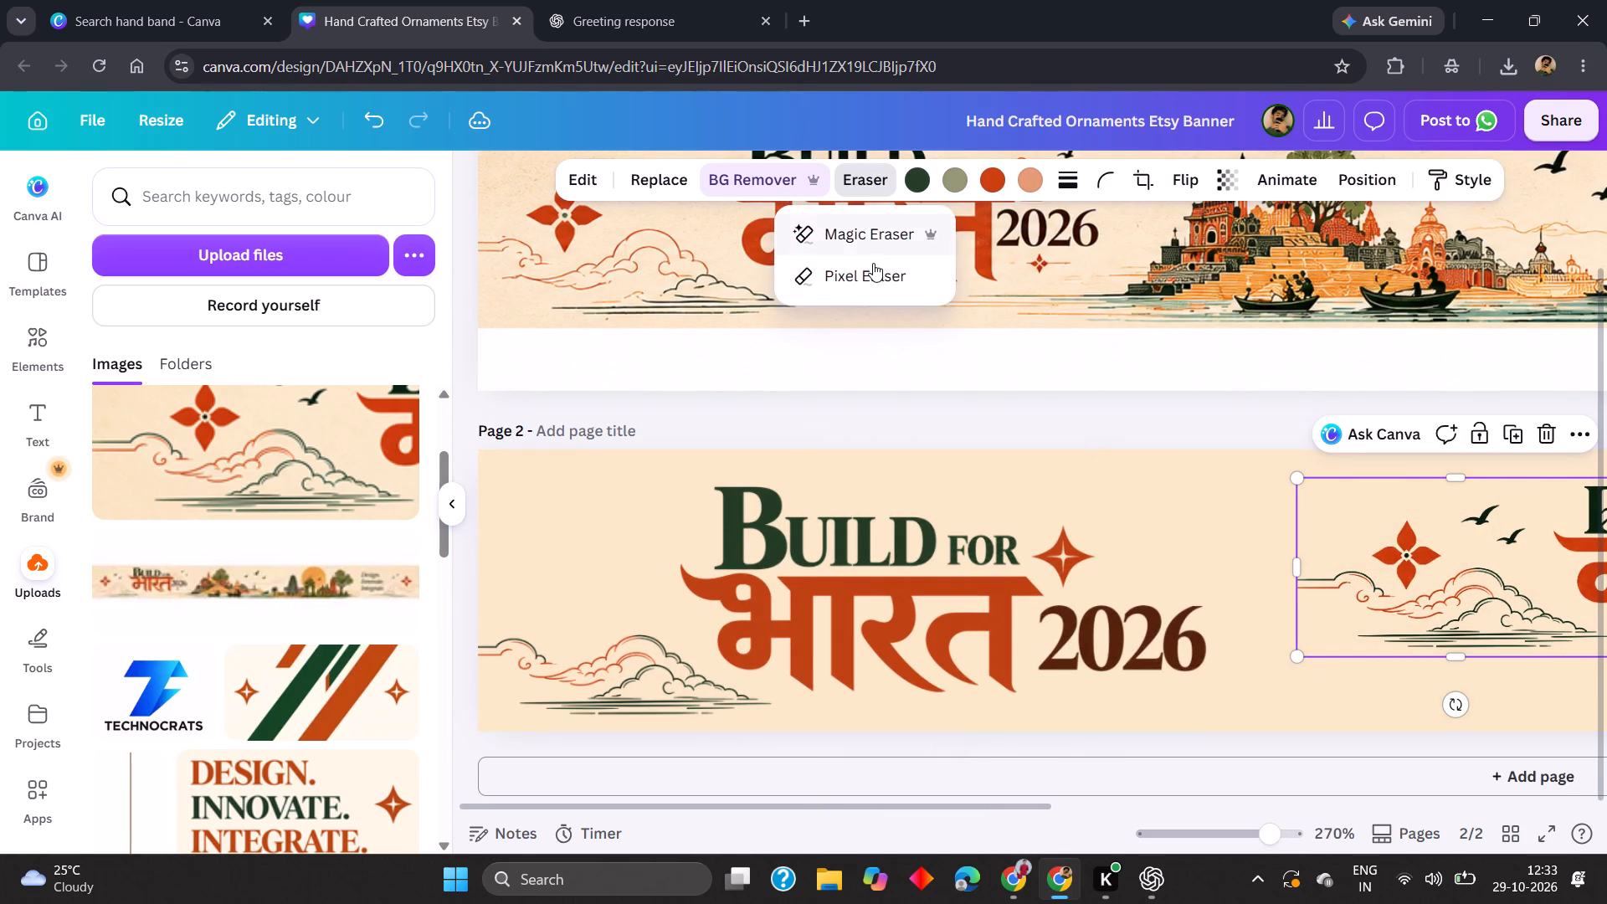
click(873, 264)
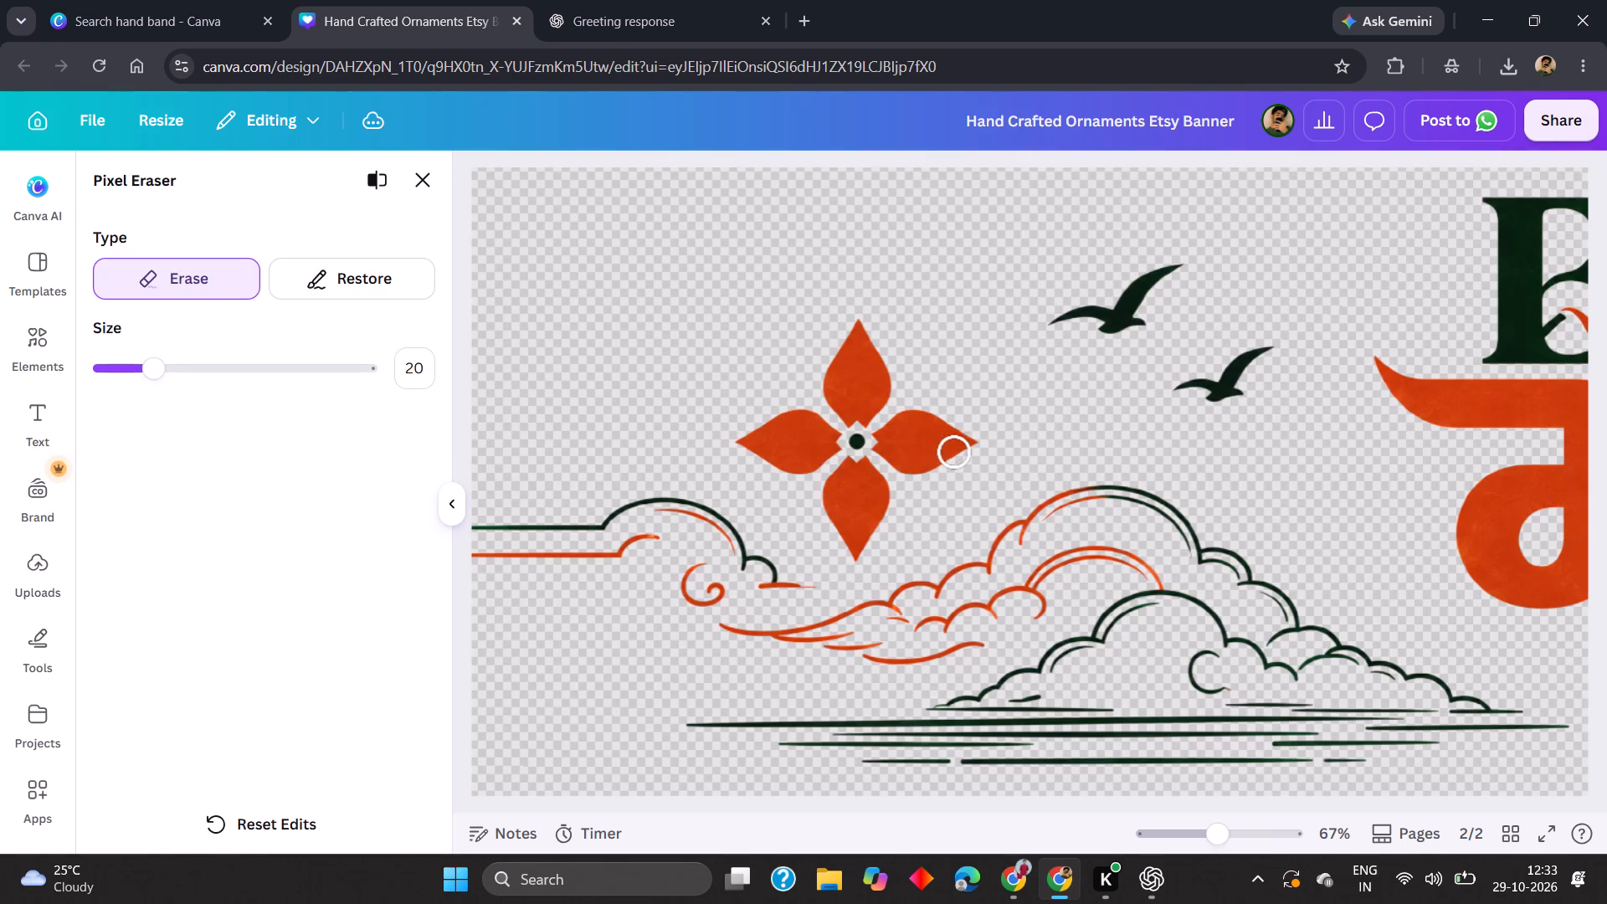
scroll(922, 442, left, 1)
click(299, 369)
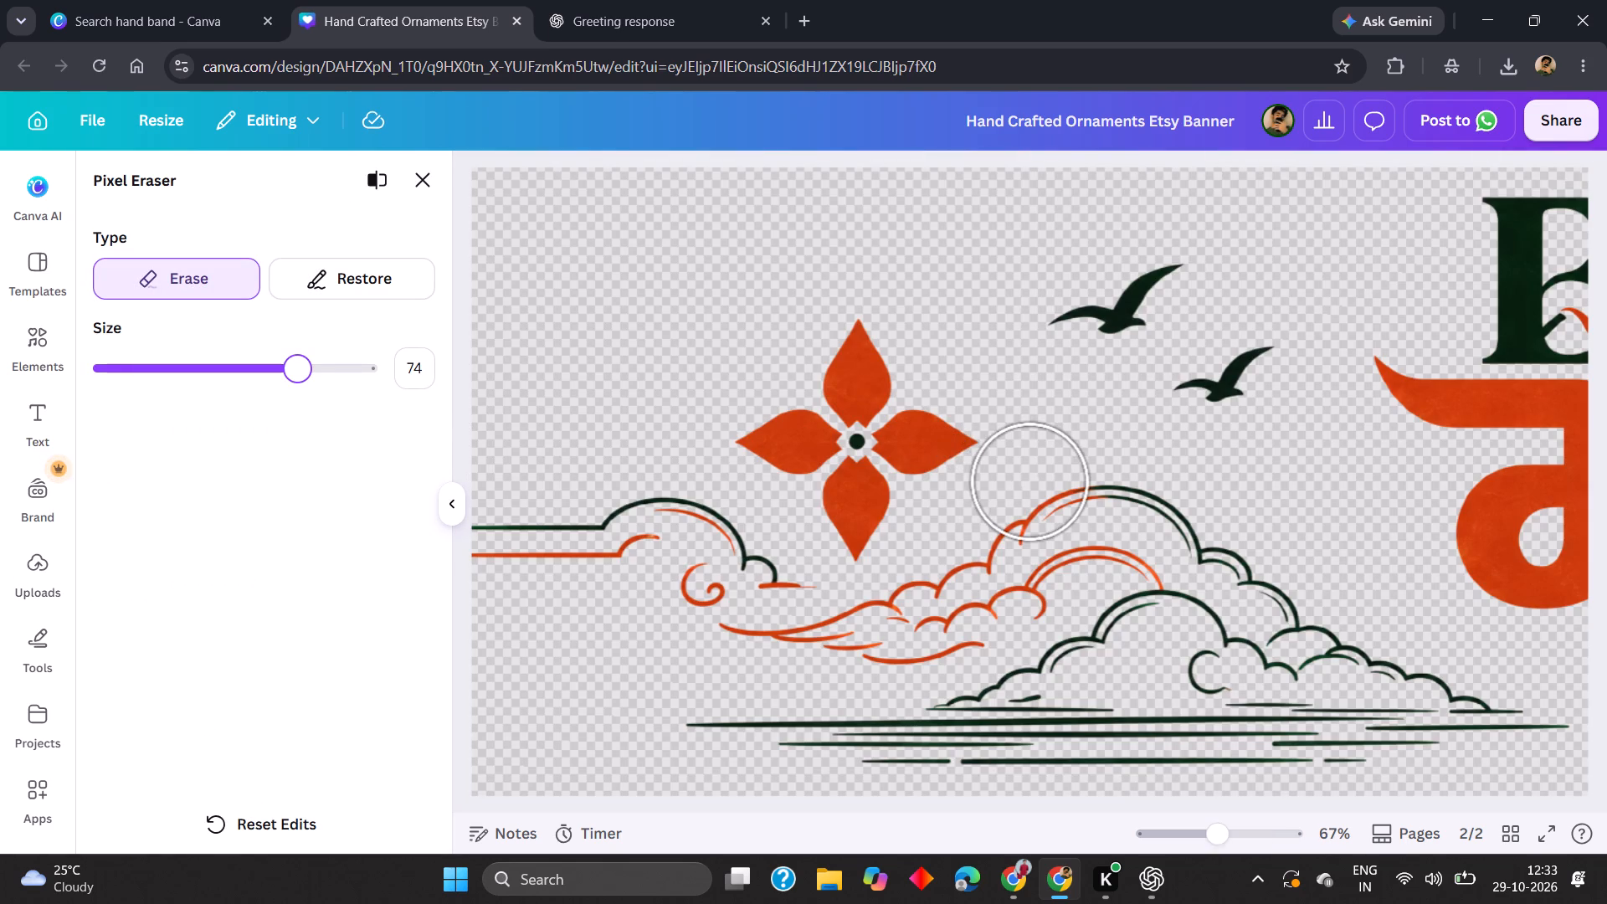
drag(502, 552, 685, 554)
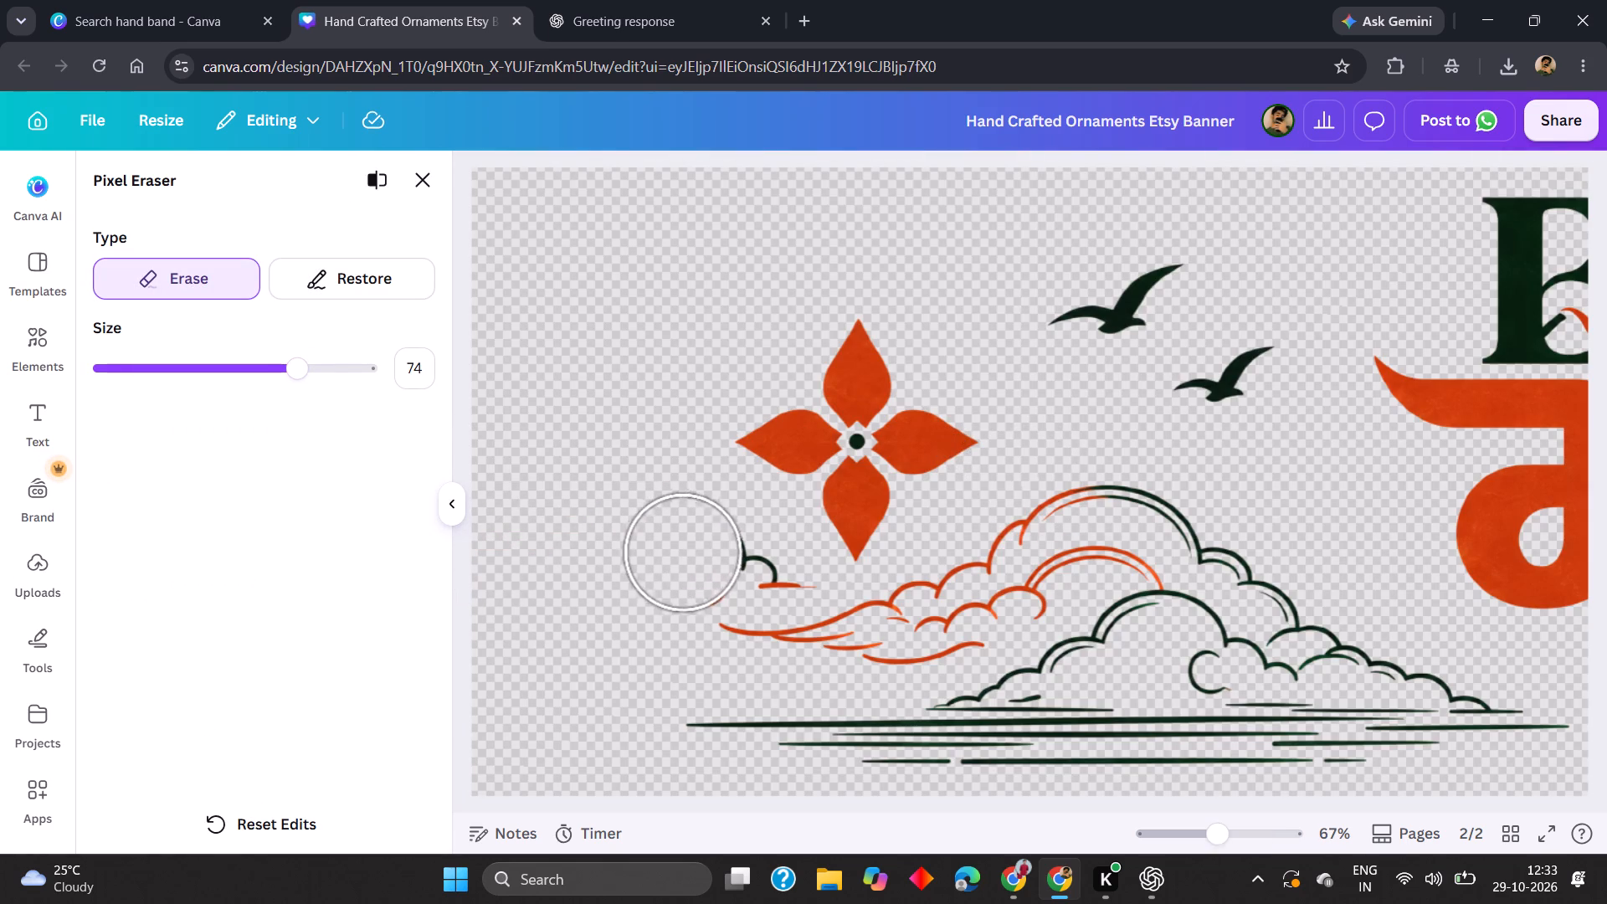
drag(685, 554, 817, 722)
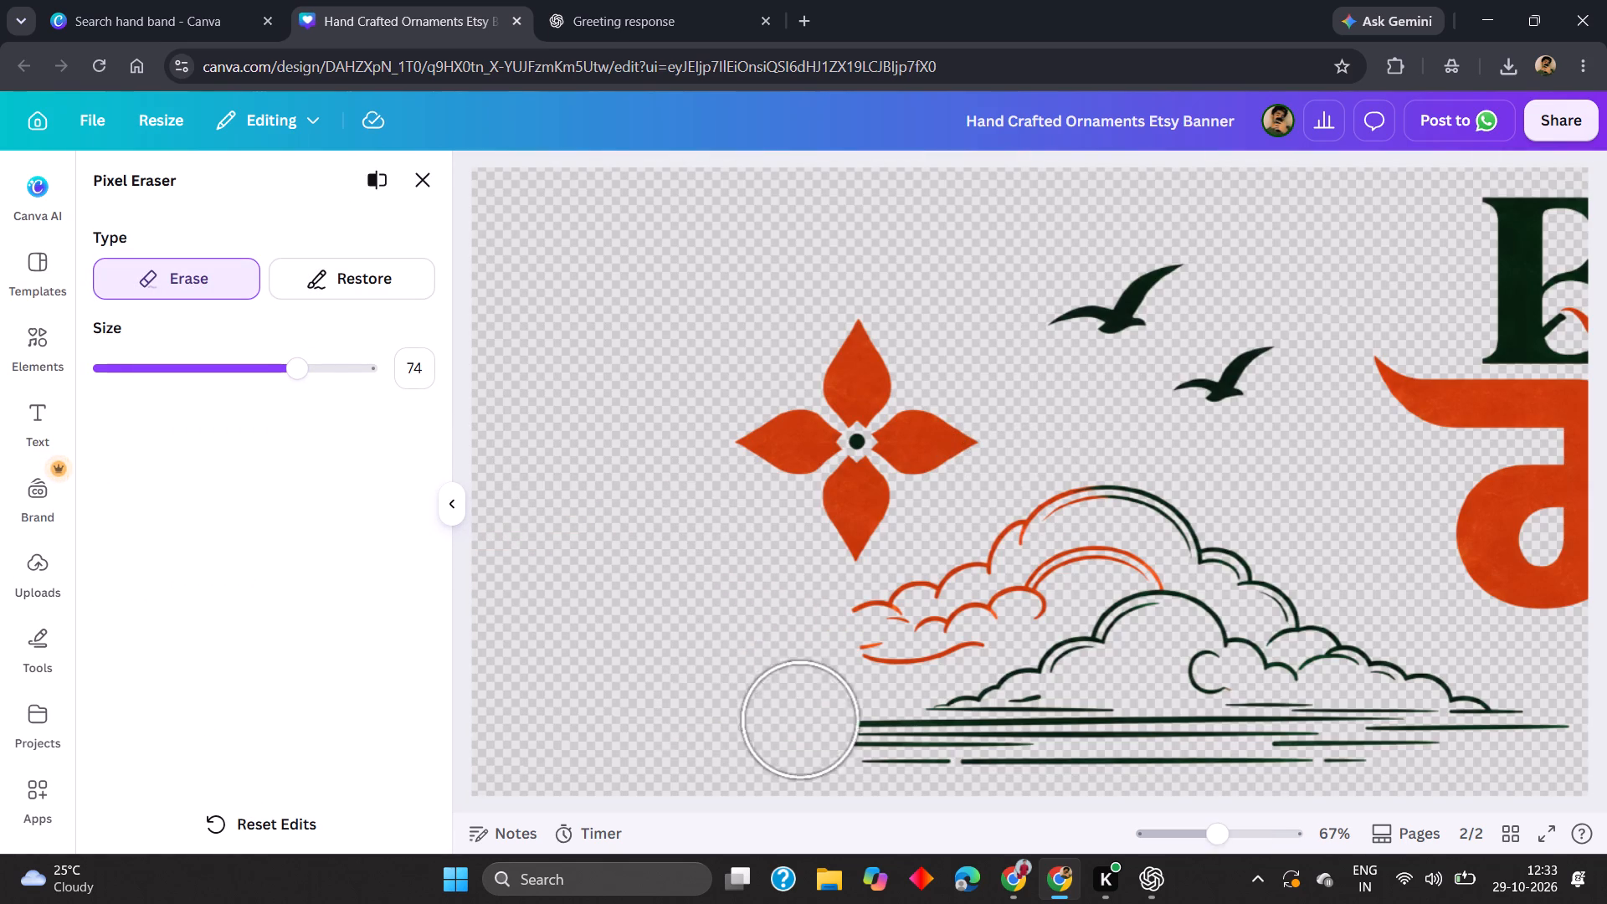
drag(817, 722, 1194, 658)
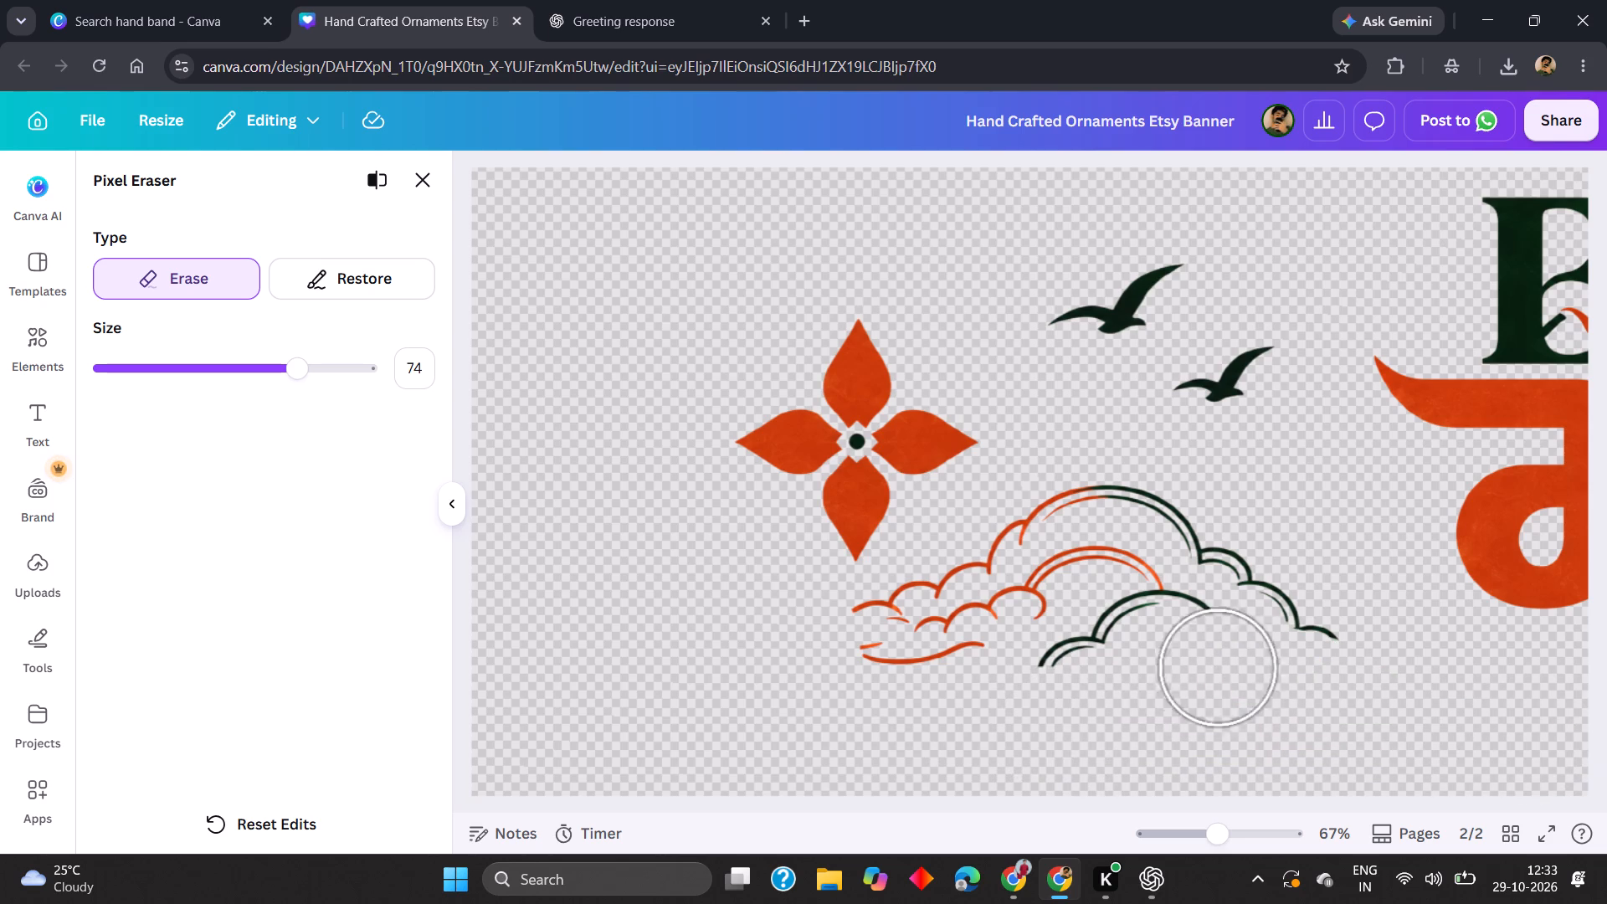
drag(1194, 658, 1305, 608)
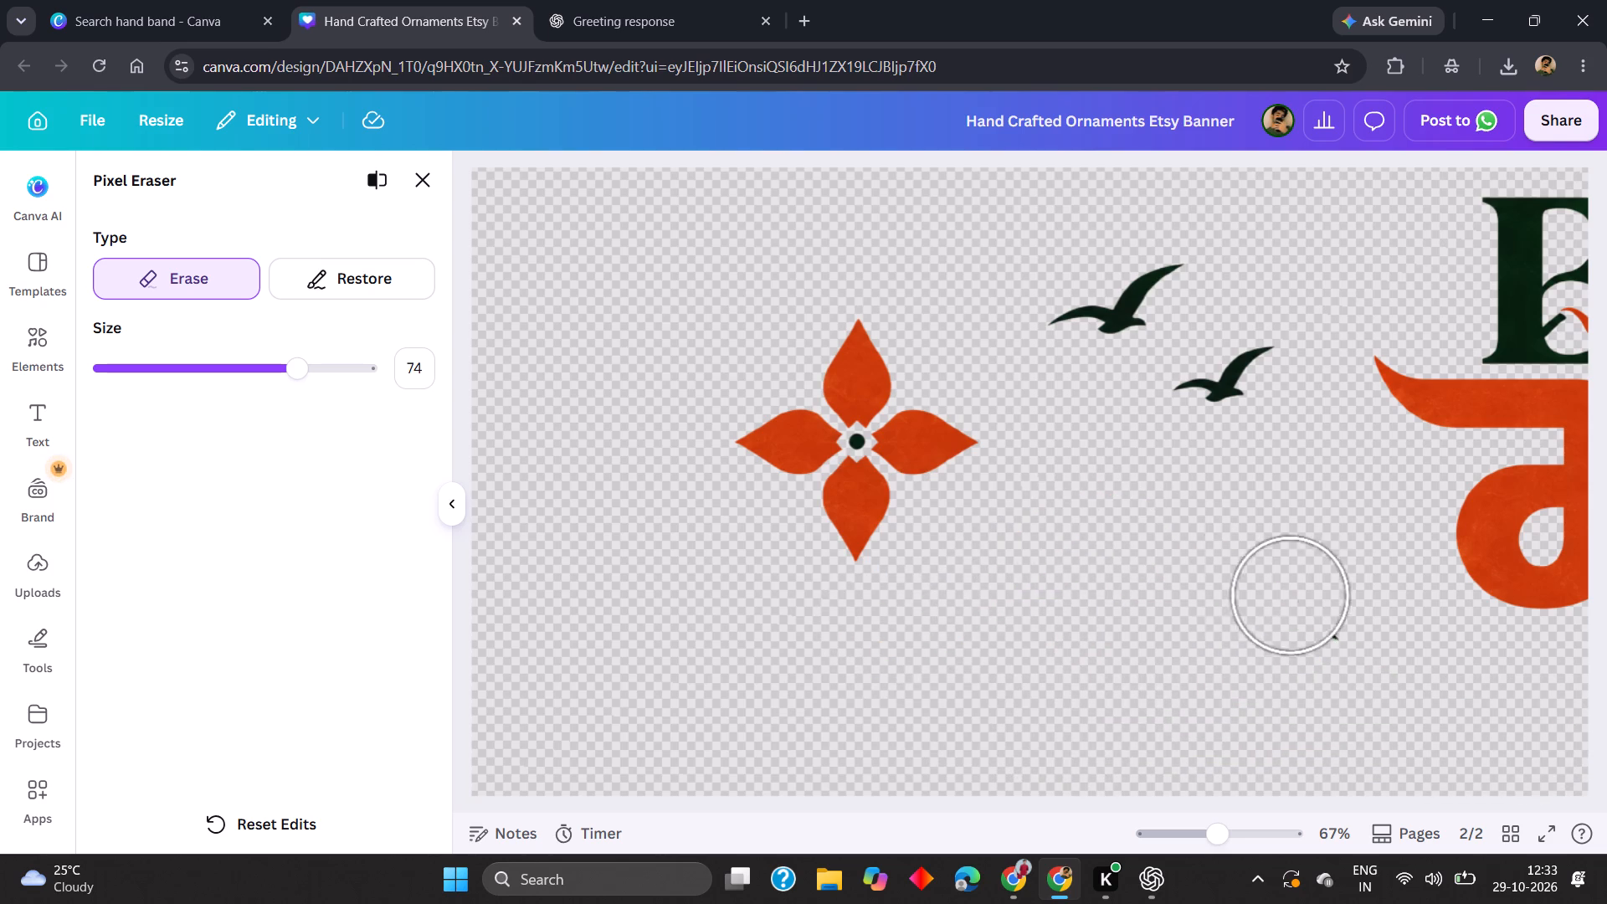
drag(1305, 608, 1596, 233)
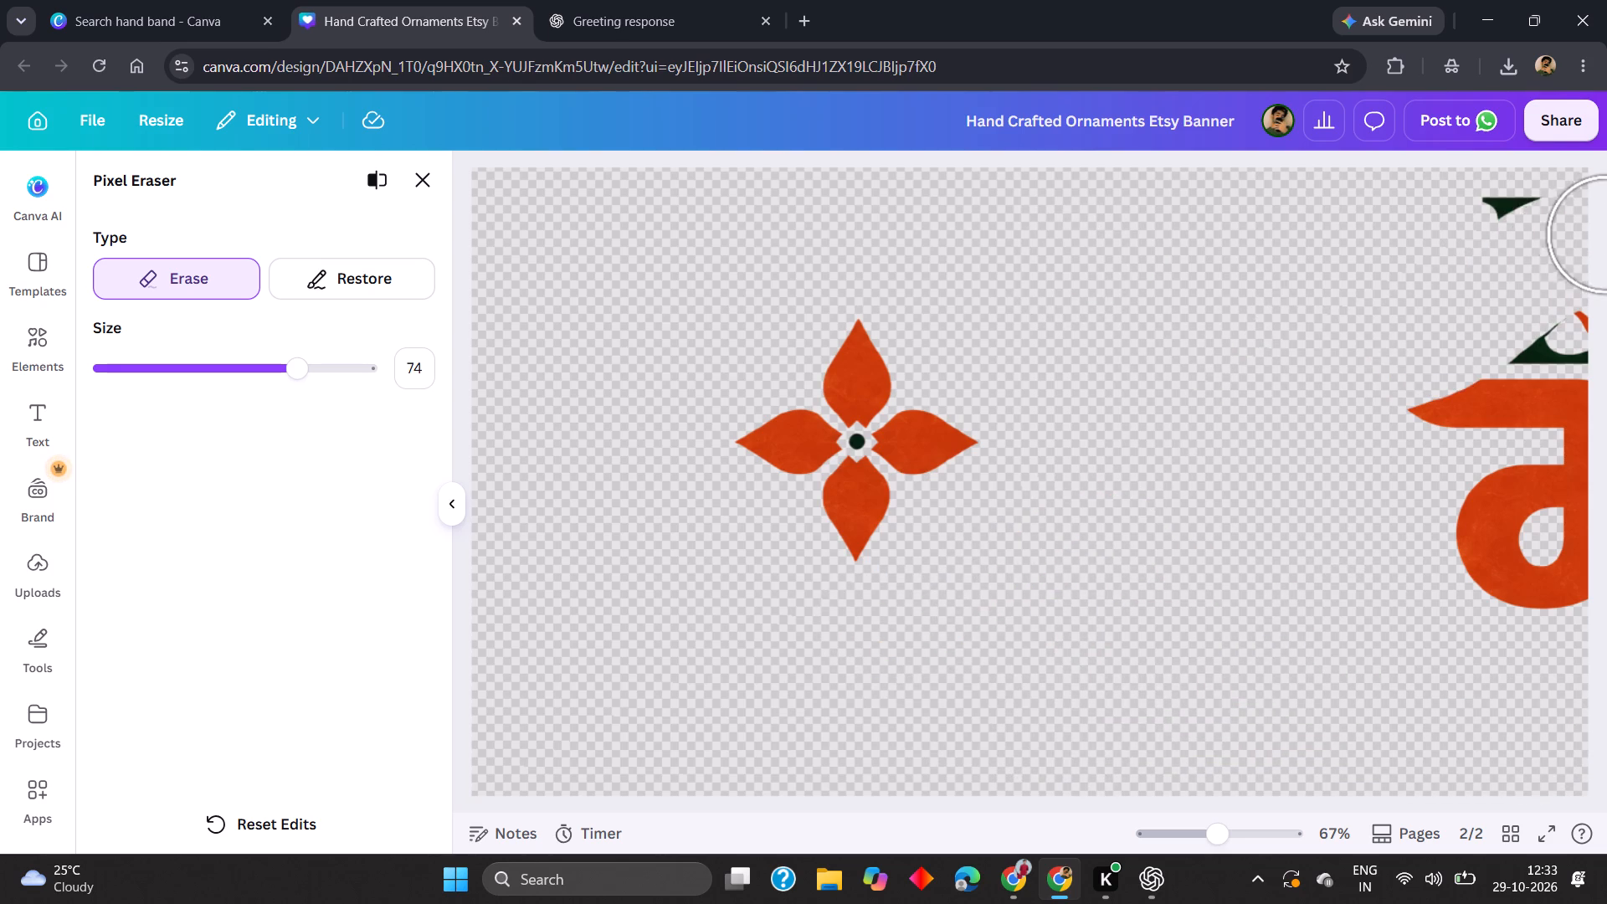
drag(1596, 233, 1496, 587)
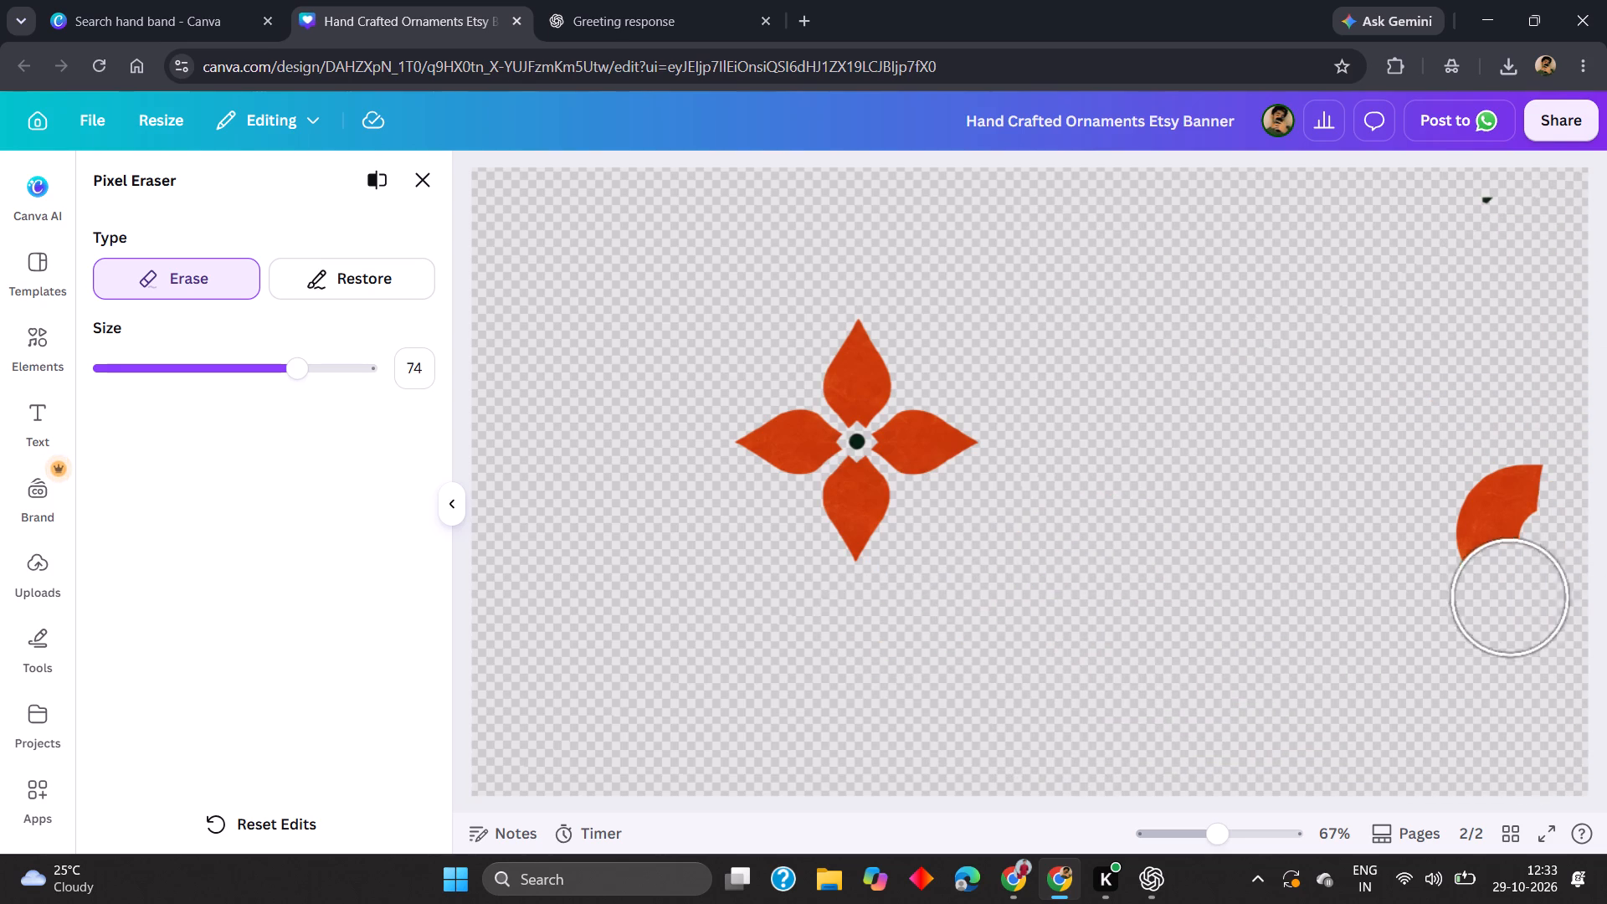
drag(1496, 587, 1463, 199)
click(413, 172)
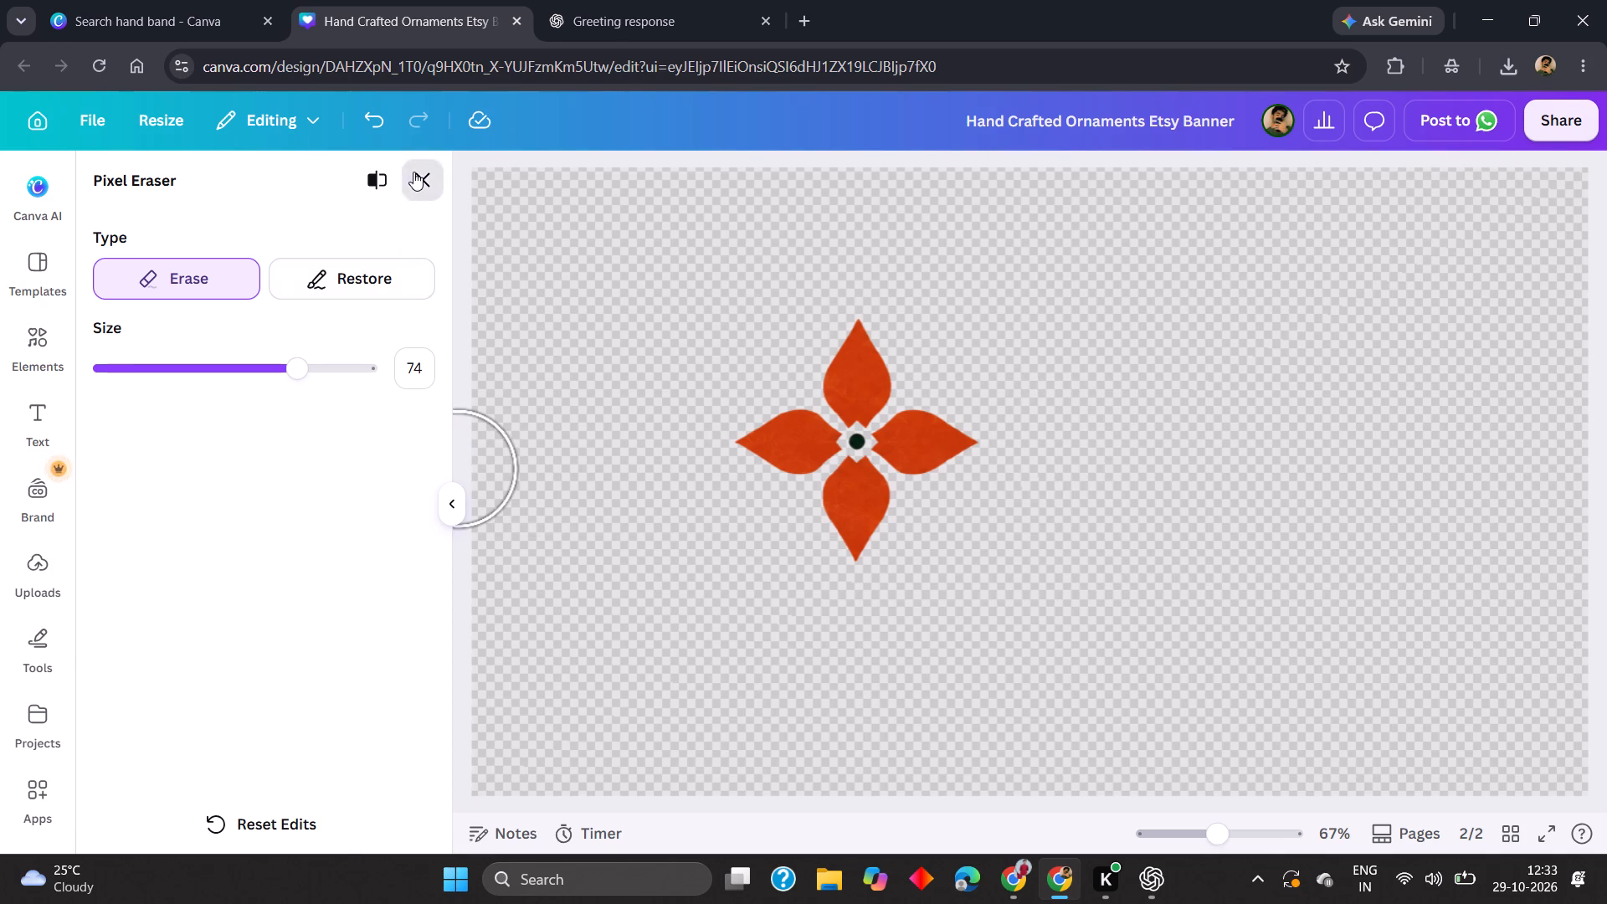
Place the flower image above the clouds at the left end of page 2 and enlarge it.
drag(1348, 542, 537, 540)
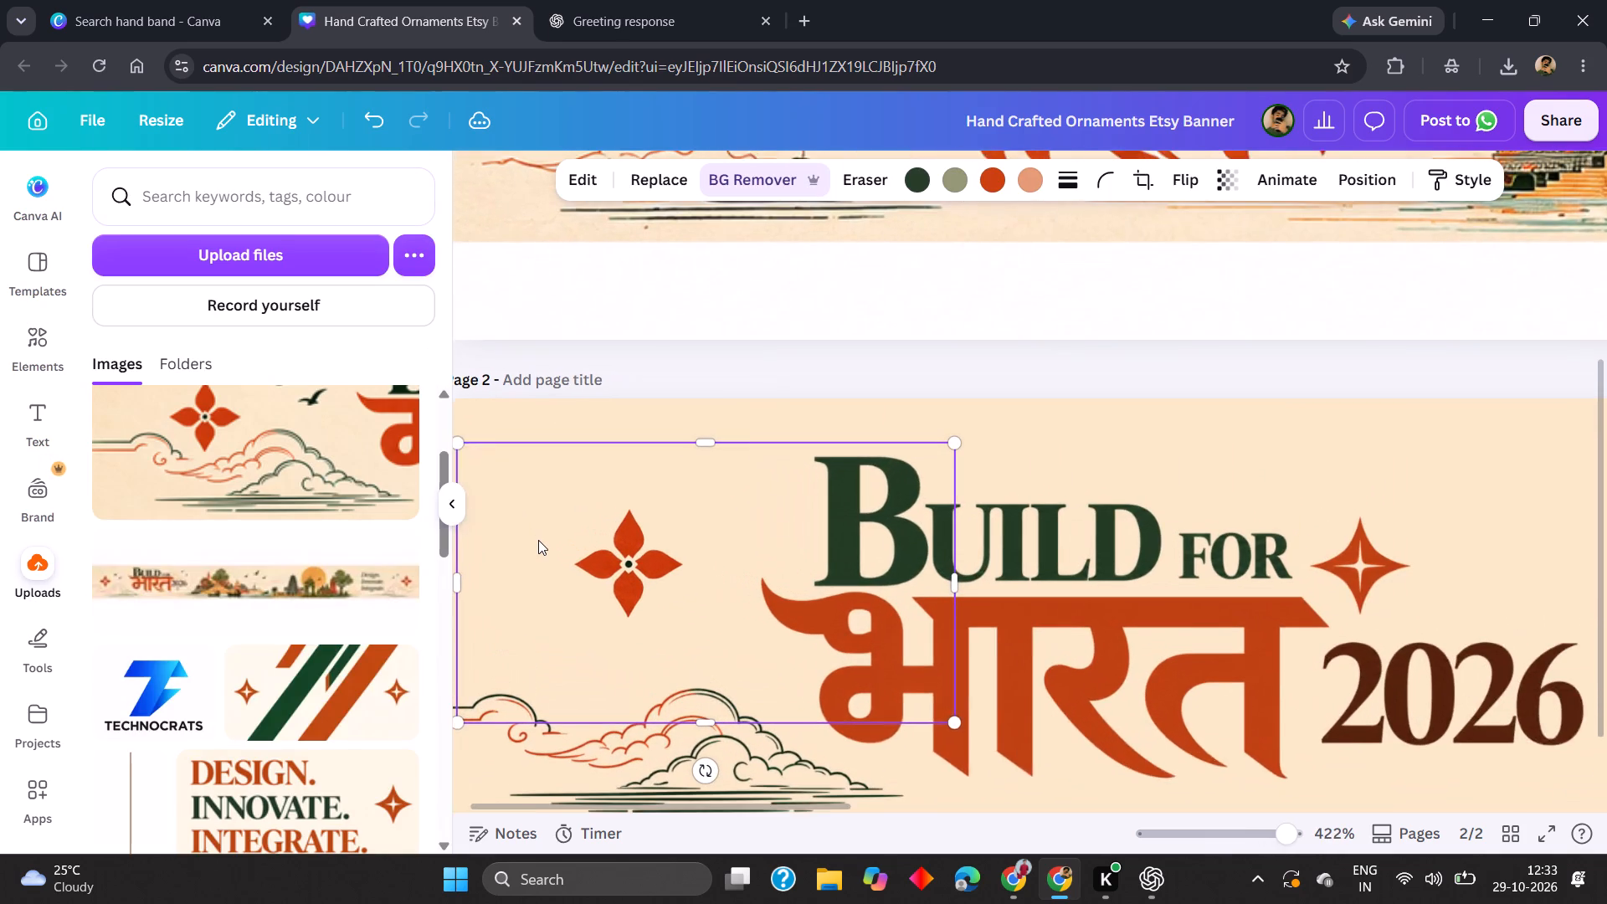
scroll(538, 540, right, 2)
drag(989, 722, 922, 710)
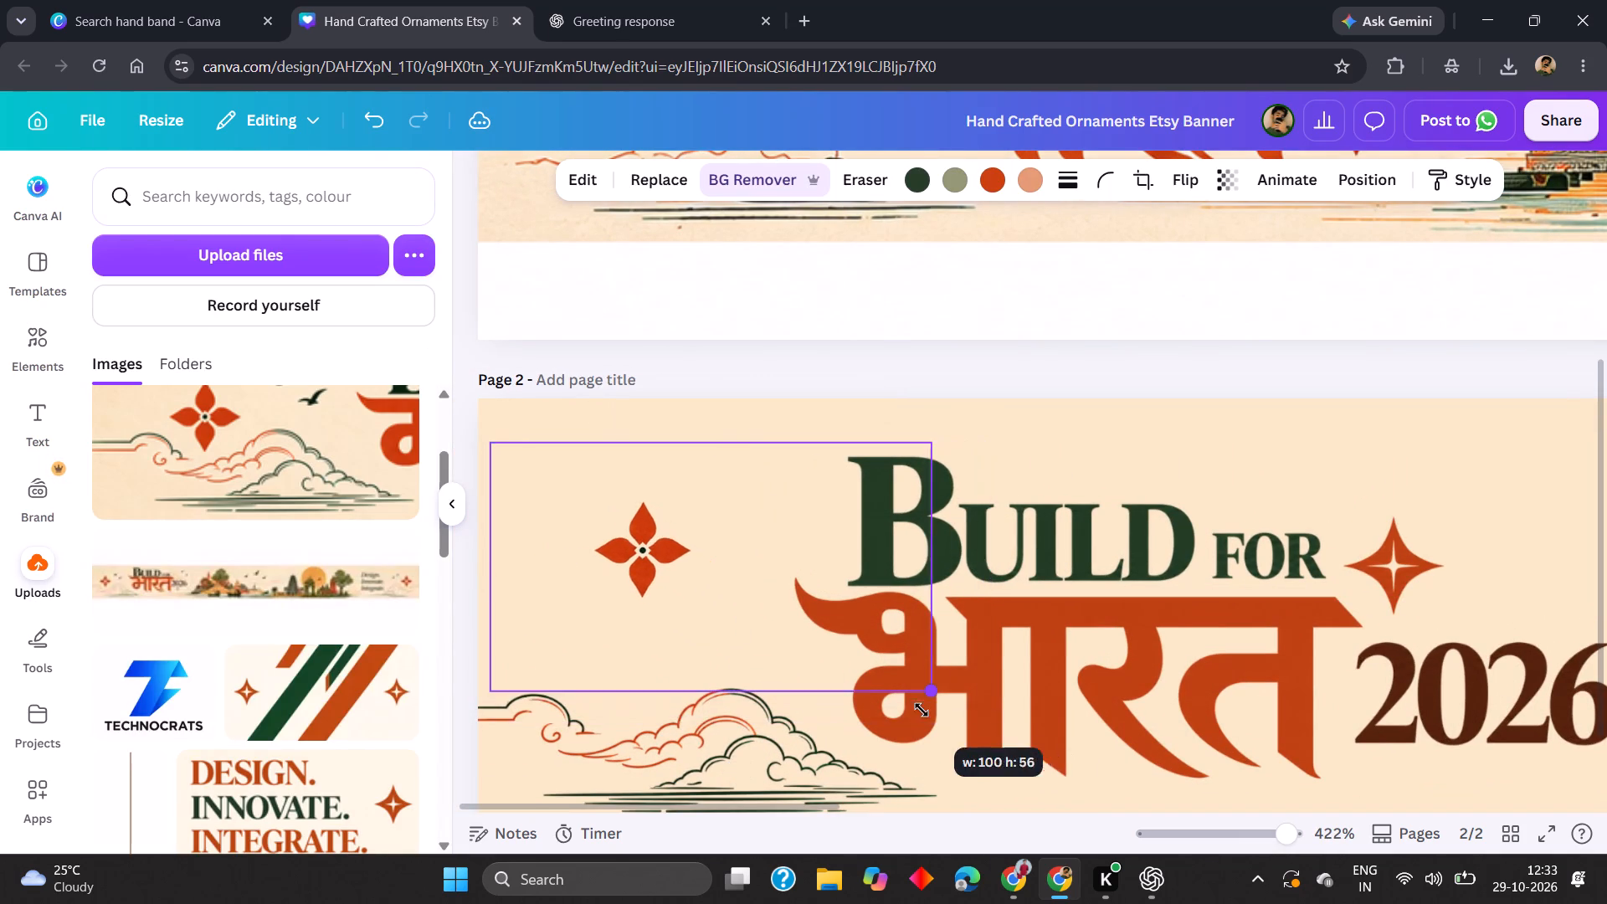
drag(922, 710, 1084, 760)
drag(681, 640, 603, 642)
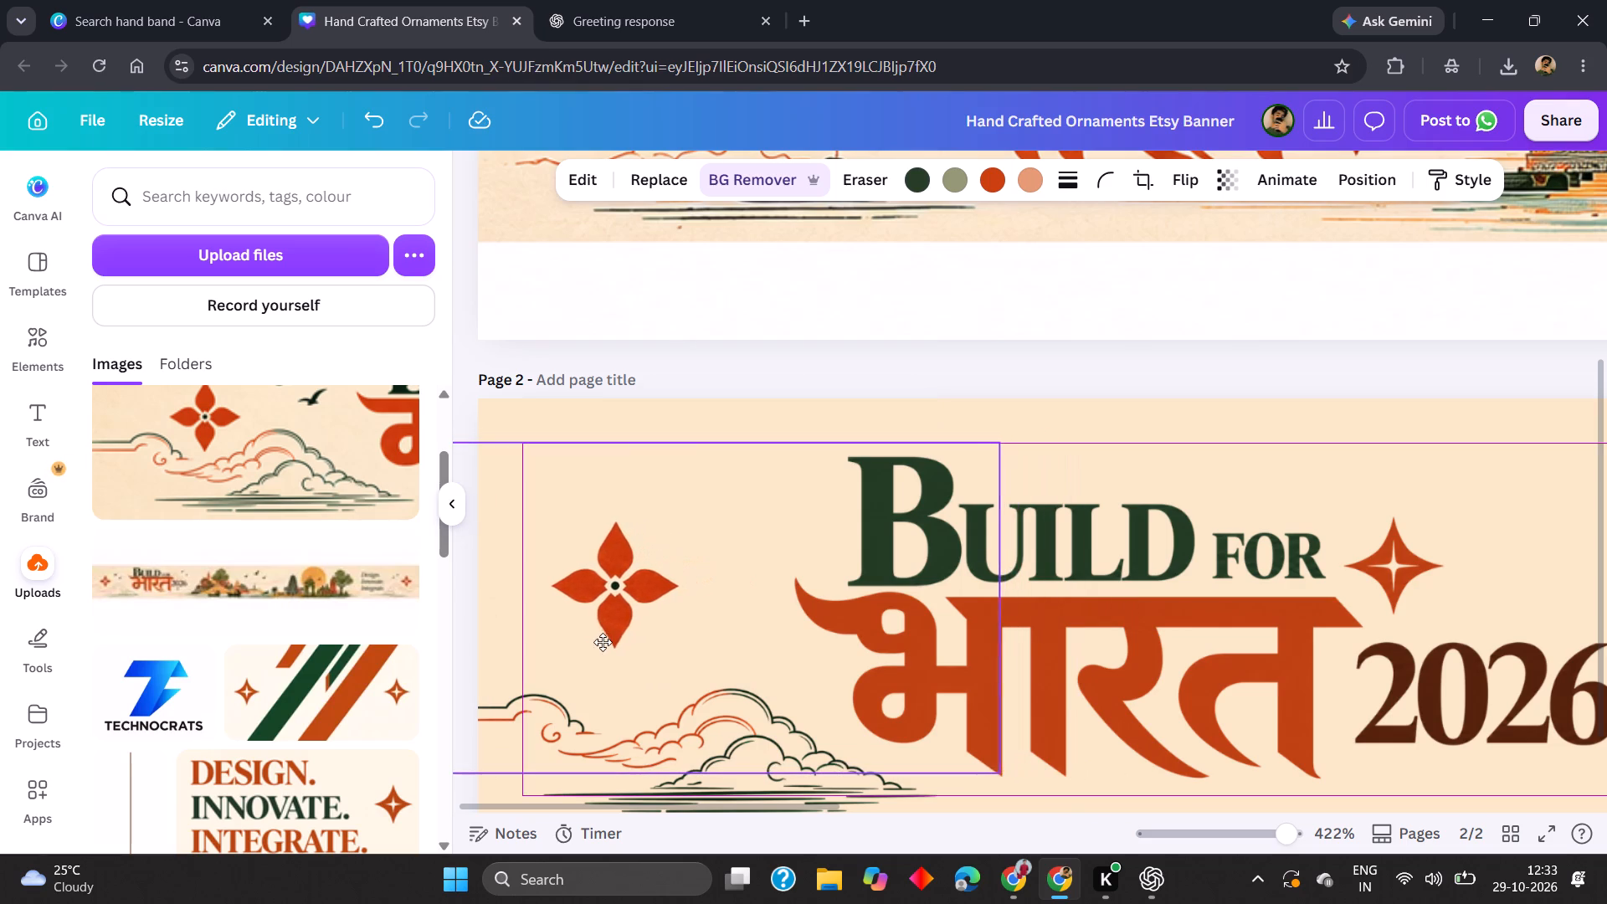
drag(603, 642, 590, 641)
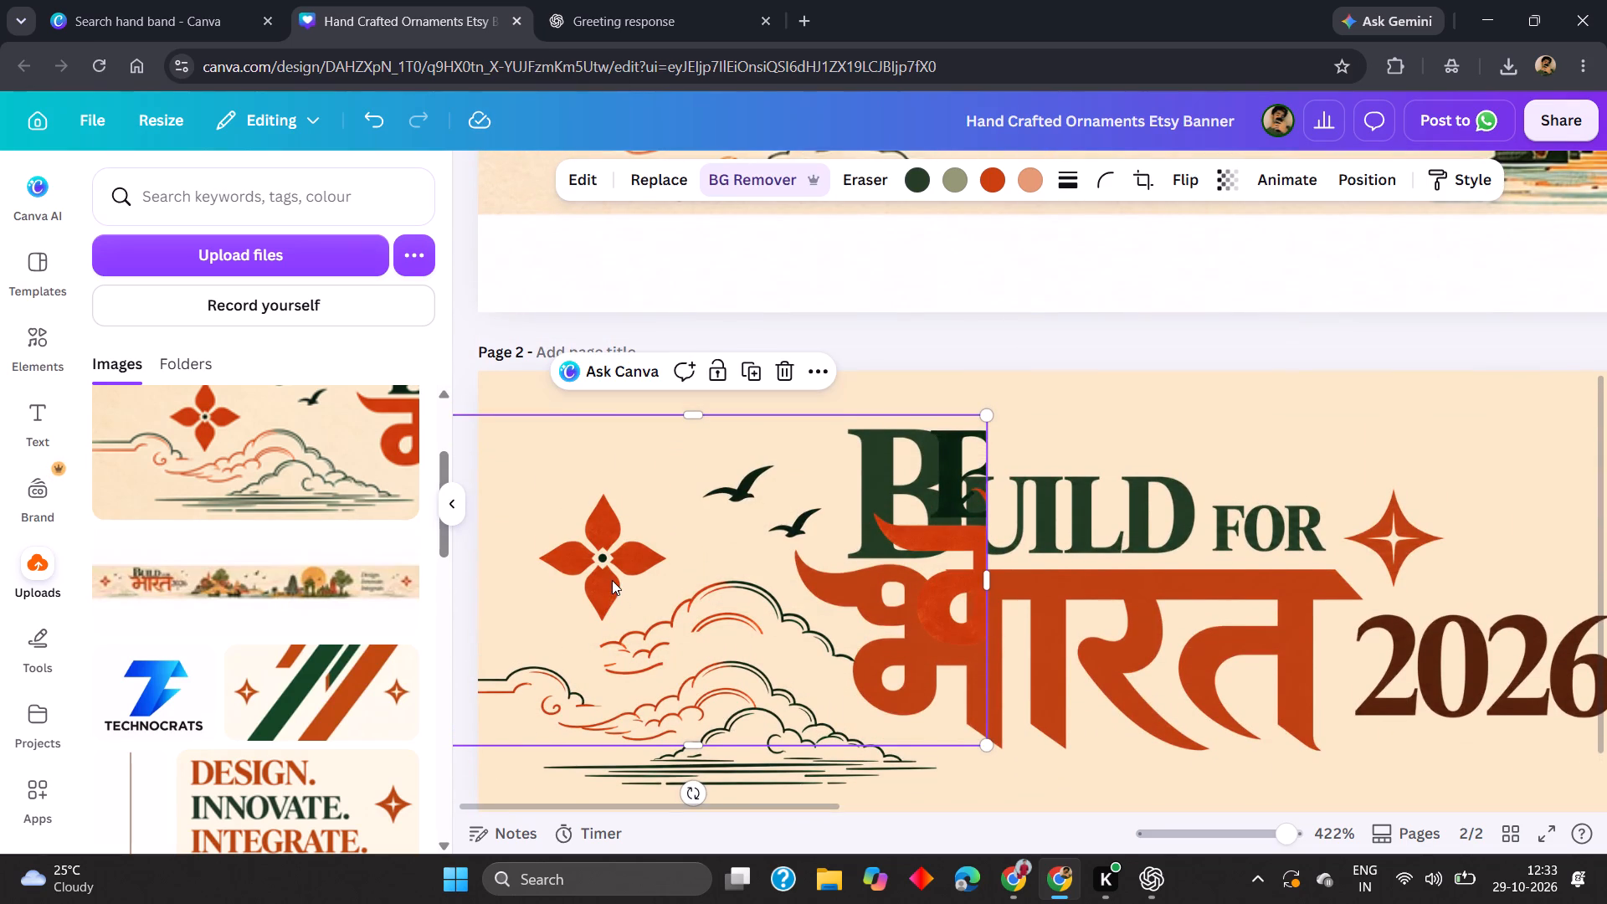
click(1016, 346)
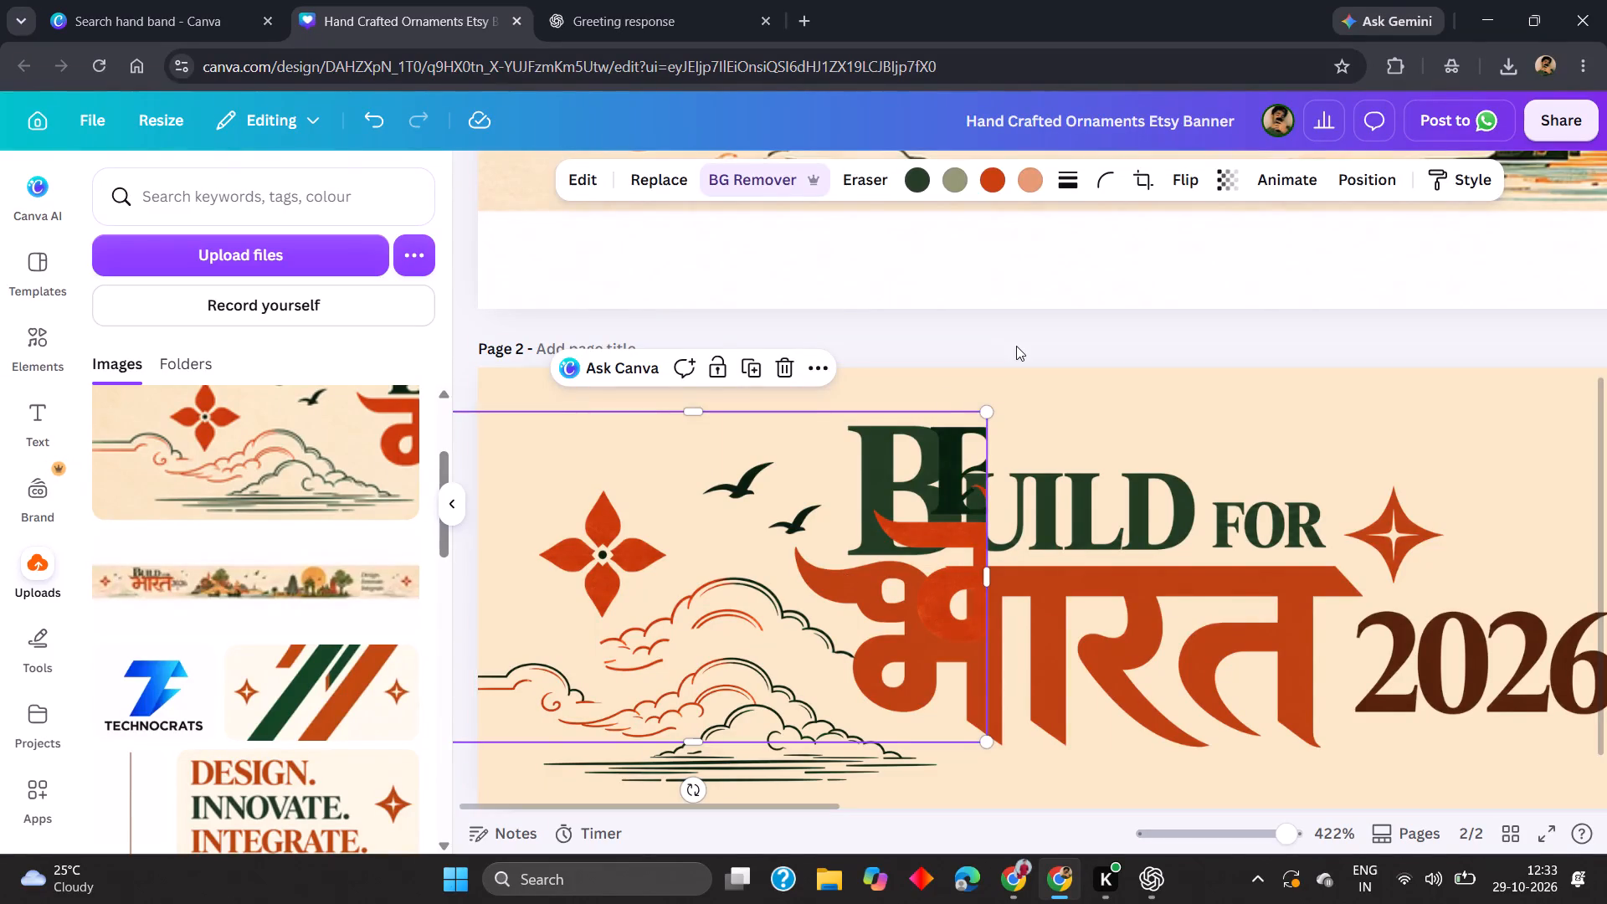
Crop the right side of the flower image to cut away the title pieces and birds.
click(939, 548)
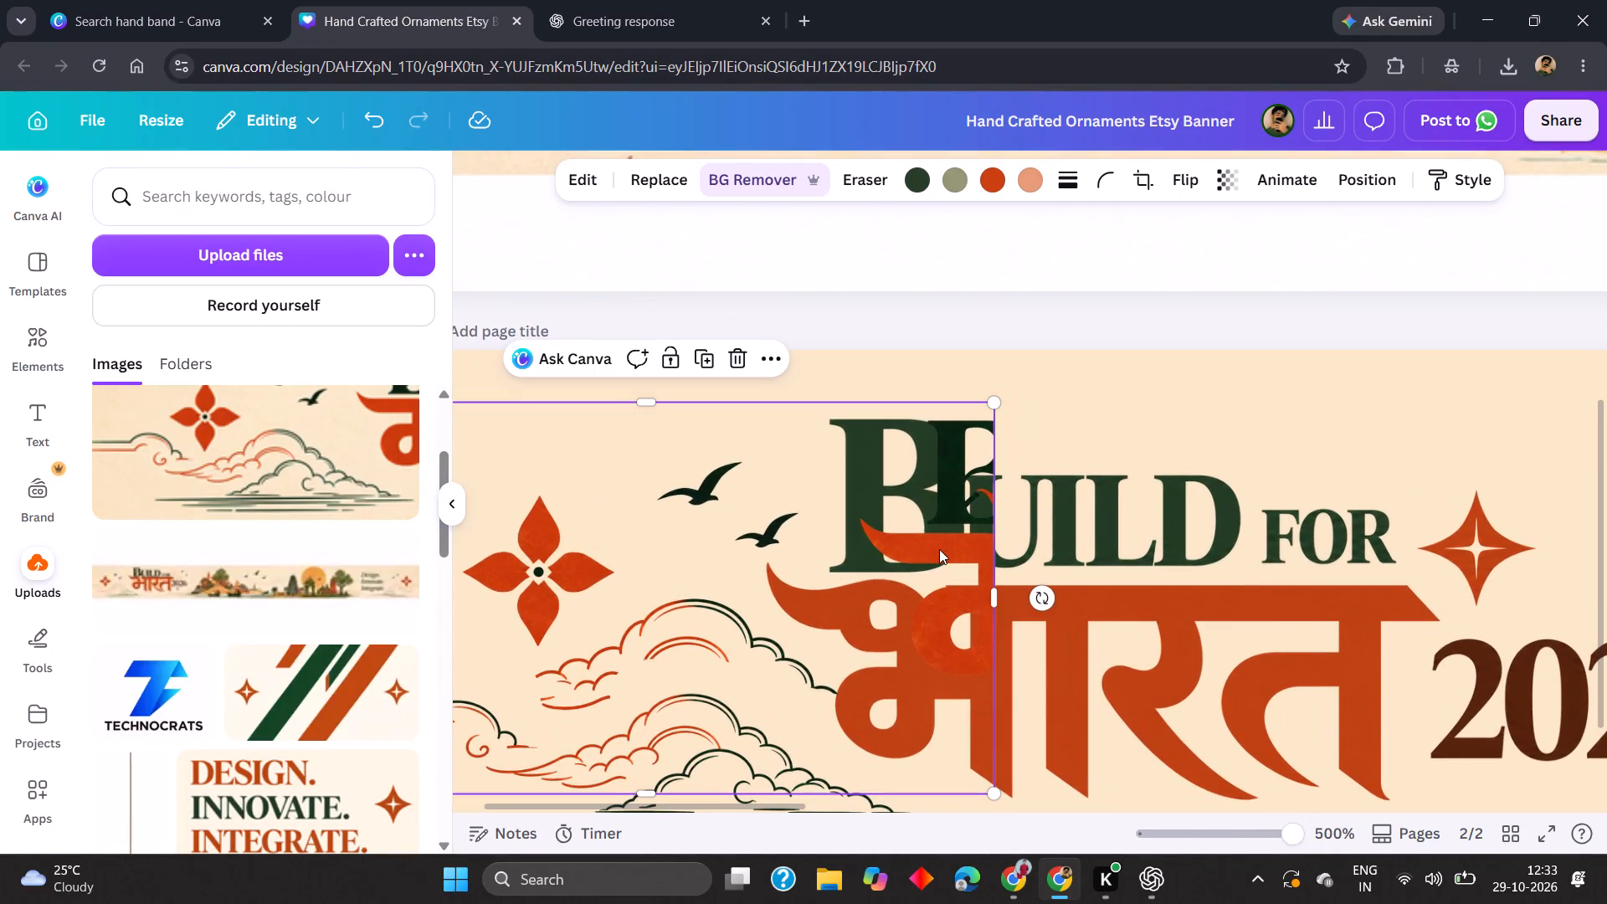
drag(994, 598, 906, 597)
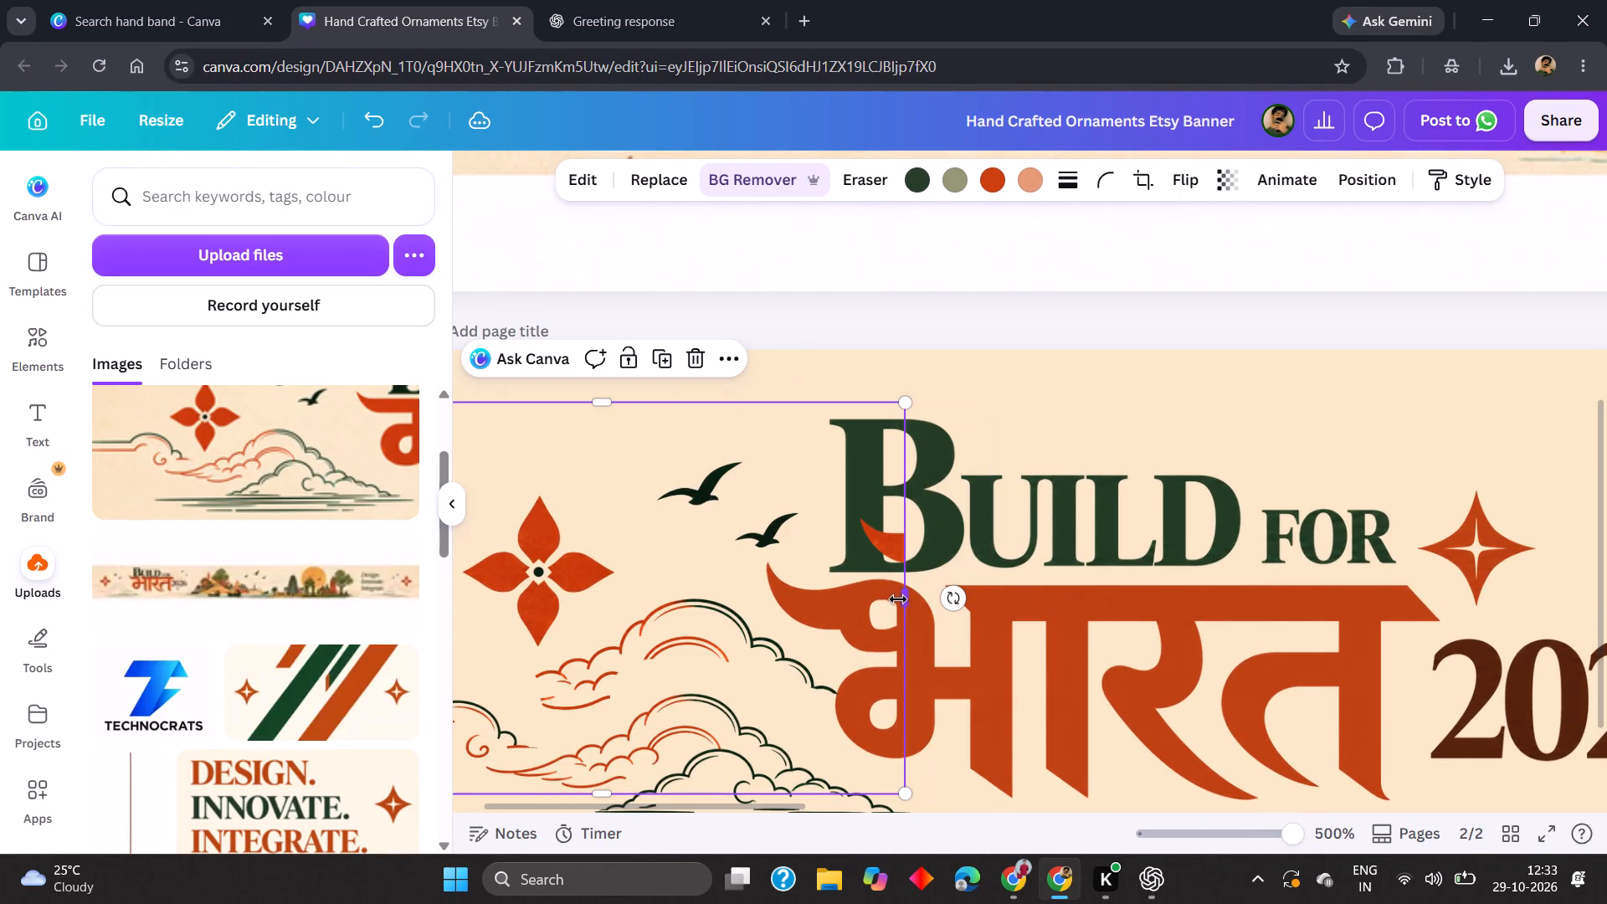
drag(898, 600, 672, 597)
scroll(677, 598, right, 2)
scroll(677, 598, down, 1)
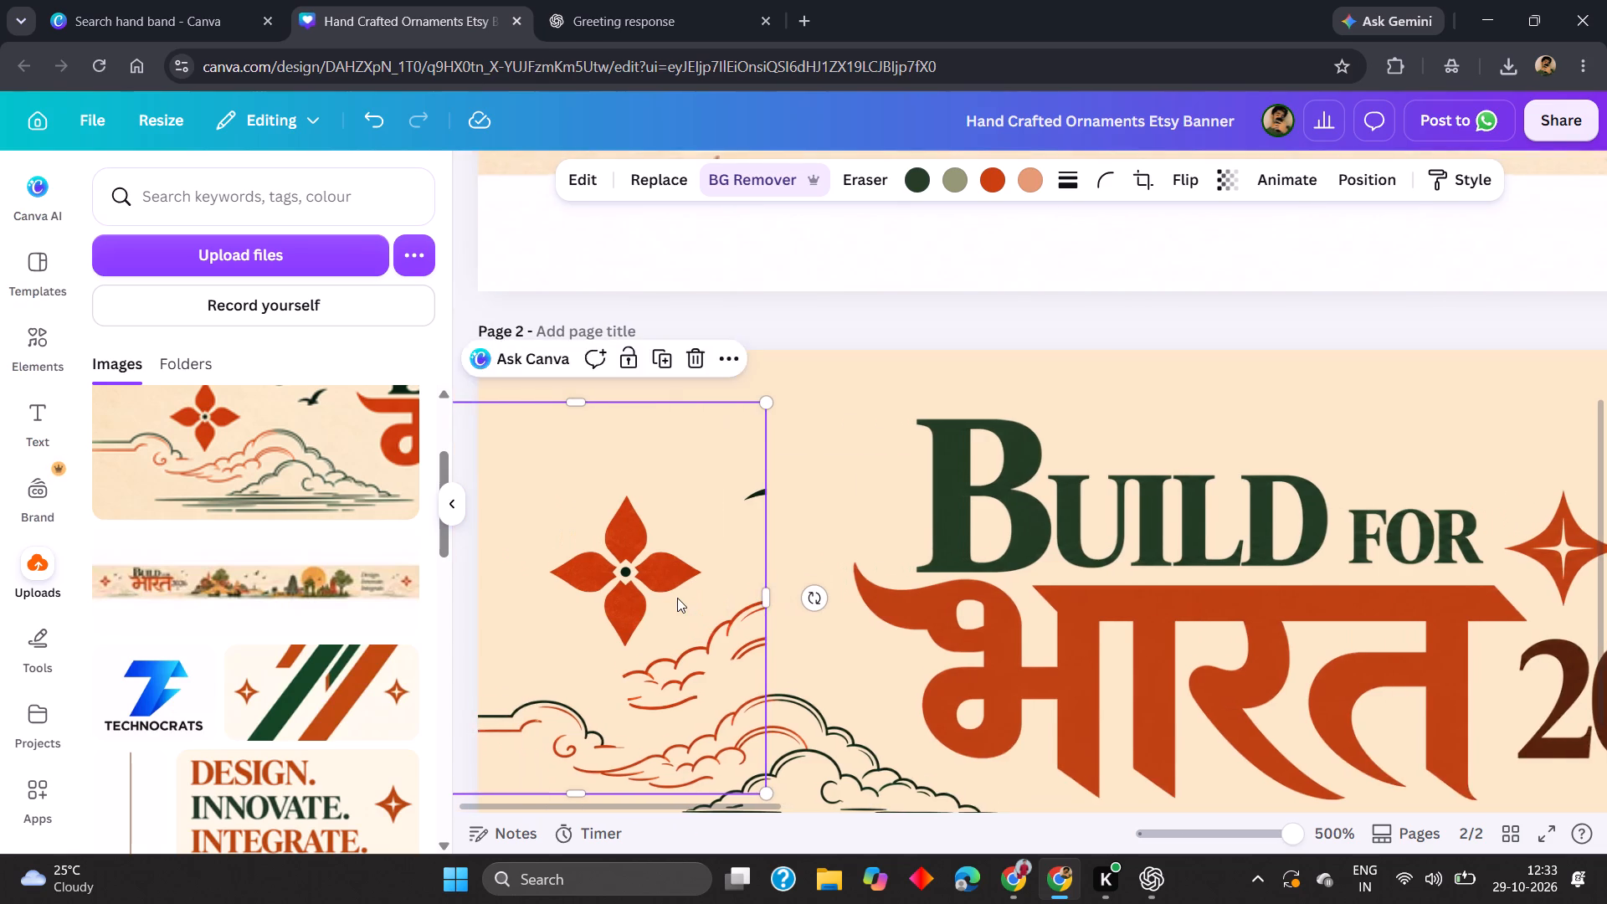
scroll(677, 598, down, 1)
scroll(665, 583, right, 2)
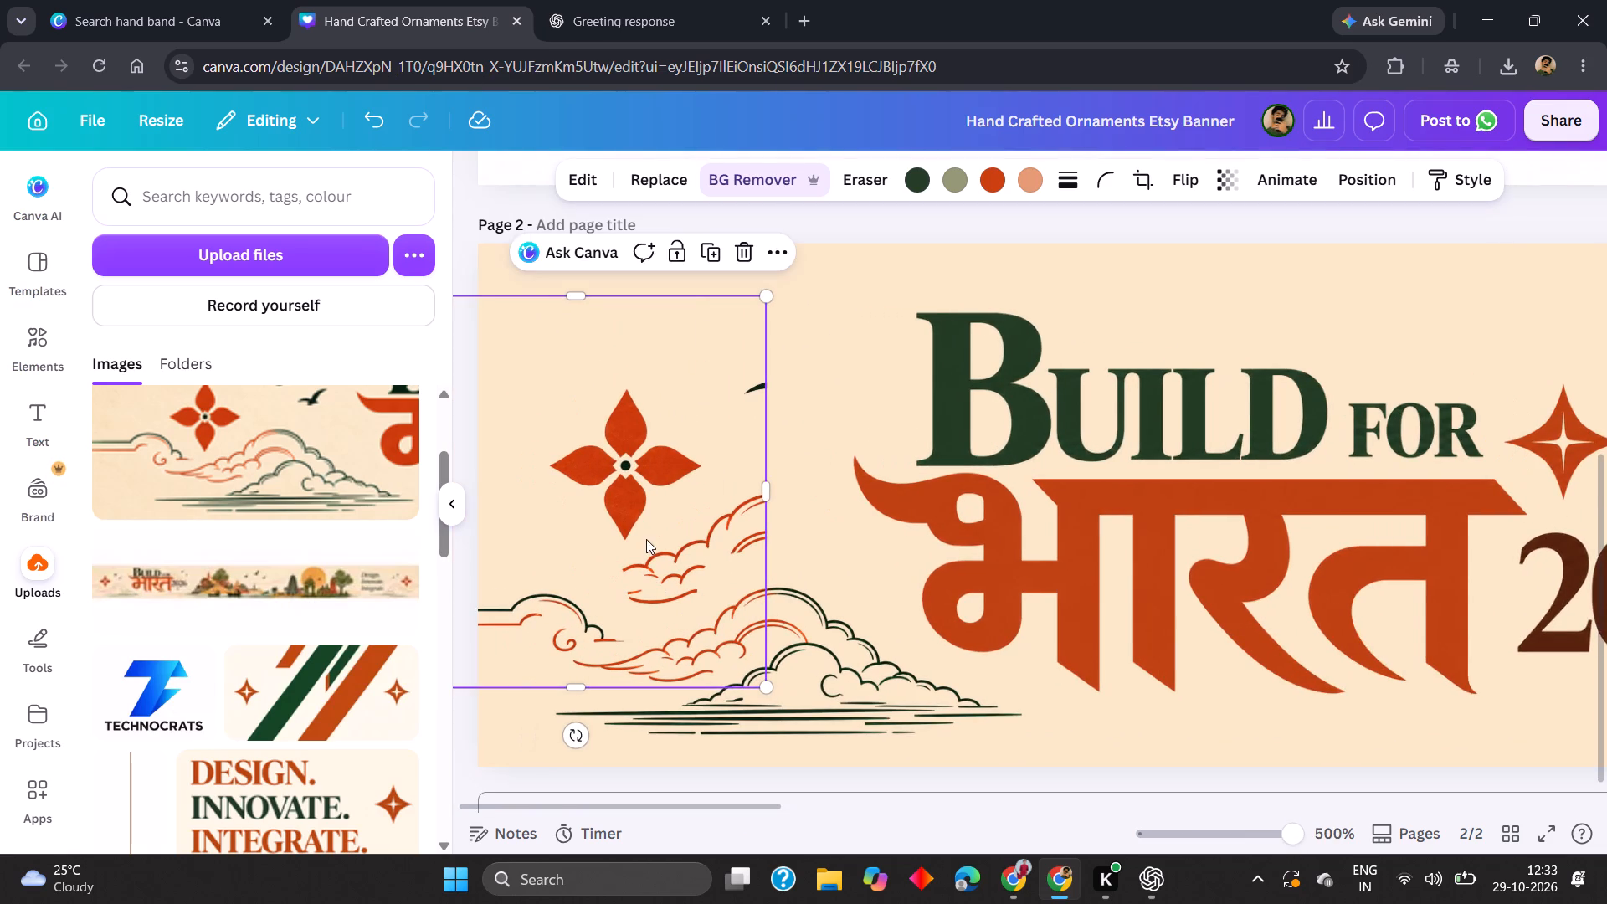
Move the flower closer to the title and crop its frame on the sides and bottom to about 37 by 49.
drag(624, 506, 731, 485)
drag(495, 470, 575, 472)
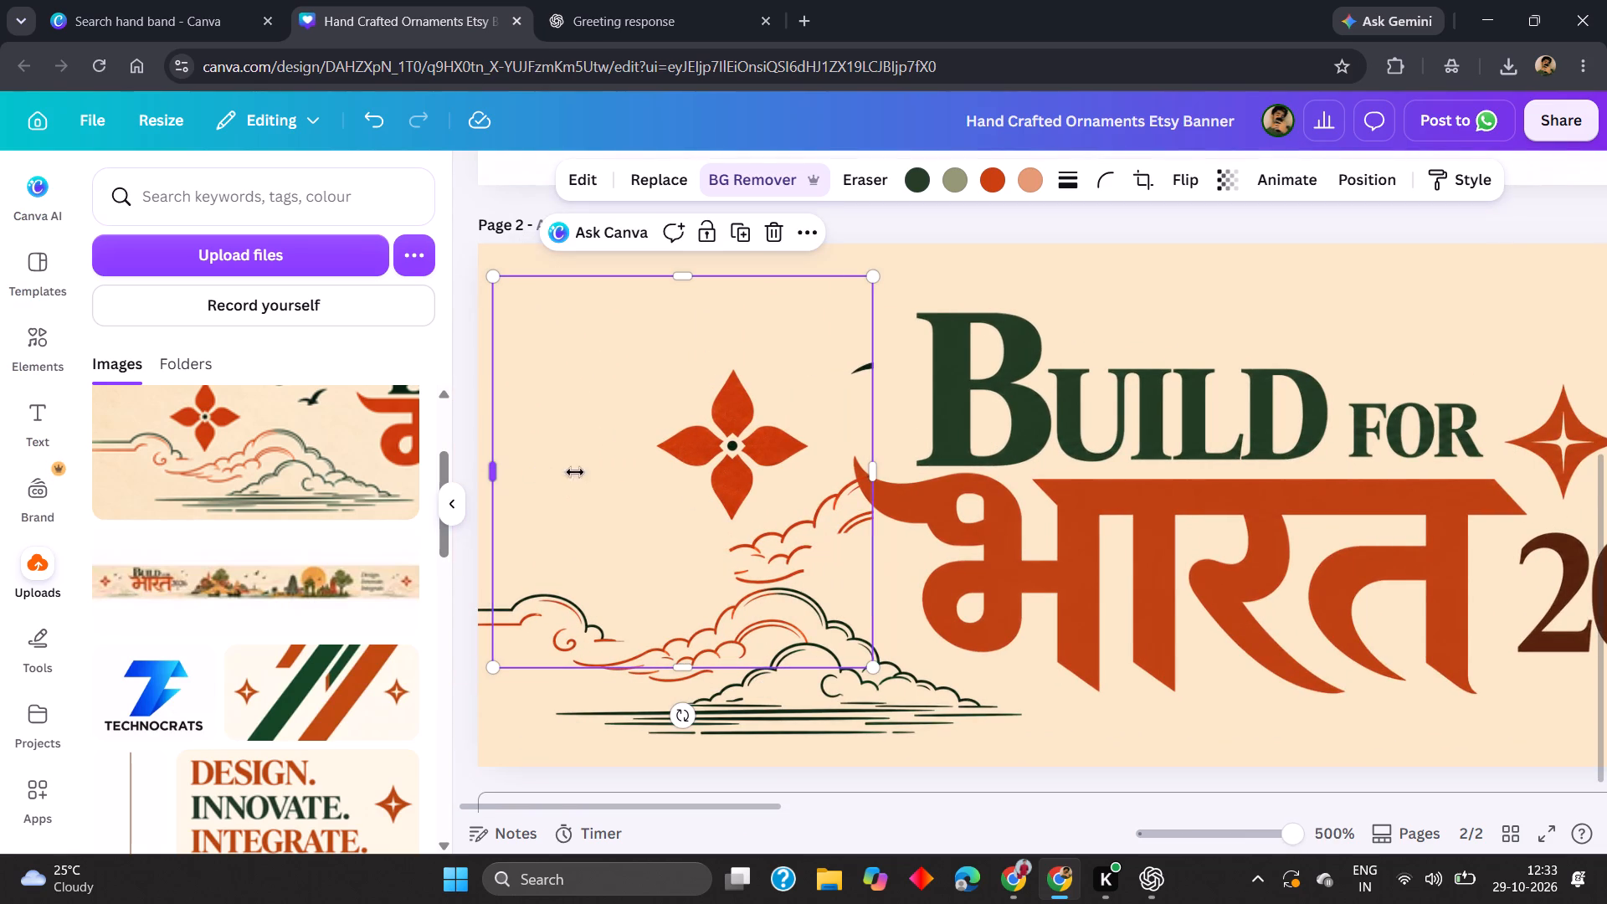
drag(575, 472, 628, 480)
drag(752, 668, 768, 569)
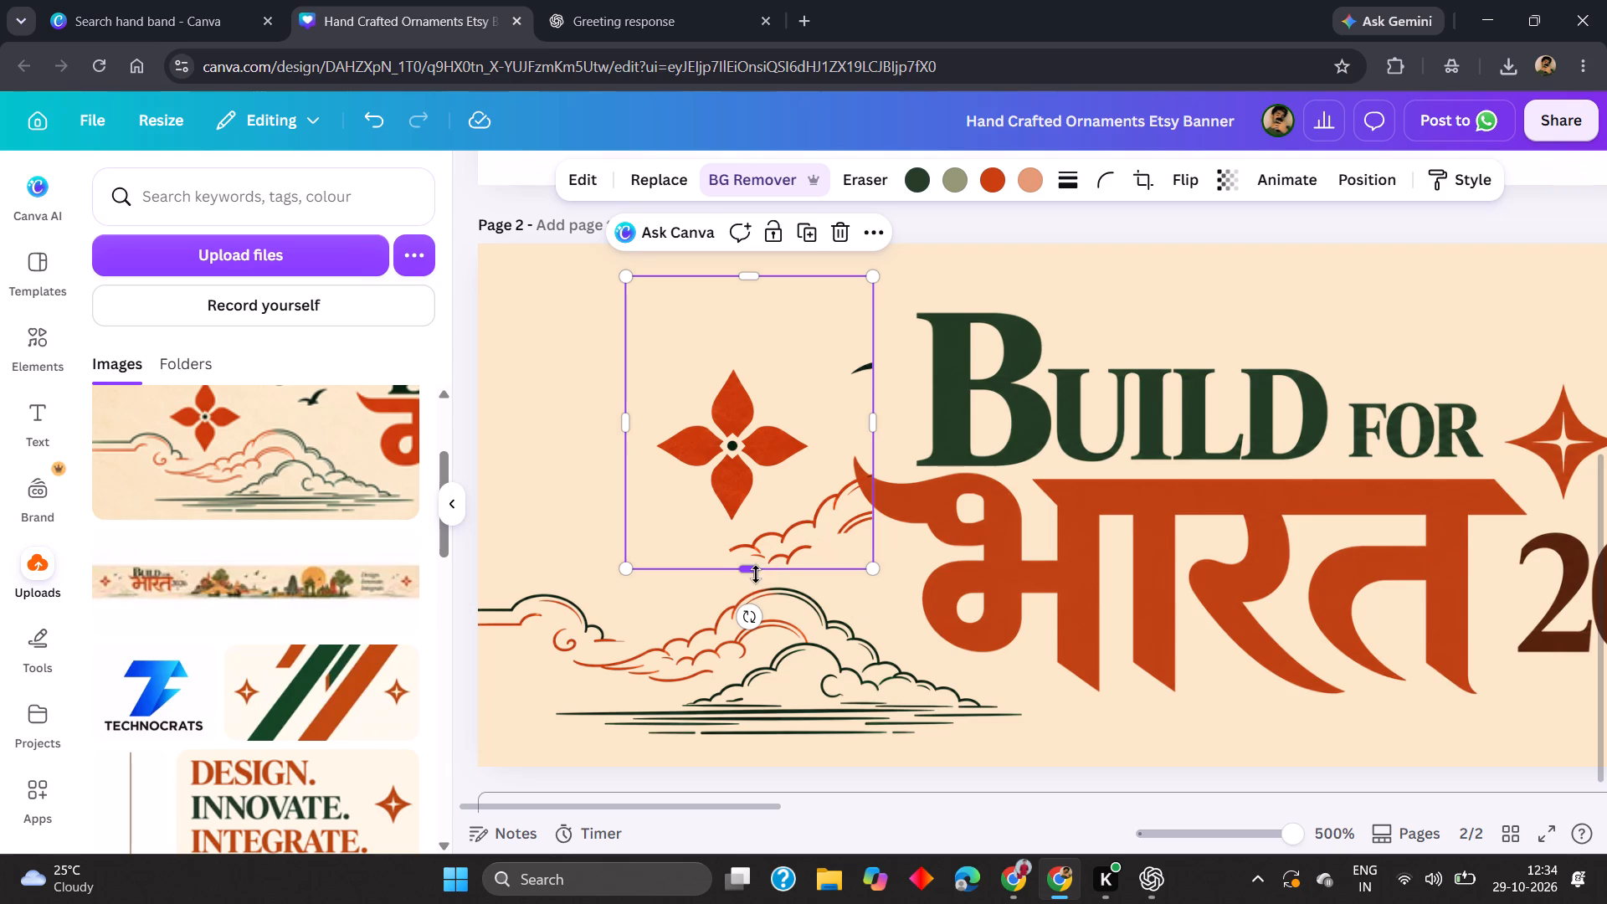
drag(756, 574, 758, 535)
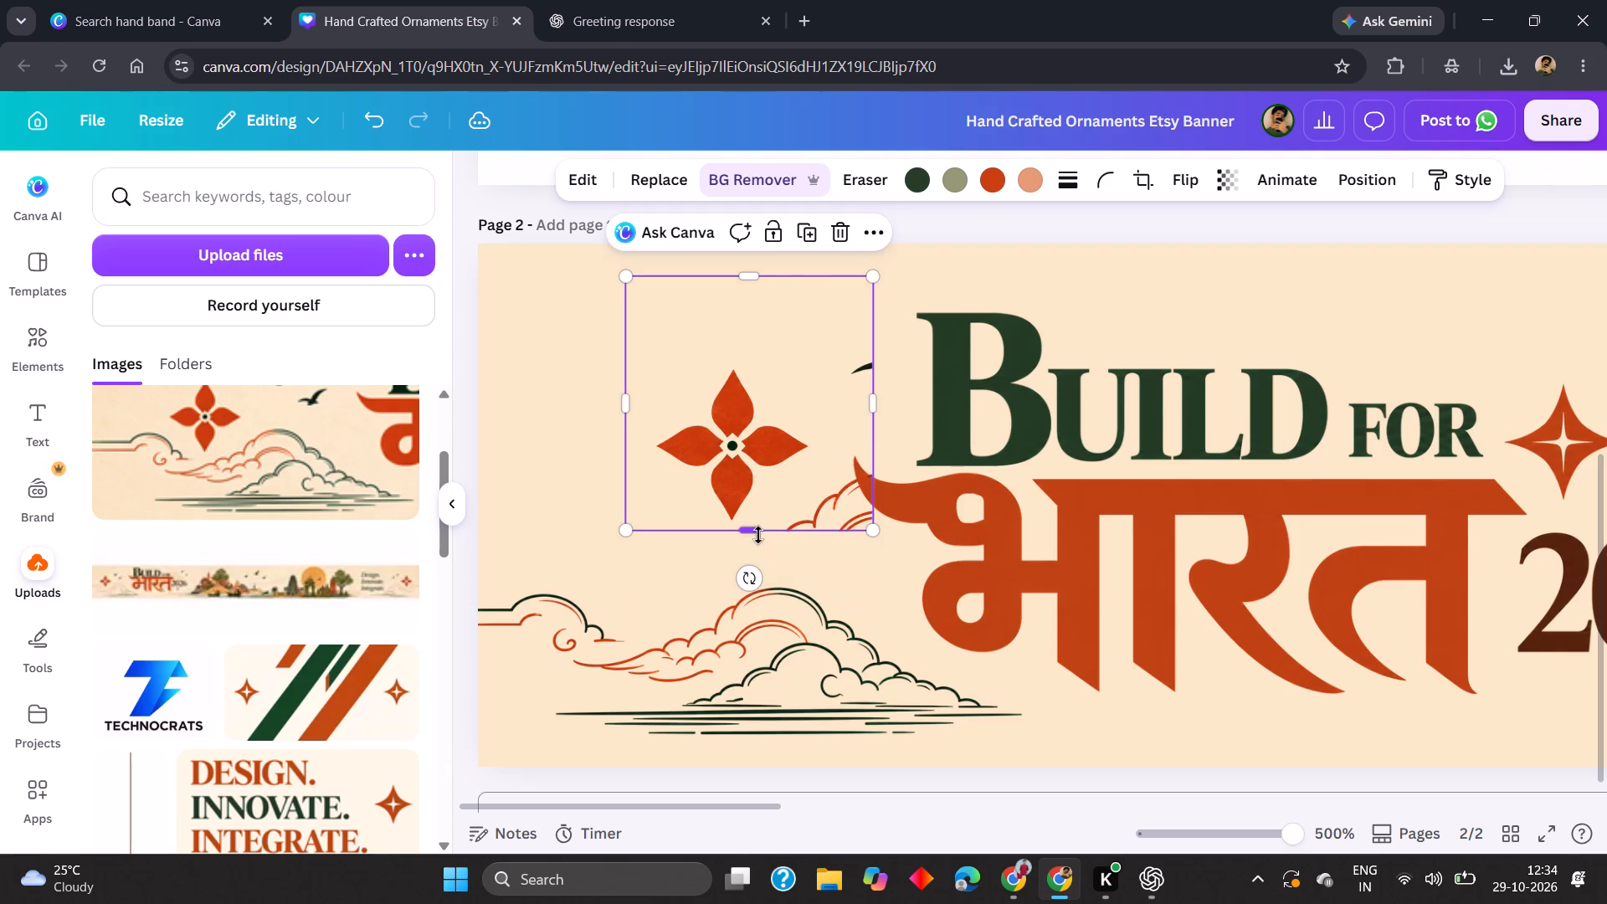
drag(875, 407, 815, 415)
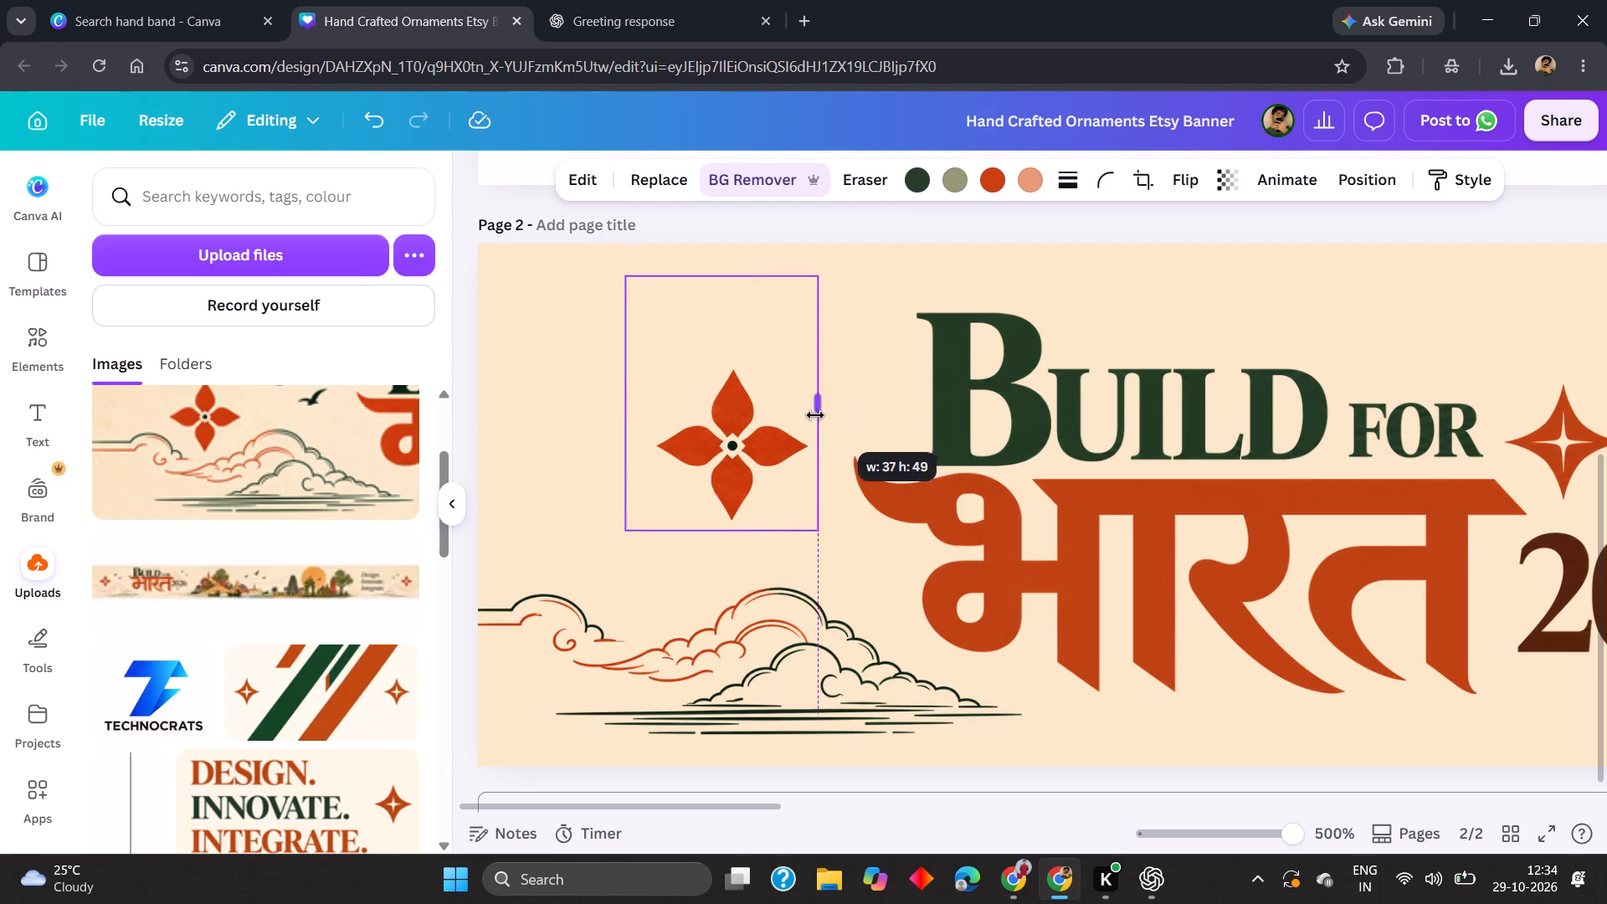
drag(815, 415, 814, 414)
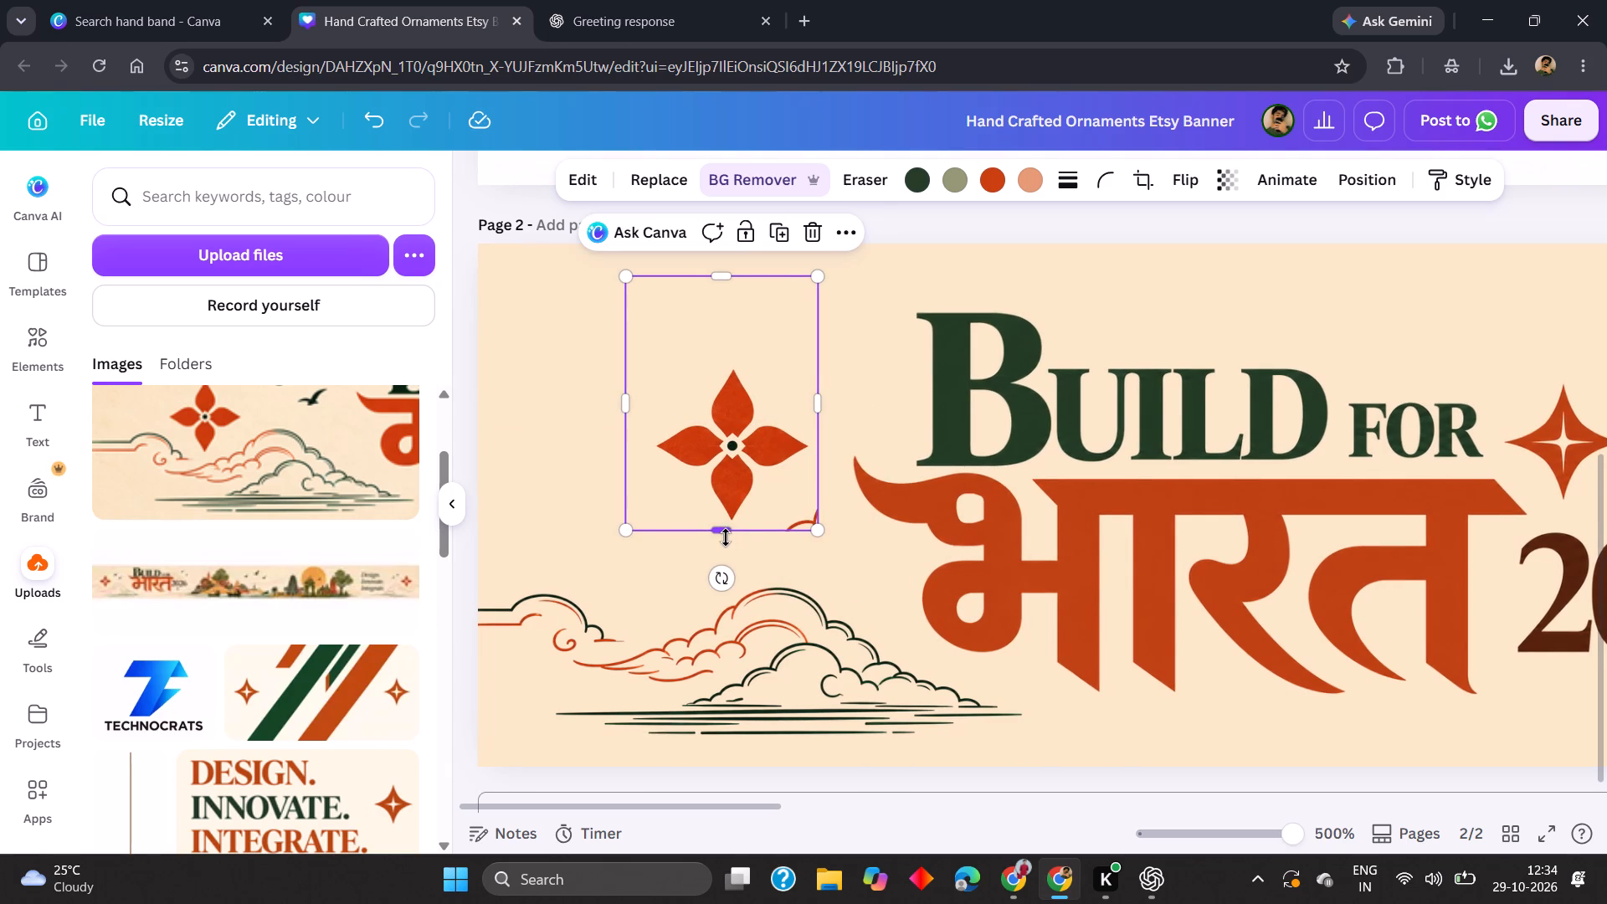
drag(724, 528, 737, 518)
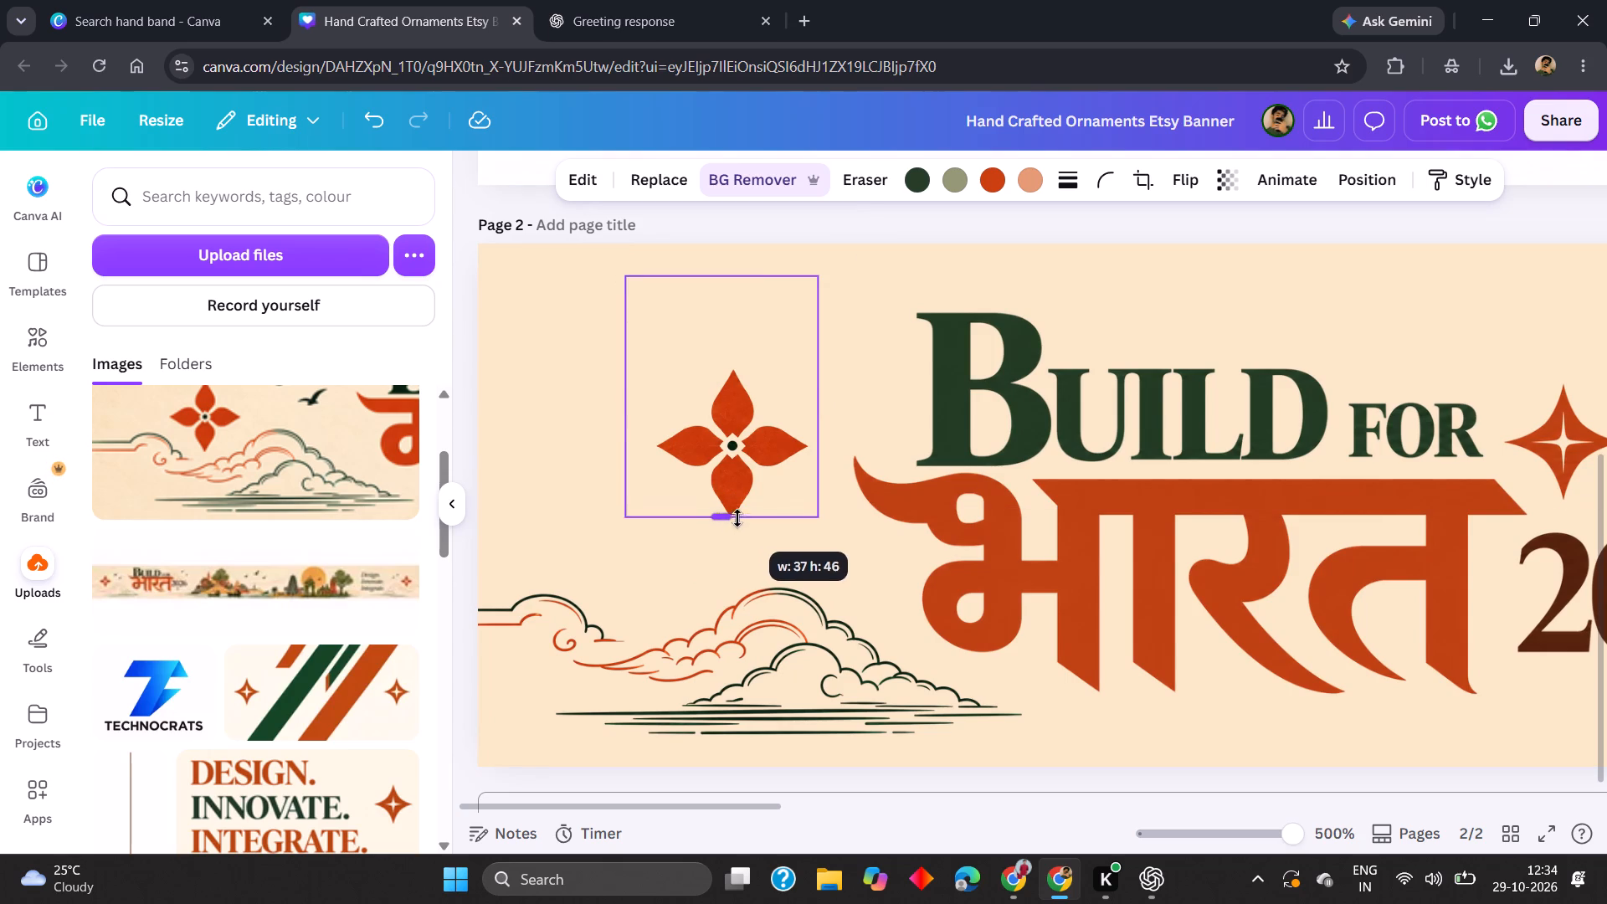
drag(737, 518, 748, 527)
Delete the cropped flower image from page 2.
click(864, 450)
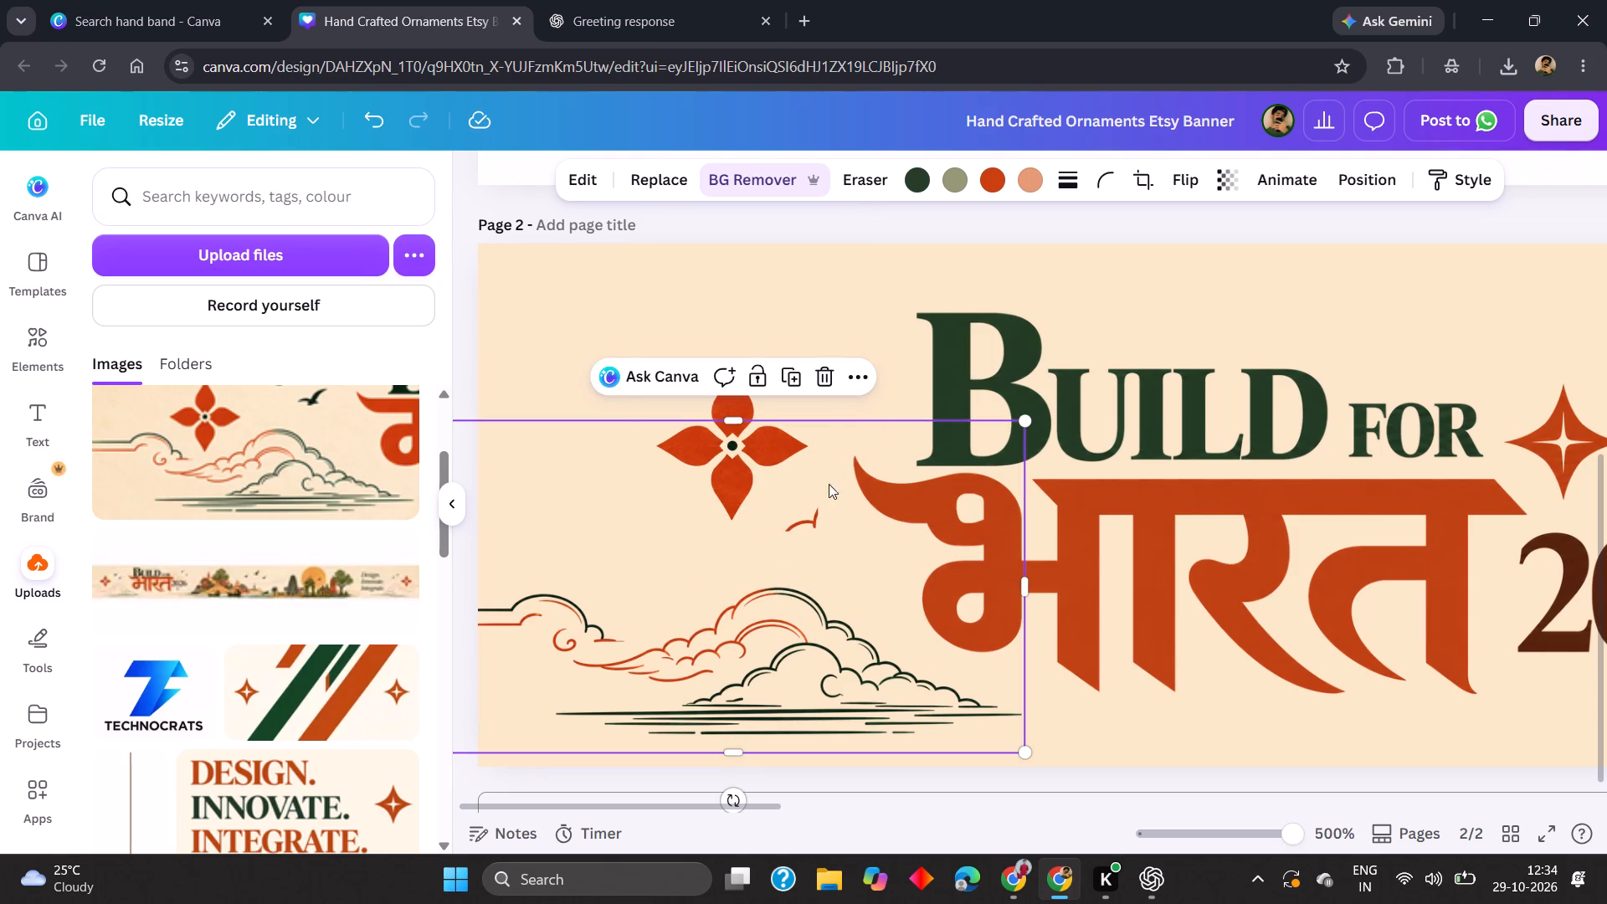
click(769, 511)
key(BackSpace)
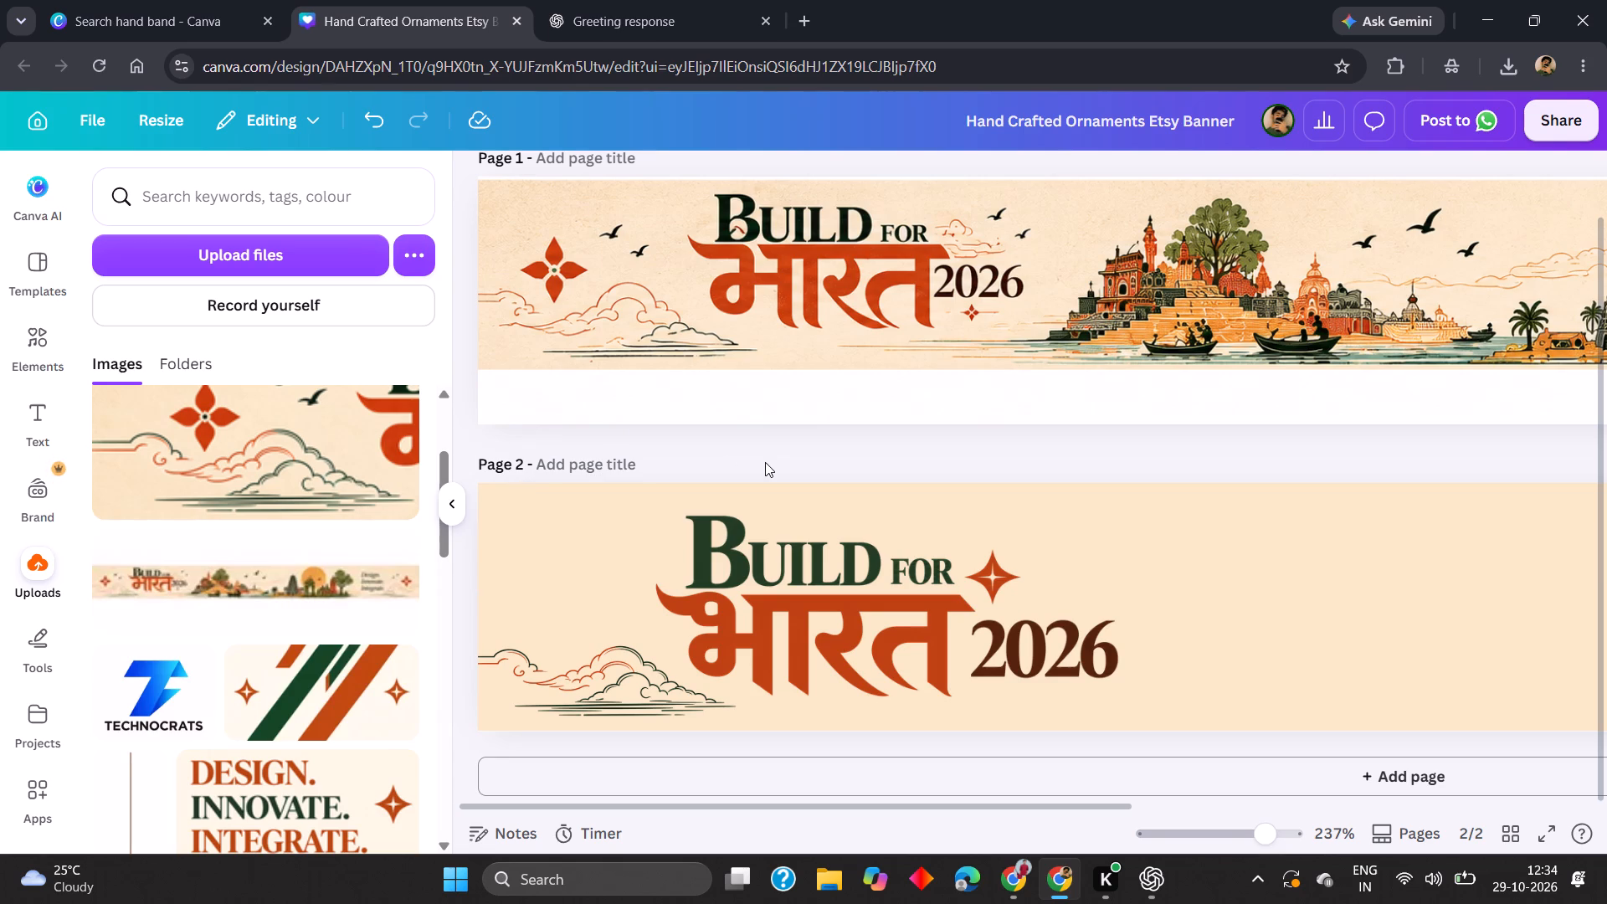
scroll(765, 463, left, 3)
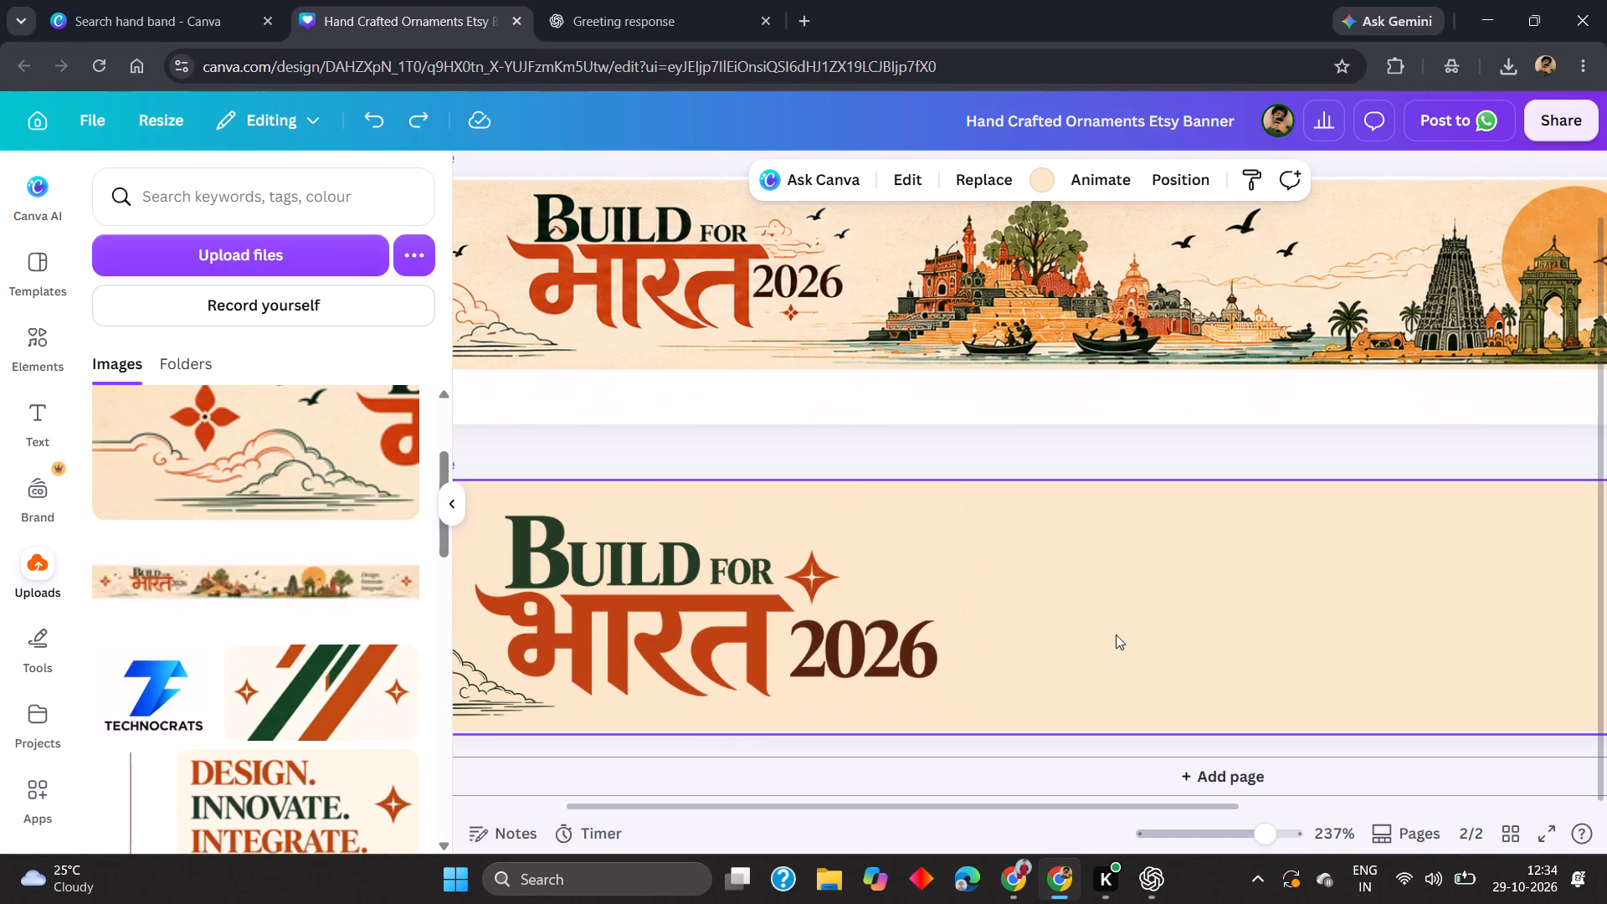
key(ctrl+v)
Crop the blank strip above the skyline artwork on page 2 and enlarge the image toward the title.
scroll(1117, 634, left, 1)
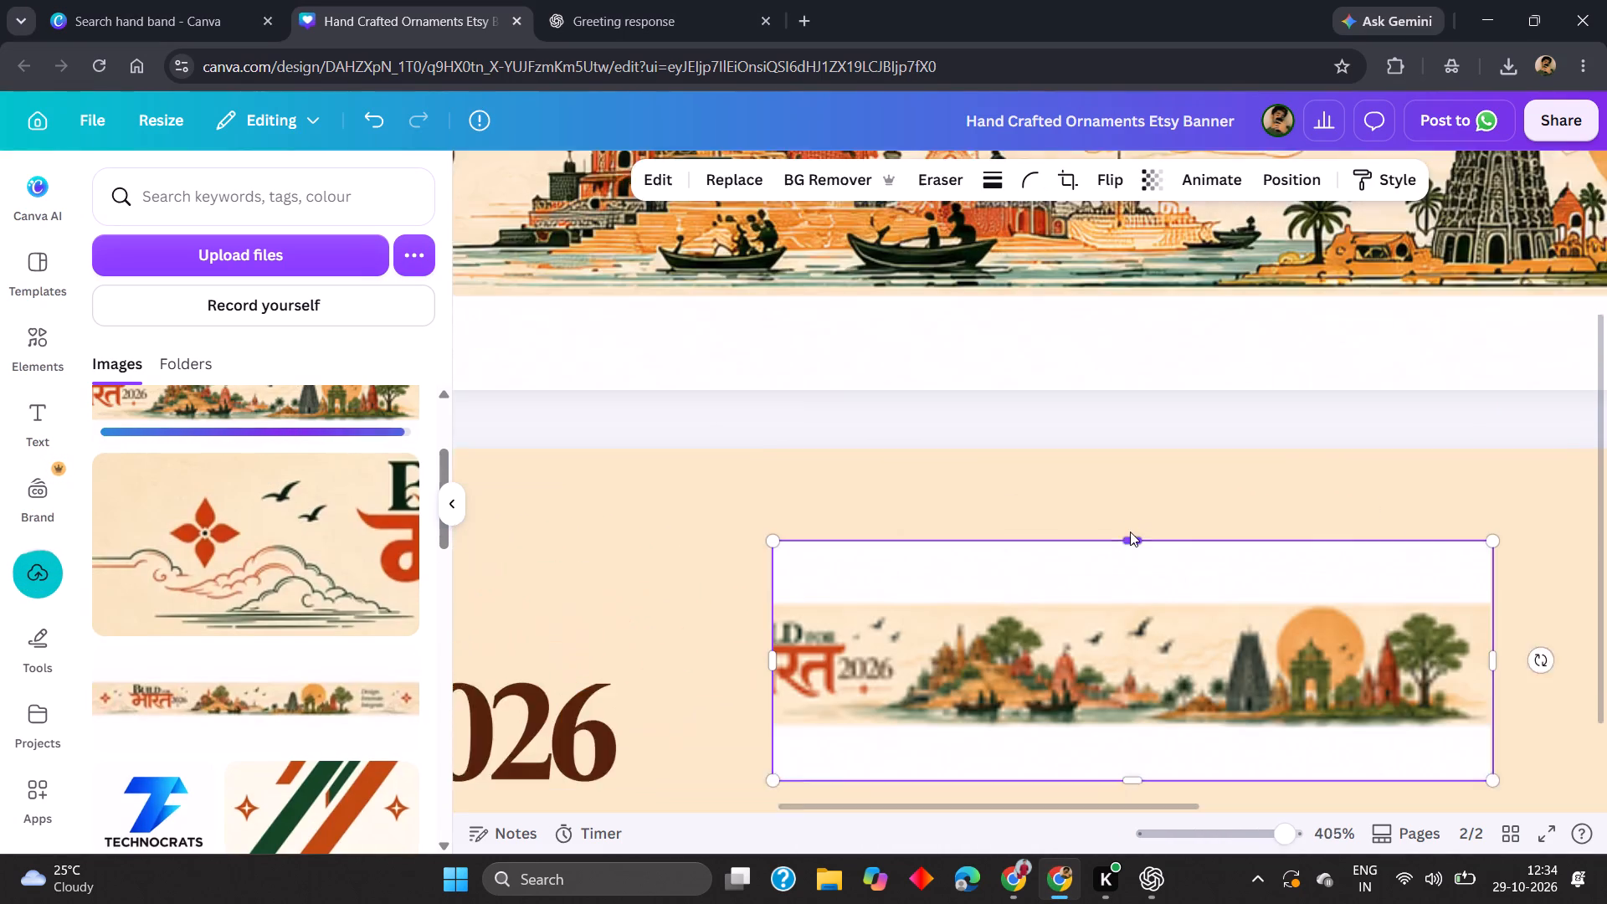
scroll(1134, 552, down, 1)
drag(1132, 496, 1152, 574)
click(1081, 468)
scroll(1087, 538, down, 1)
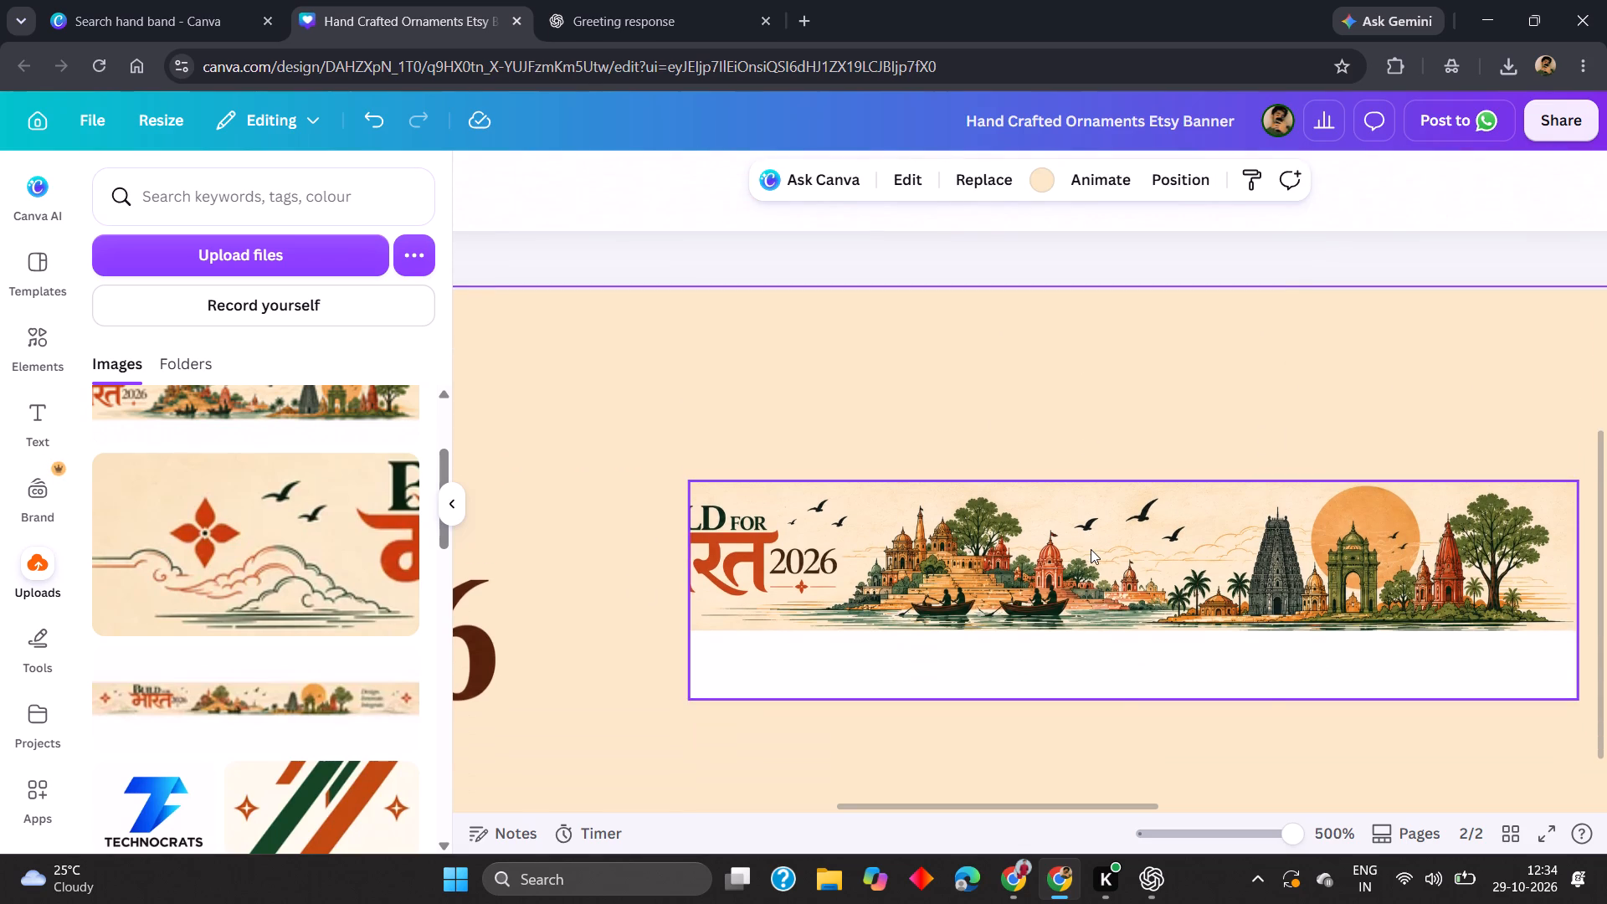
click(1106, 562)
drag(693, 482, 667, 446)
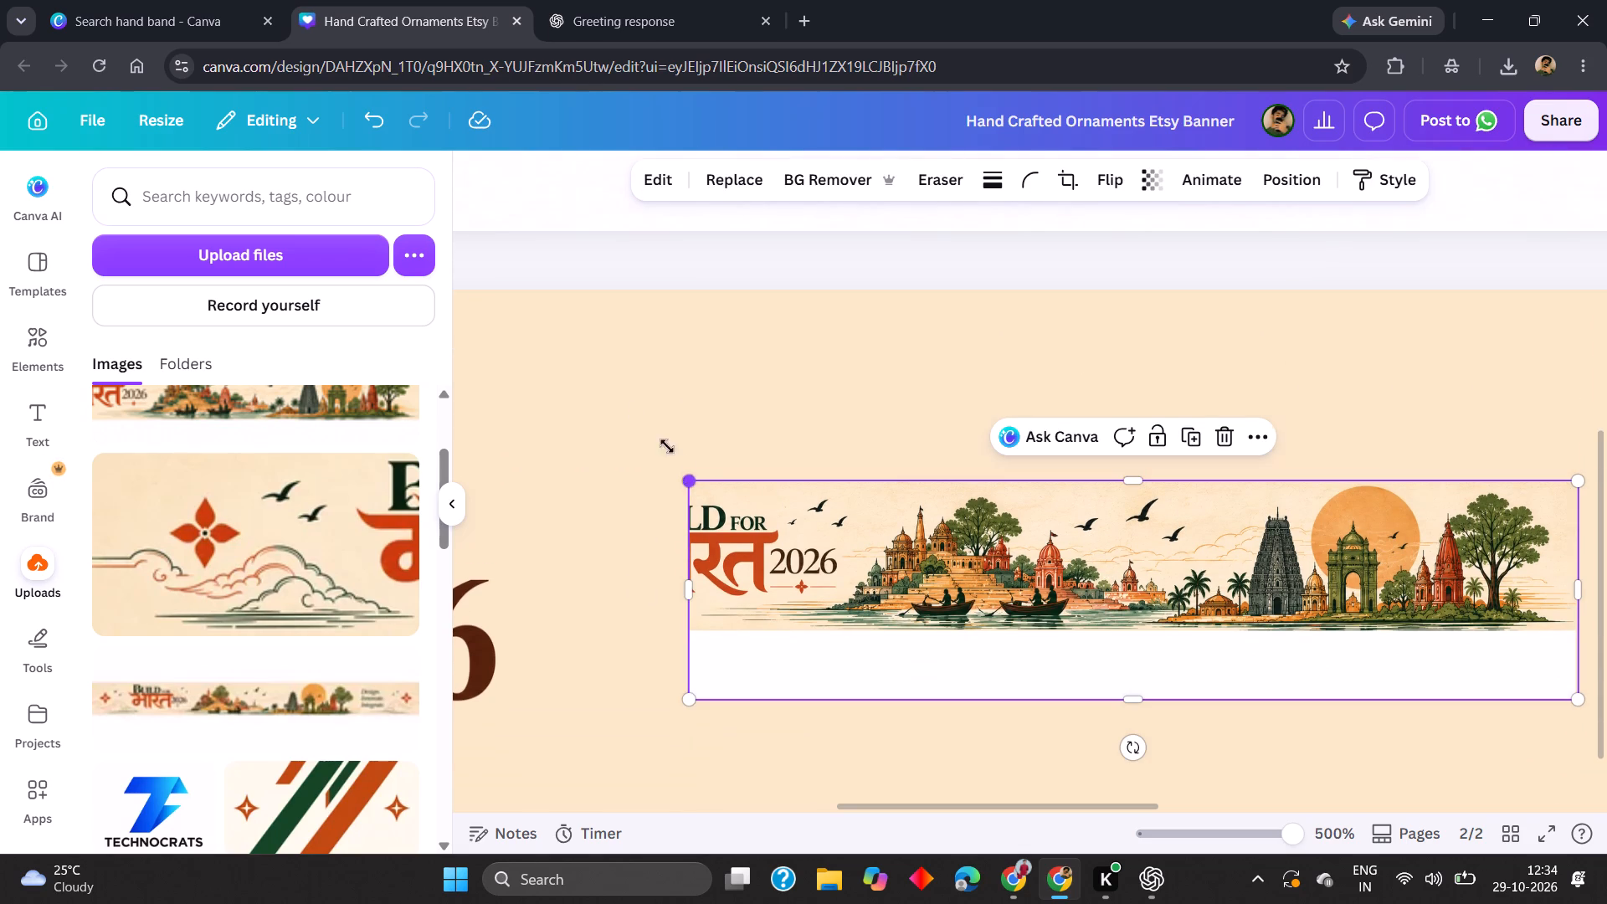
drag(667, 446, 526, 352)
click(1184, 323)
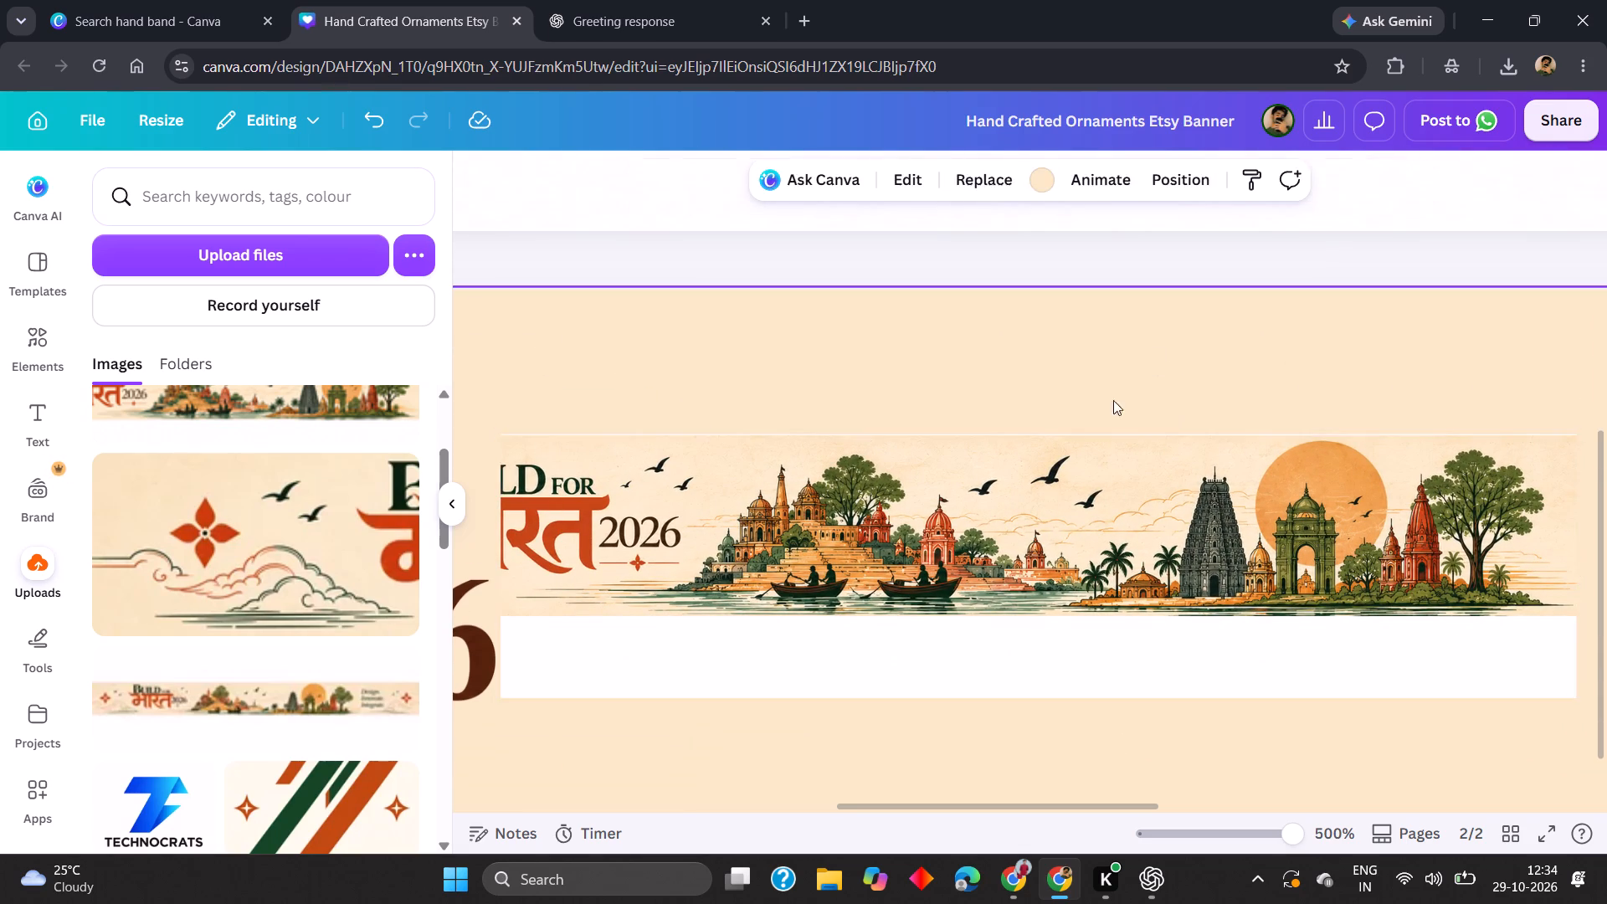
Trim the thin white edge above the skyline artwork and crop away the blank strip below it.
click(1042, 461)
click(1035, 432)
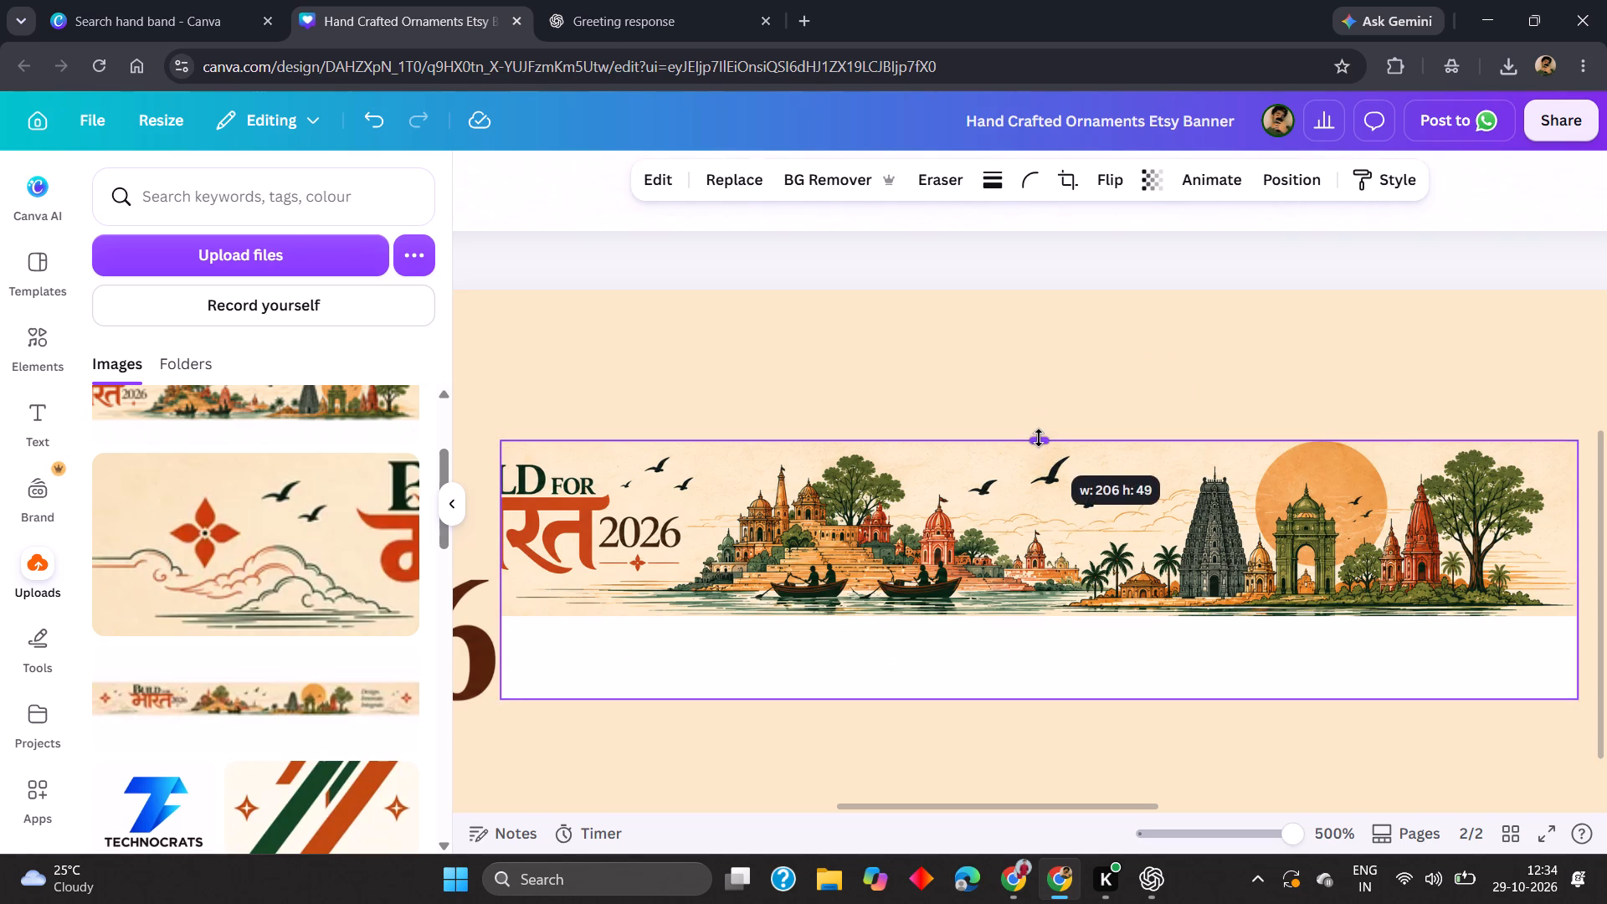
drag(1045, 696, 1054, 610)
click(1290, 368)
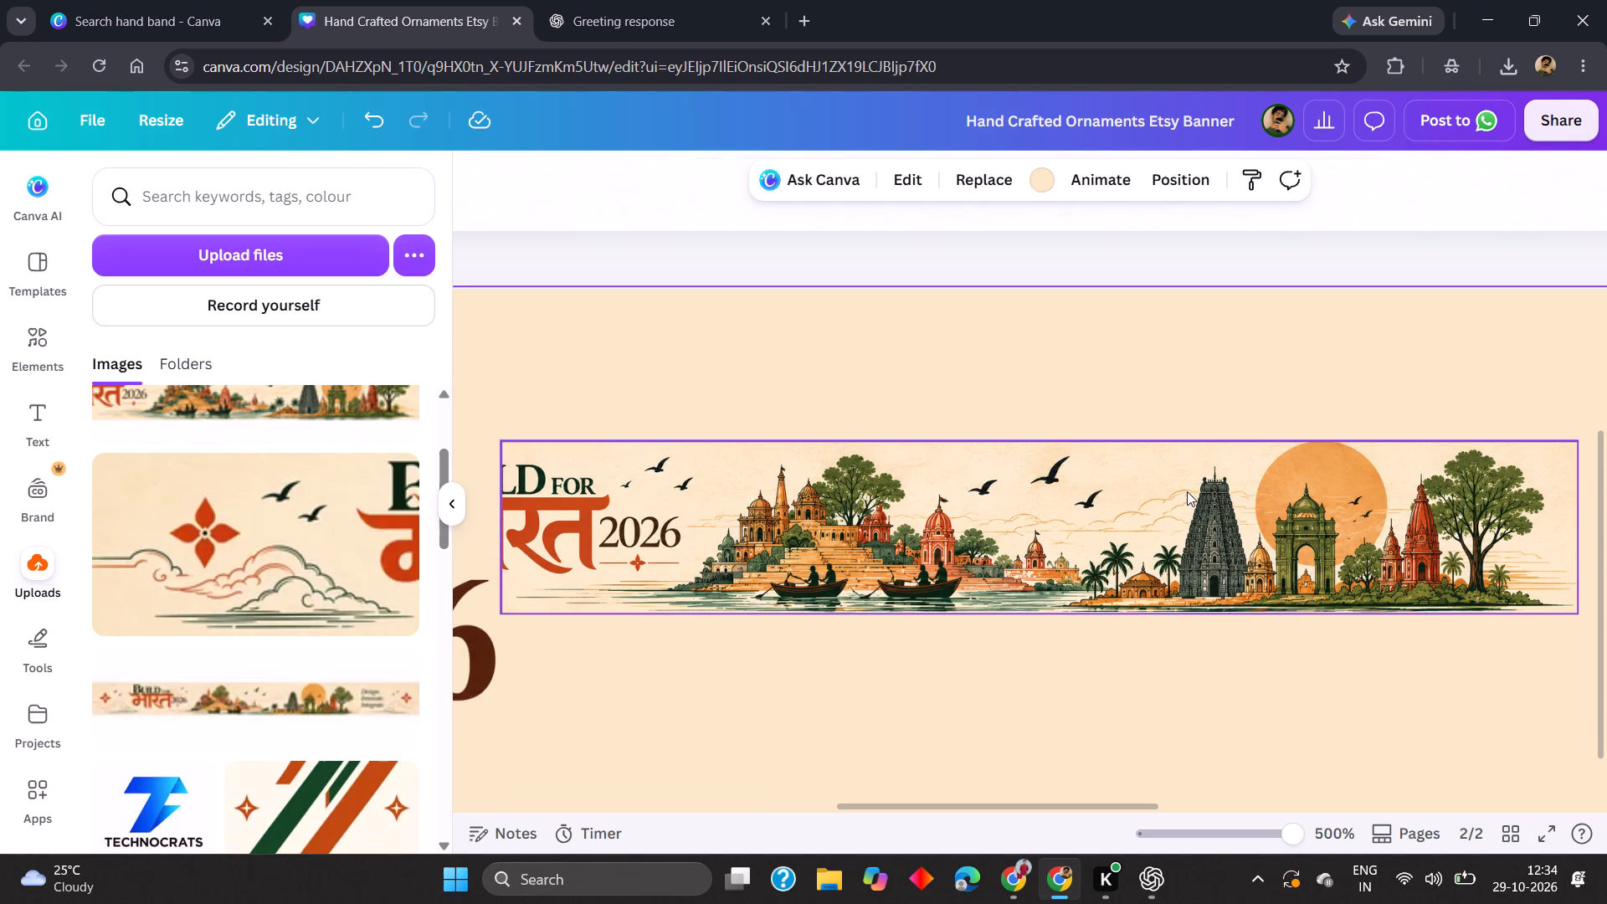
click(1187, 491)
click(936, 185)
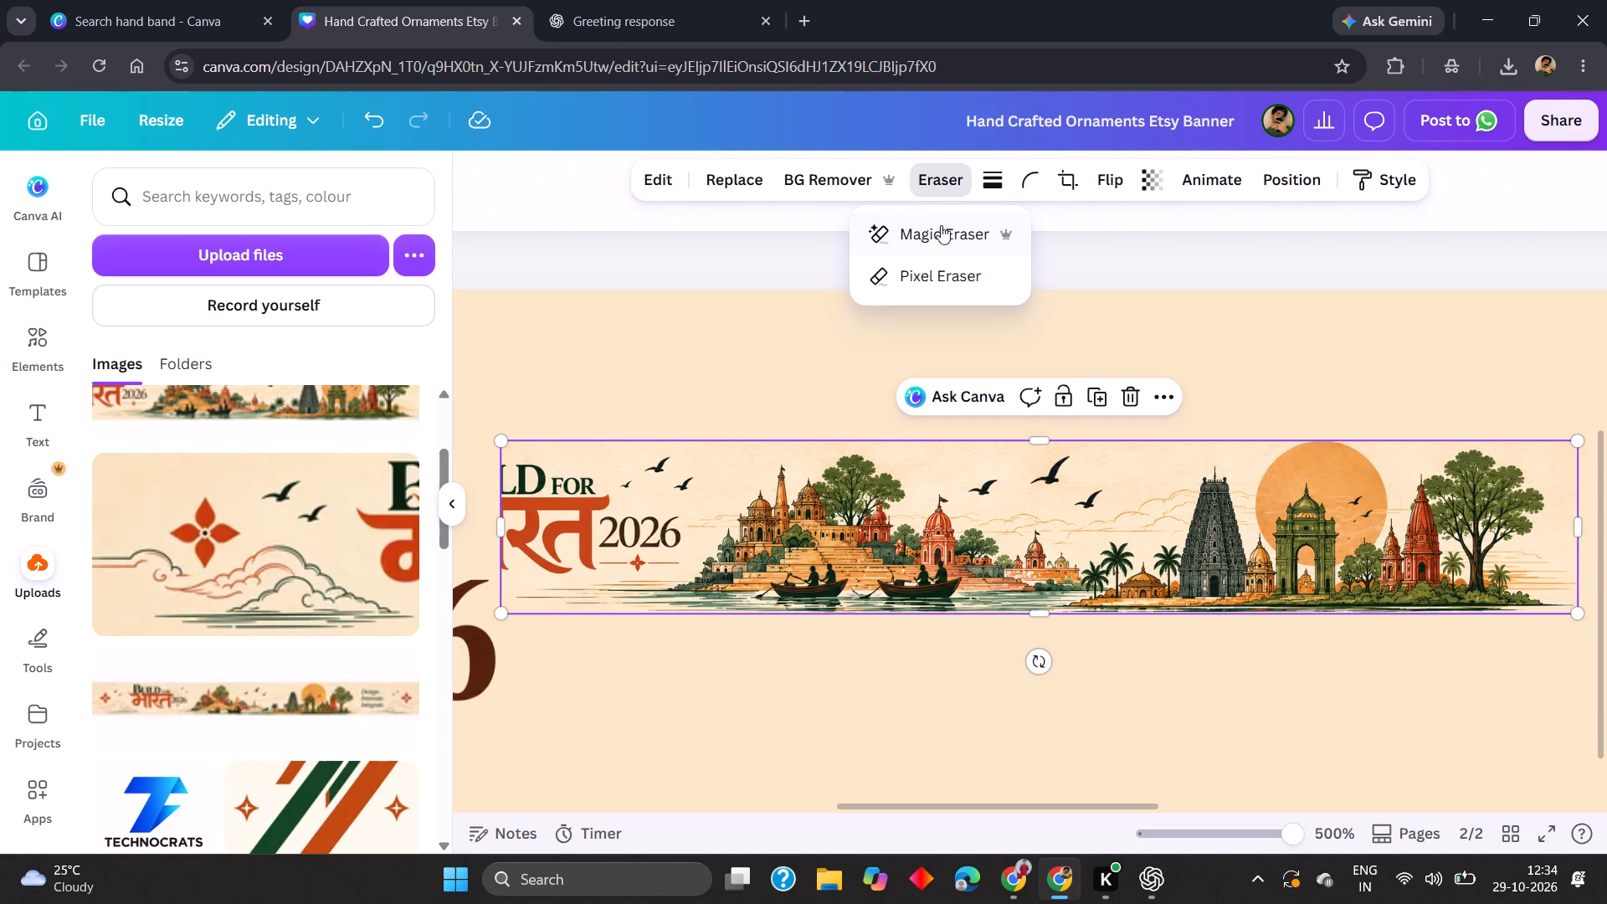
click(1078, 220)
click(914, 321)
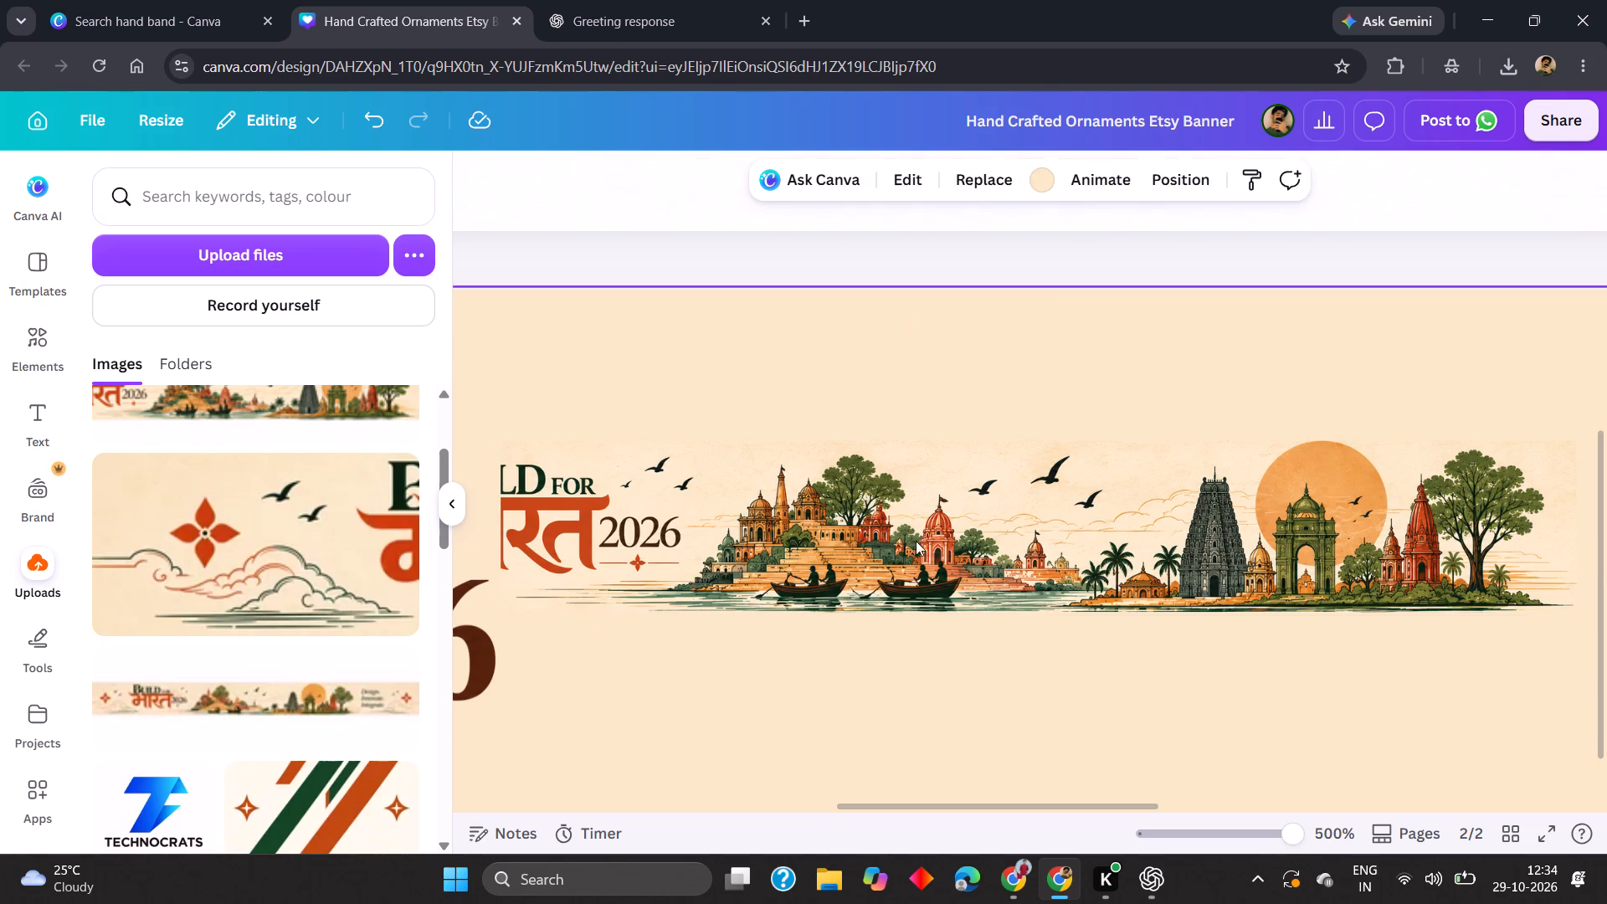
Remove the background of the skyline image on page 2 with BG Remover.
click(918, 547)
click(822, 180)
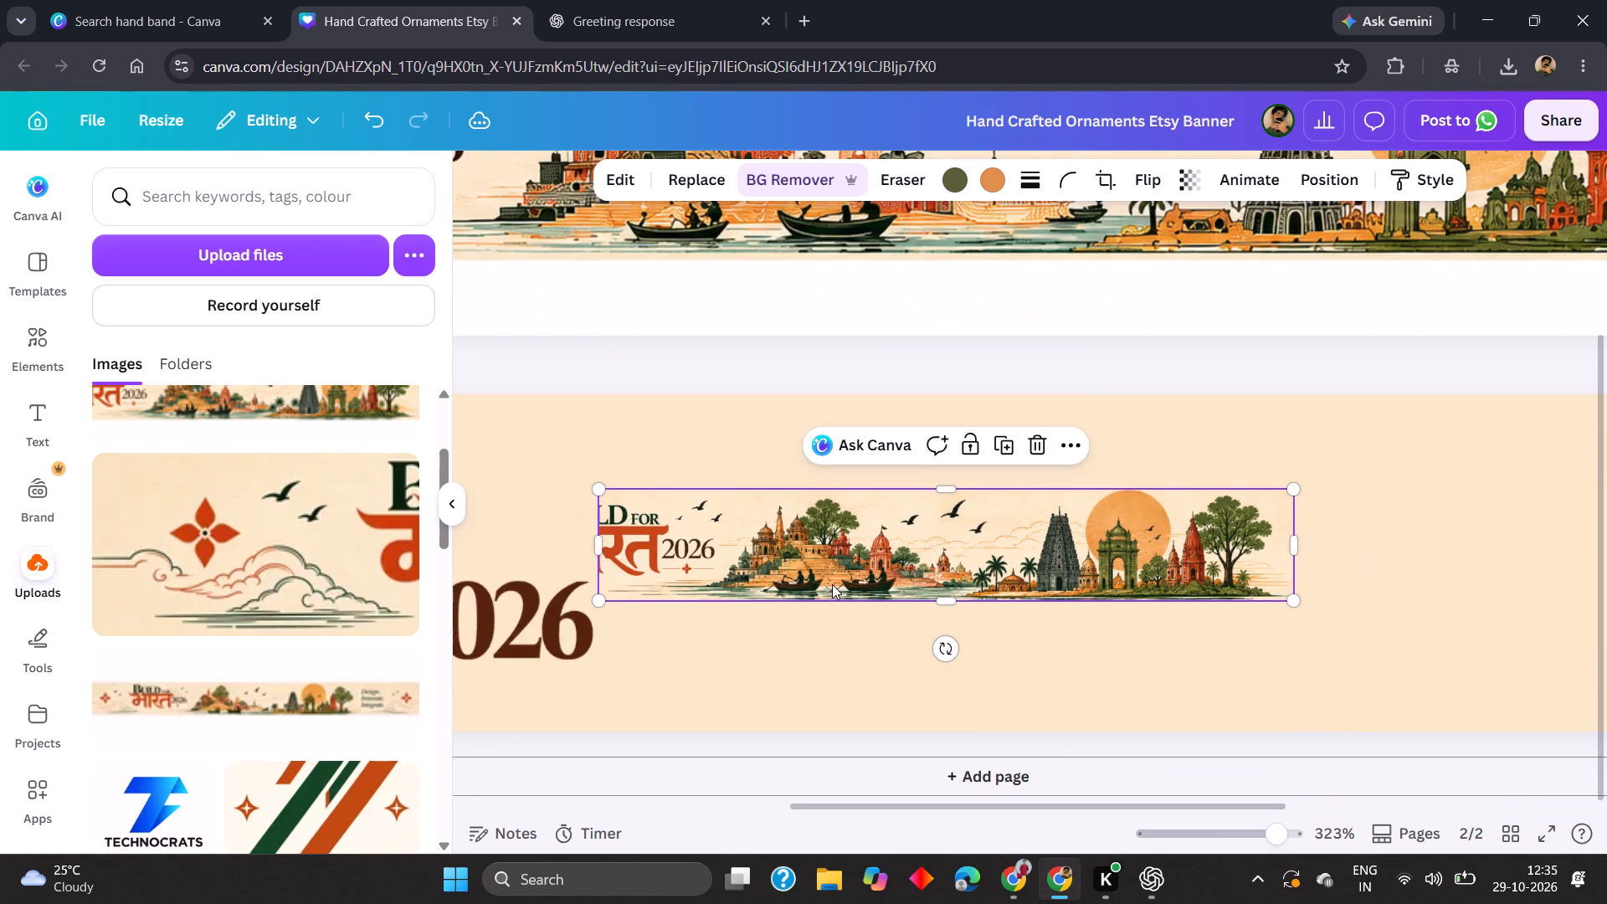
click(1147, 660)
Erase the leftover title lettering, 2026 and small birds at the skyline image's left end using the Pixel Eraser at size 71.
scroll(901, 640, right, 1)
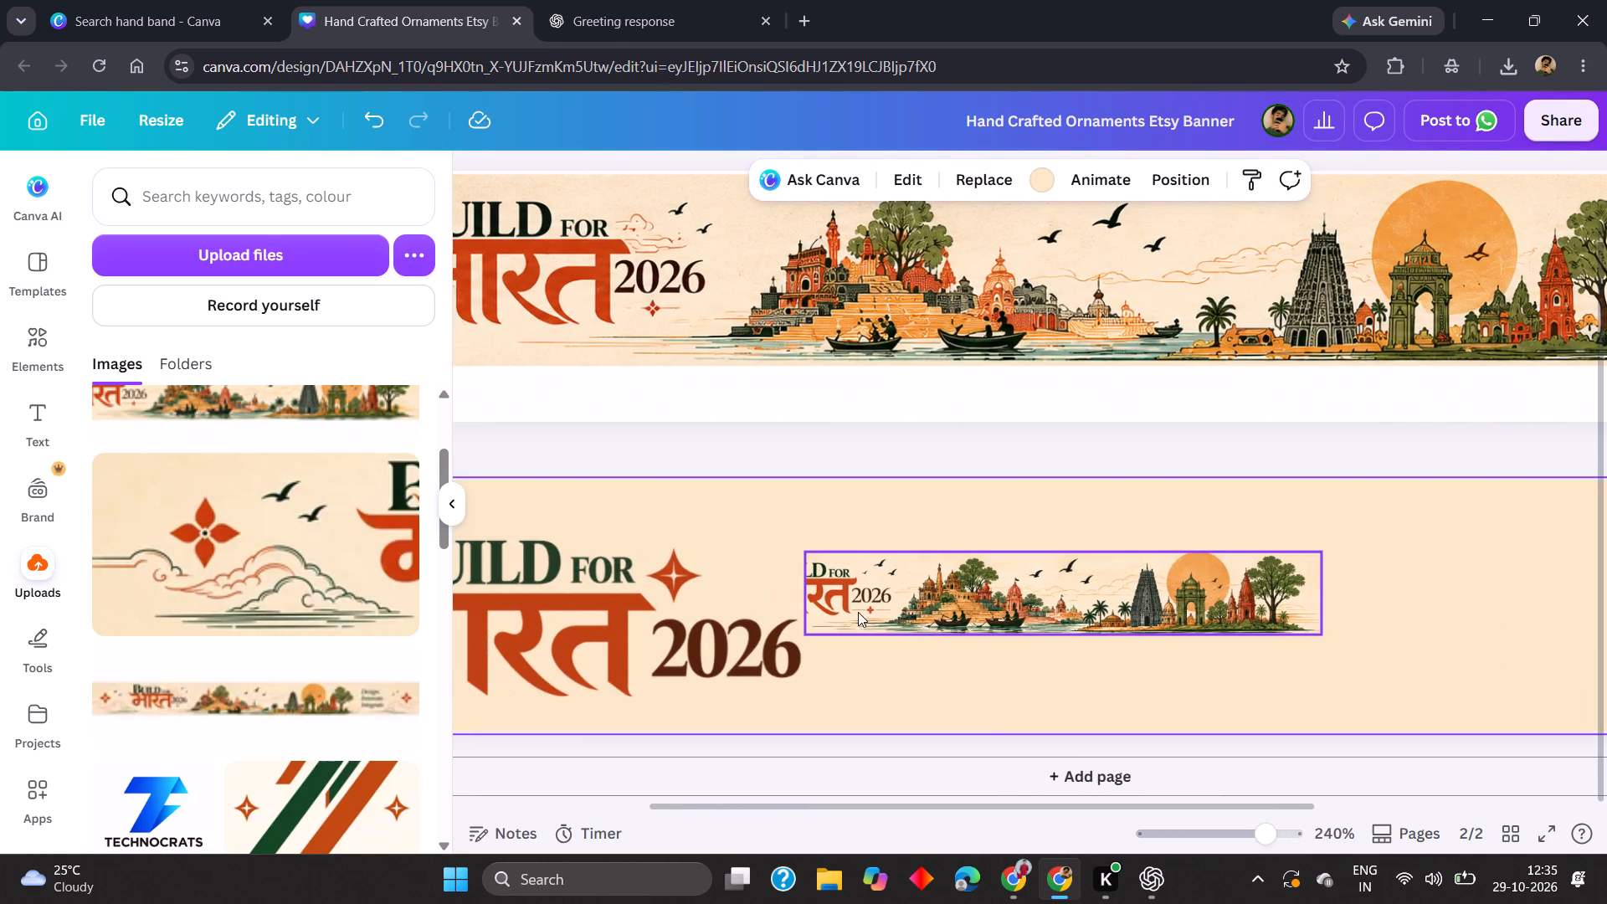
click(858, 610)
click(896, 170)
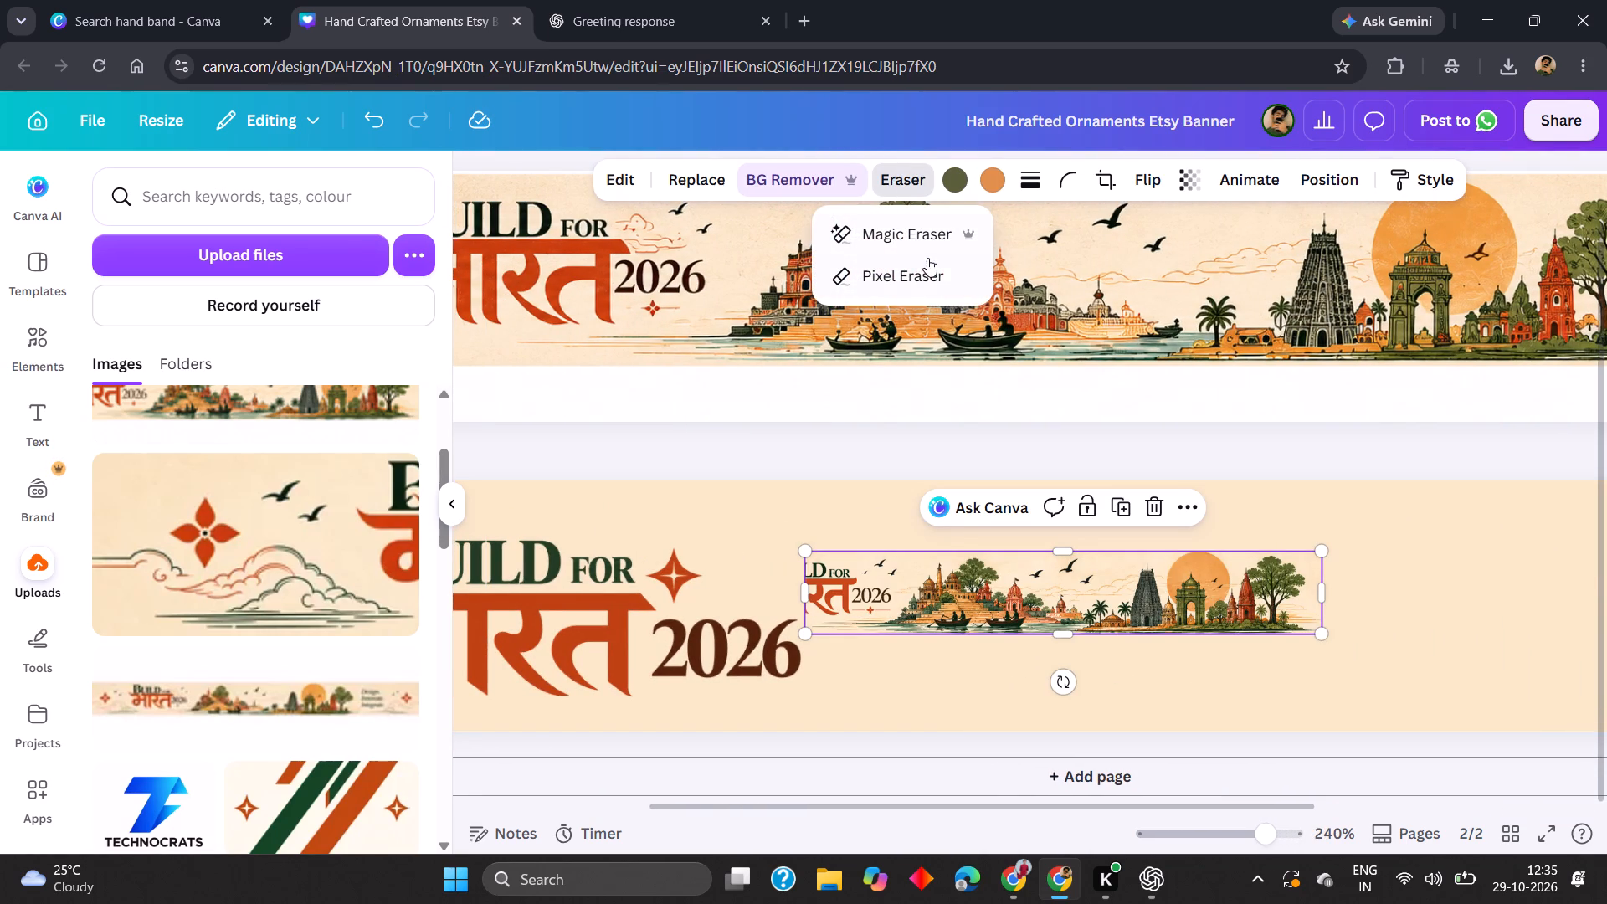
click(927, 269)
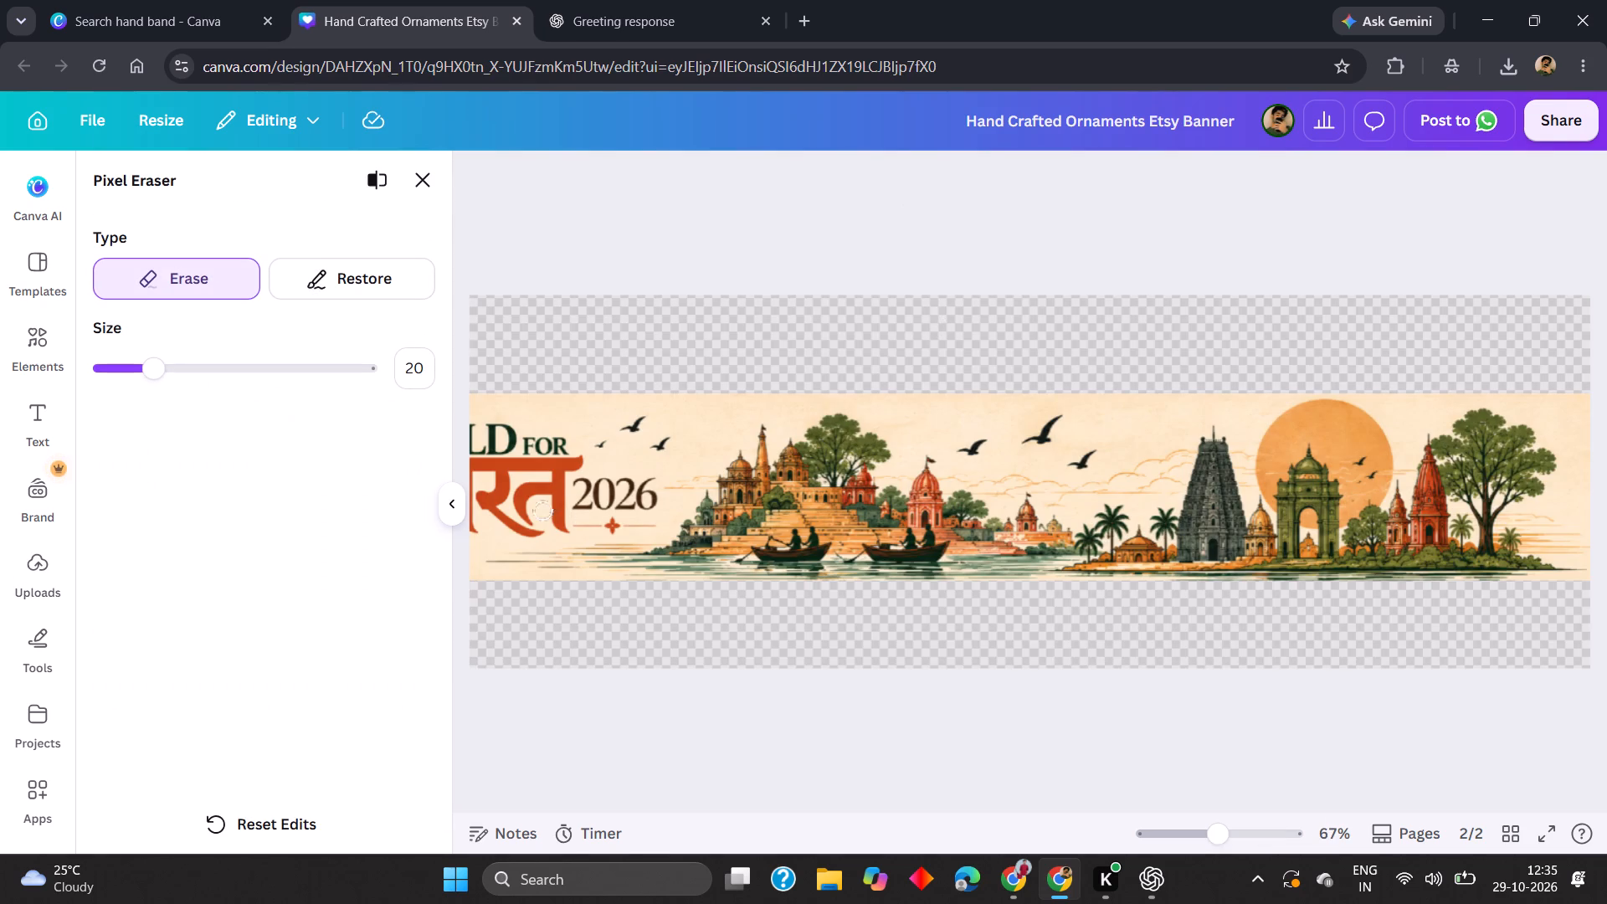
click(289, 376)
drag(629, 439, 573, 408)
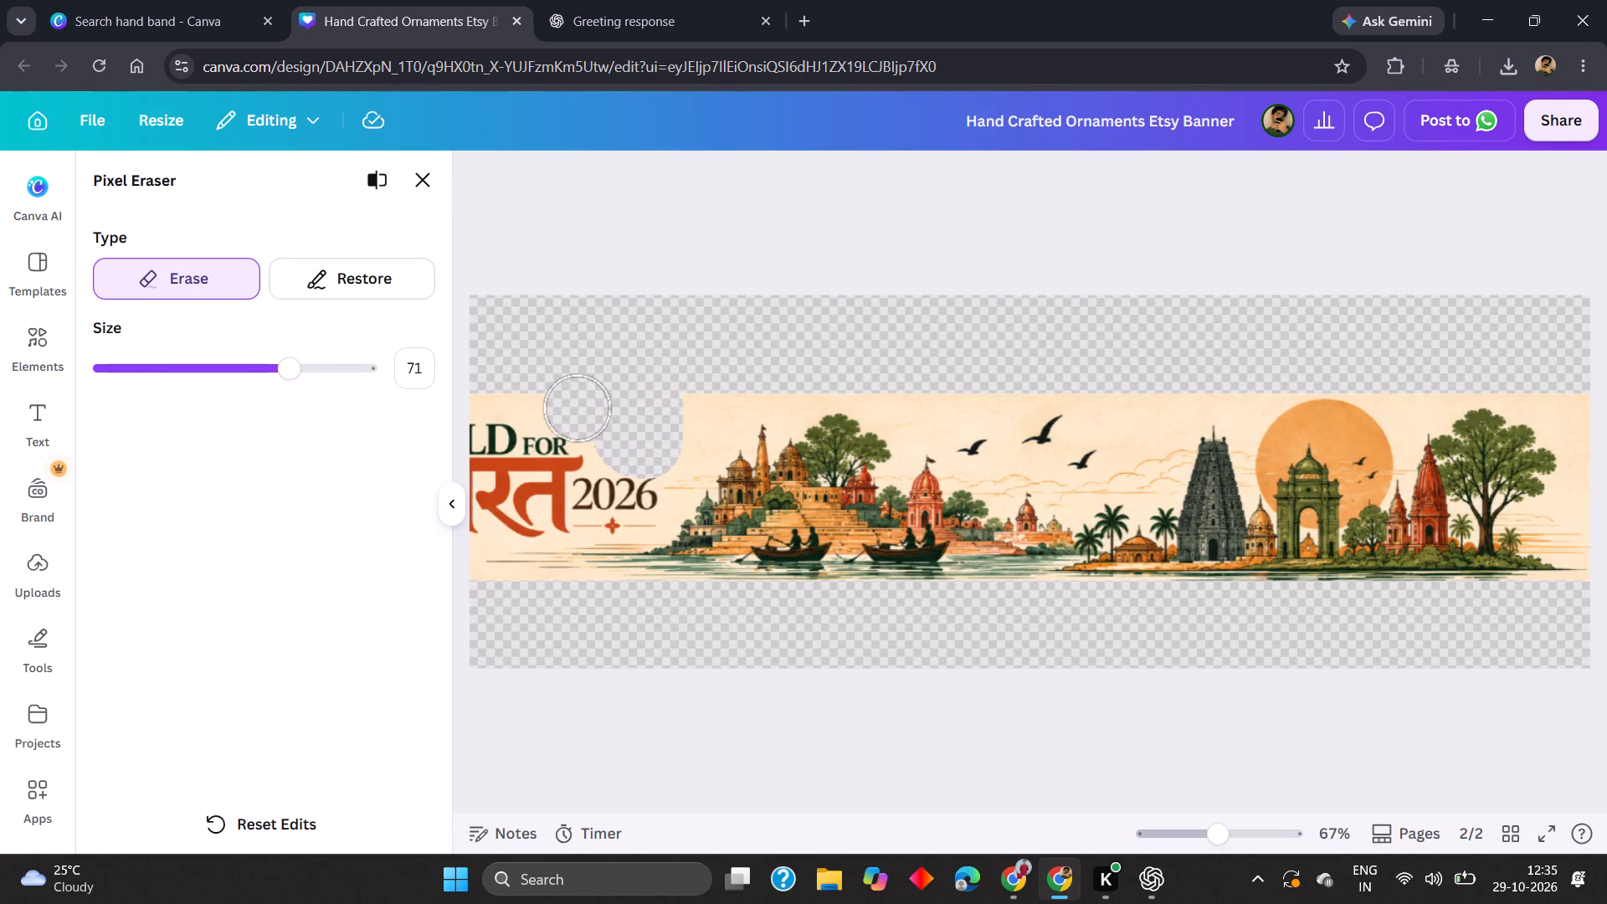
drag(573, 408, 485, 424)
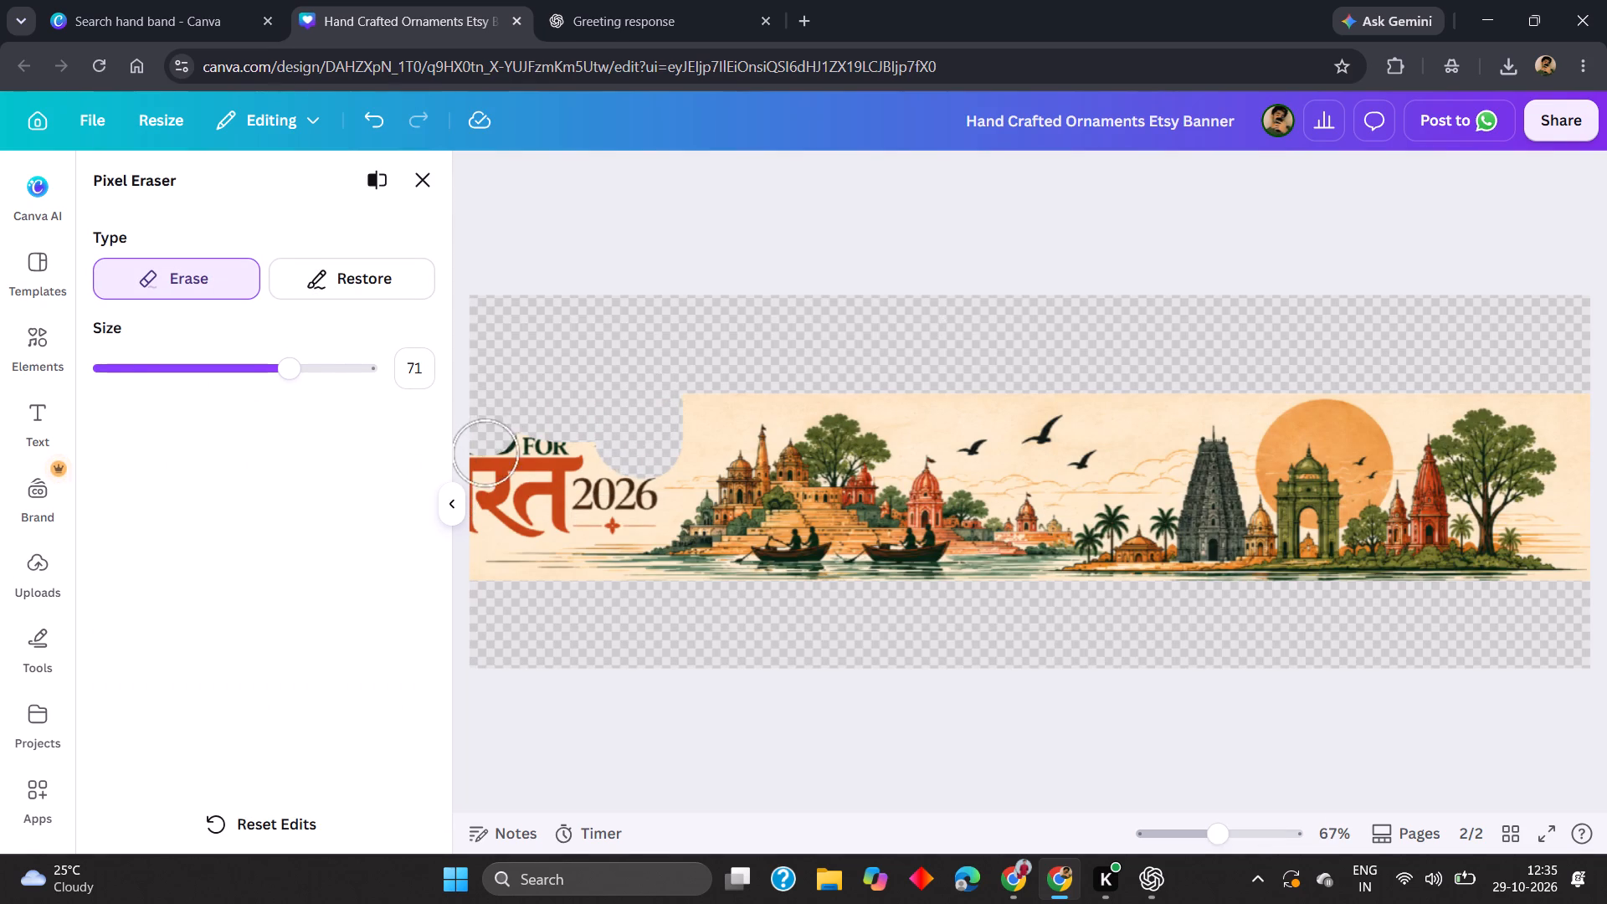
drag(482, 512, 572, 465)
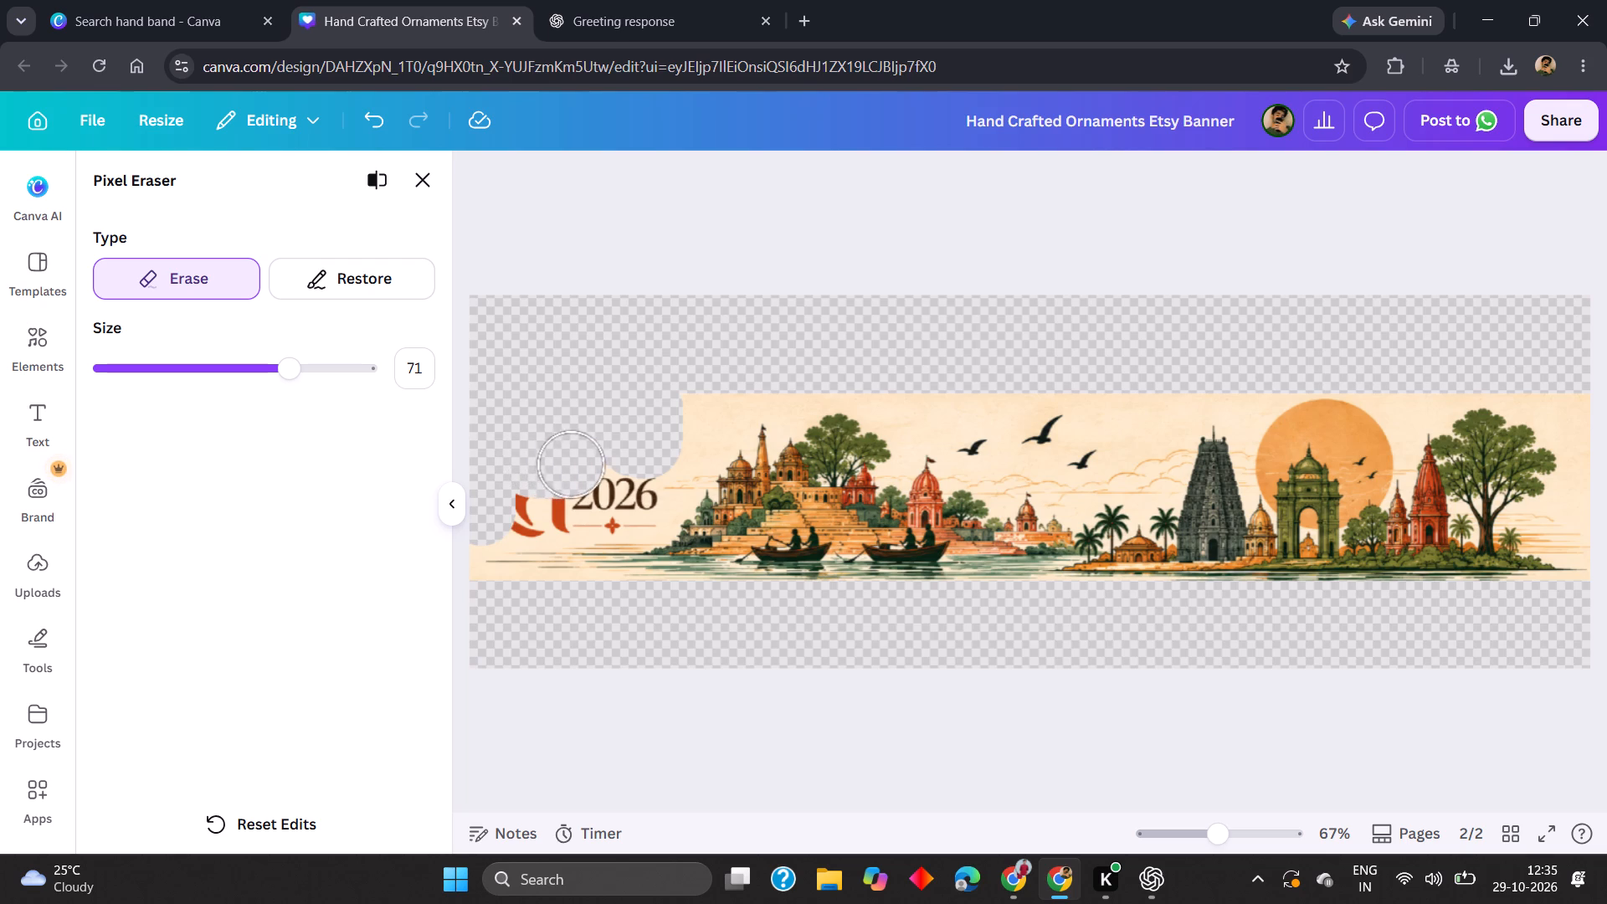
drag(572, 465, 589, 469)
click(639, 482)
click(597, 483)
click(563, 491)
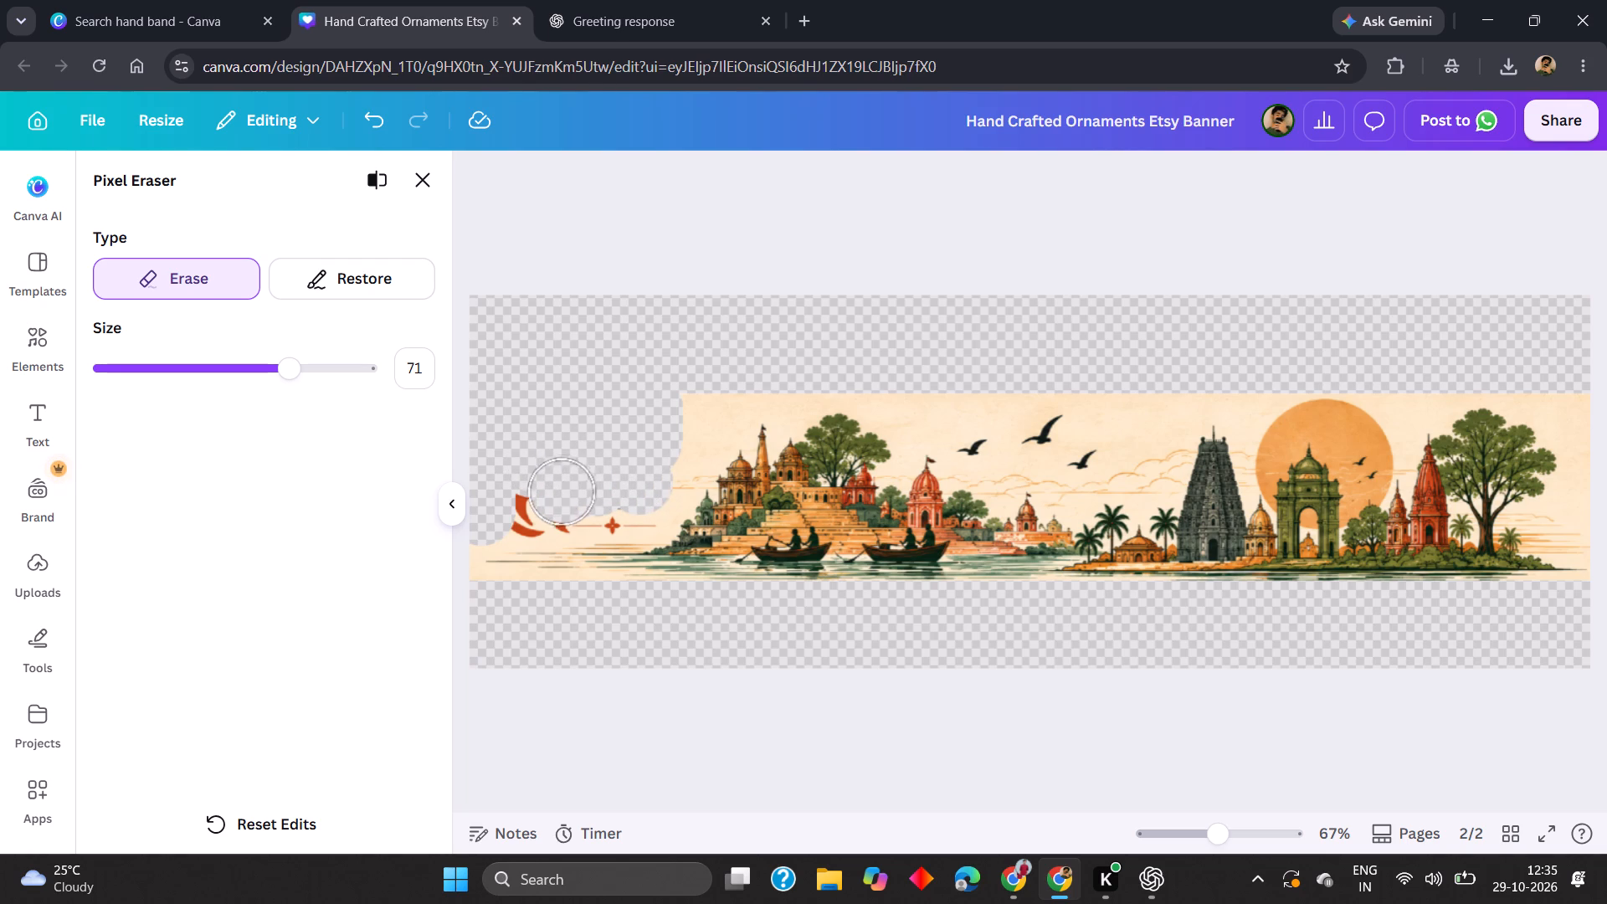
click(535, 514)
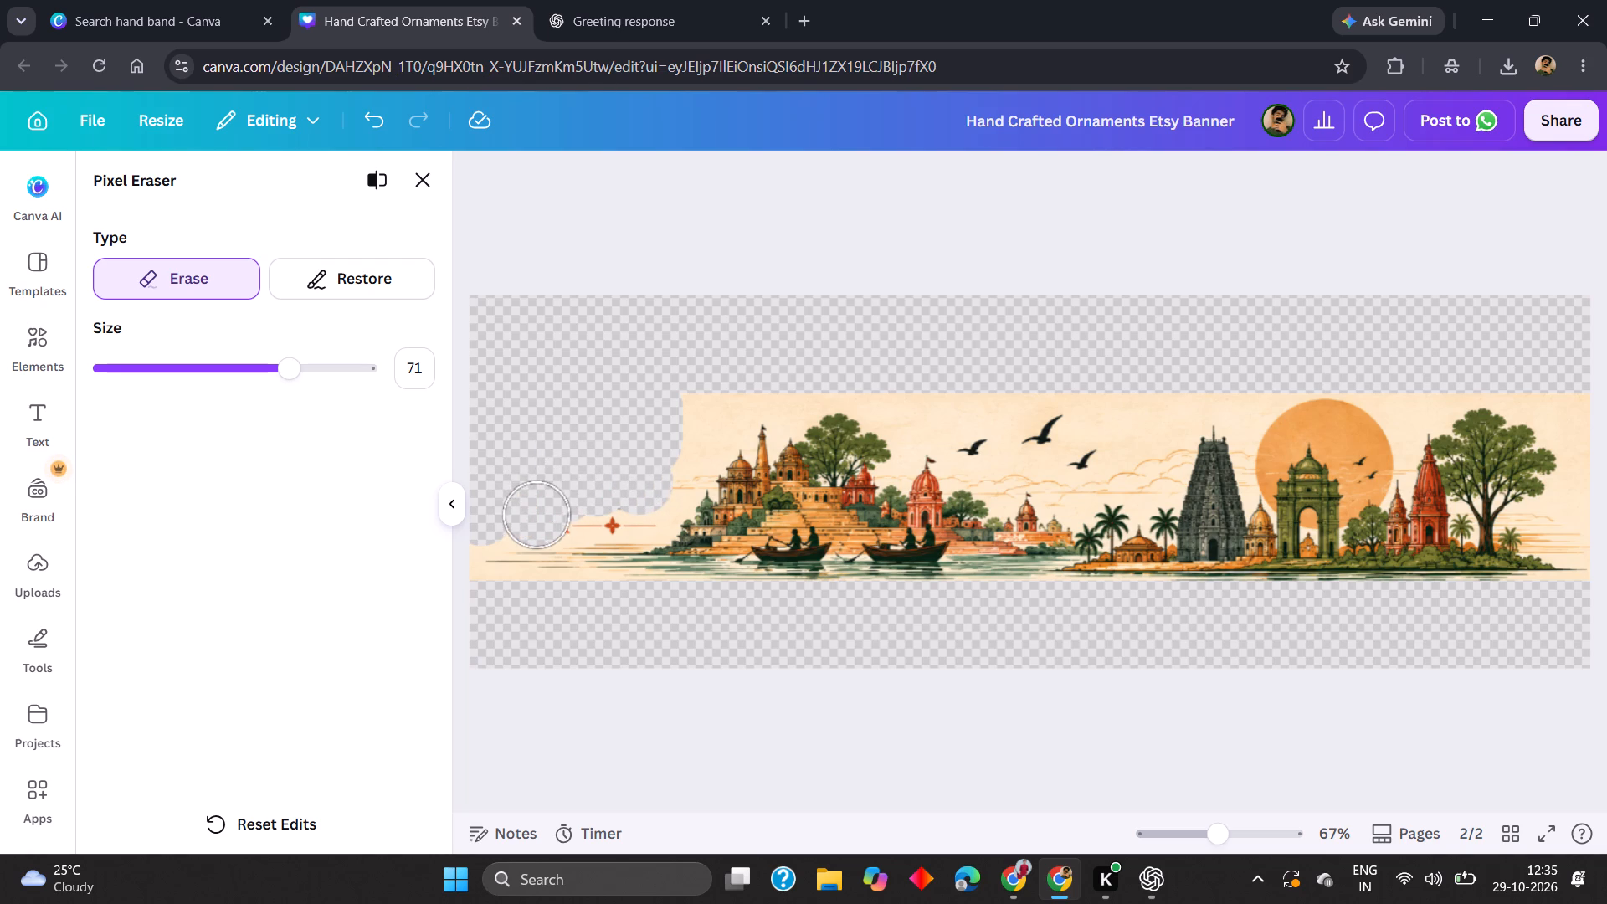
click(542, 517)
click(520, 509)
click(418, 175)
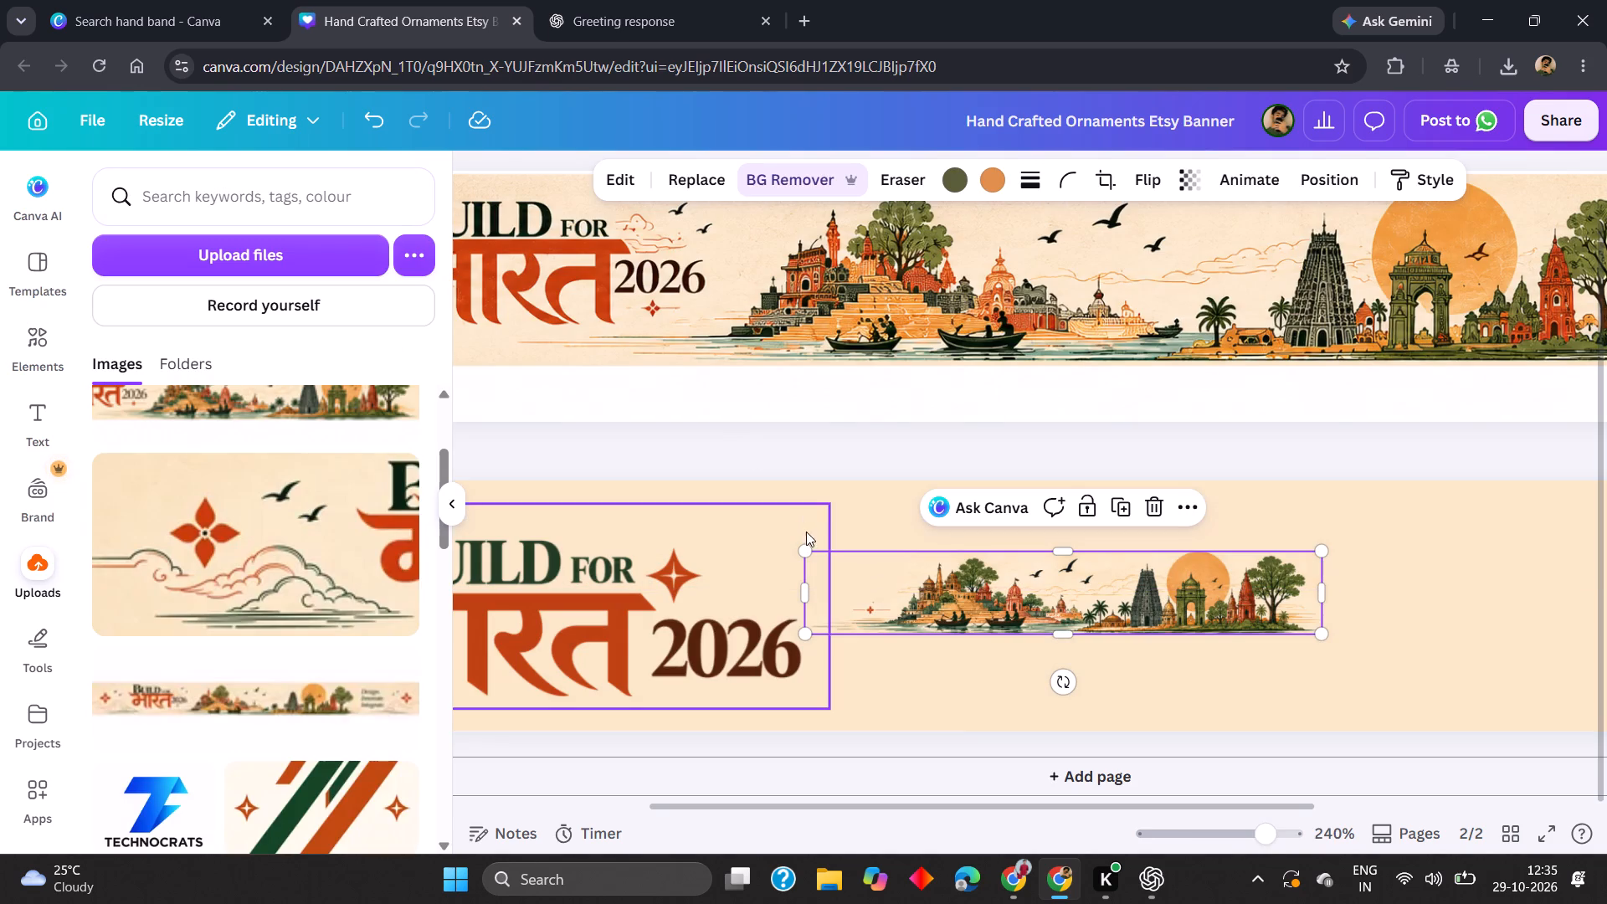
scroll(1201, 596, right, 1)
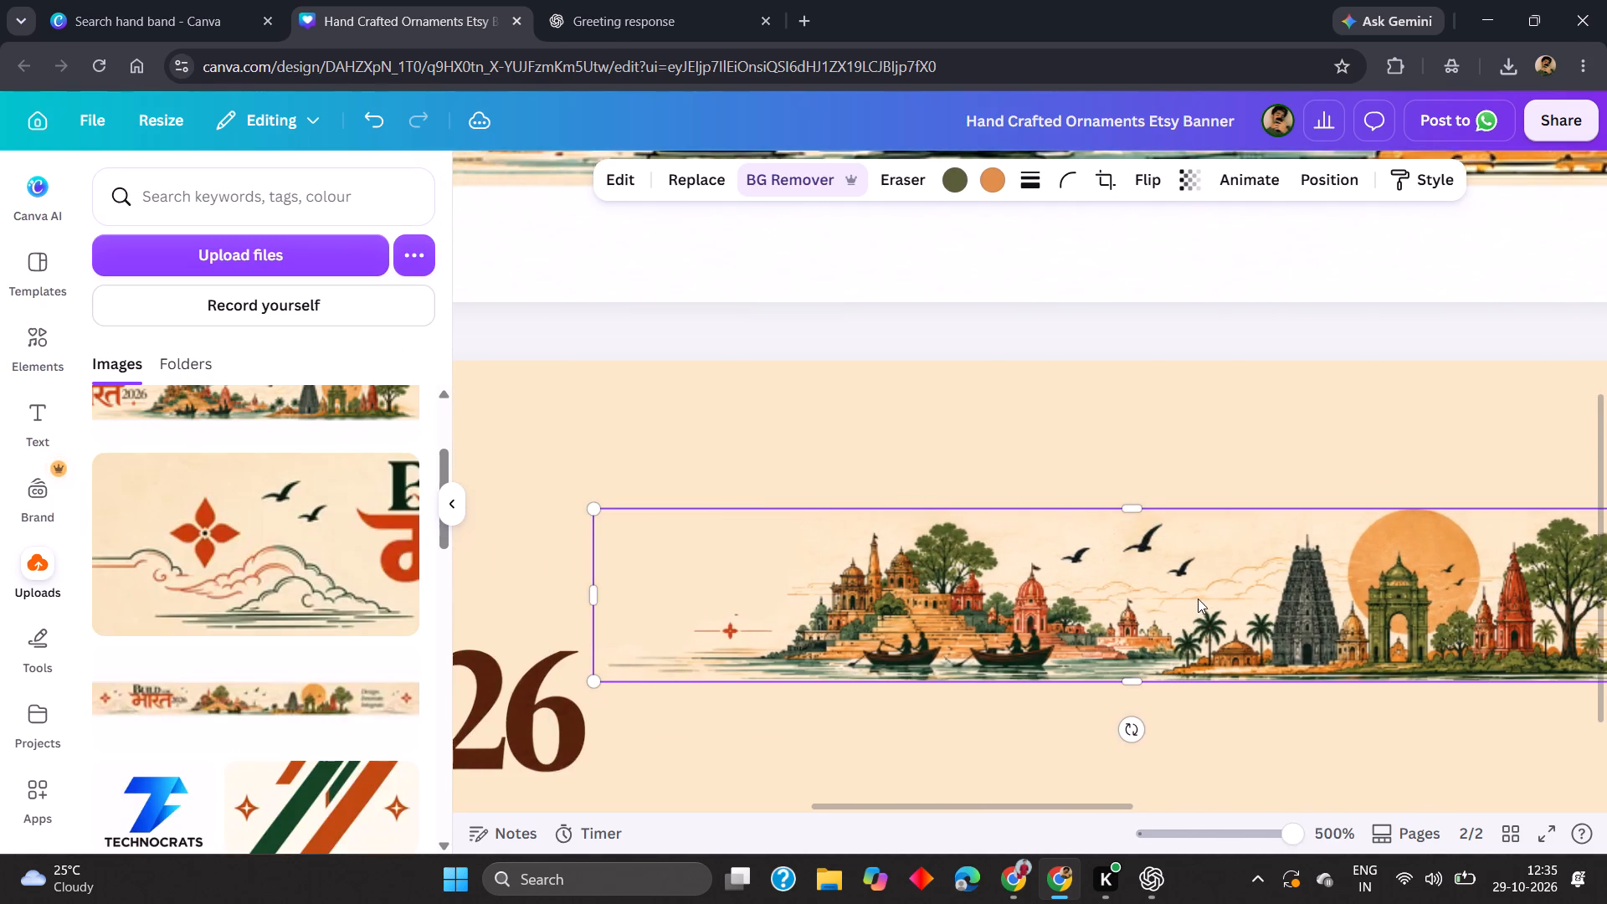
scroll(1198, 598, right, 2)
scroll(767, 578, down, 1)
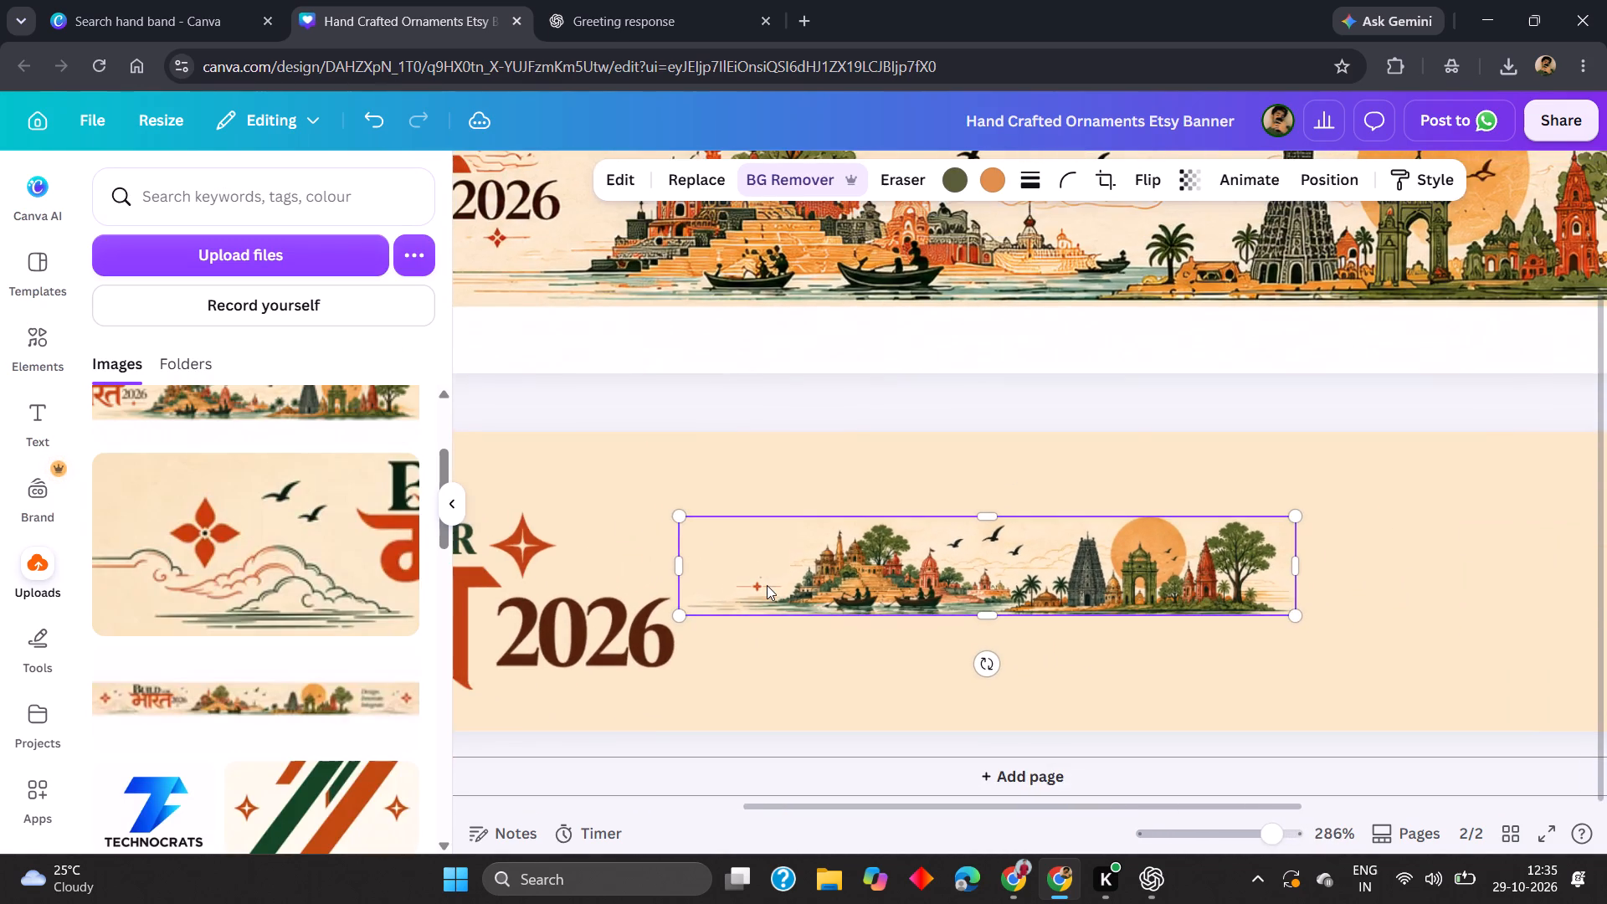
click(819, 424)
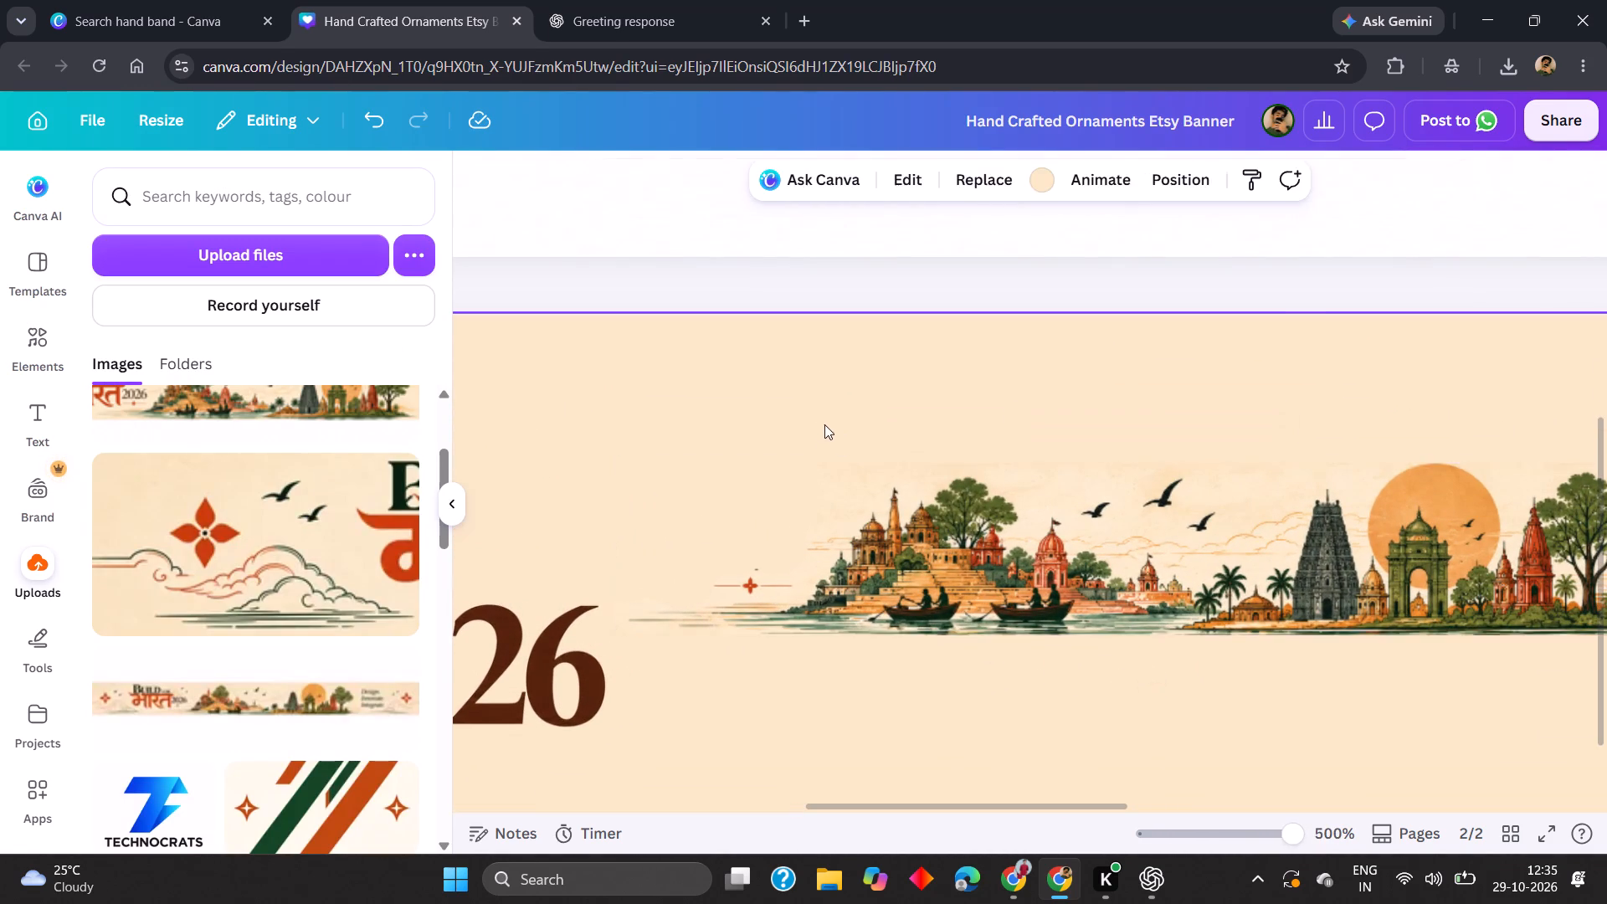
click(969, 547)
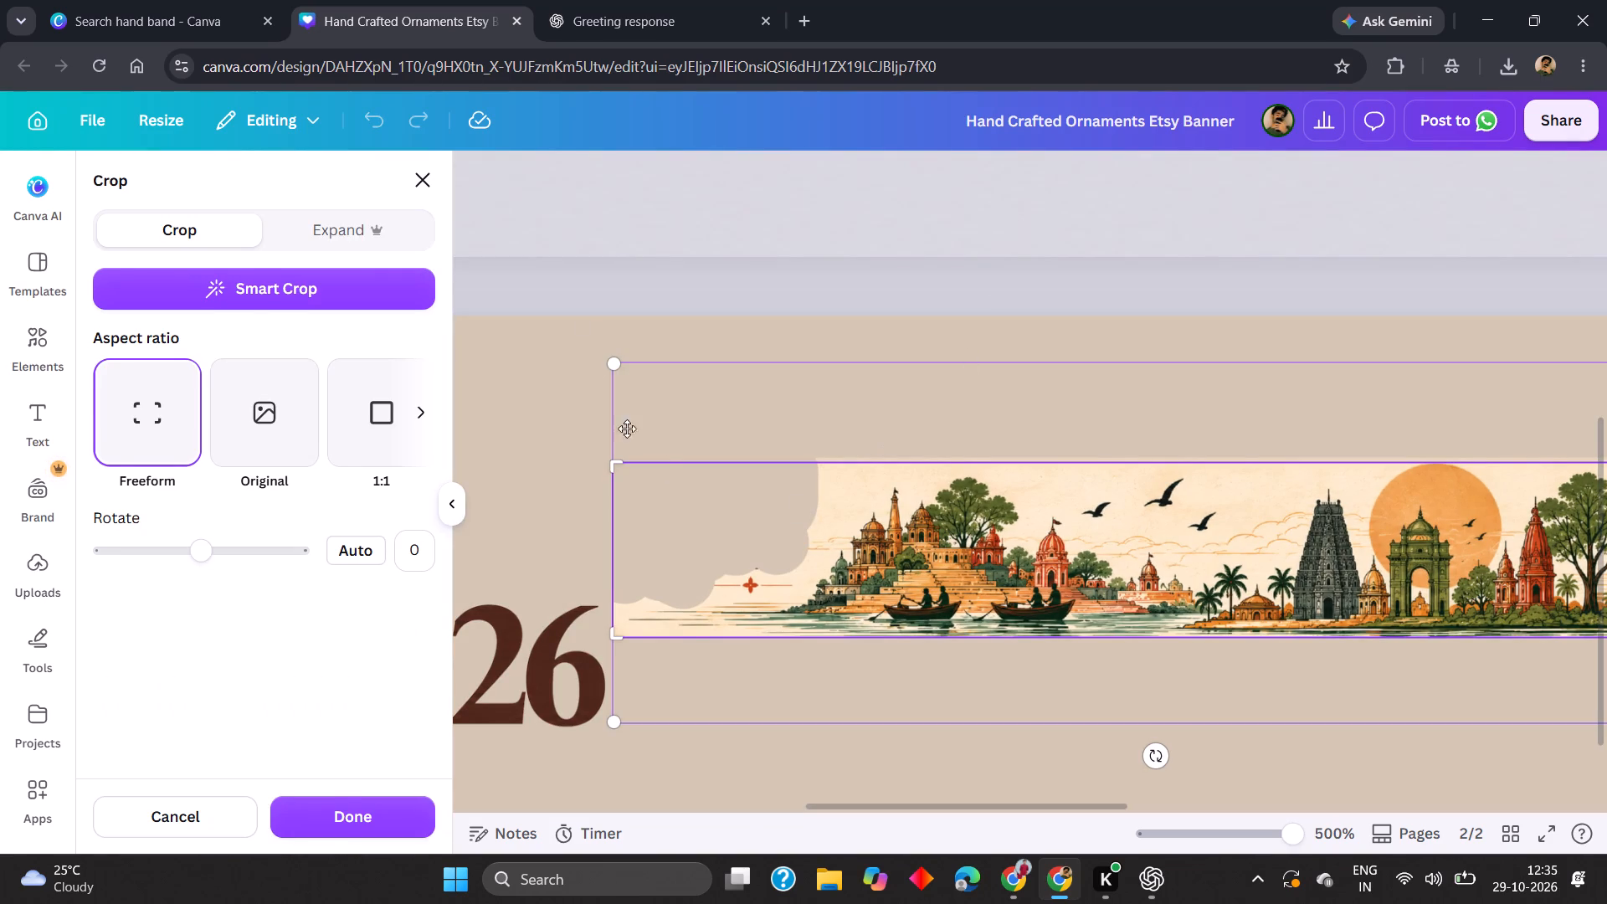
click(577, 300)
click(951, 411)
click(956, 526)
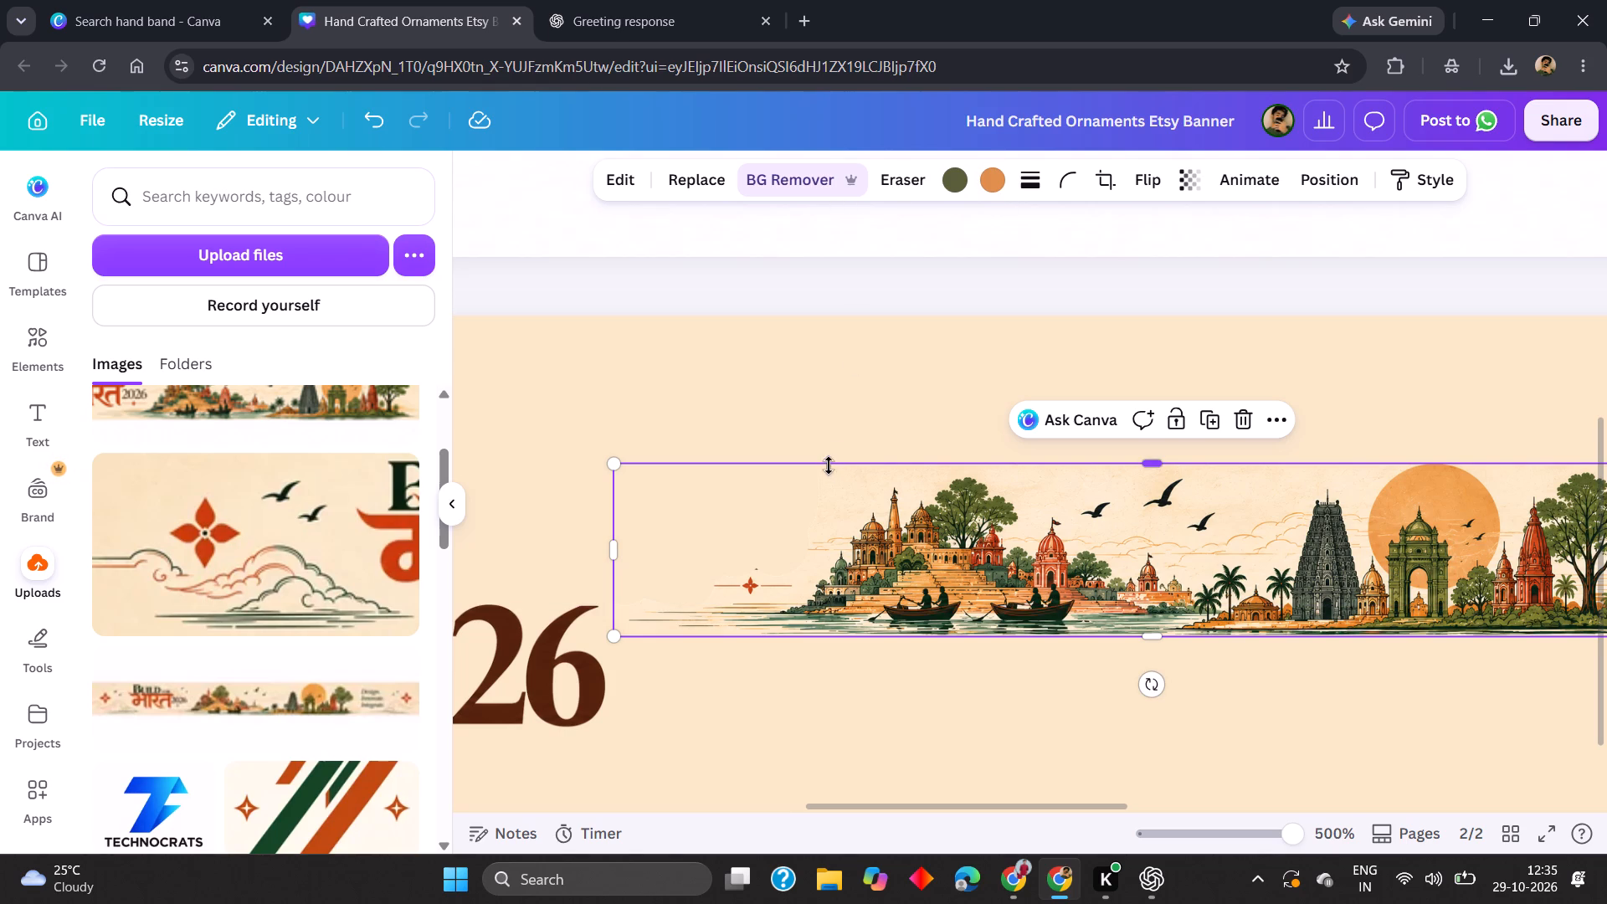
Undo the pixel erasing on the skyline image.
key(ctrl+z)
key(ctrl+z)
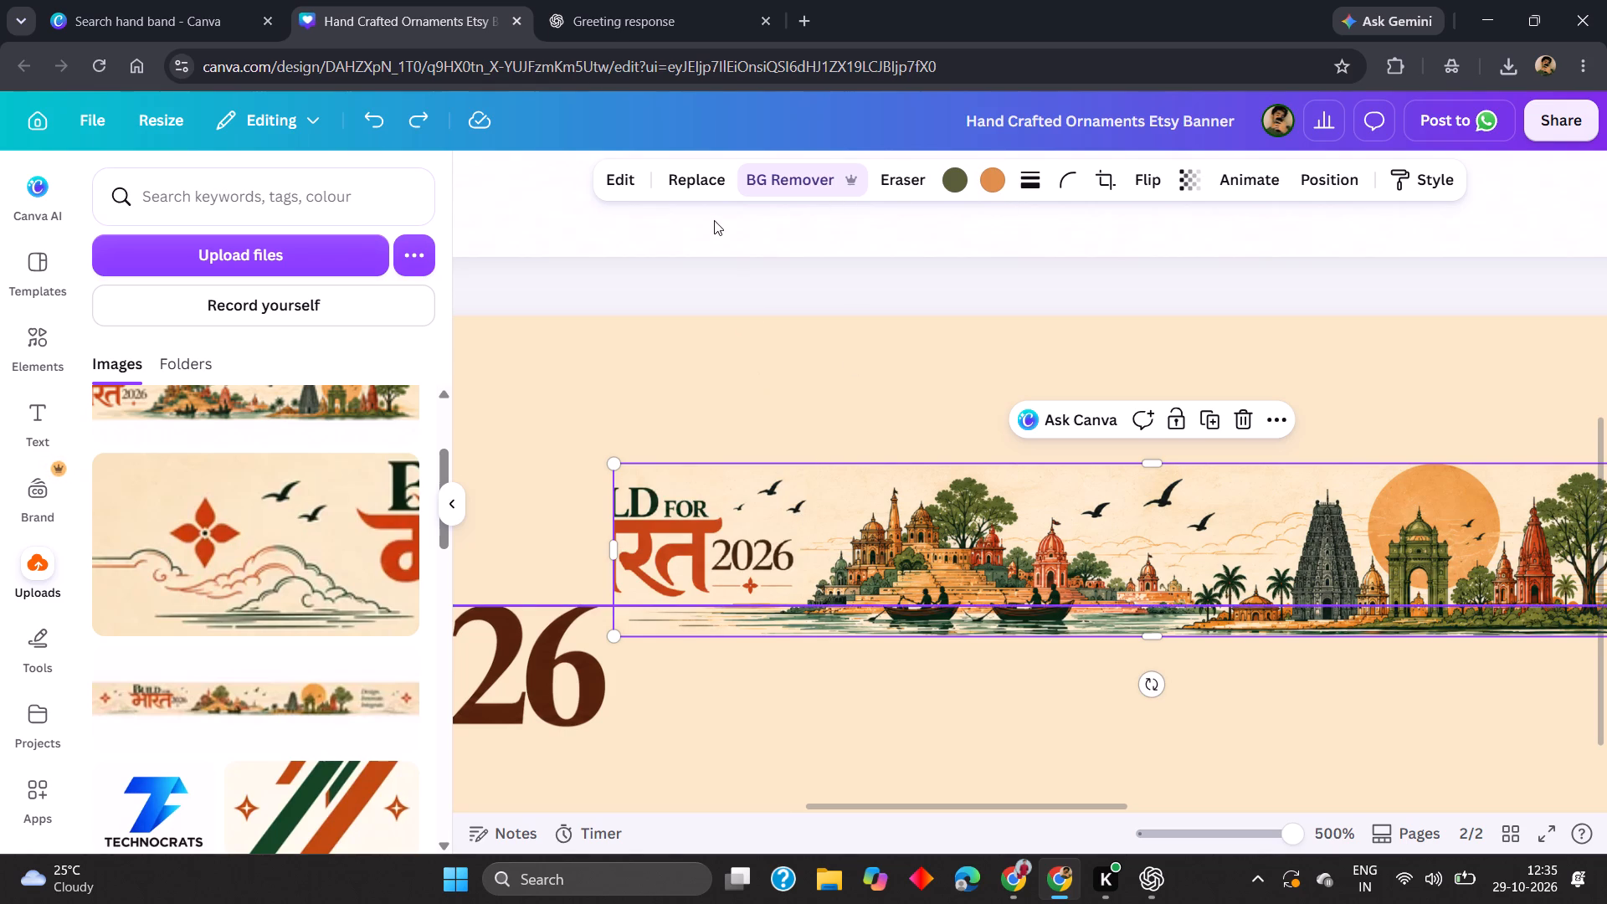
Erase the leftover title lettering and 2026 from the skyline image with Magic Eraser at brush size 73, keeping the small birds.
click(881, 162)
click(902, 182)
click(935, 234)
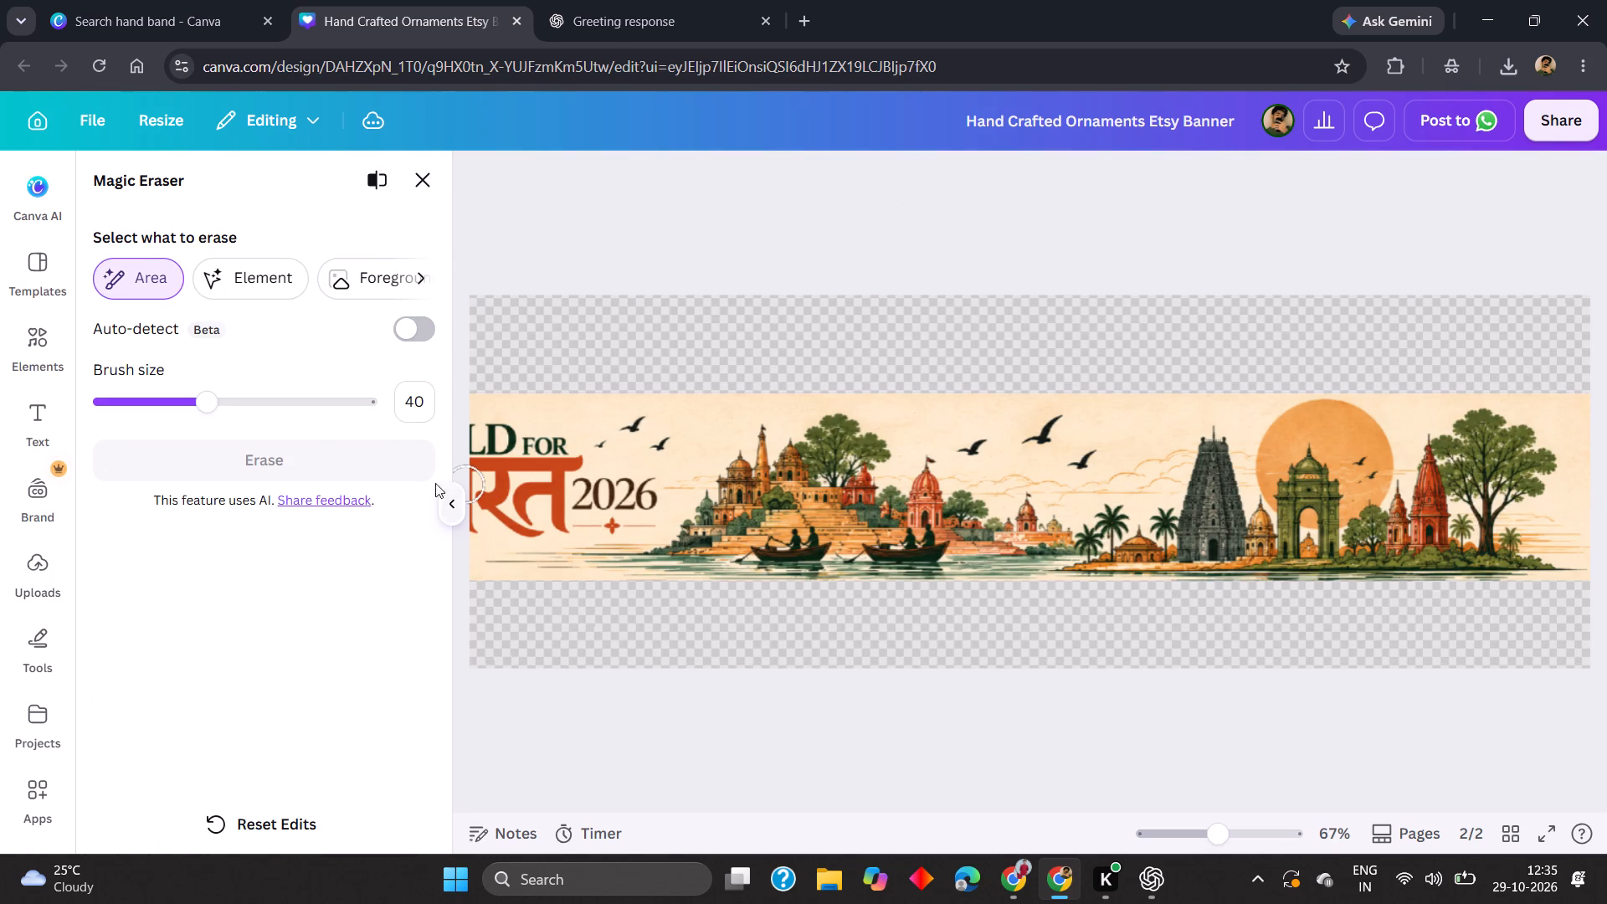
click(296, 407)
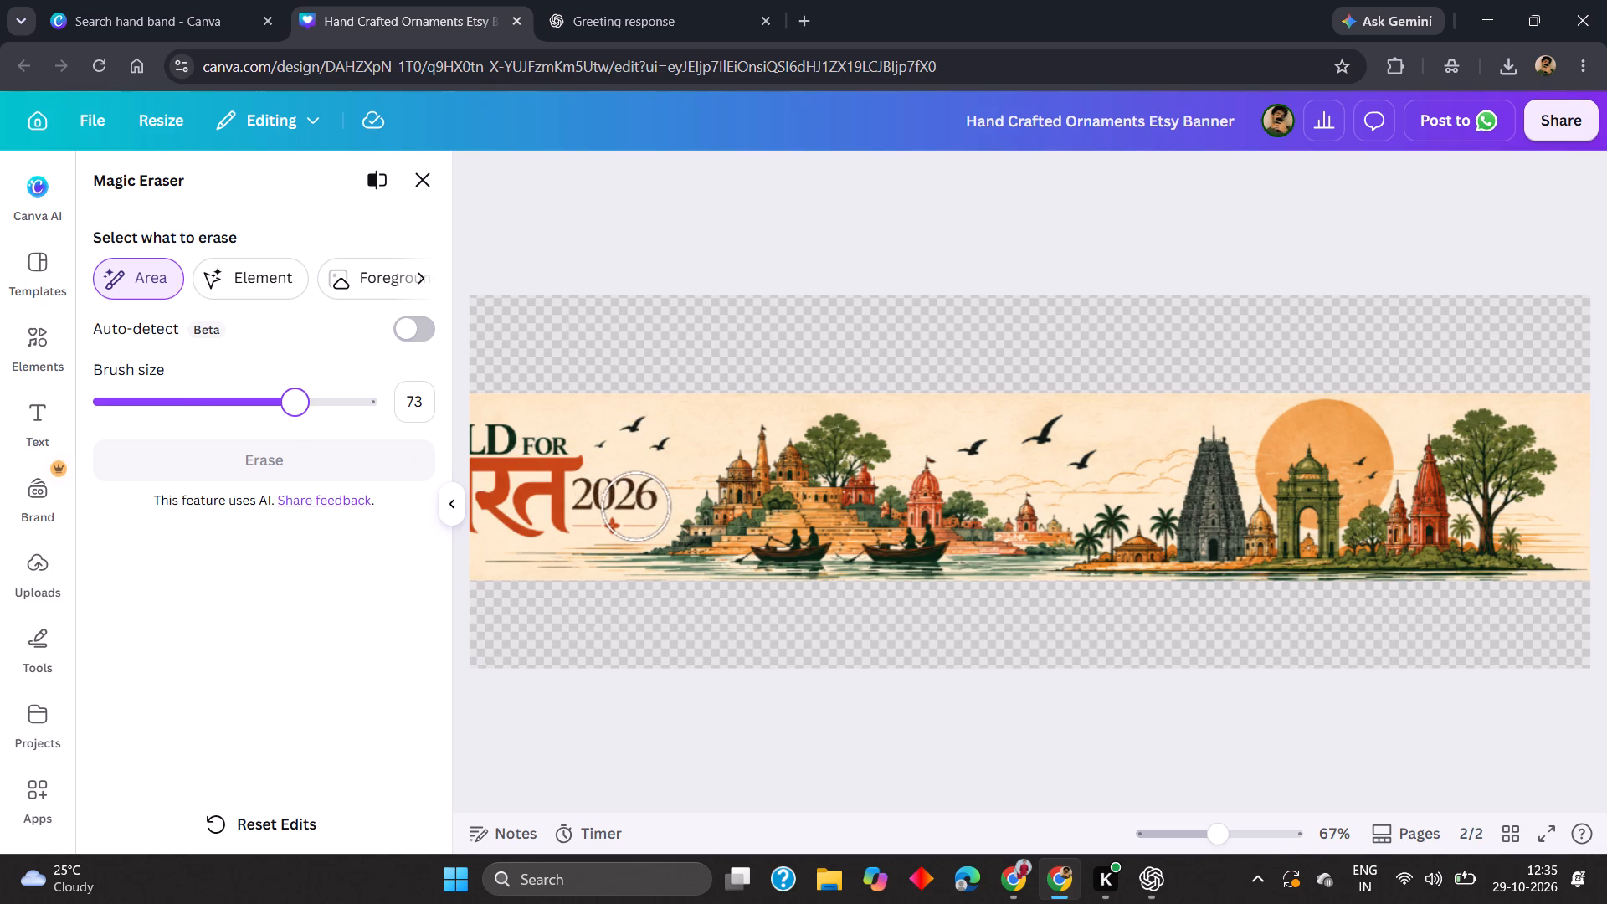
scroll(575, 497, right, 3)
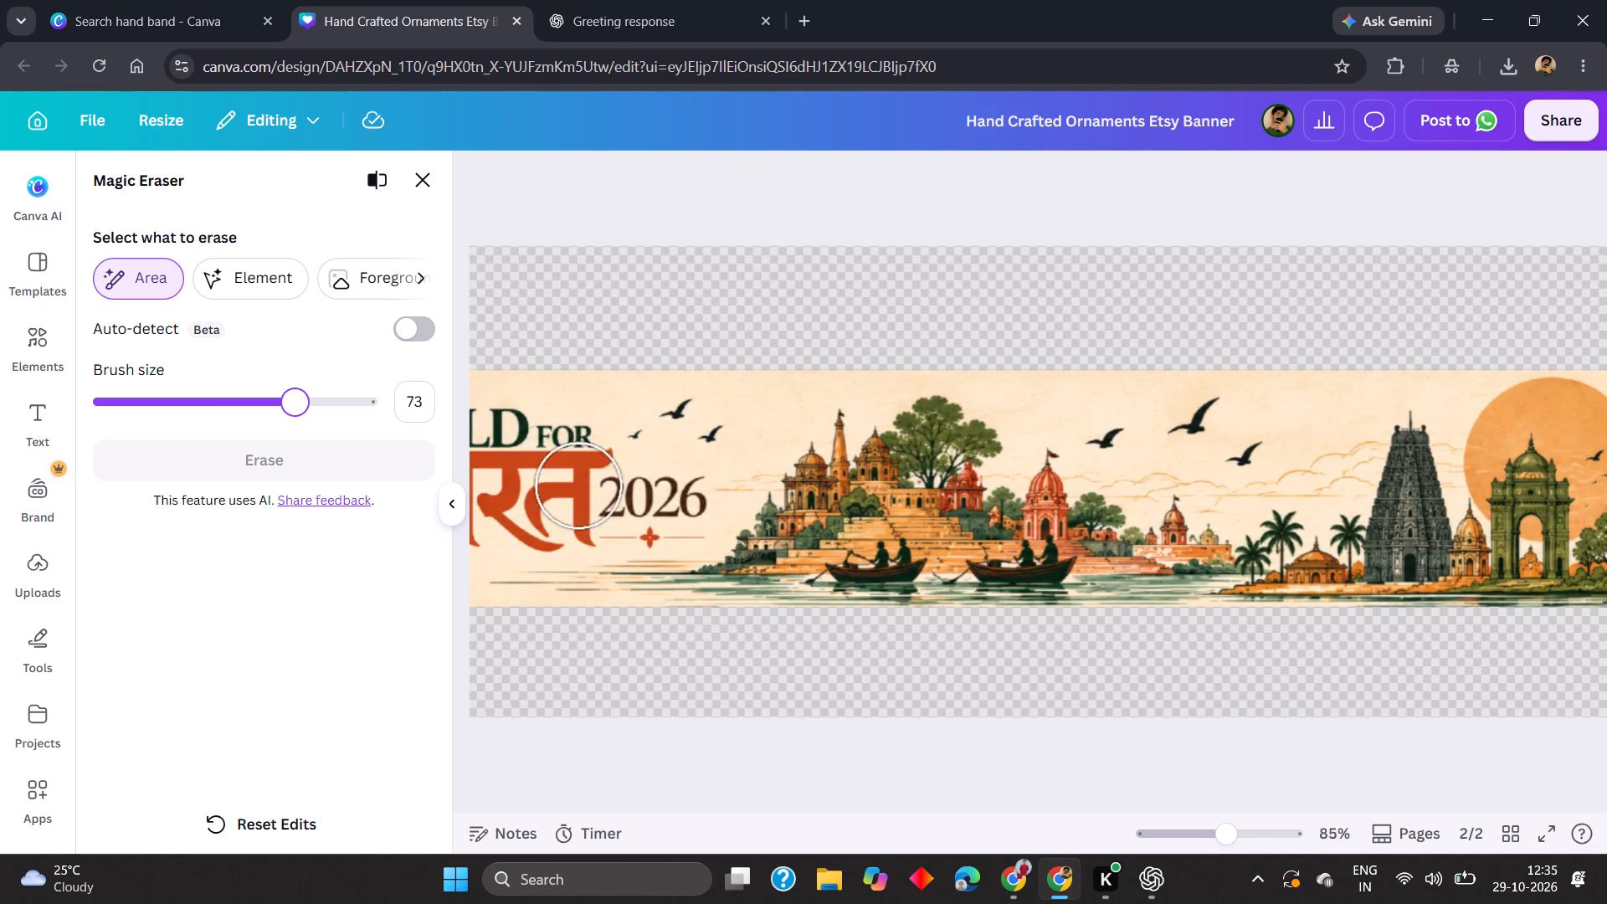
click(681, 510)
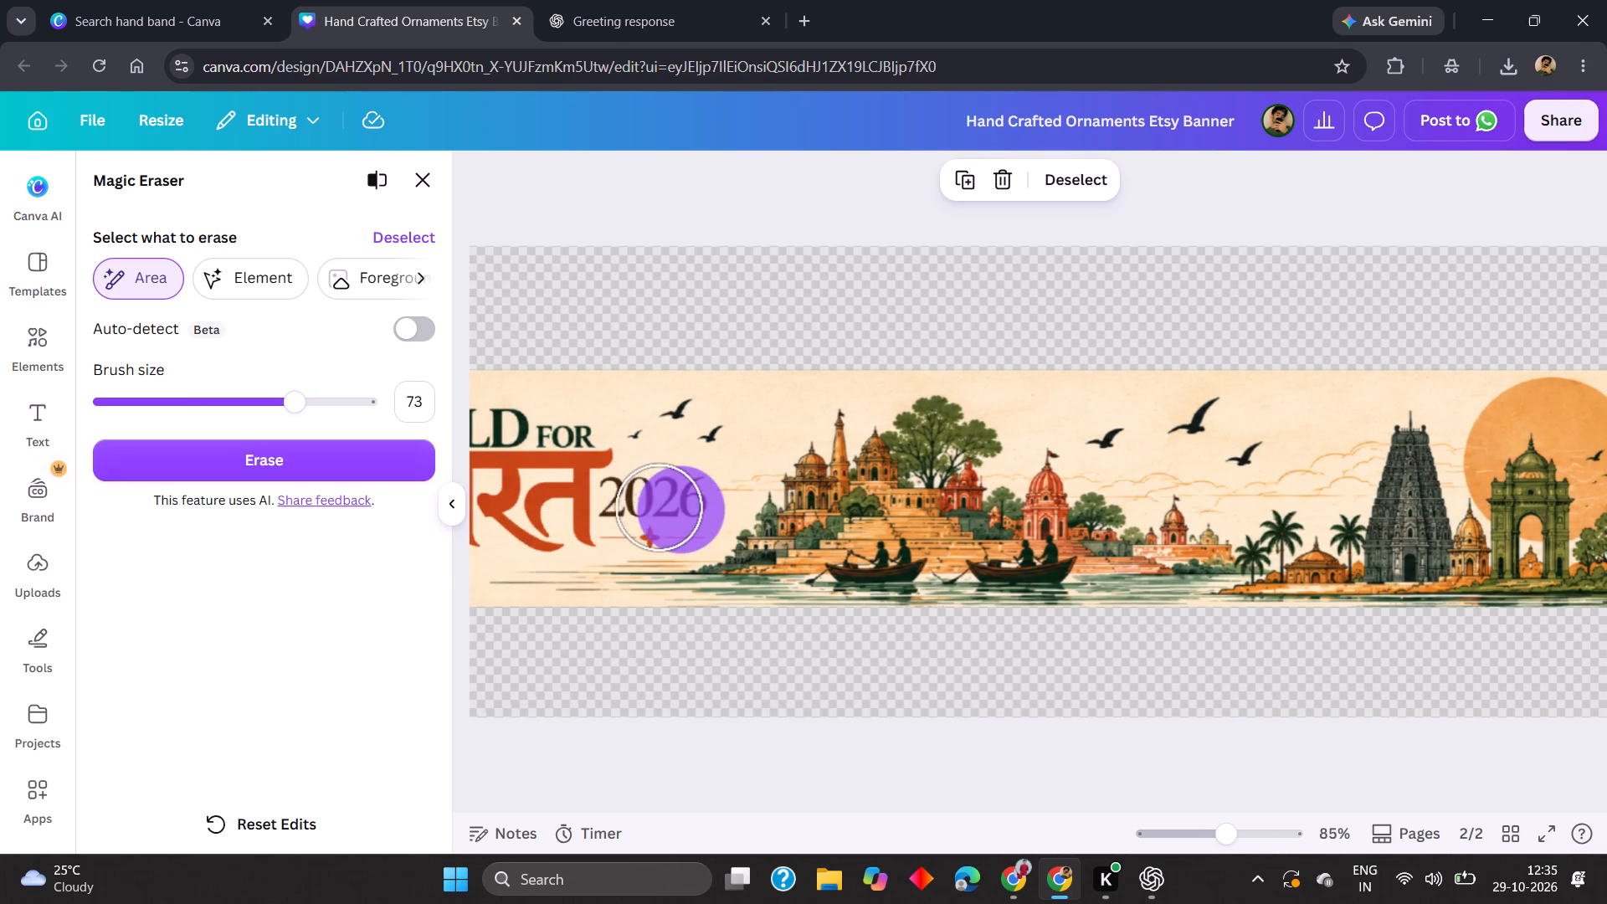
click(660, 508)
click(637, 508)
click(619, 510)
click(594, 508)
click(570, 511)
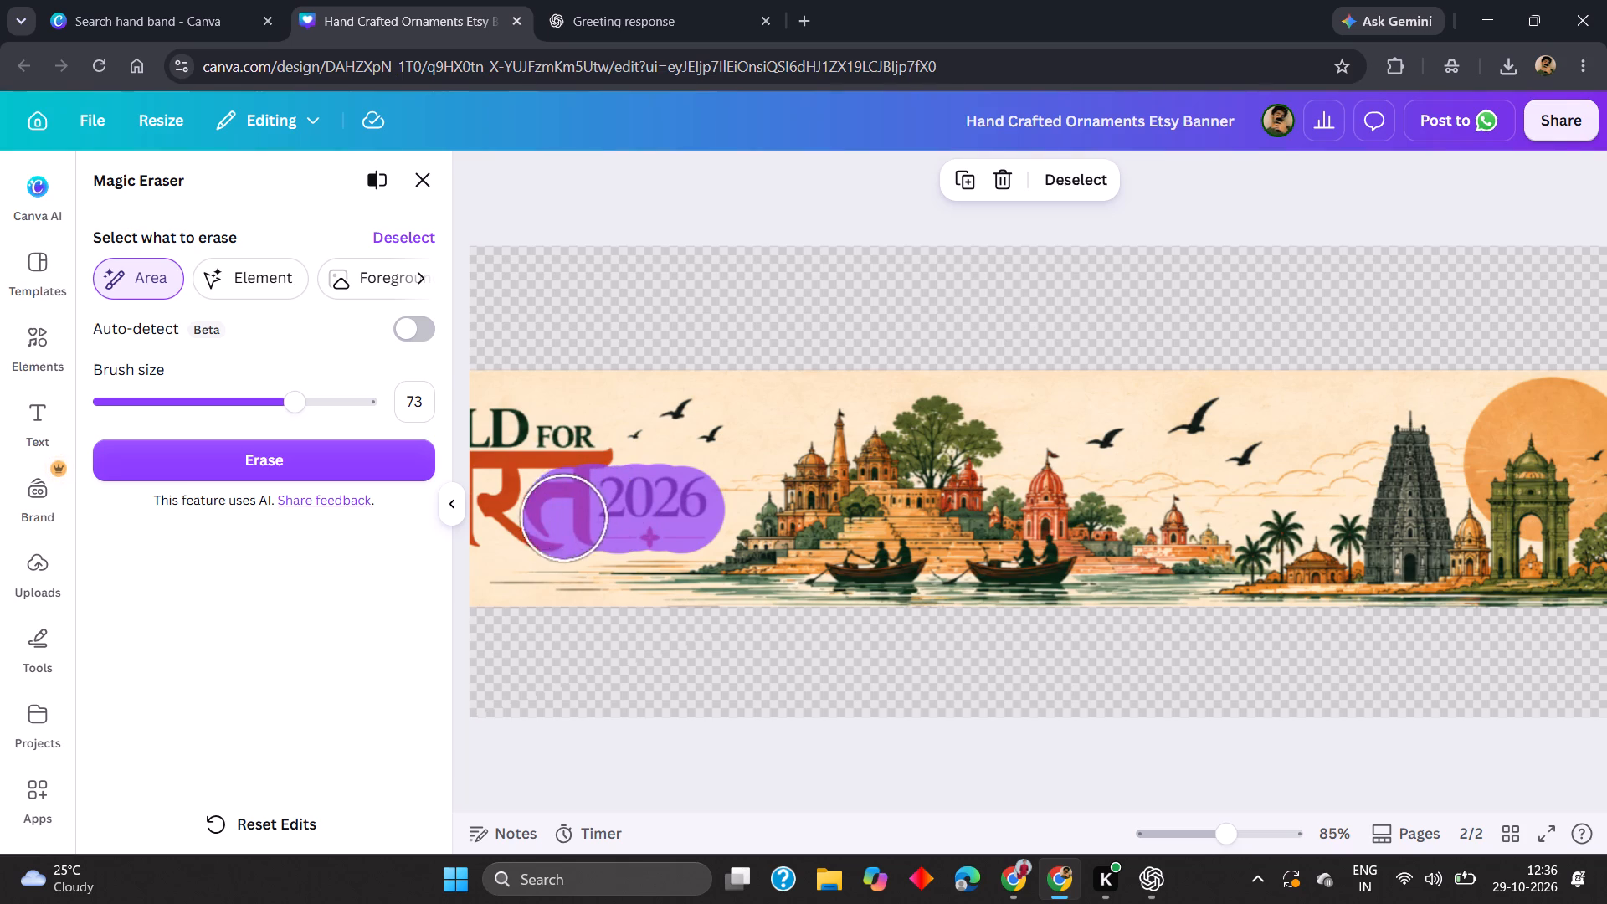
drag(552, 519, 535, 519)
click(521, 516)
drag(509, 515, 508, 434)
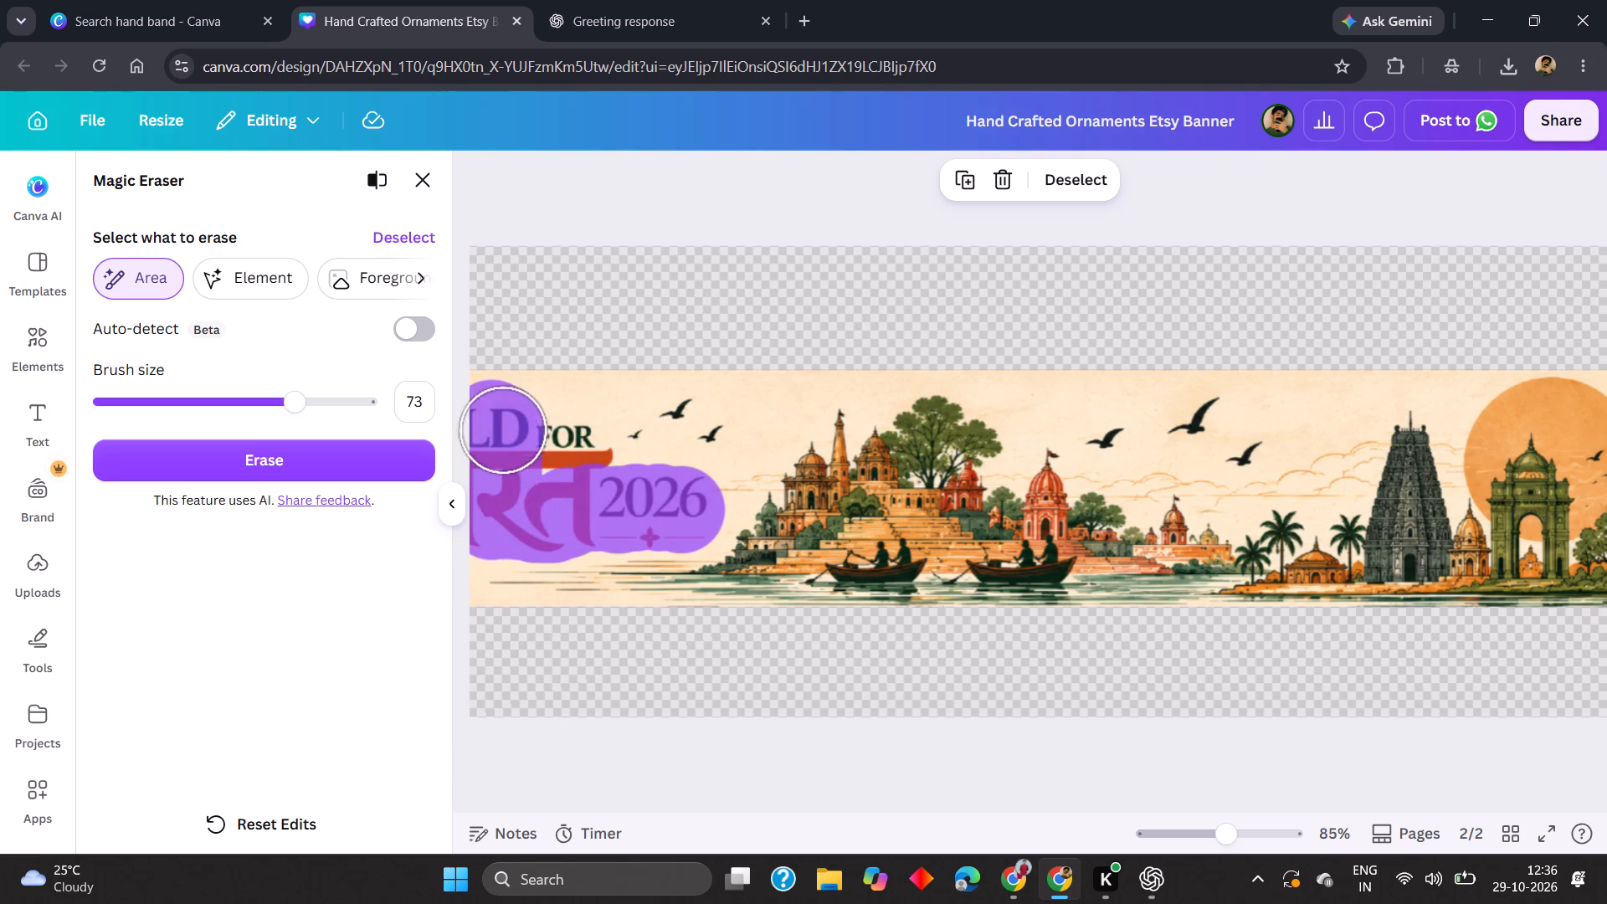
drag(508, 434, 577, 459)
scroll(1165, 480, left, 2)
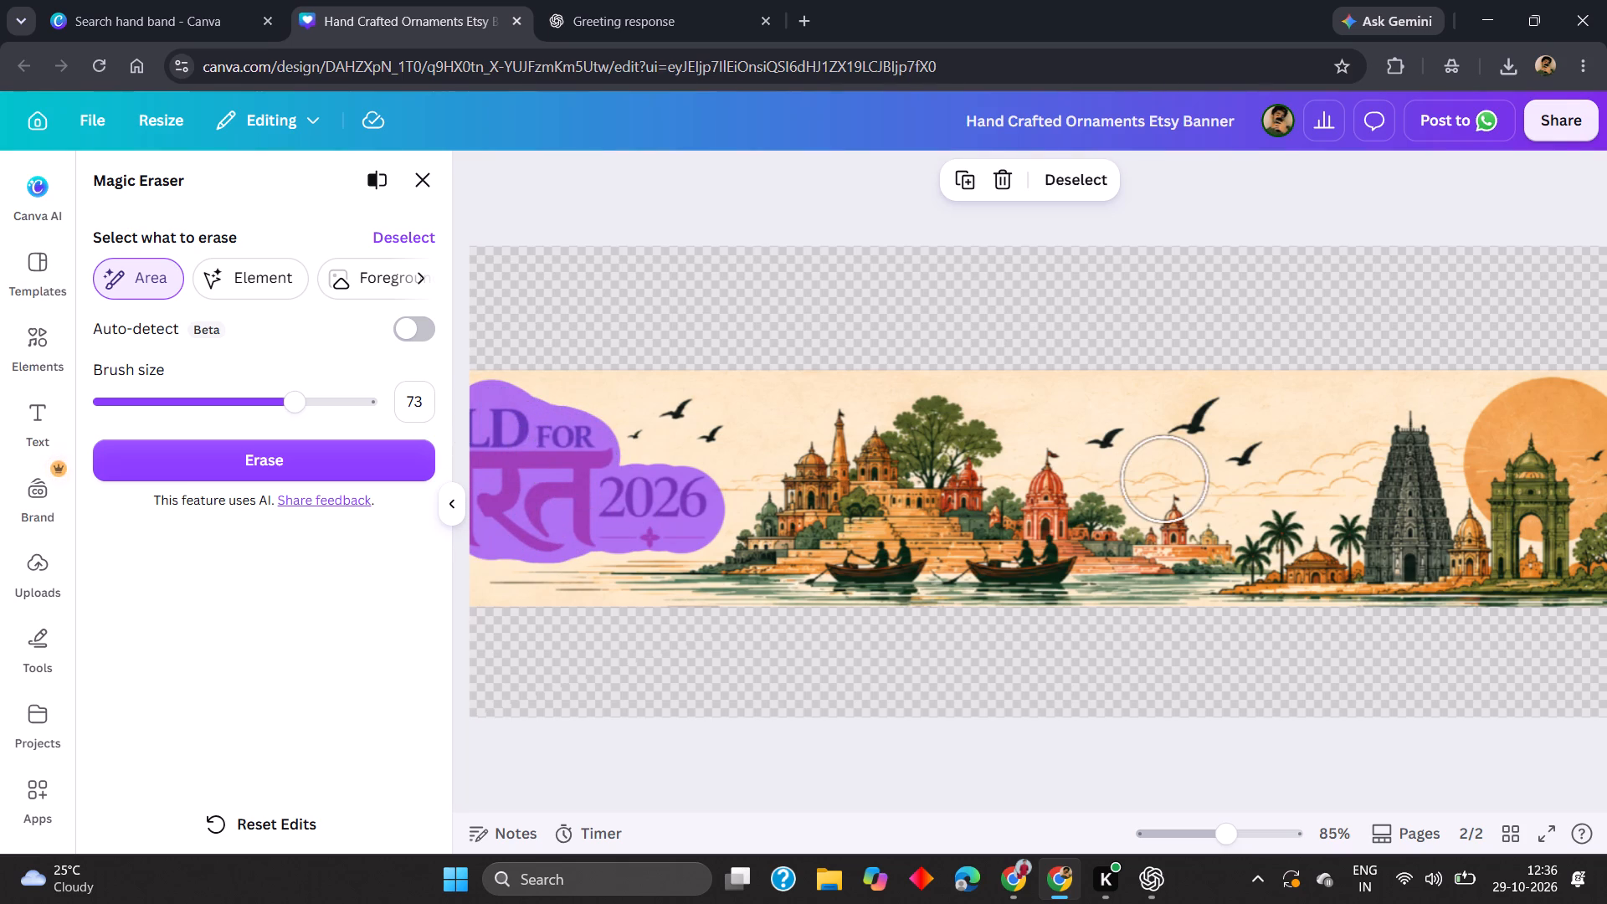
scroll(1165, 480, left, 5)
scroll(1250, 474, right, 5)
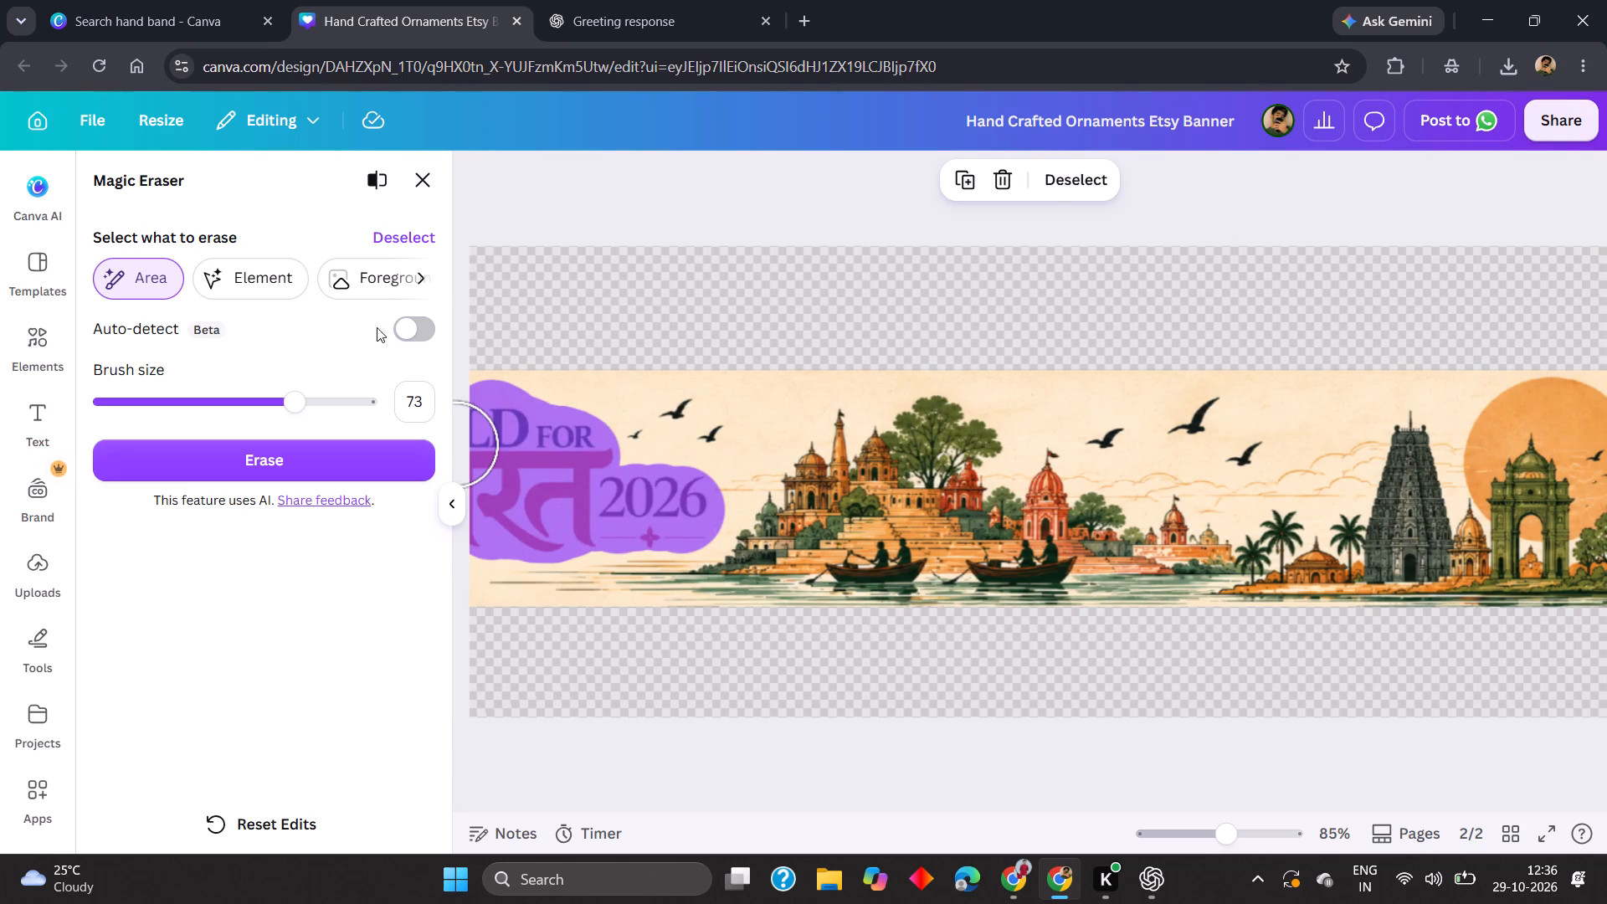
click(423, 447)
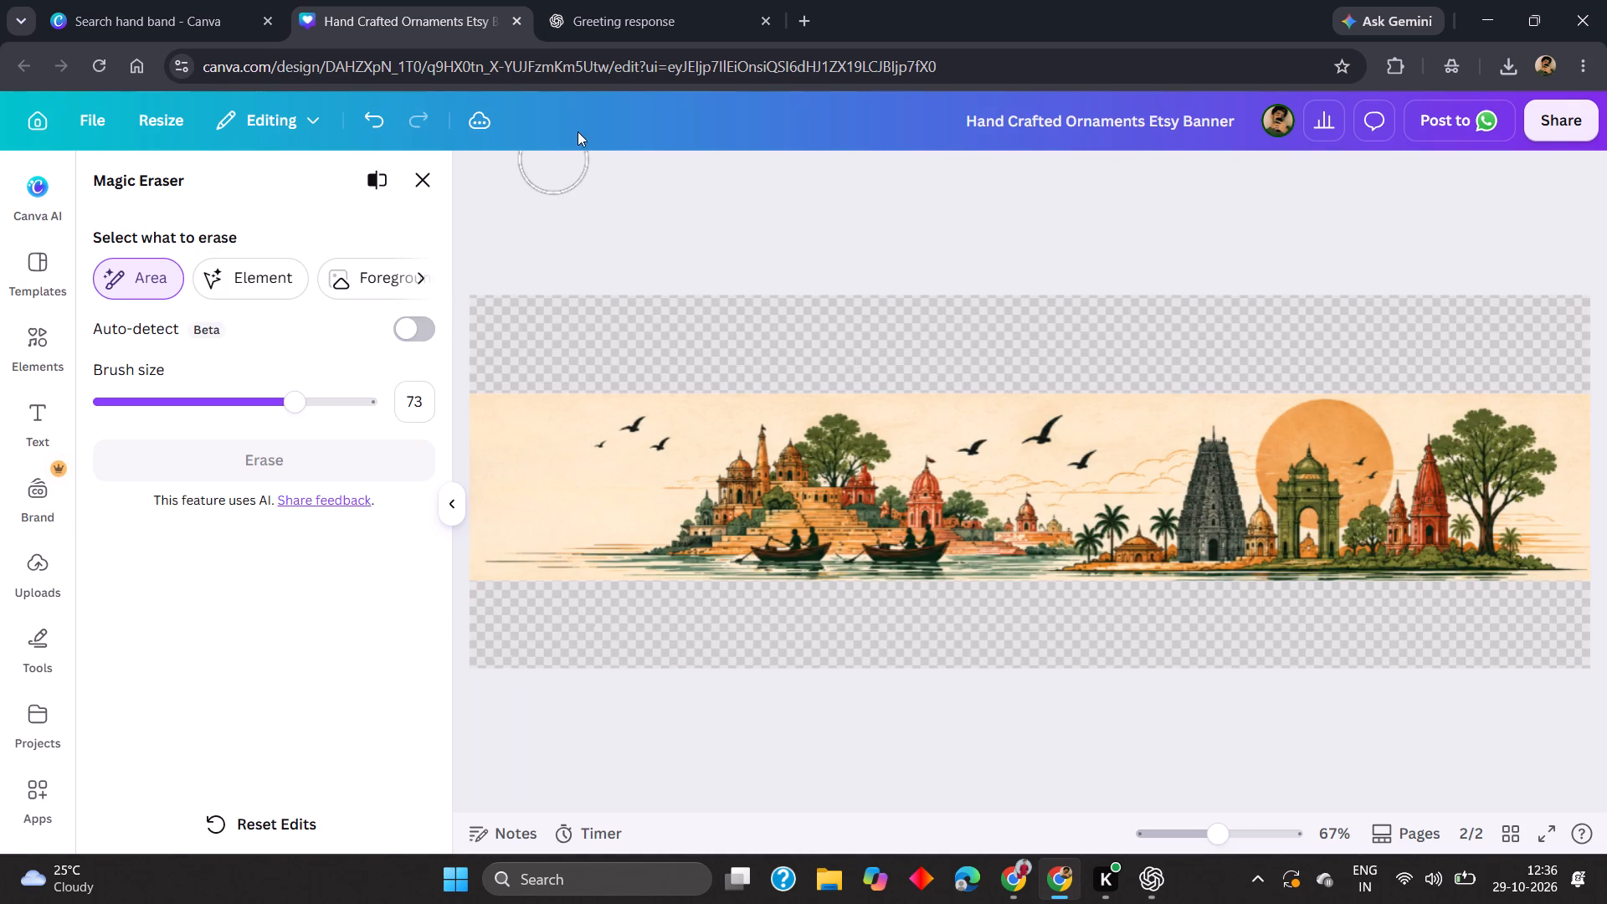
click(411, 182)
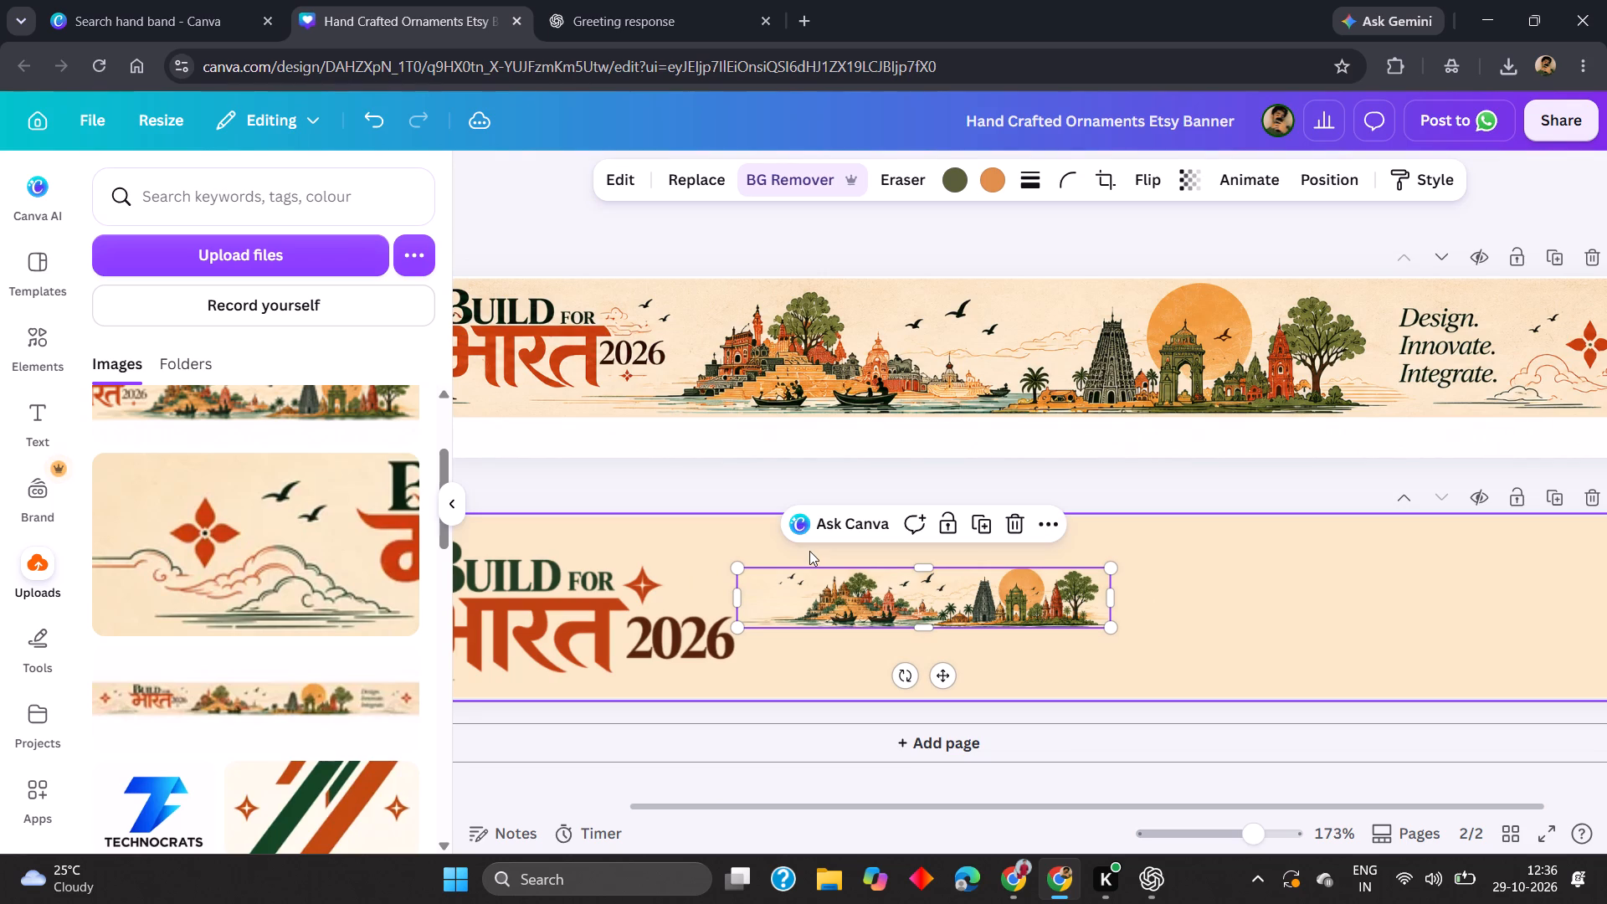
Enlarge the skyline image proportionally to fill most of page 2's height and place it just after the title's 2026.
scroll(809, 551, down, 2)
drag(1109, 629, 1606, 763)
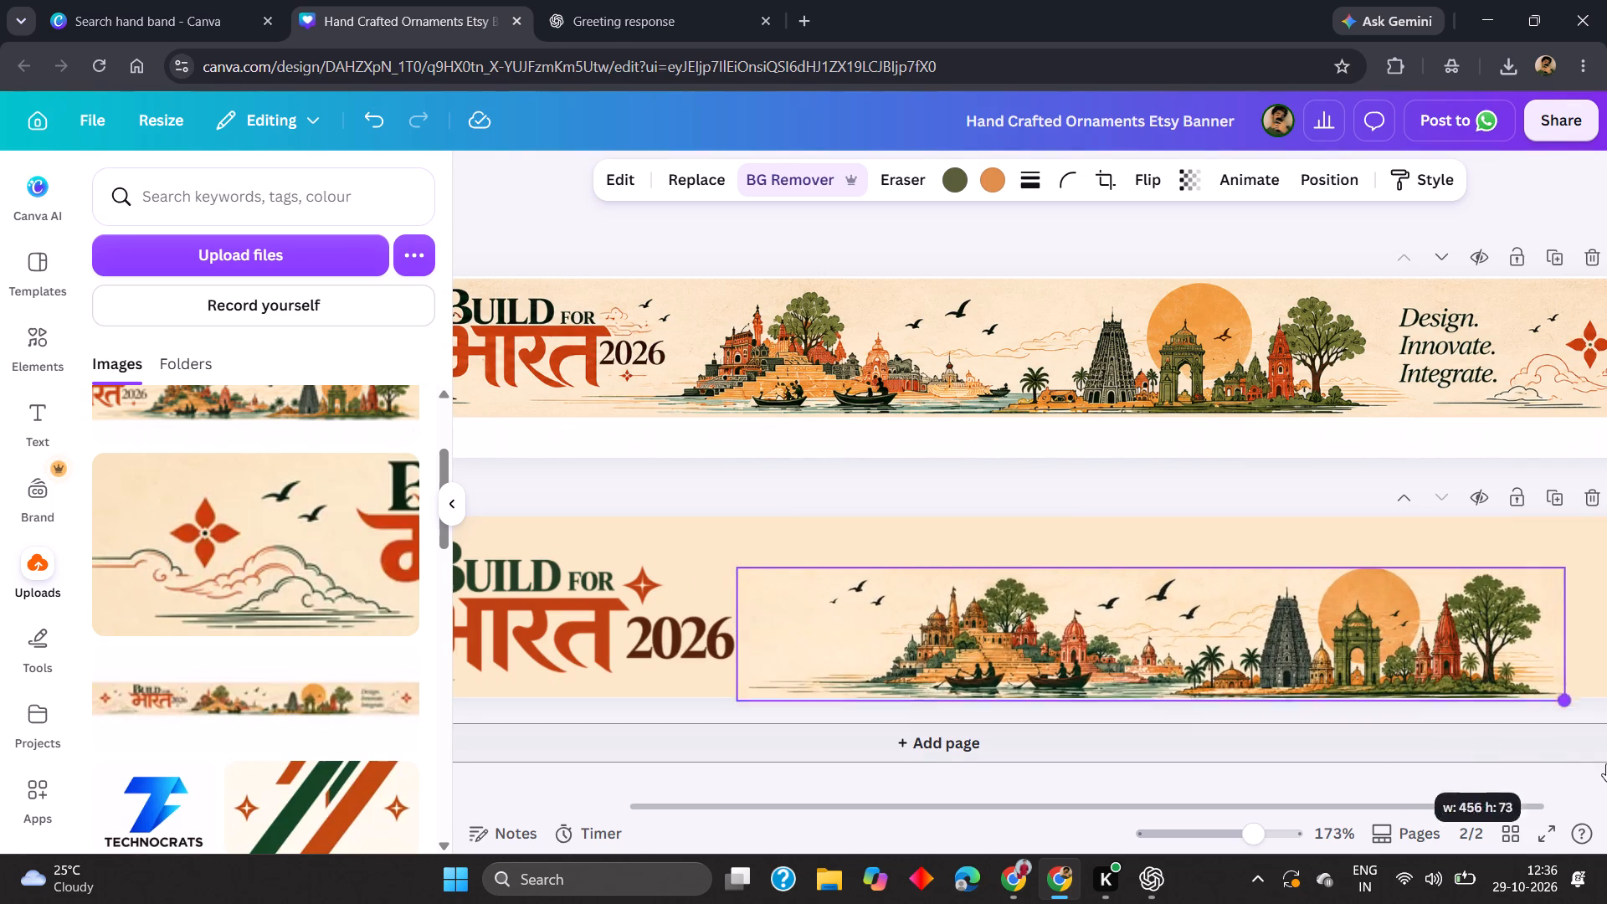
drag(1606, 763, 1606, 773)
drag(1043, 643, 958, 625)
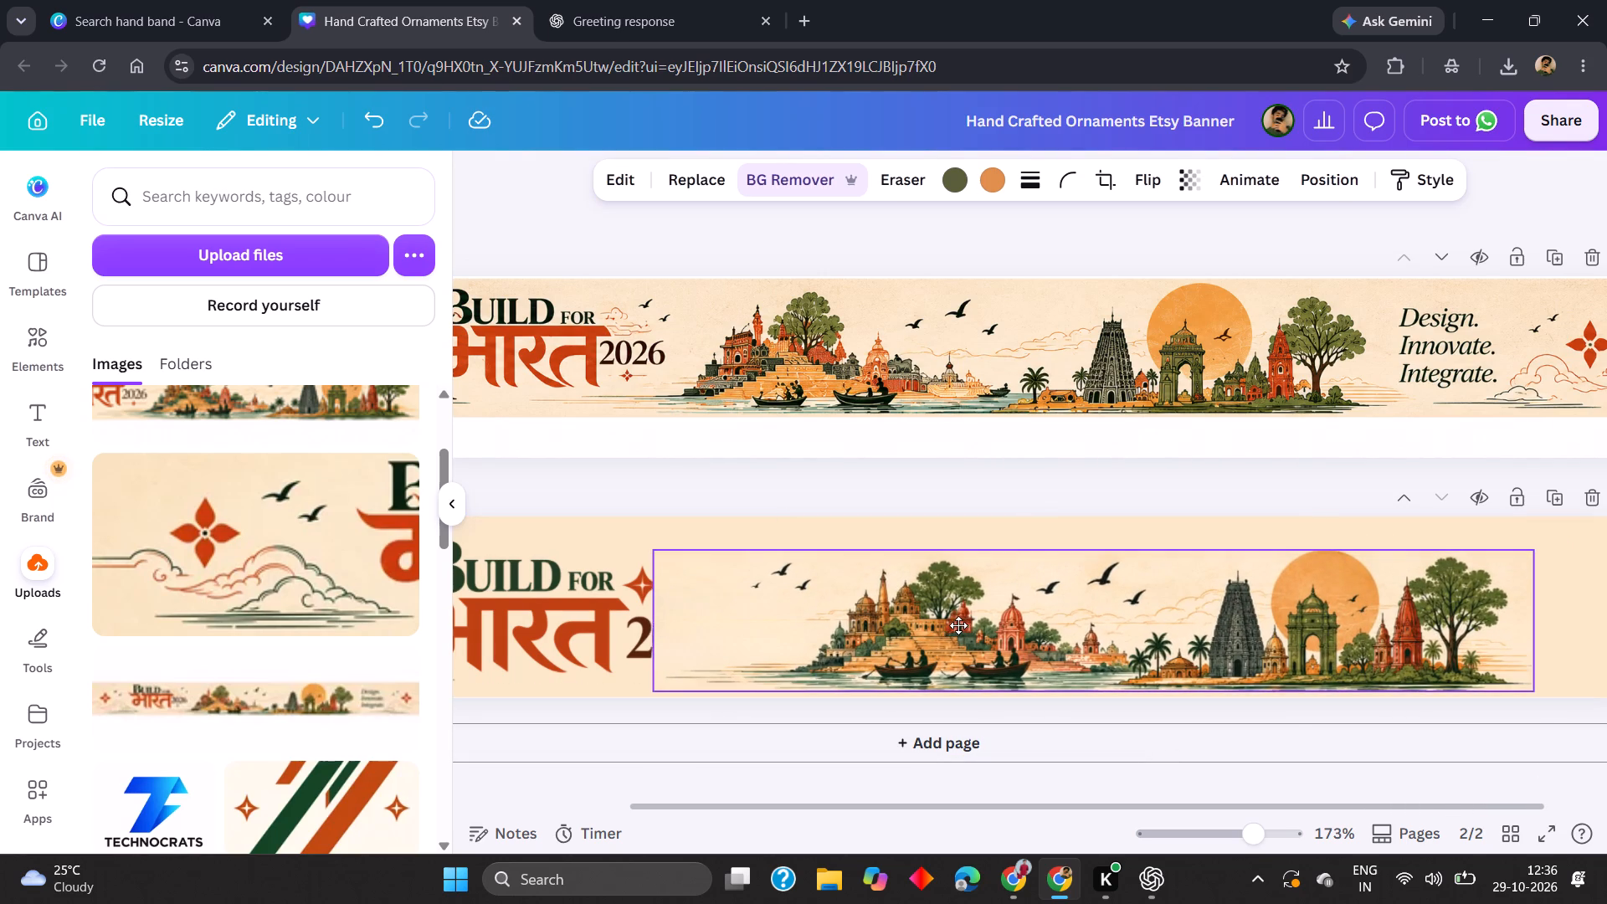
drag(958, 625, 939, 633)
drag(942, 633, 1036, 629)
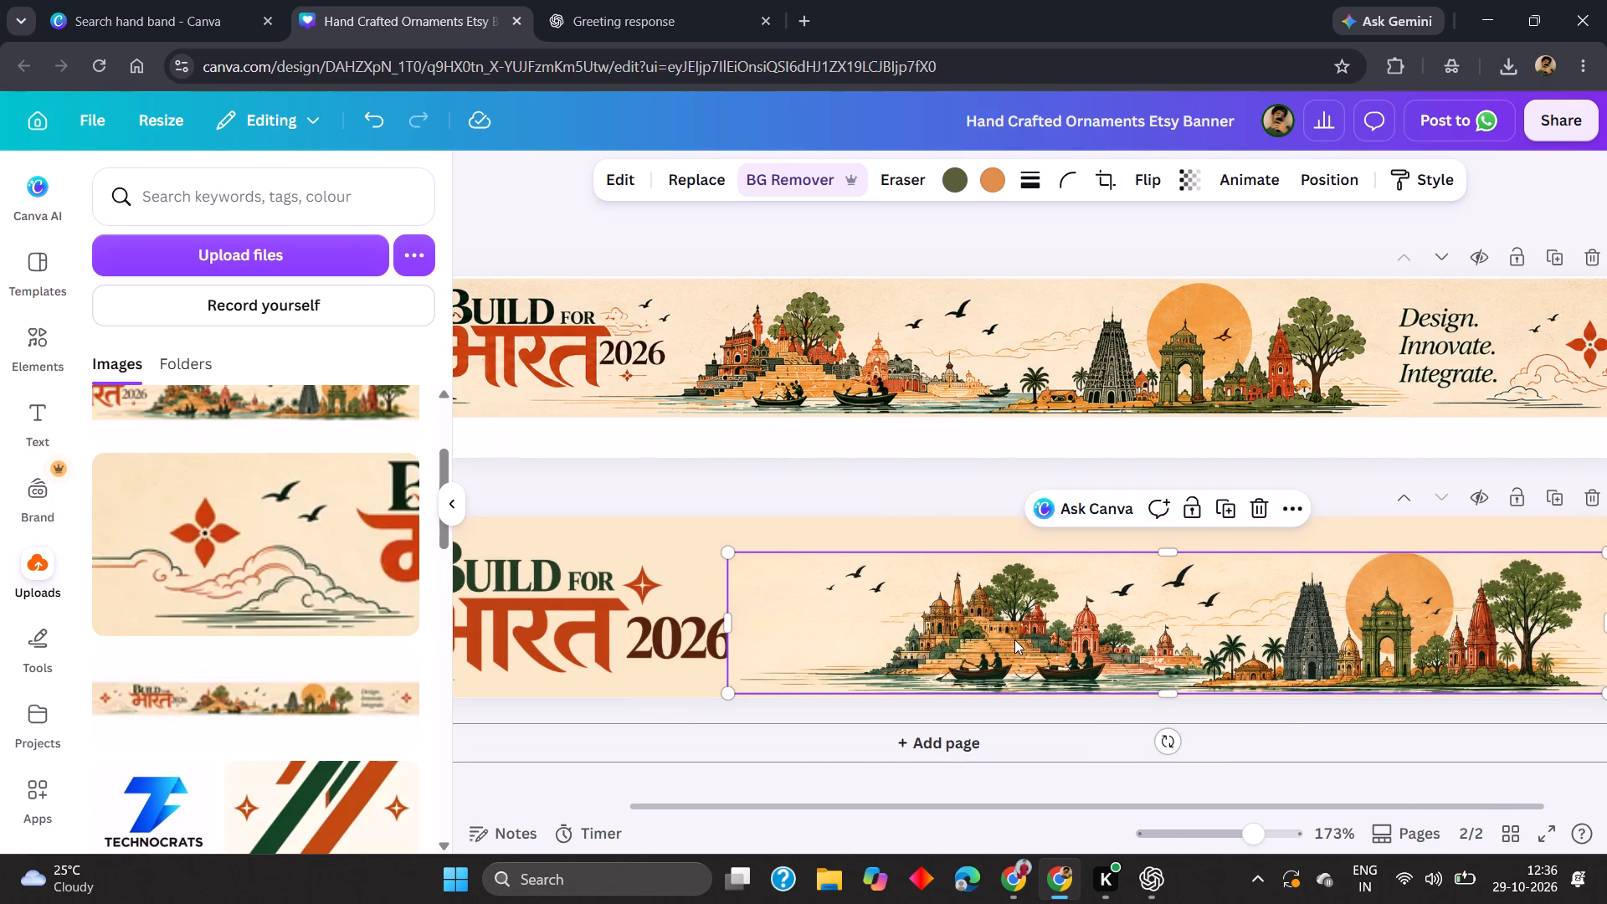
Layer the skyline image behind the title artwork and slide it under the 2026 along page 2's bottom edge.
key(ctrl+bracketright)
key(ctrl+bracketright)
key(ctrl+bracketright)
drag(1003, 641, 951, 639)
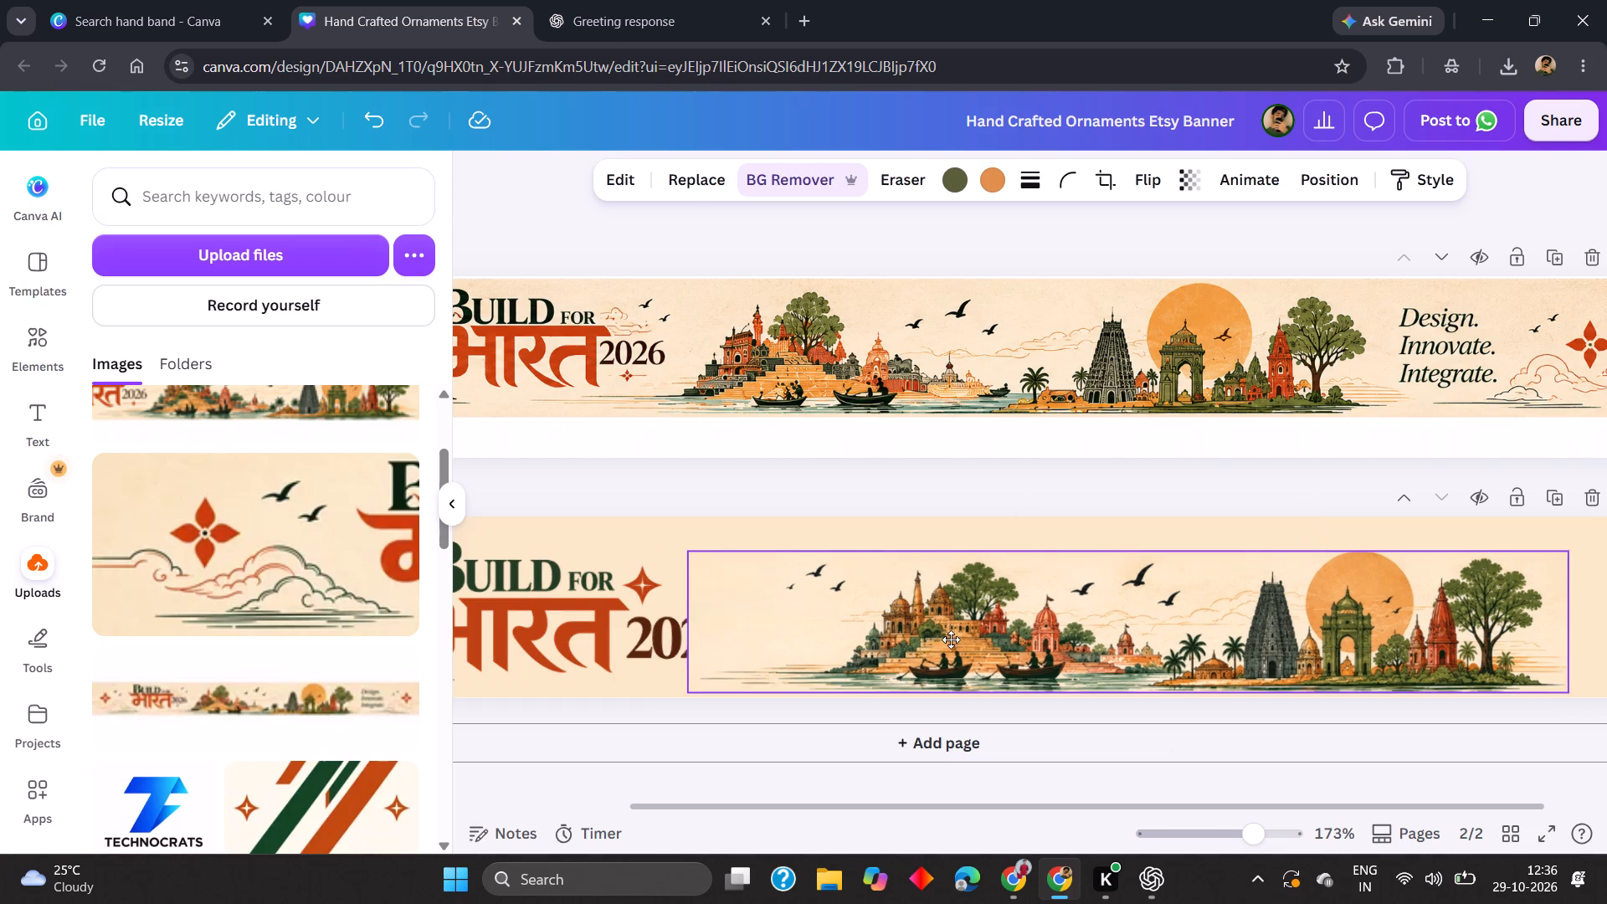
drag(951, 639, 926, 639)
key(ctrl+bracketleft)
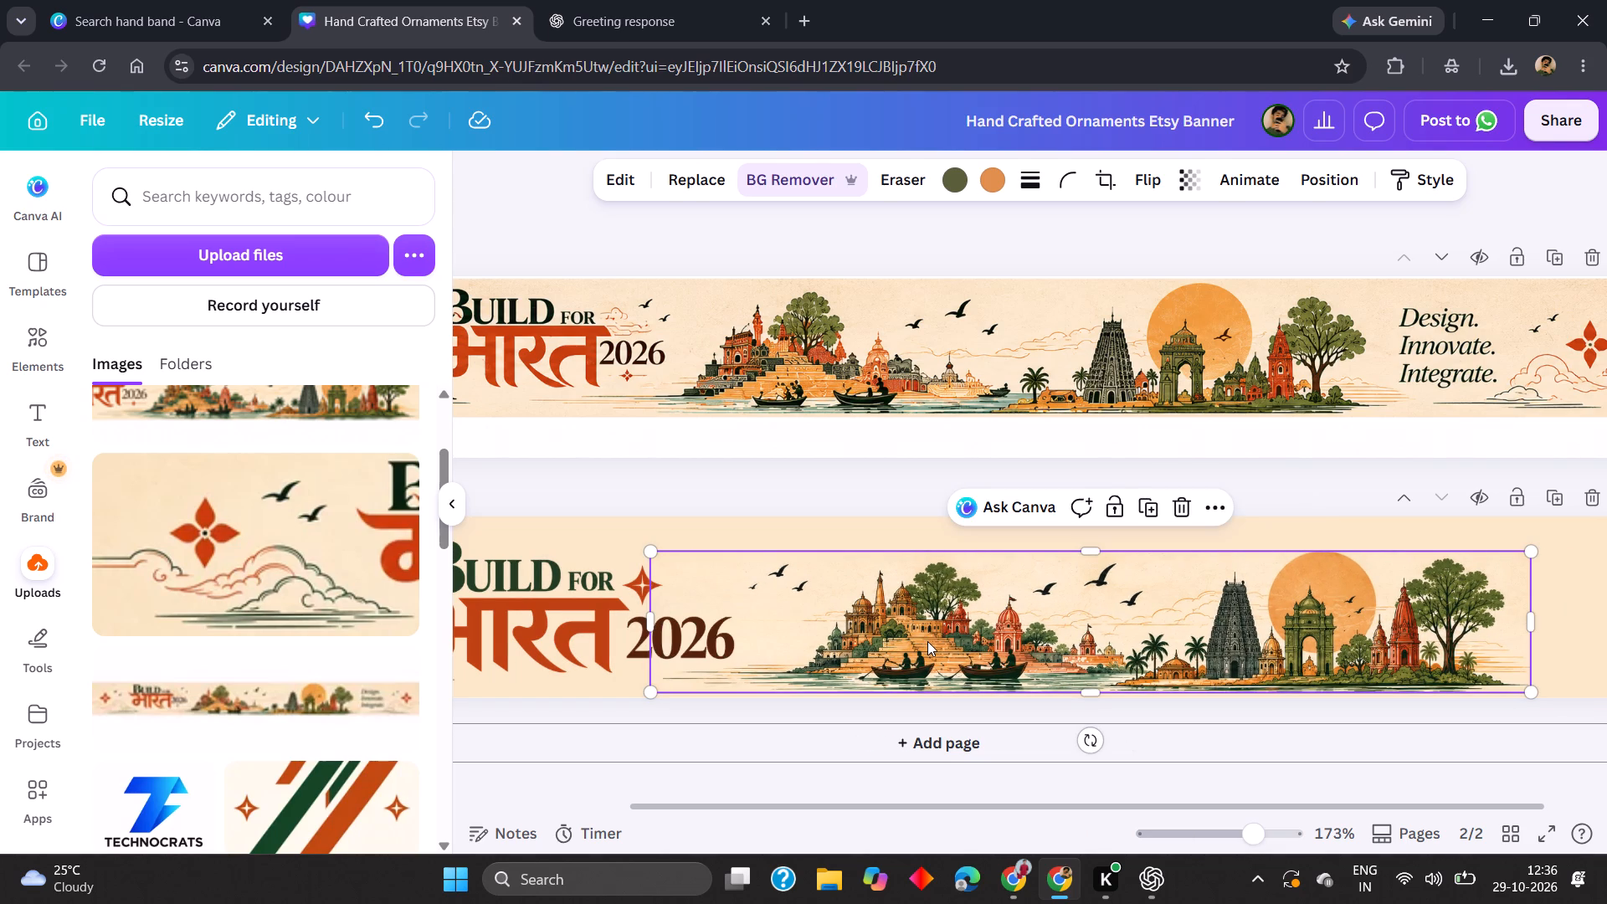
drag(929, 641, 886, 635)
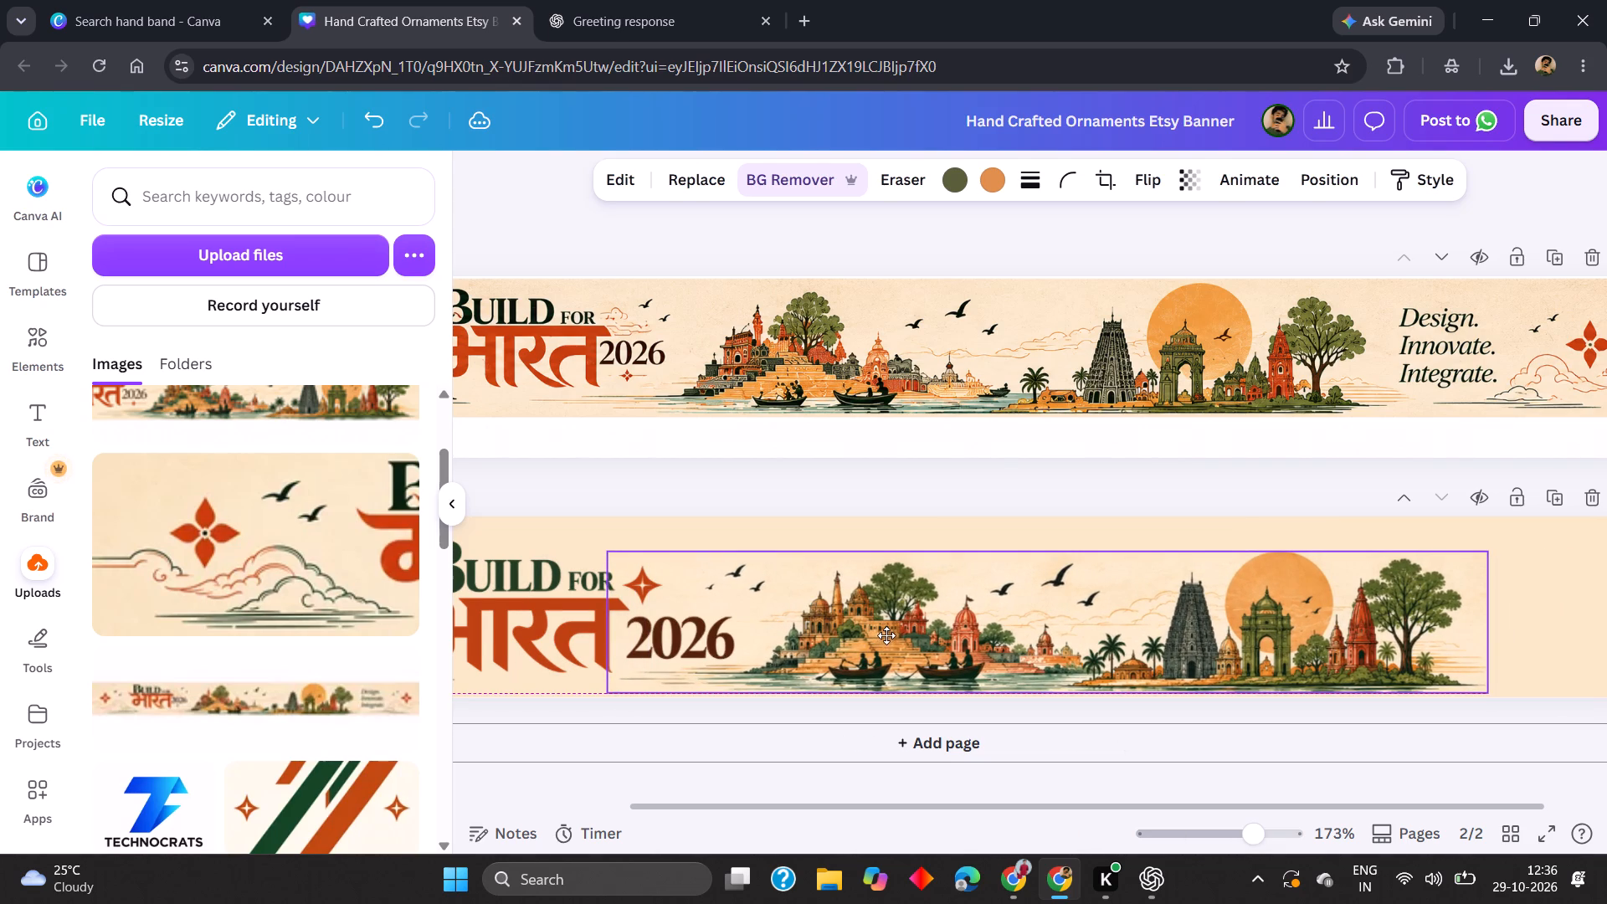
drag(886, 635, 886, 644)
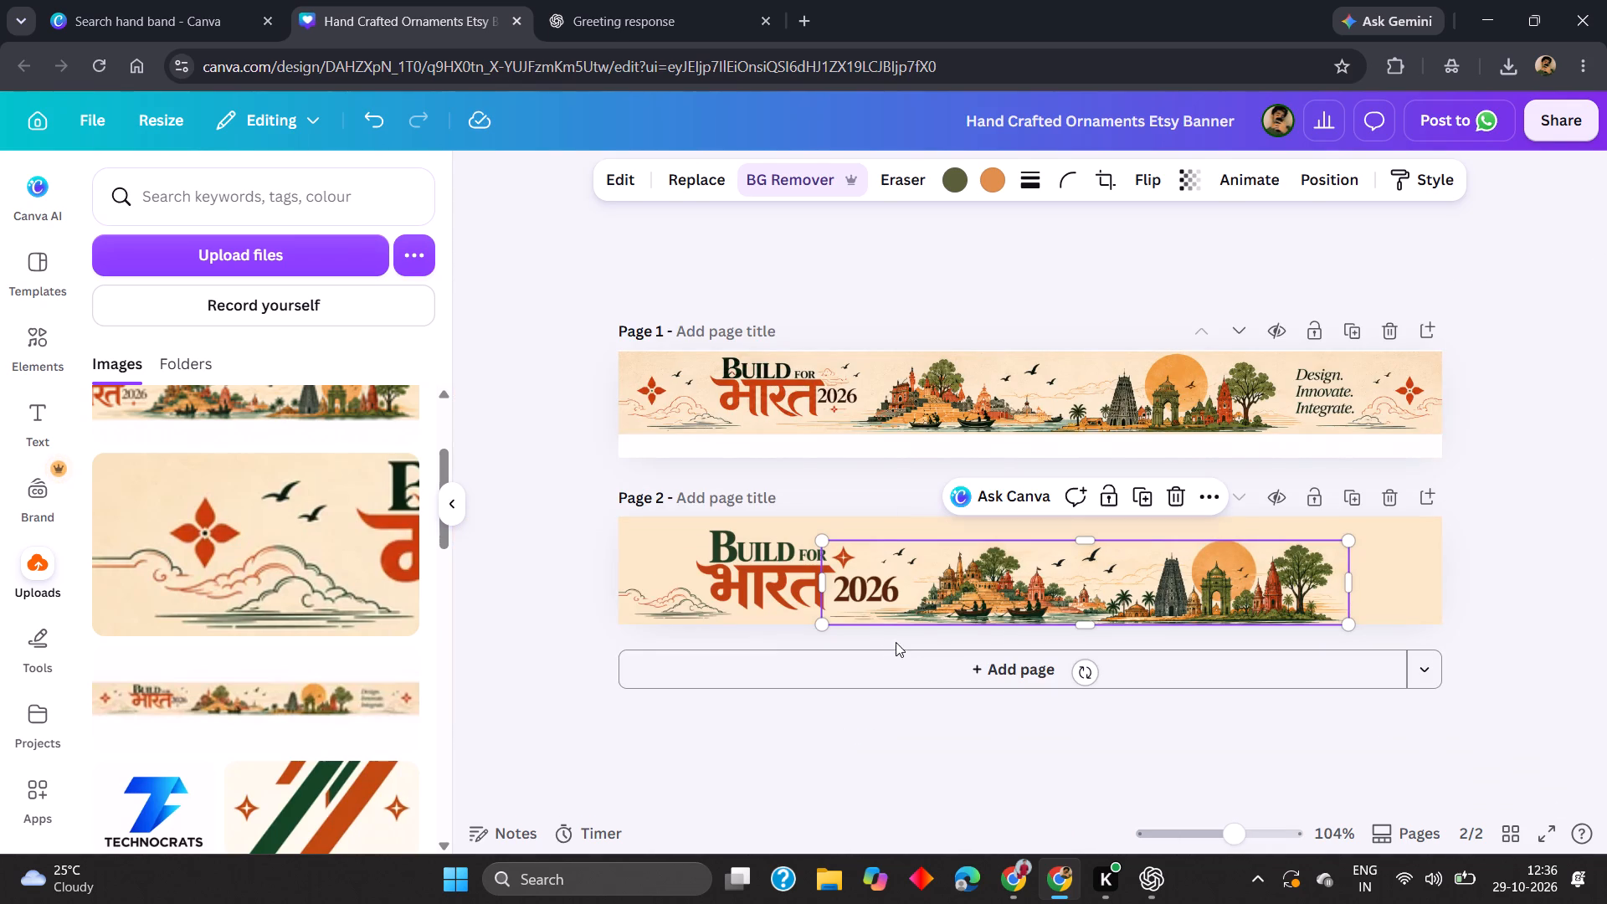
Shift the skyline image closer to the title so the riverside temples meet the 2026, raising it slightly off the page bottom.
scroll(964, 637, left, 2)
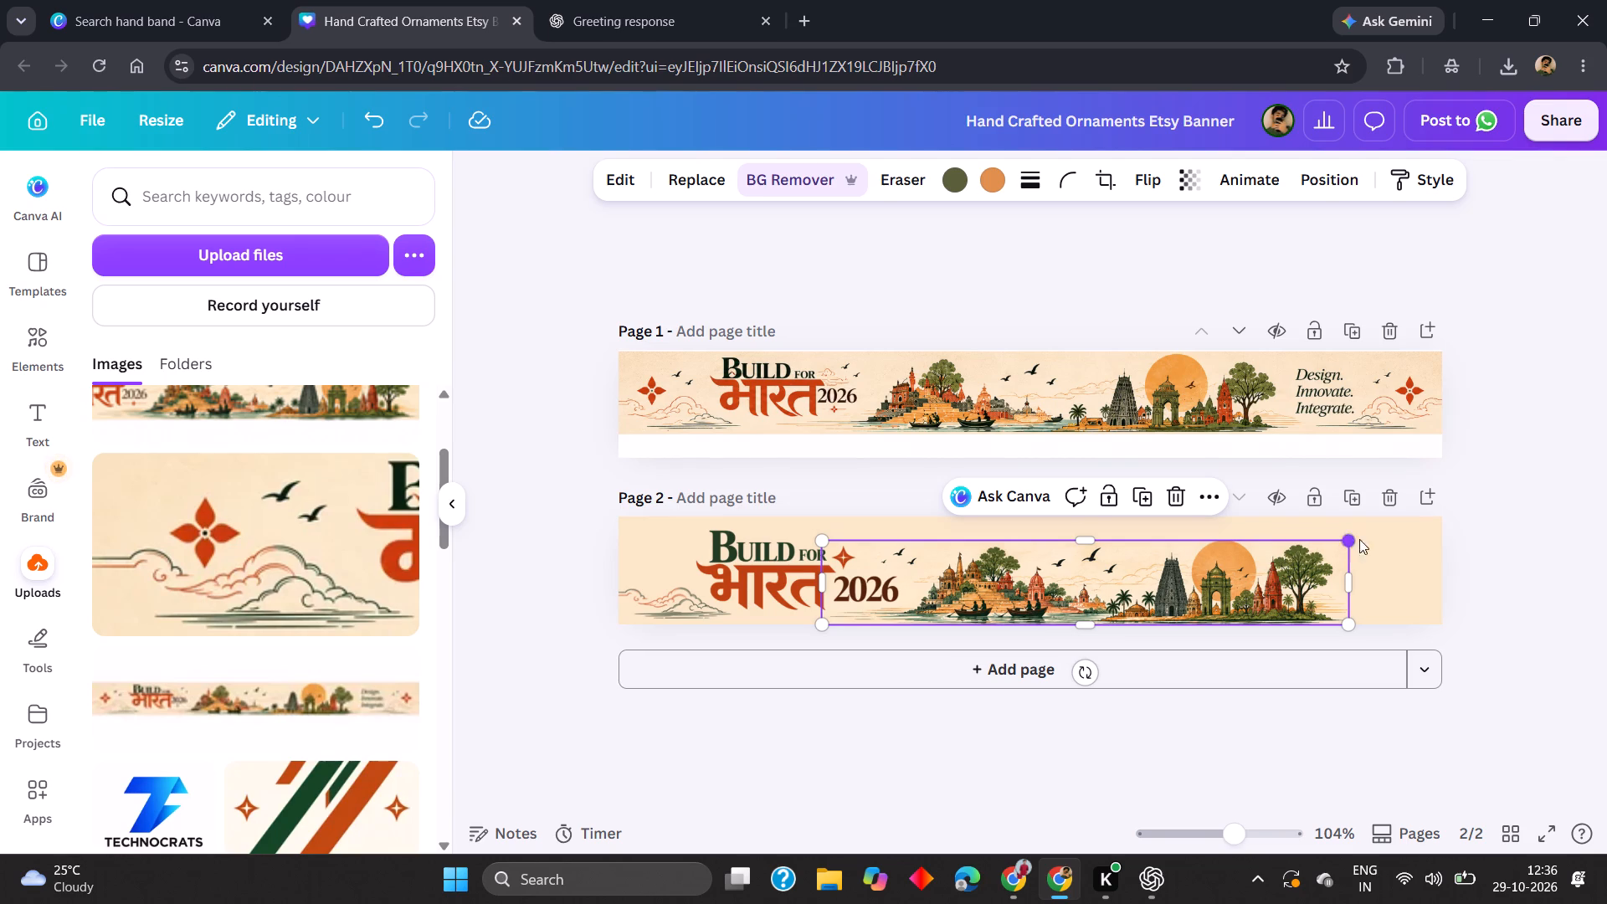
click(1470, 548)
click(1065, 586)
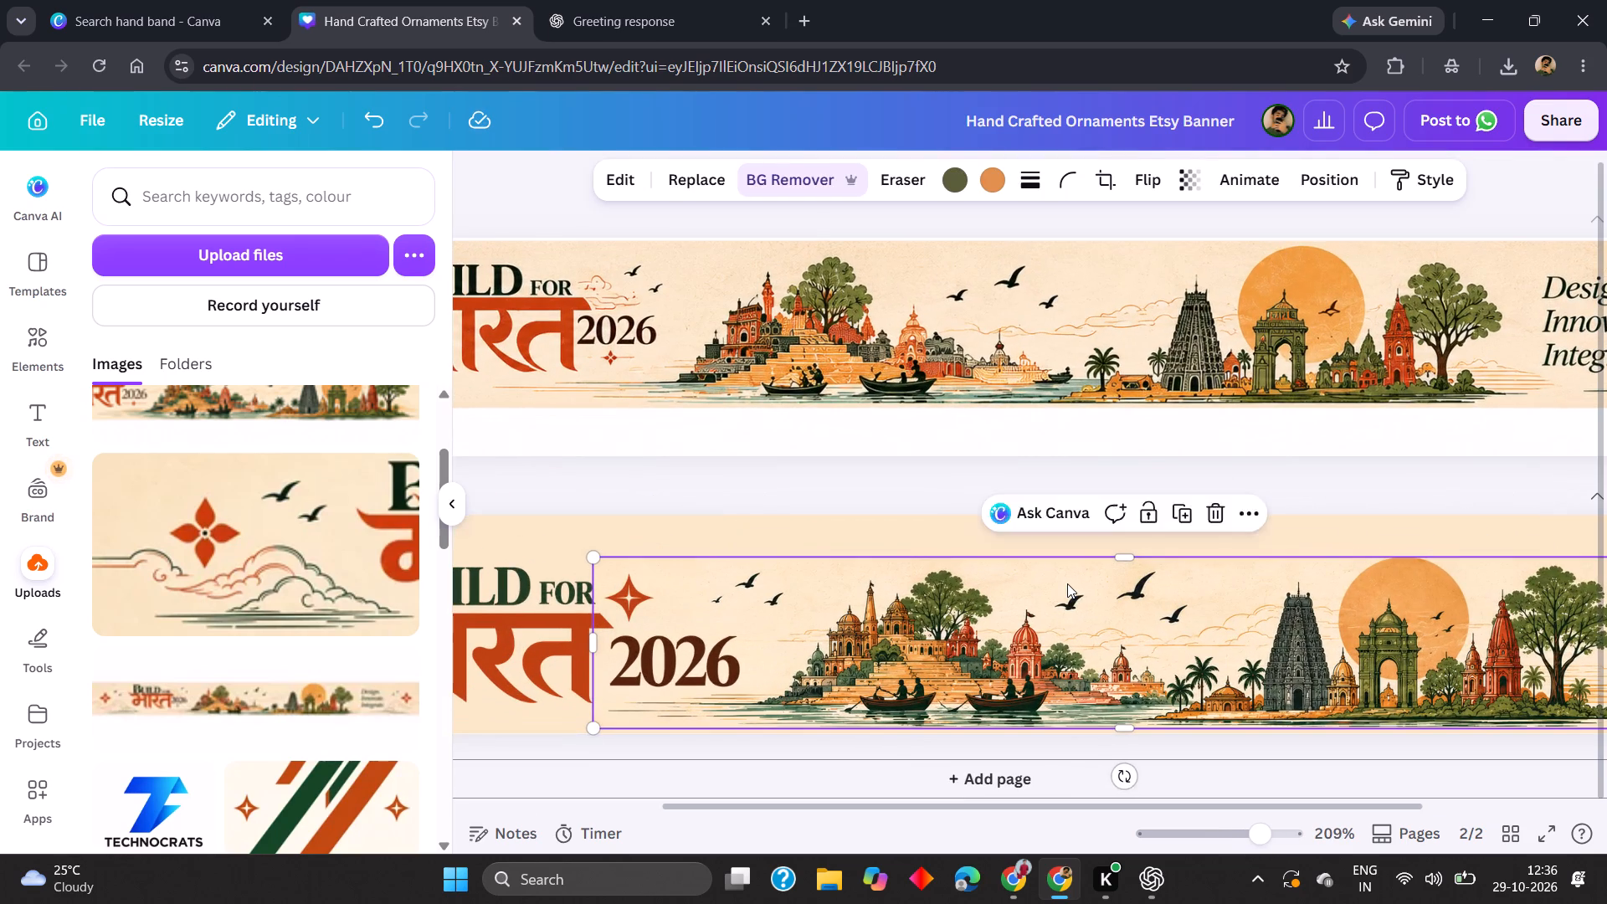
scroll(1067, 583, down, 3)
drag(924, 667, 863, 639)
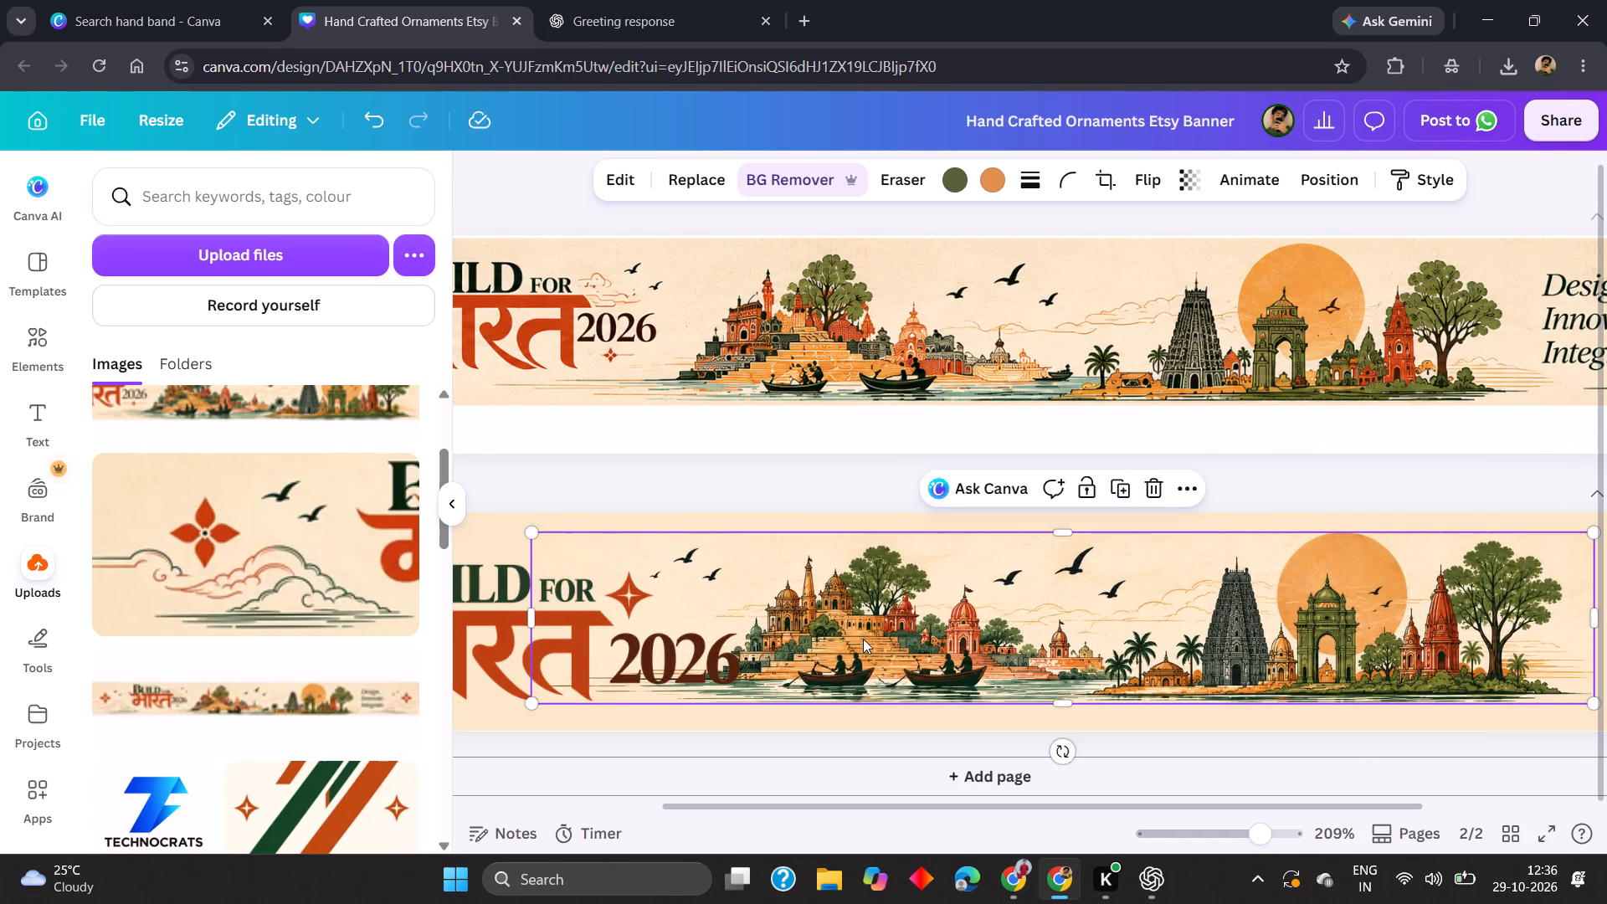
Shrink the Build for Bharat 2026 title artwork on page 2 to about 195 wide by 78 high and raise it slightly.
scroll(863, 639, down, 1)
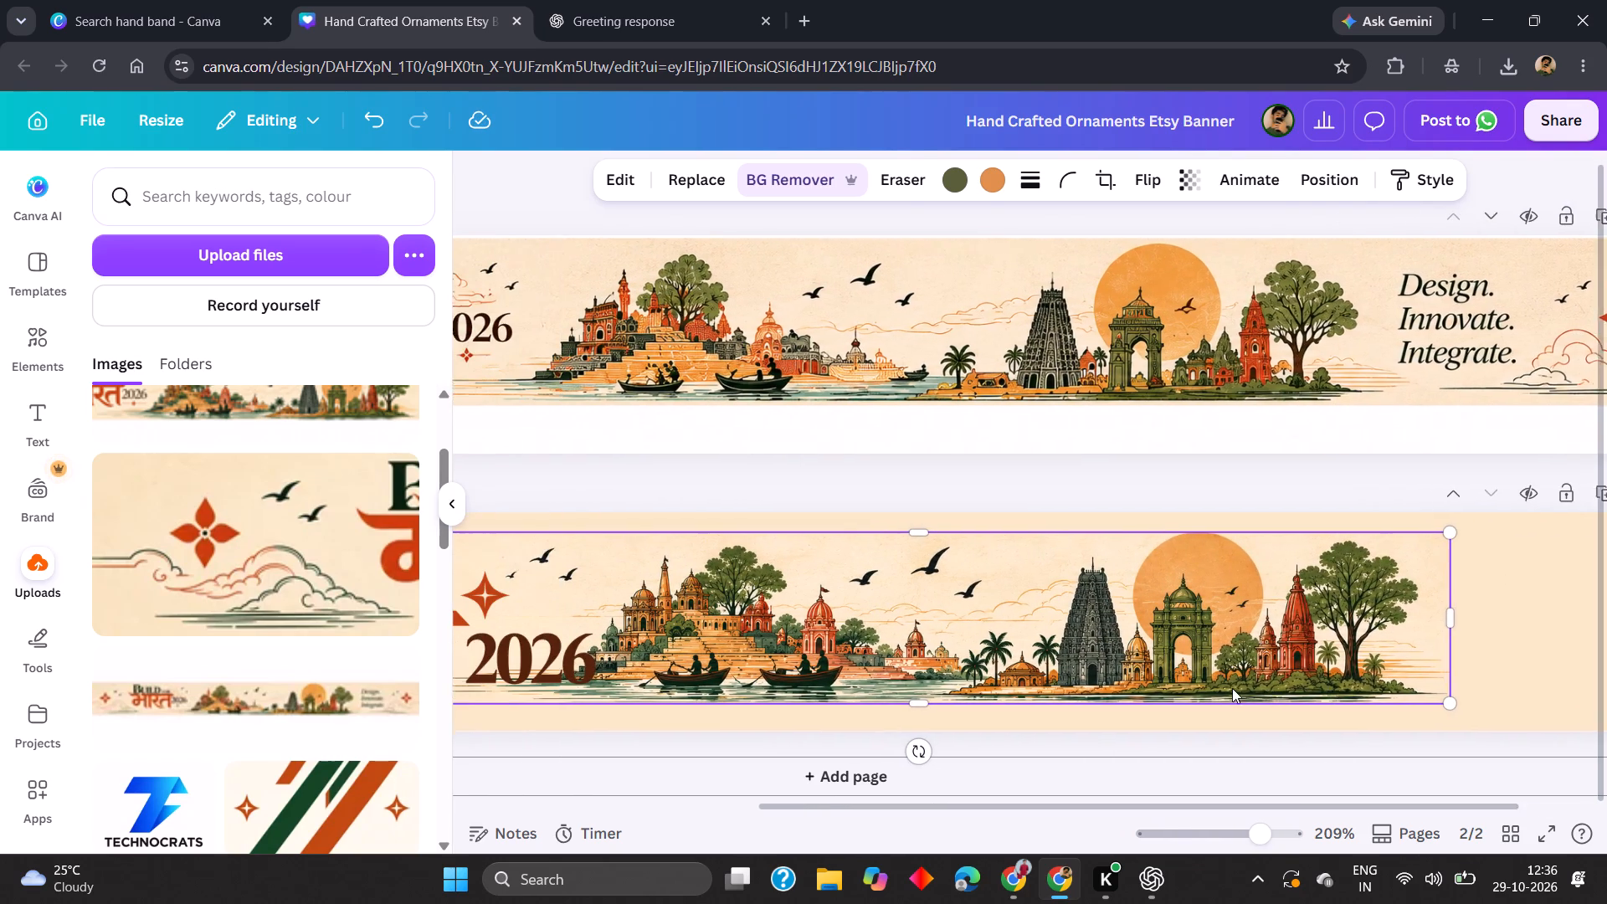
scroll(1232, 688, down, 1)
scroll(1116, 634, left, 2)
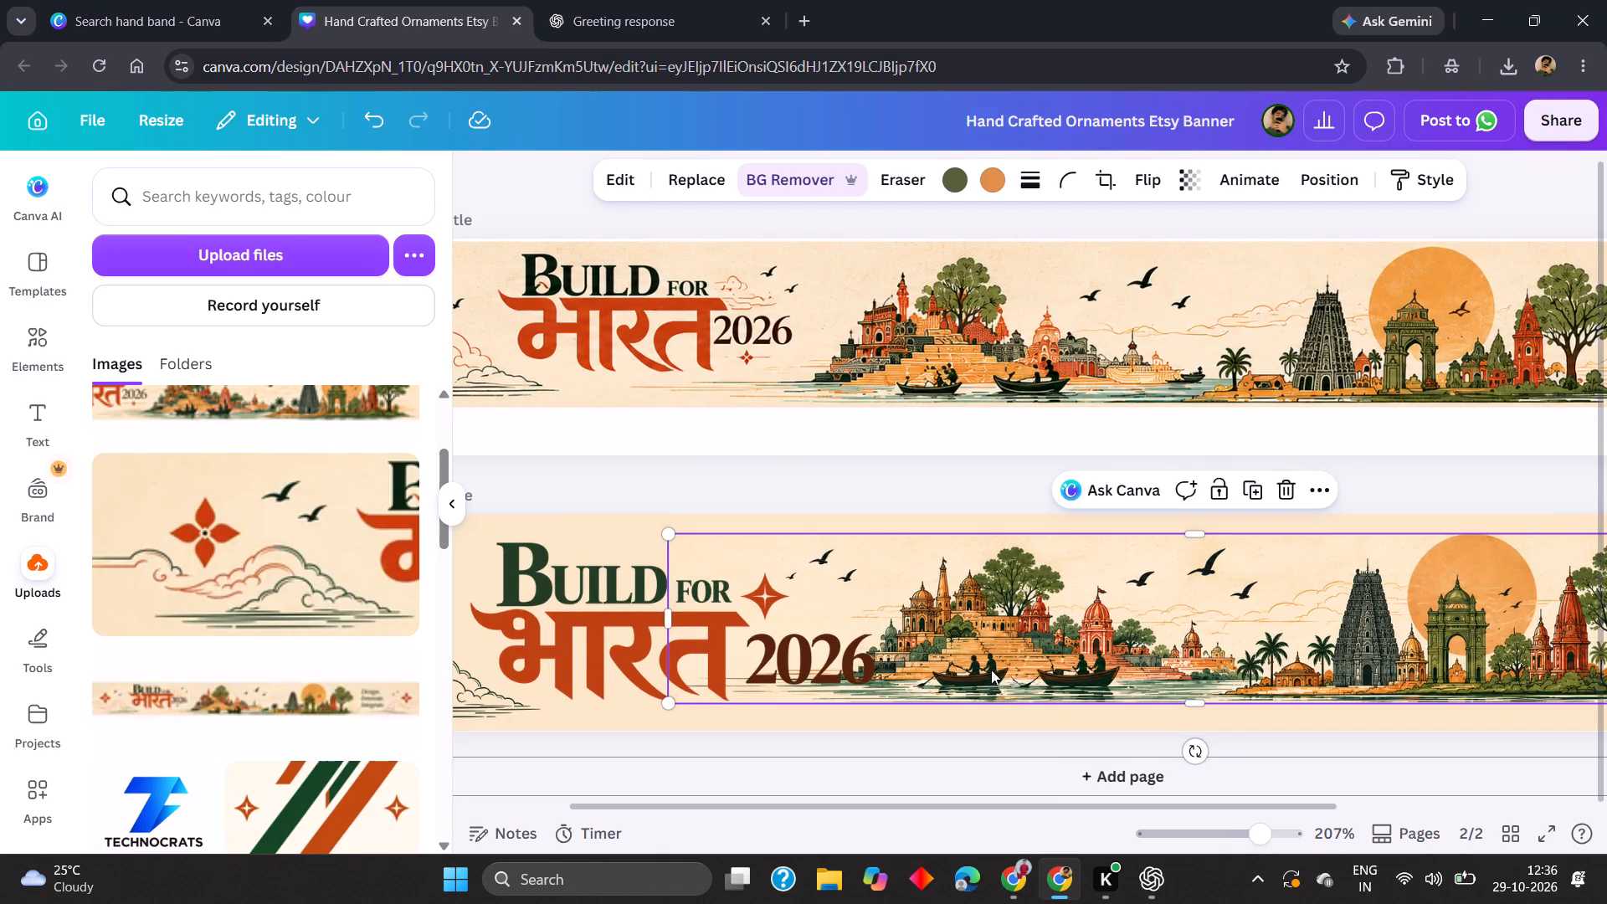
scroll(903, 660, right, 2)
click(775, 639)
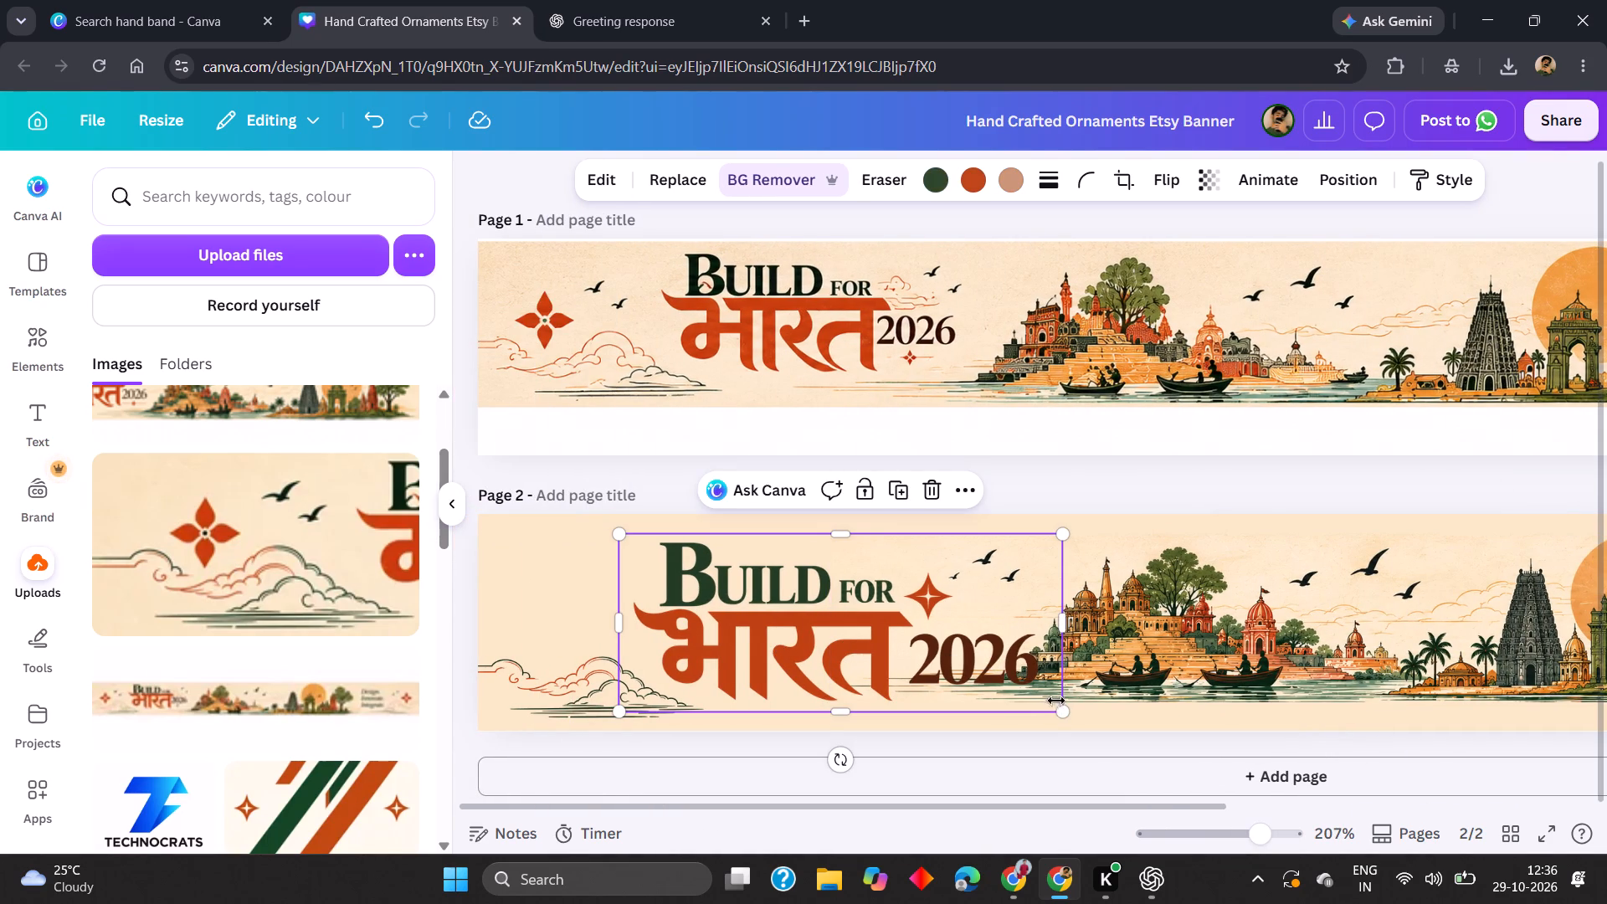
drag(1062, 711, 1037, 709)
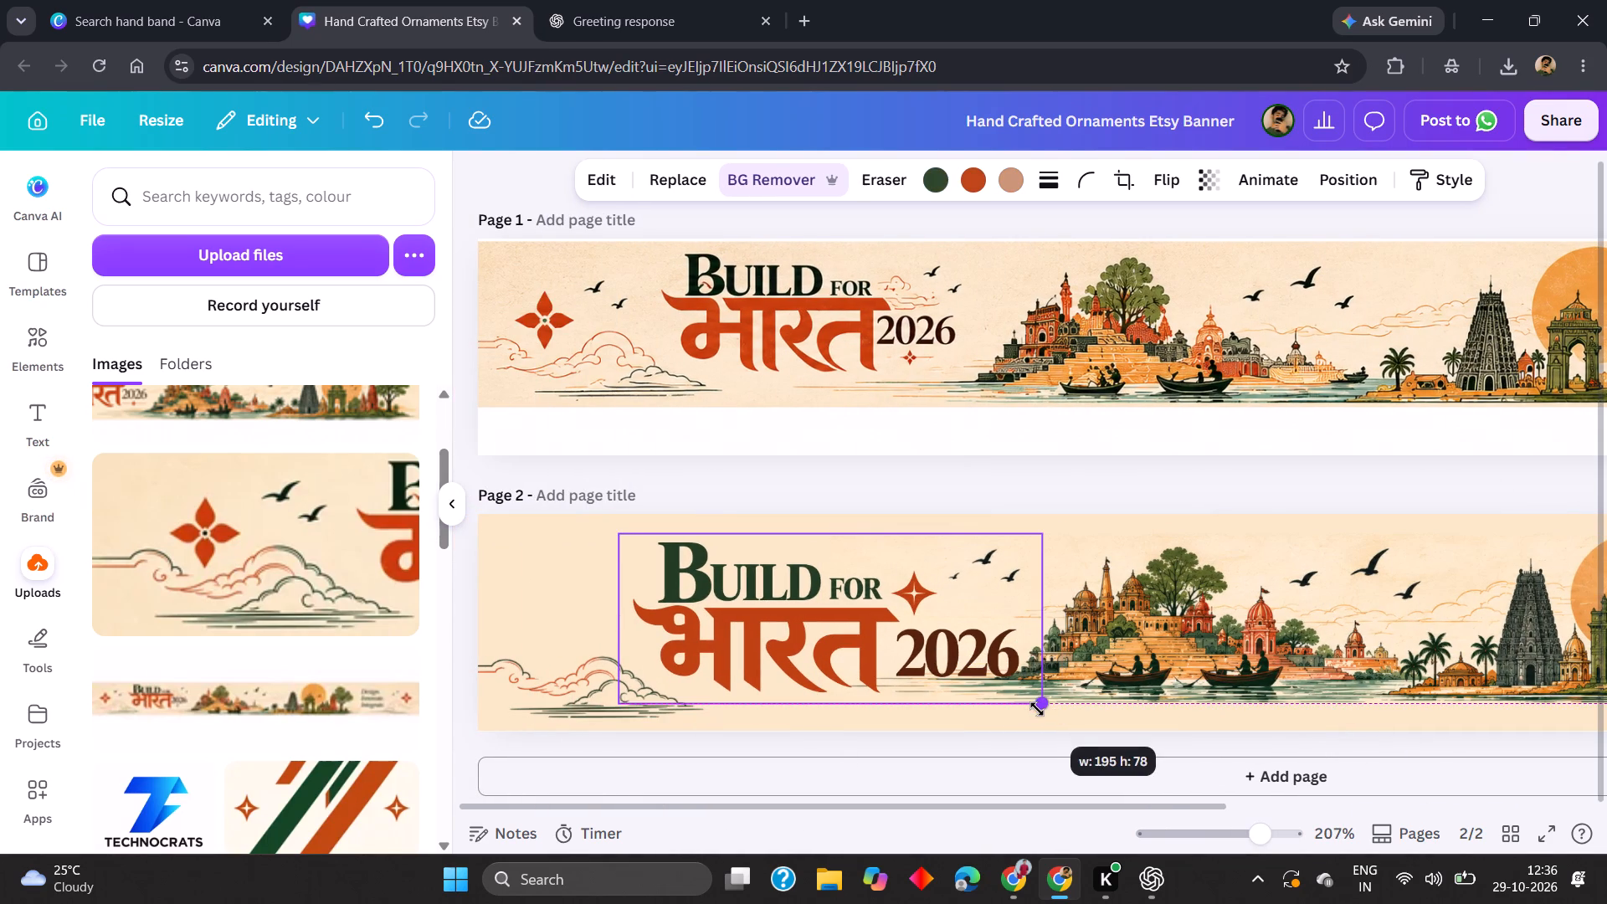
drag(1037, 709, 1036, 709)
drag(940, 639, 948, 609)
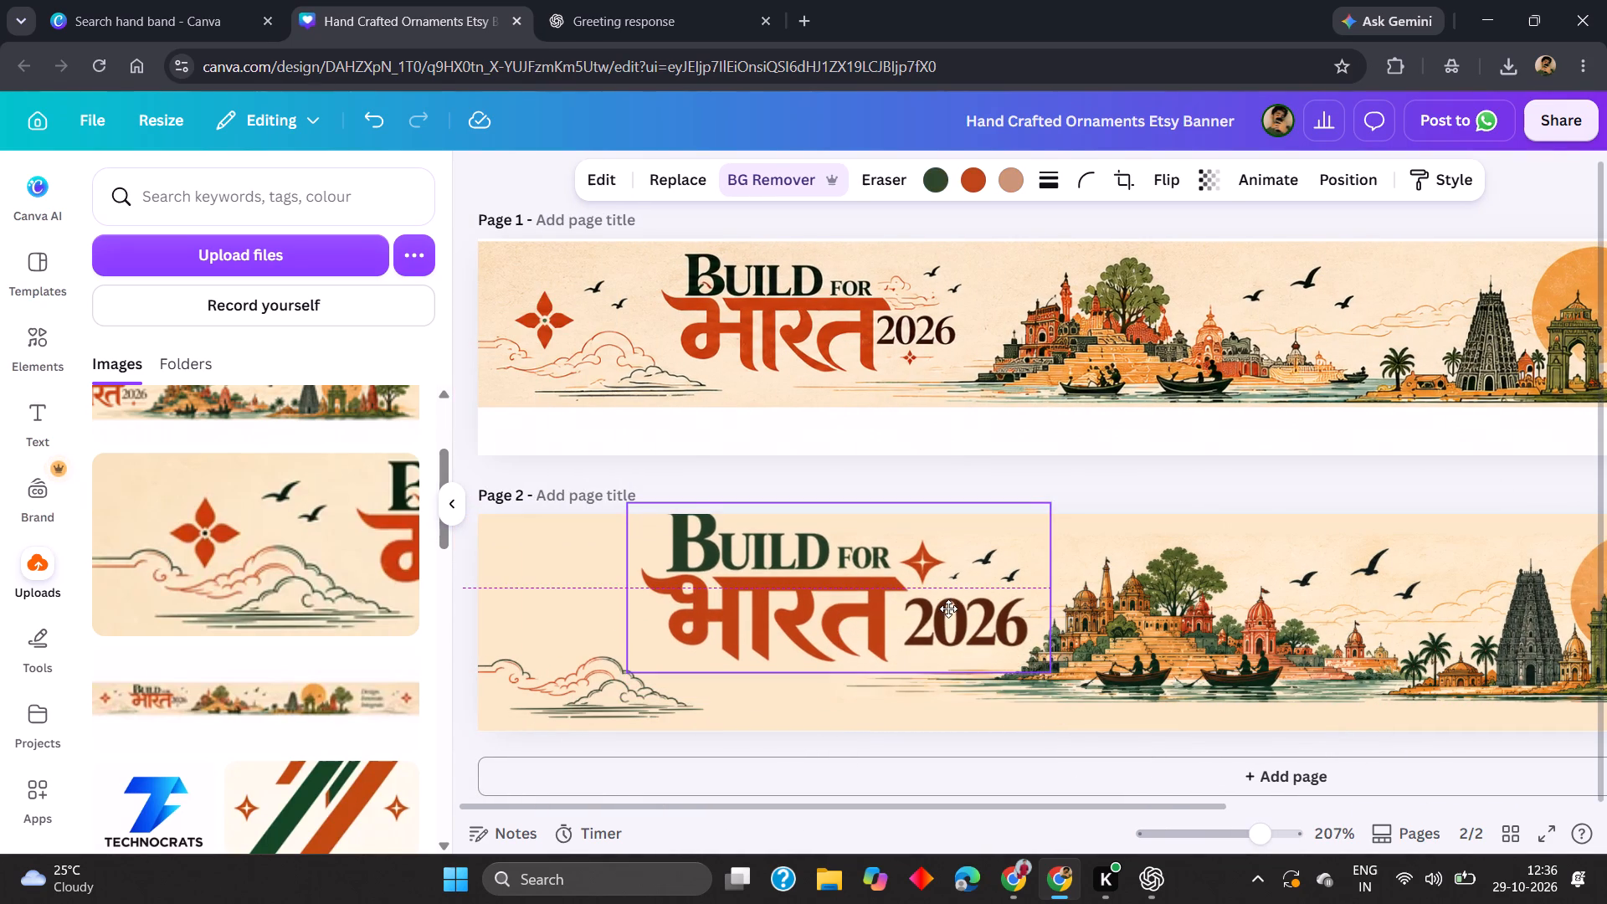
drag(948, 609, 949, 629)
Lower the skyline image so its waterline sits near page 2's bottom edge.
scroll(1201, 654, left, 1)
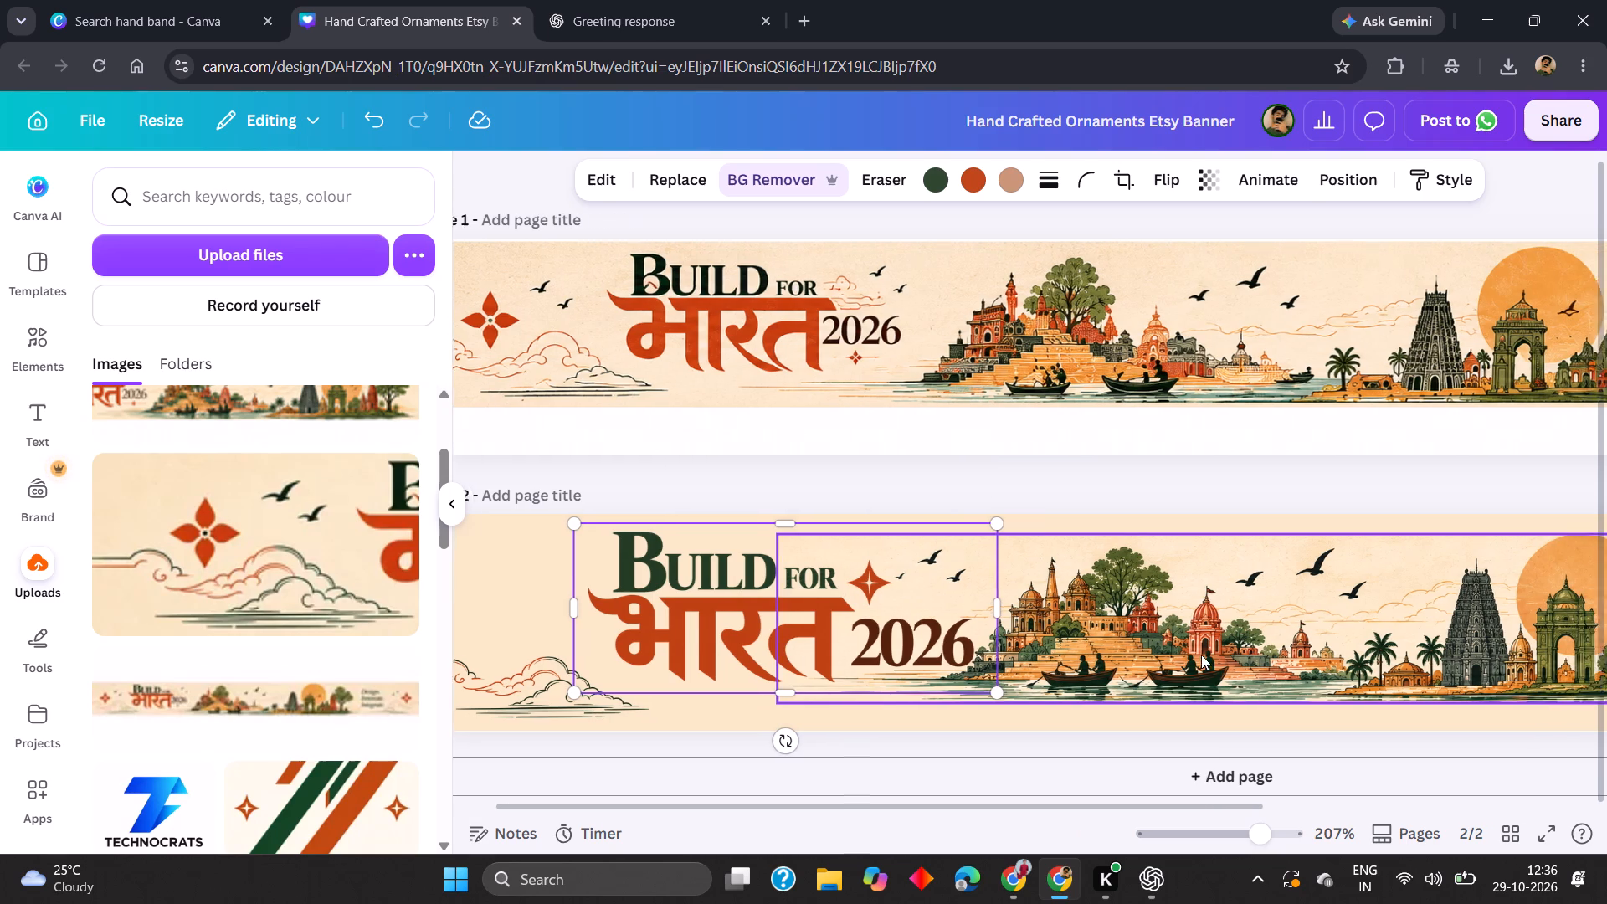
scroll(1201, 655, left, 1)
drag(1201, 655, 1204, 677)
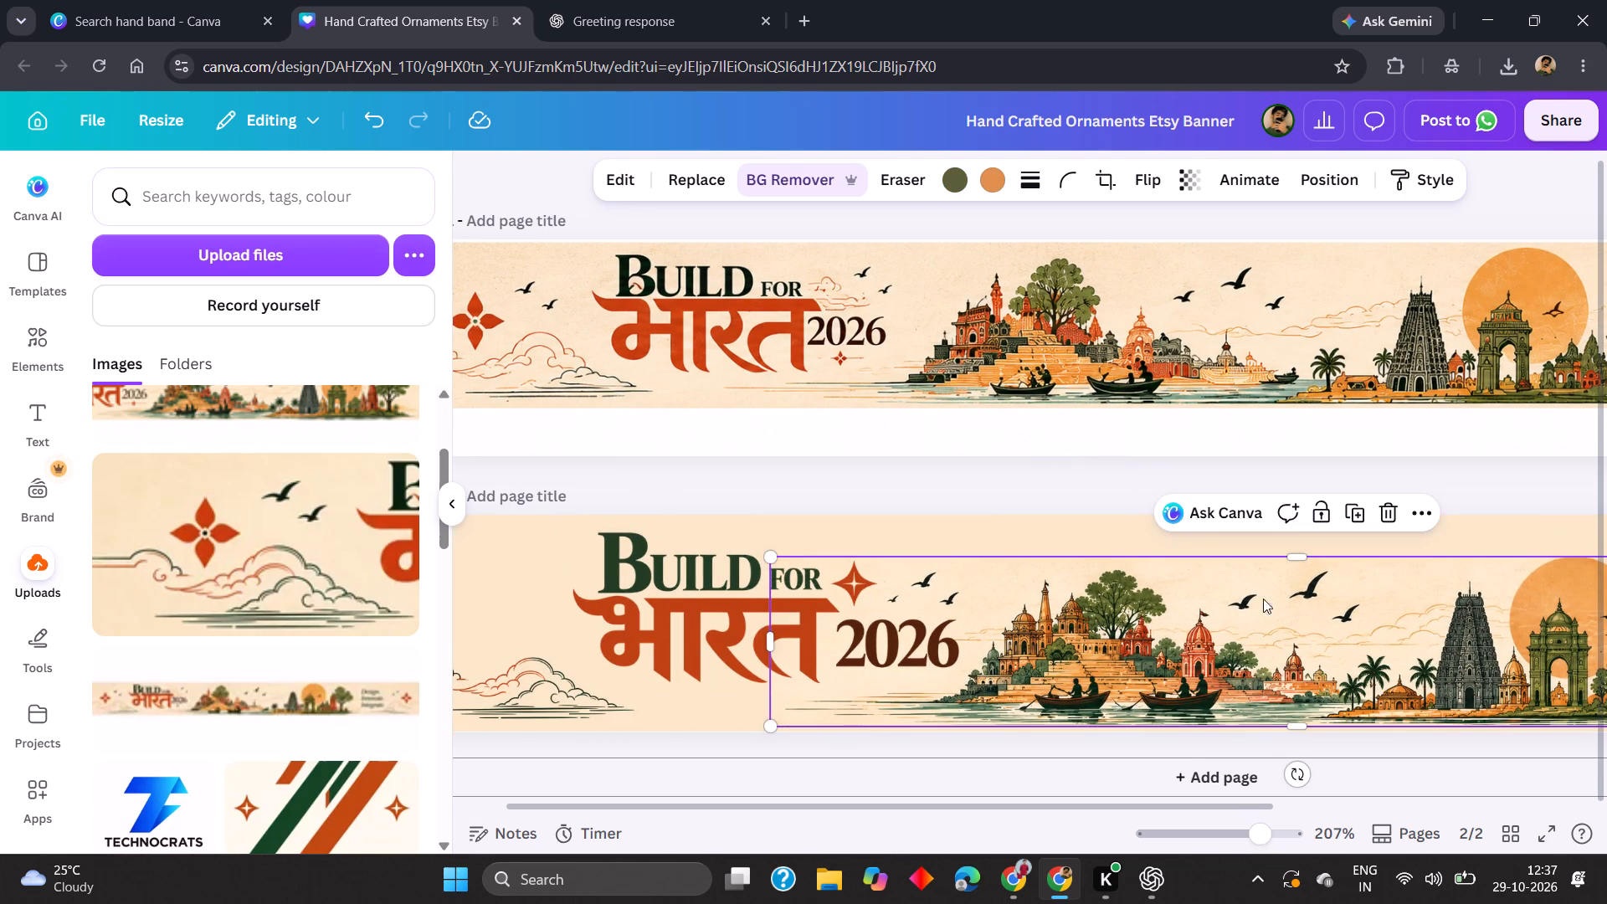
click(1065, 496)
Nudge the title artwork on page 2 slightly downward to balance it with the skyline.
scroll(1069, 501, left, 5)
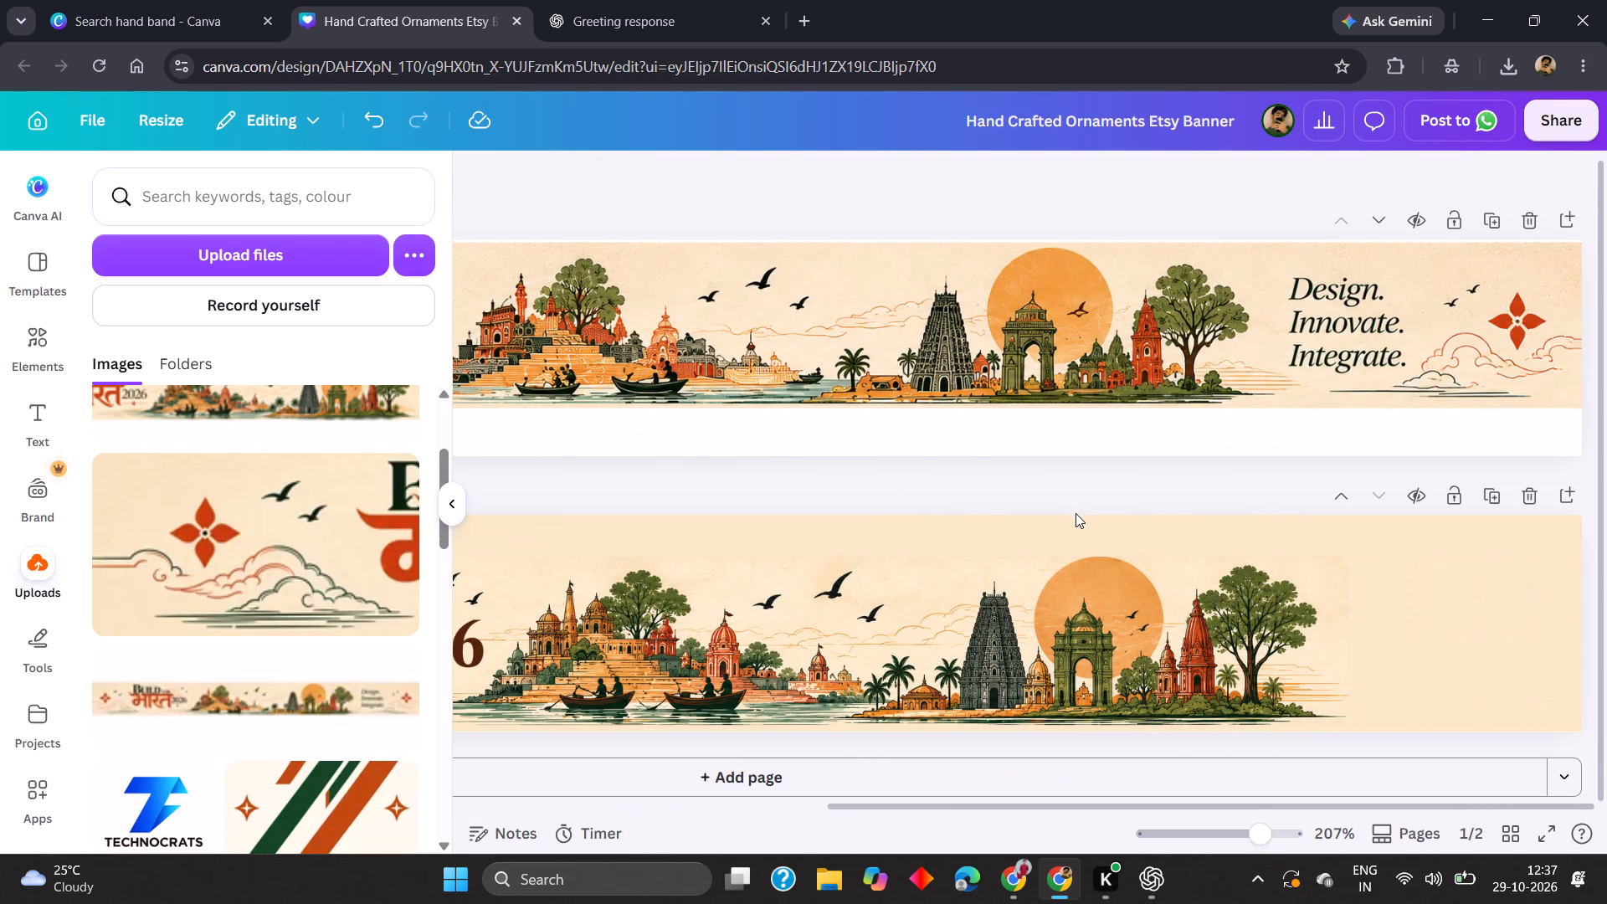
scroll(1076, 513, left, 2)
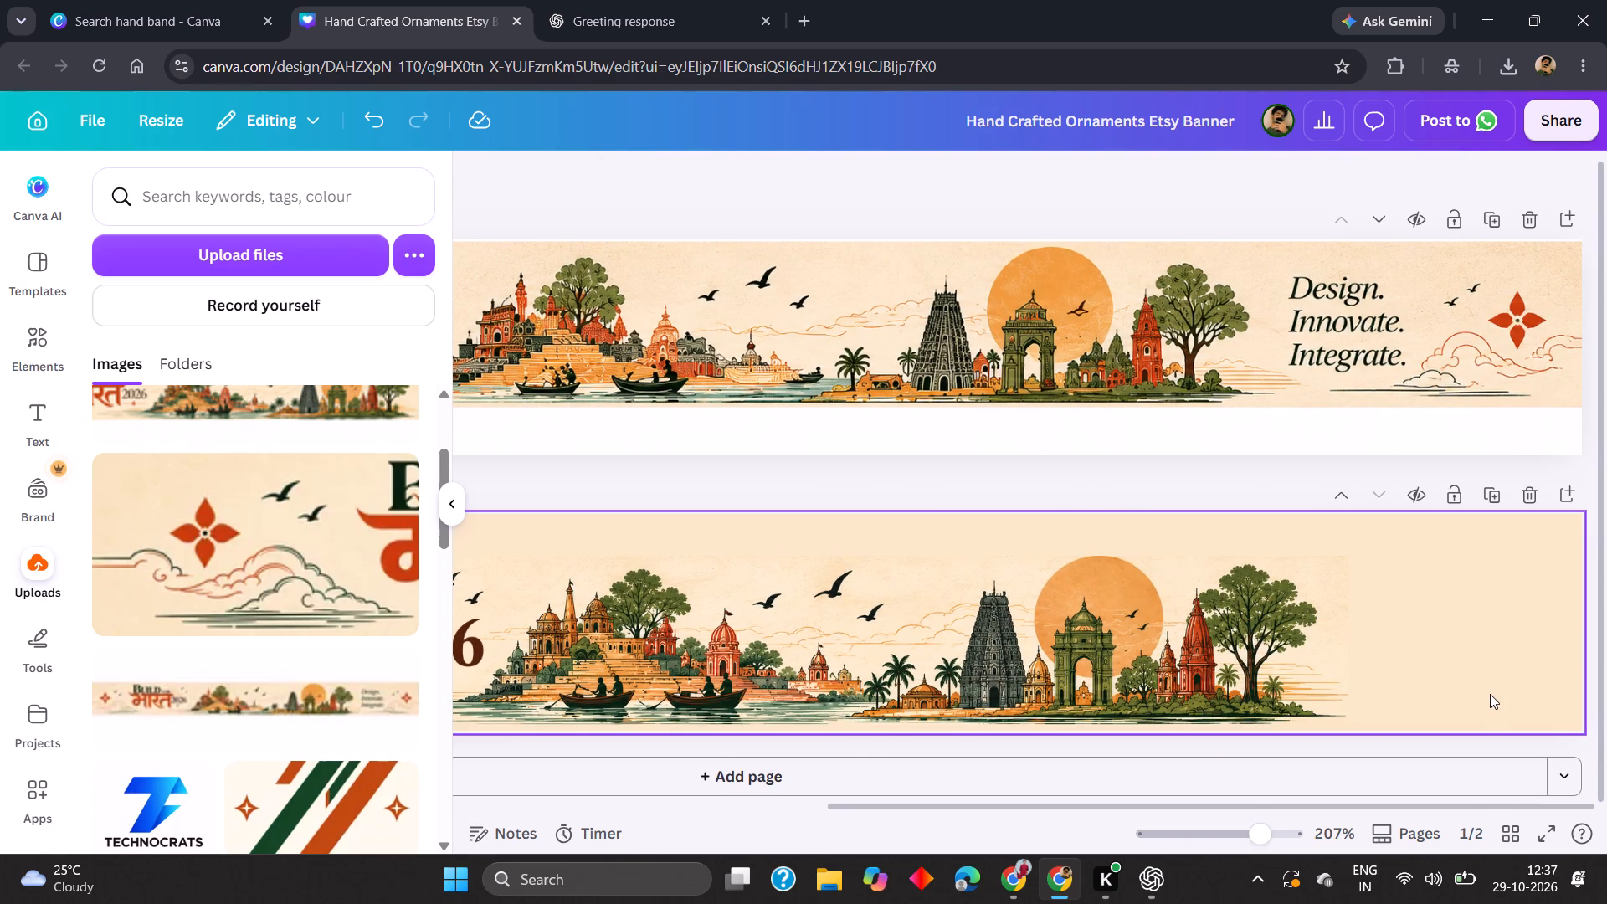
scroll(1489, 695, right, 5)
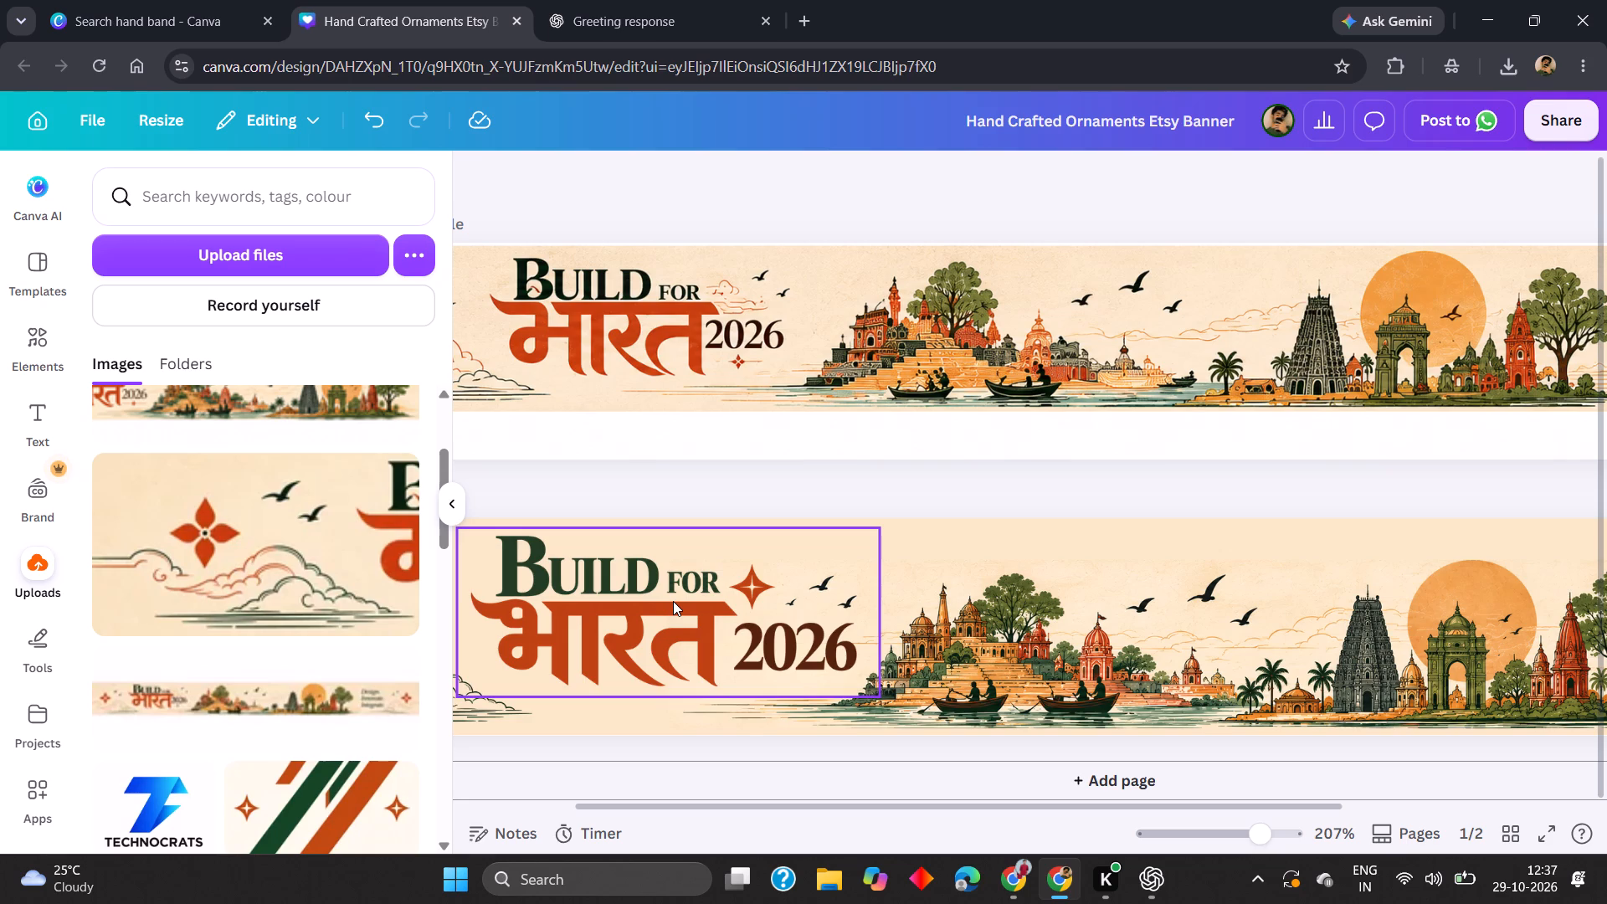
drag(673, 601, 669, 611)
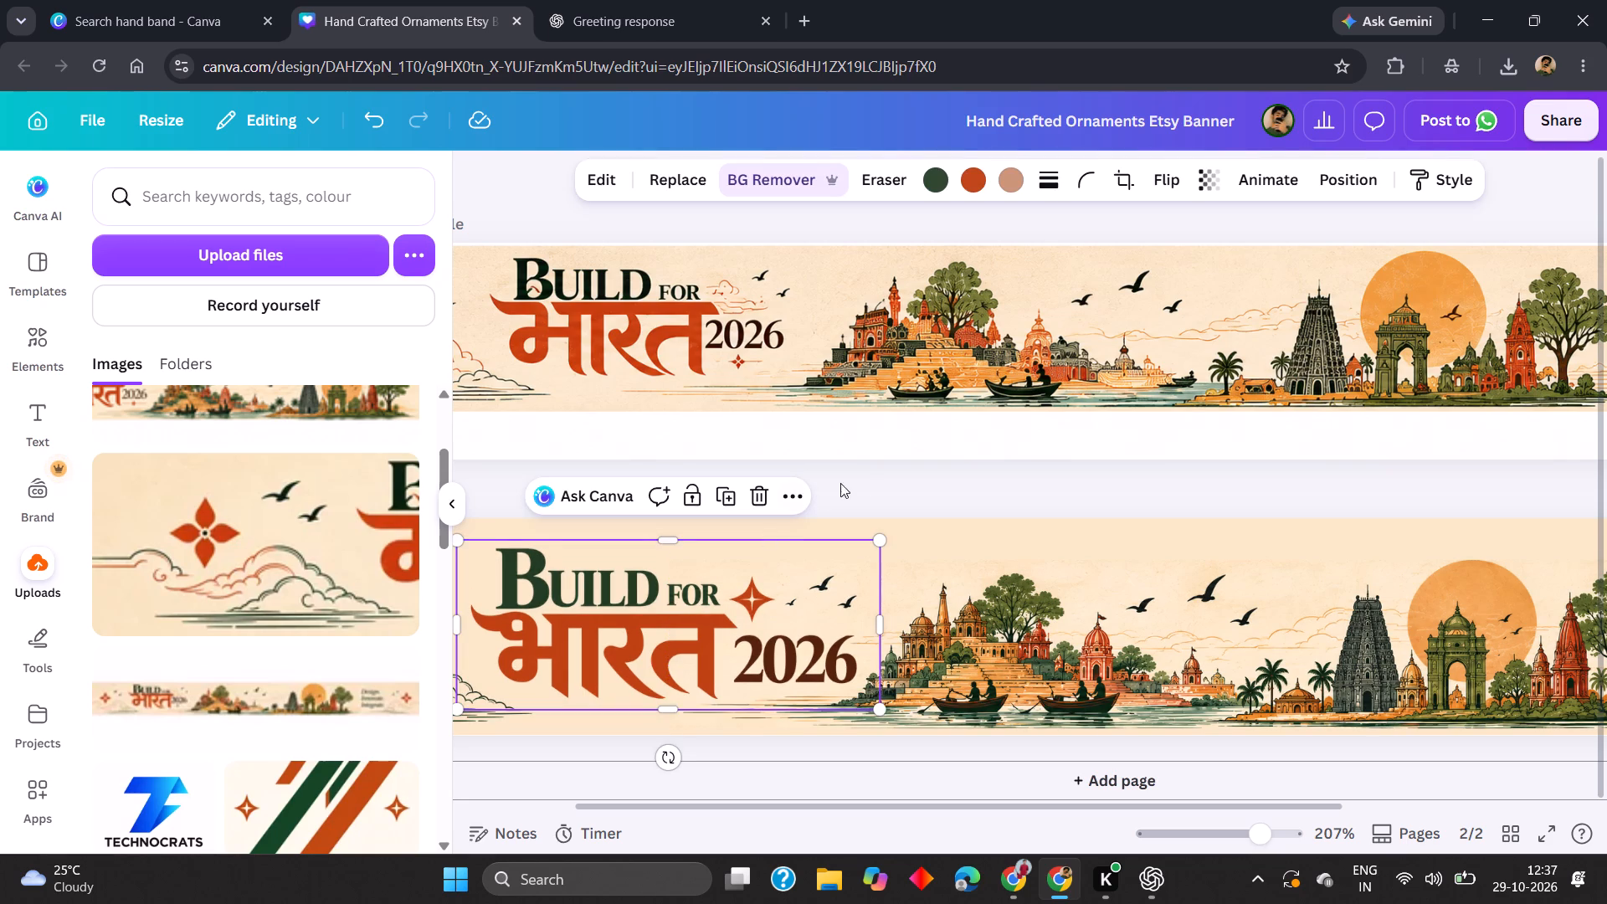
click(901, 497)
Examine how the skyline image's tree-side edge and top edge blend with page 2's plain background.
scroll(905, 514, left, 5)
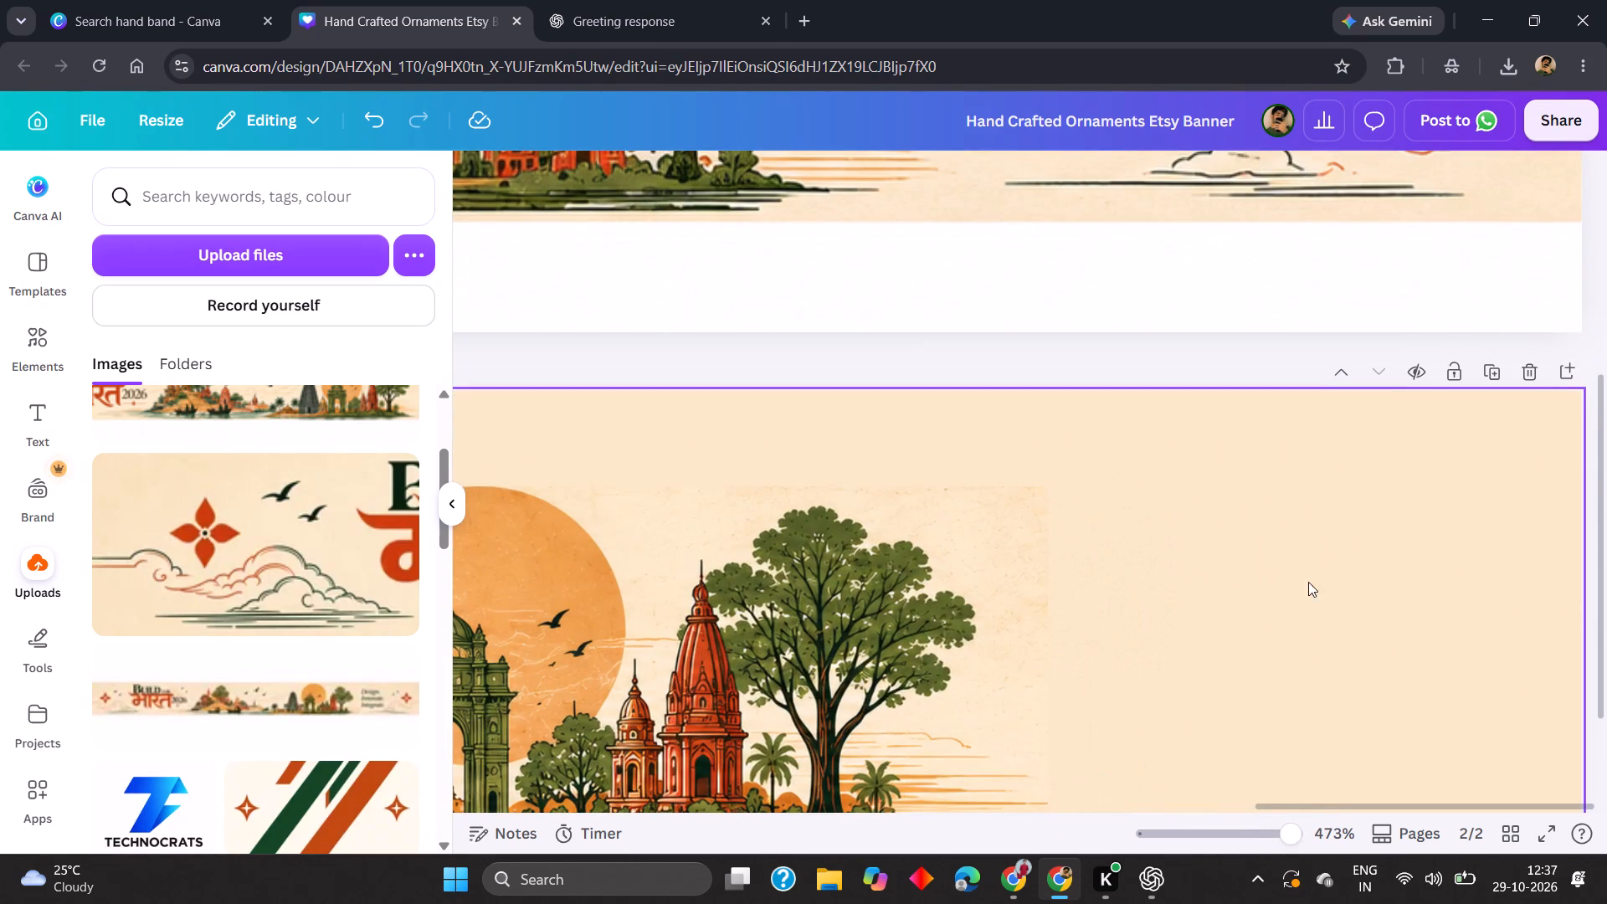
click(1002, 517)
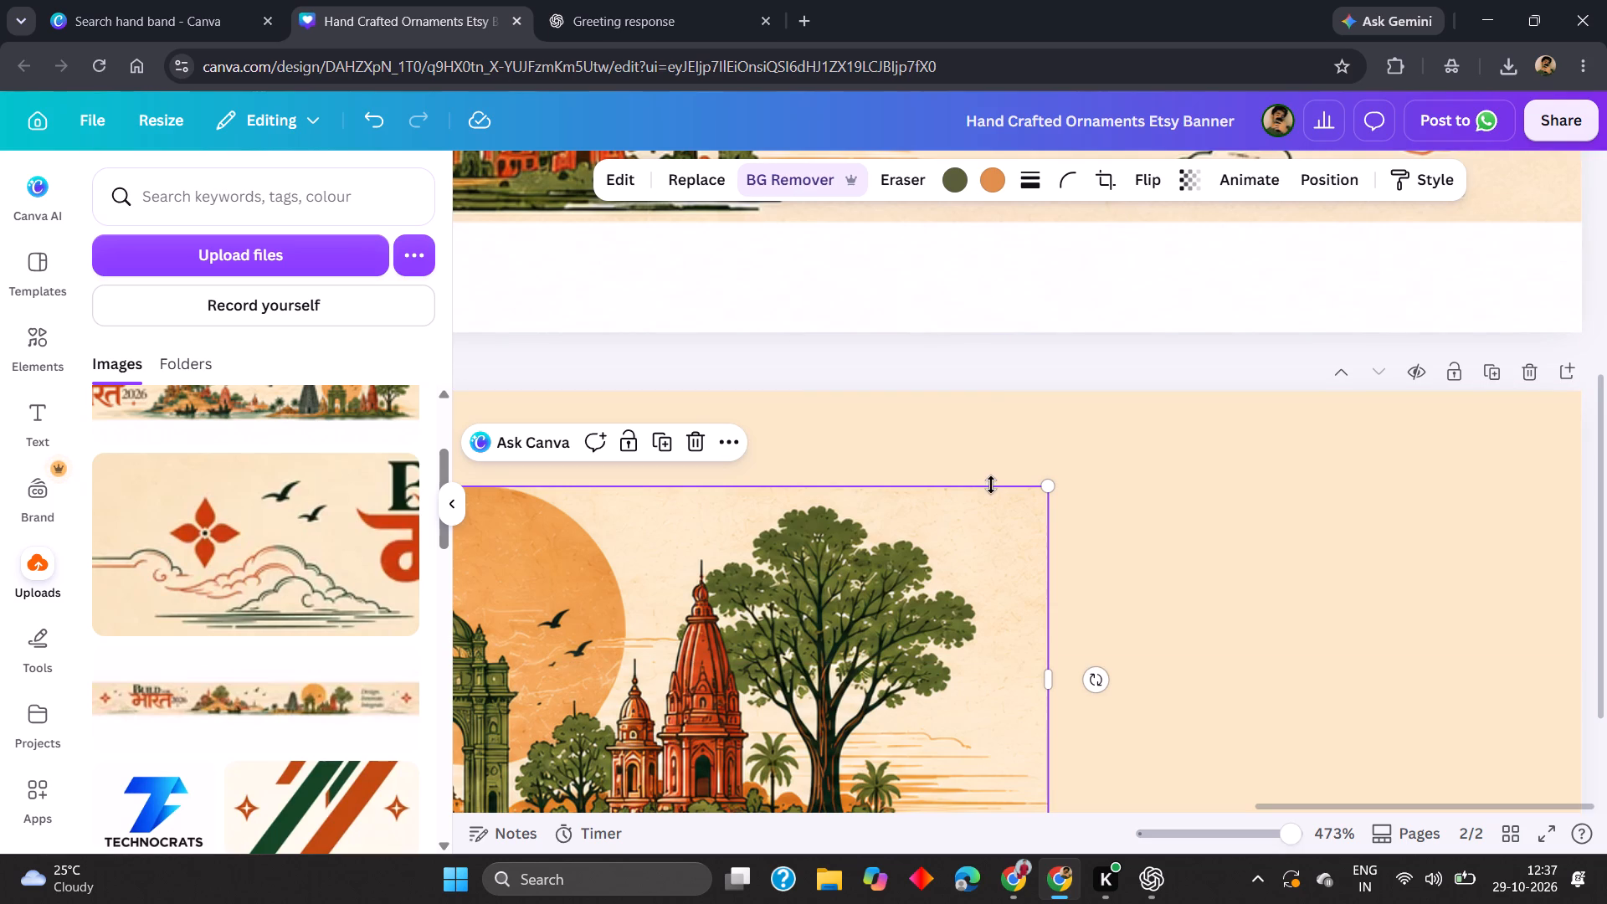
scroll(947, 621, right, 5)
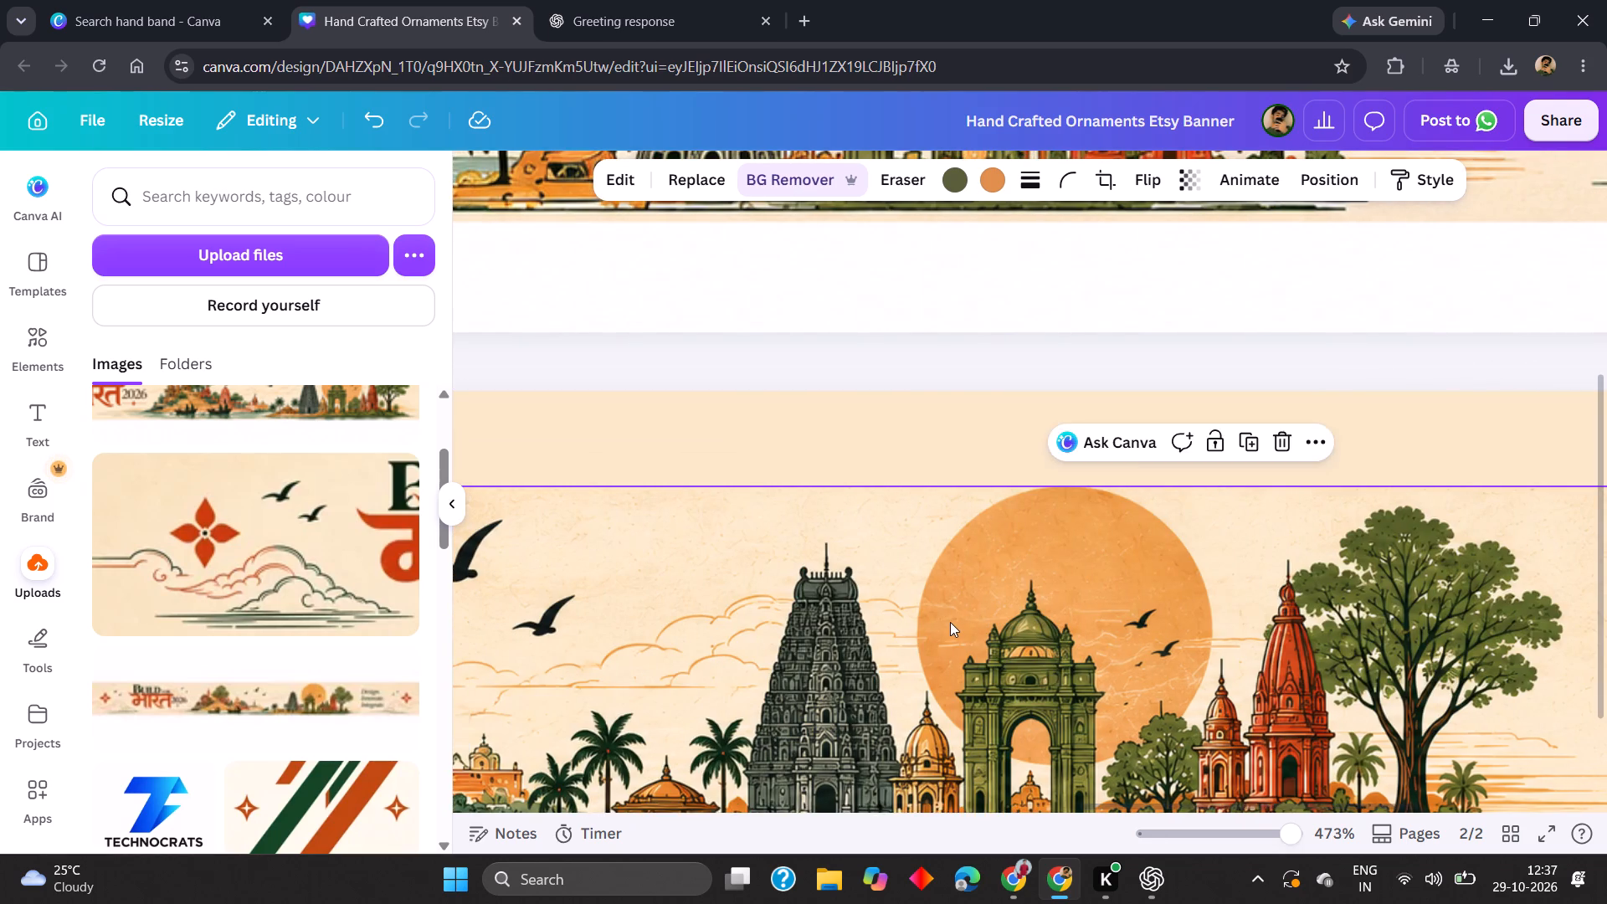
scroll(950, 622, down, 1)
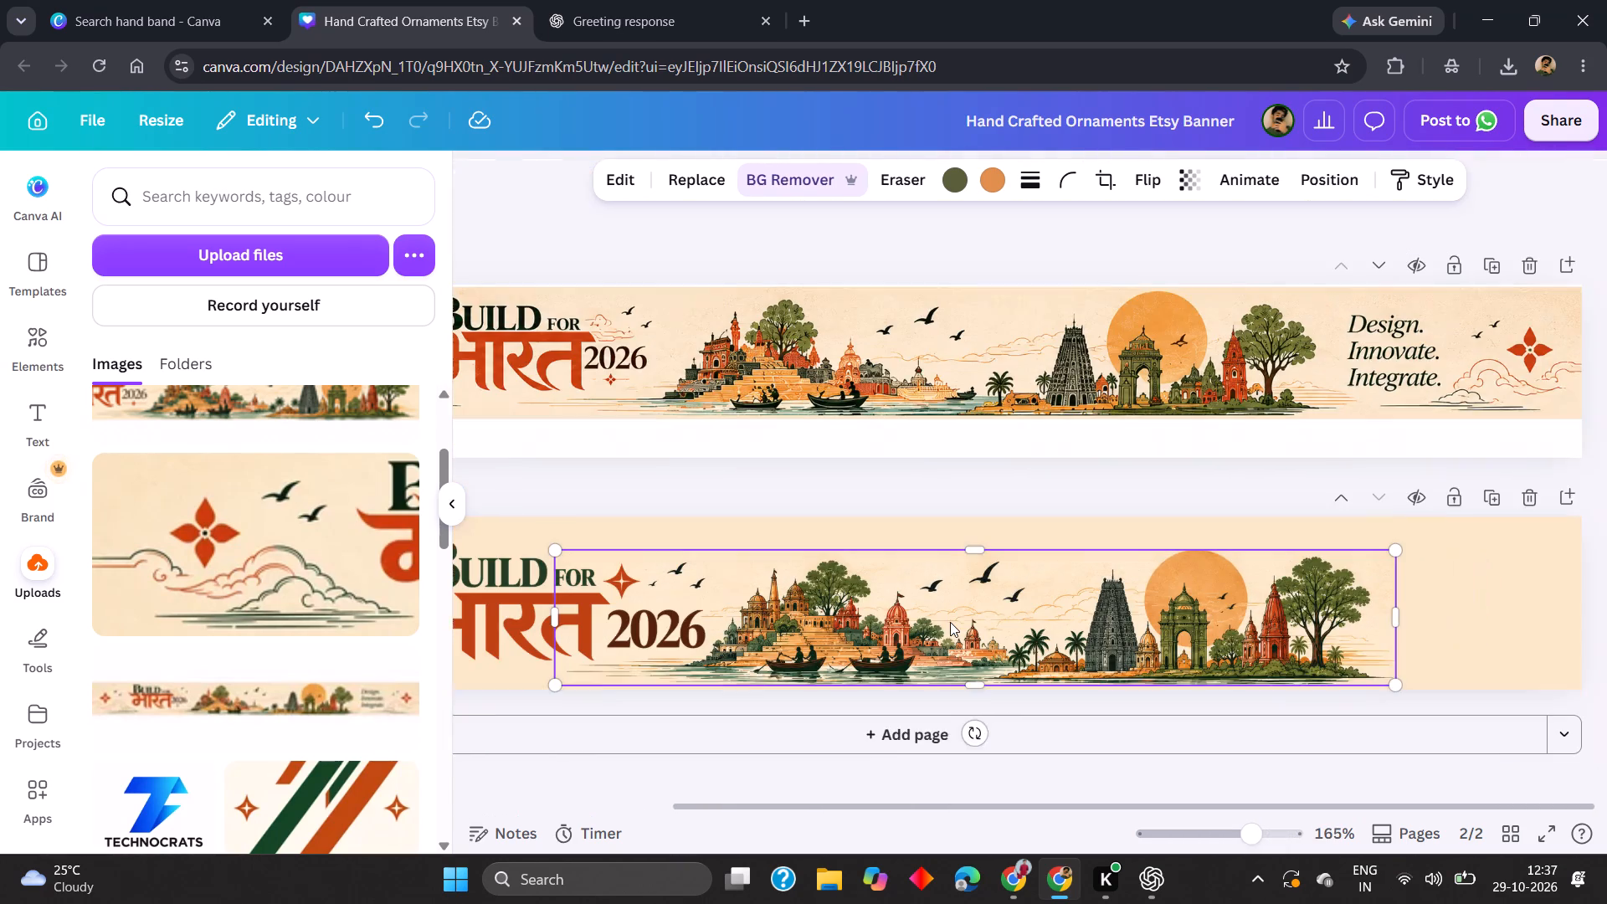
Add the uploaded Design. Innovate. Integrate. artwork and place it on page 2.
scroll(950, 622, right, 1)
click(812, 467)
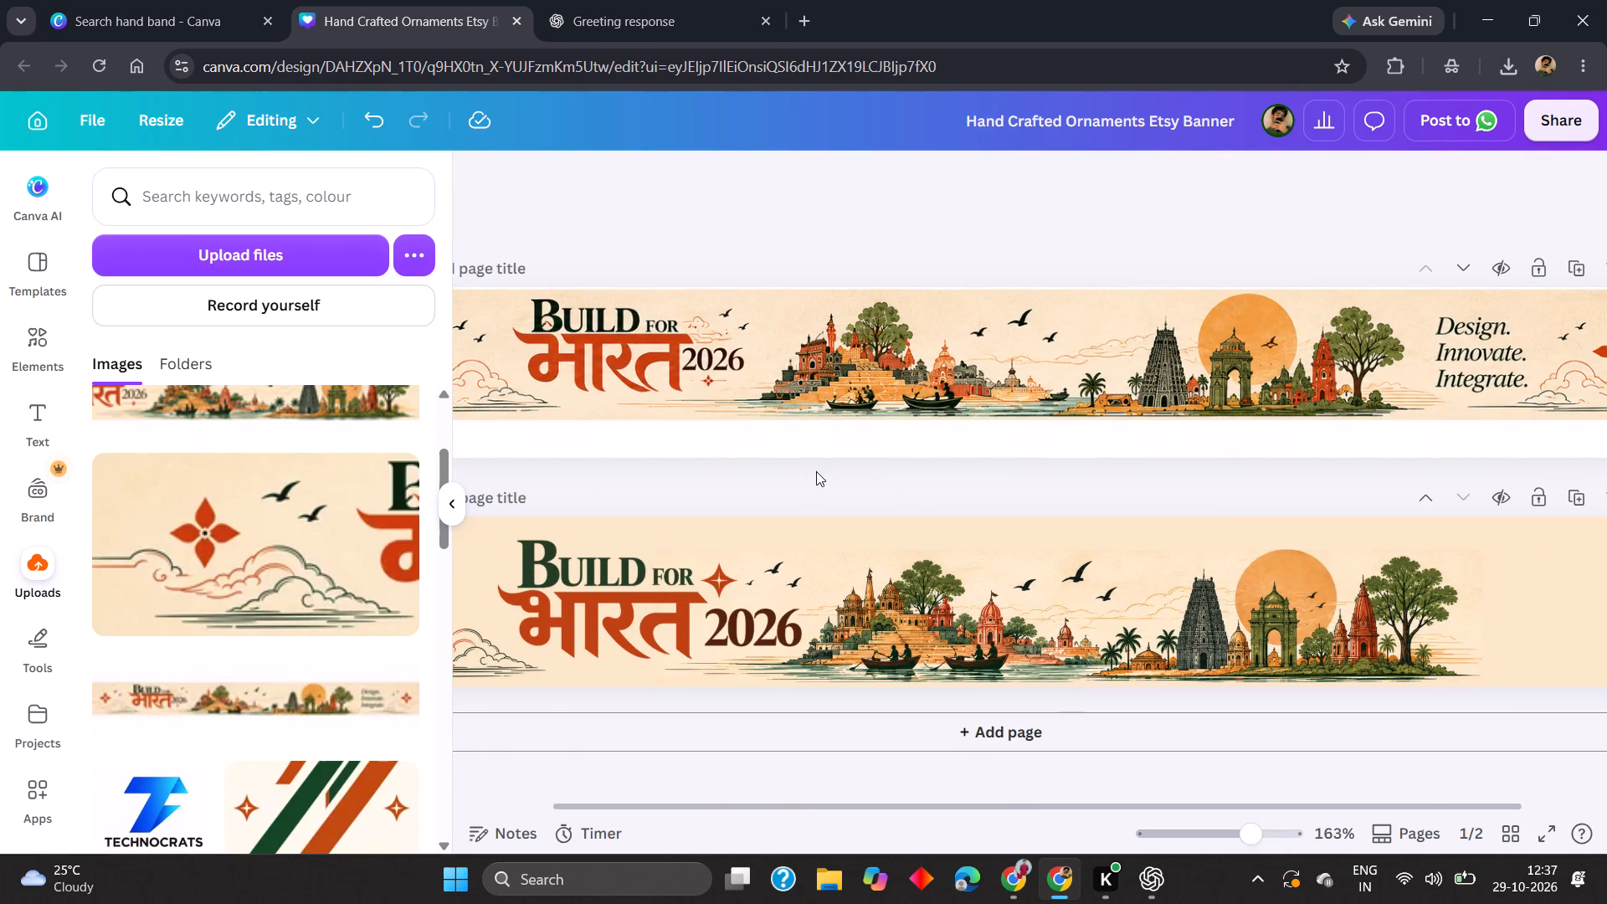
scroll(810, 529, right, 1)
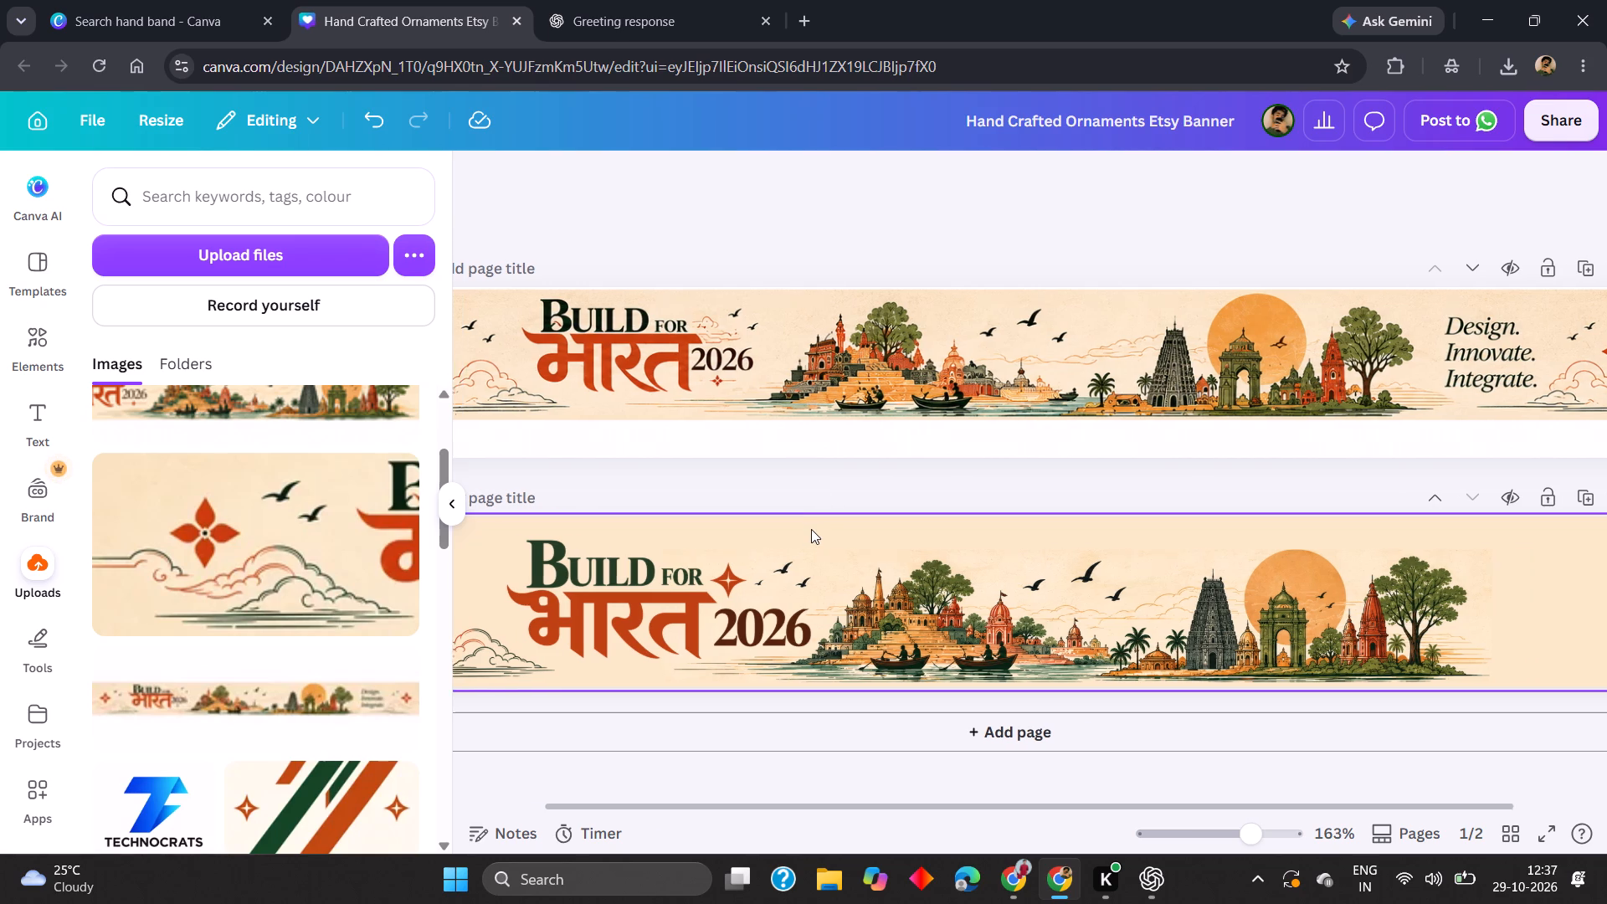
scroll(811, 529, right, 2)
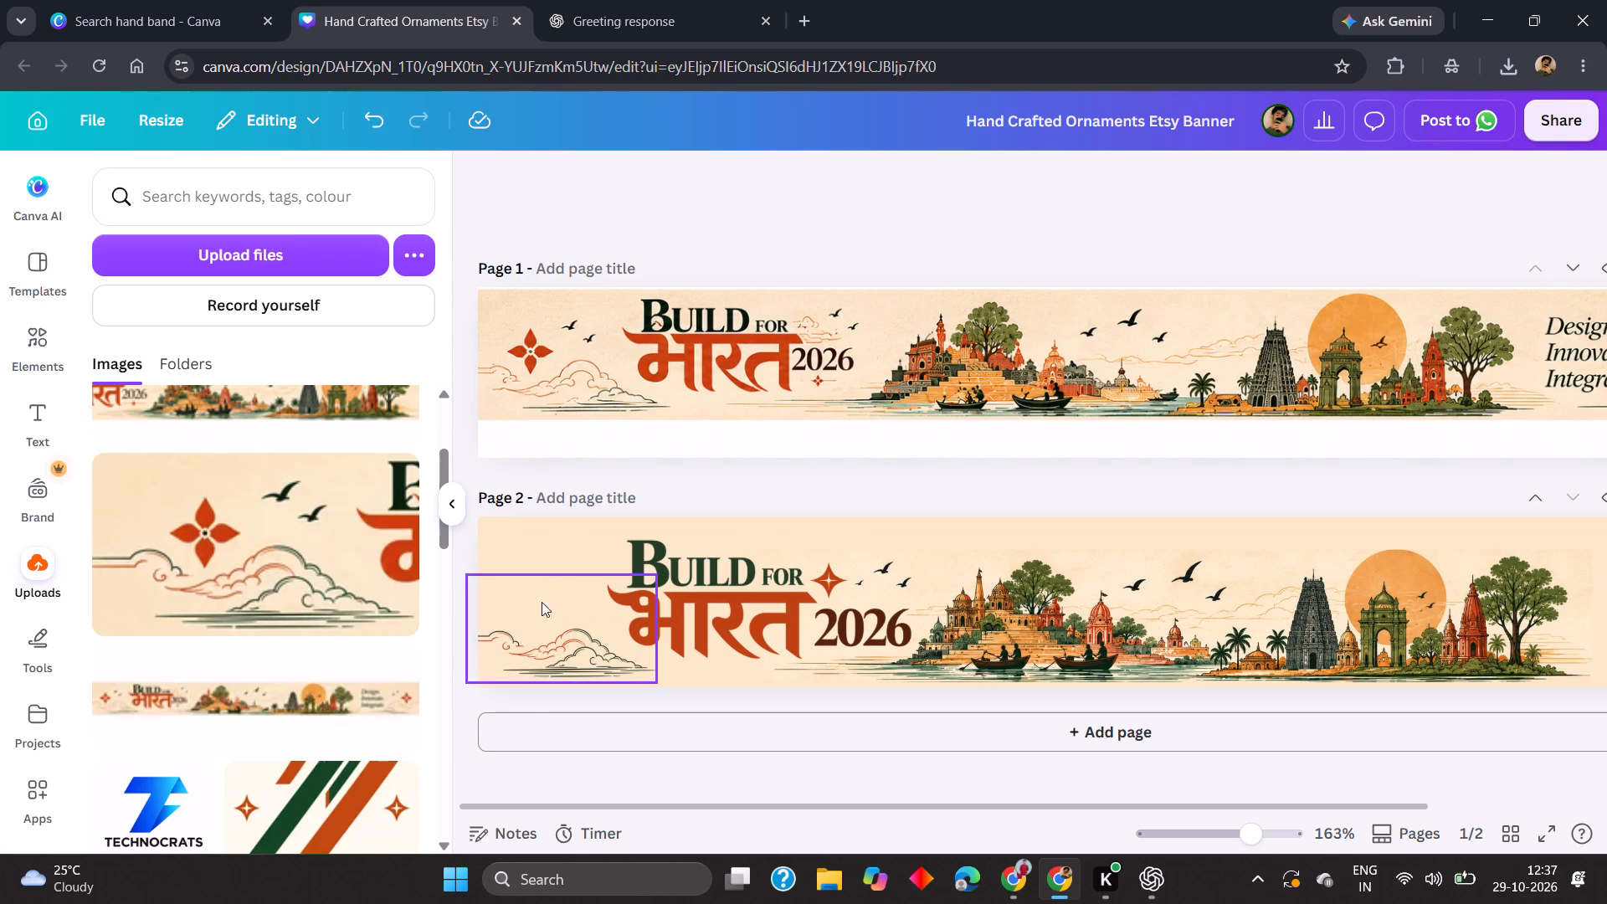
scroll(268, 542, up, 4)
scroll(270, 534, down, 3)
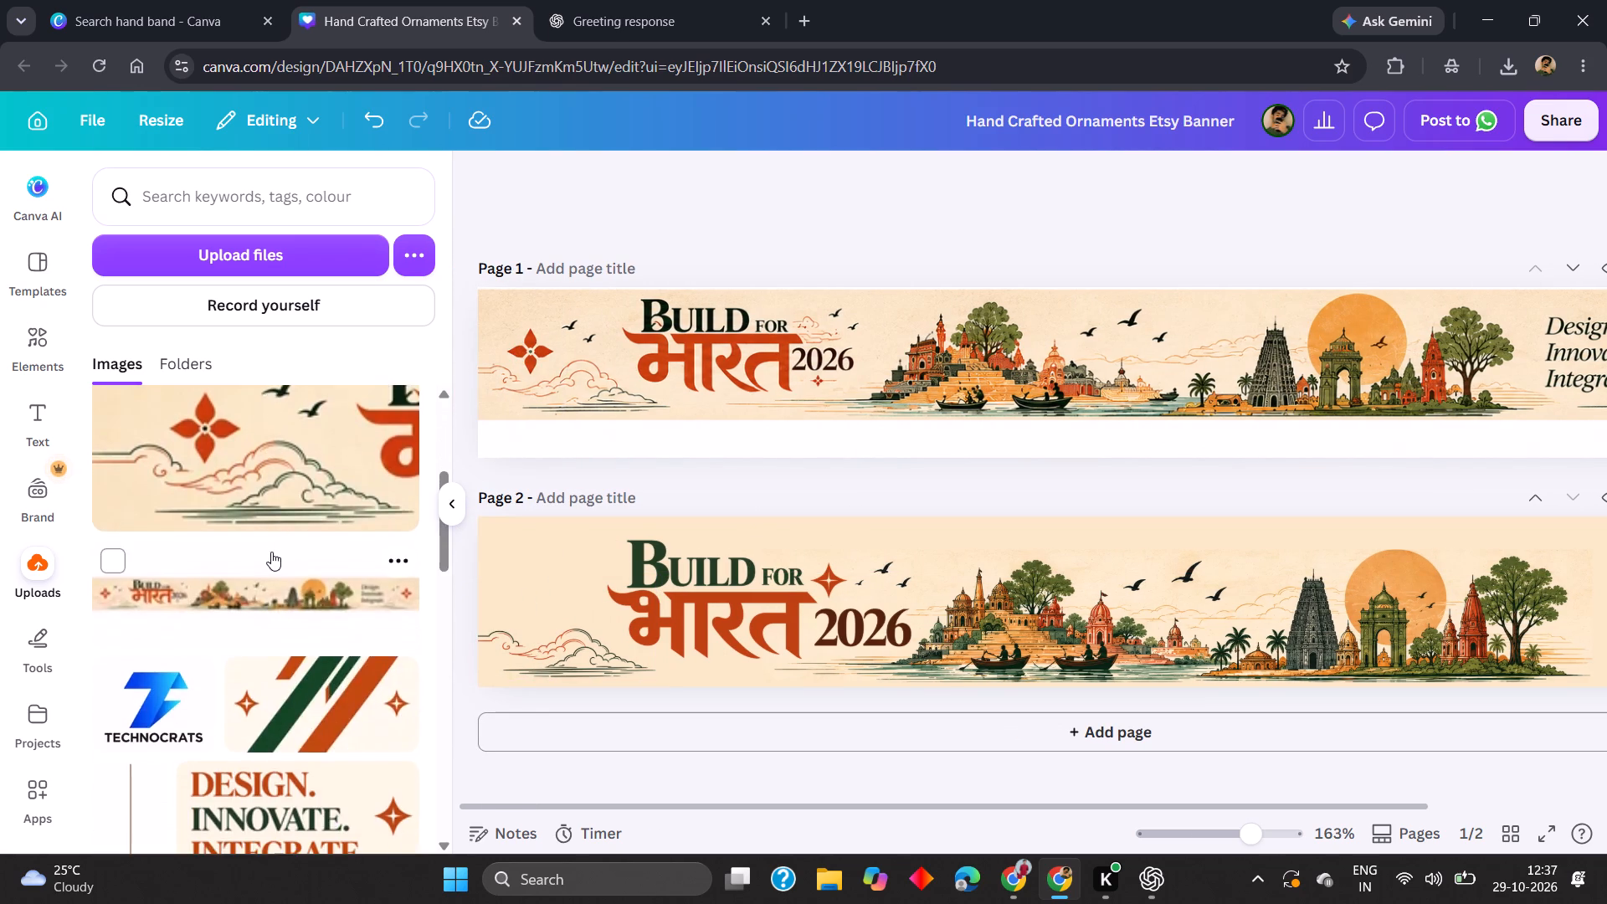
scroll(271, 552, down, 4)
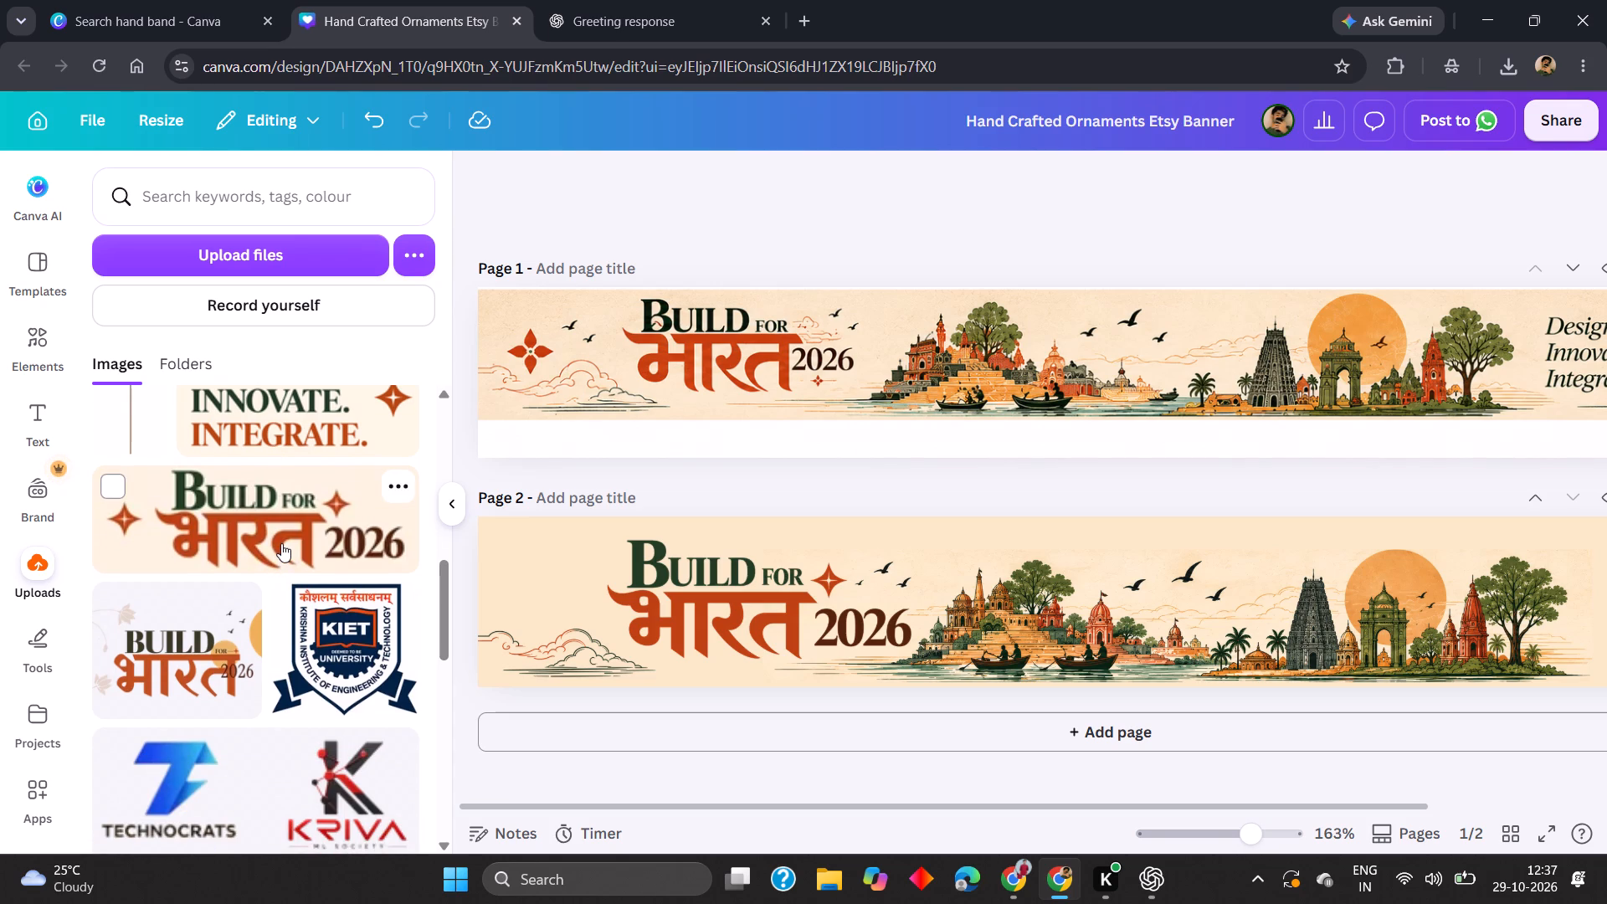
scroll(284, 539, up, 1)
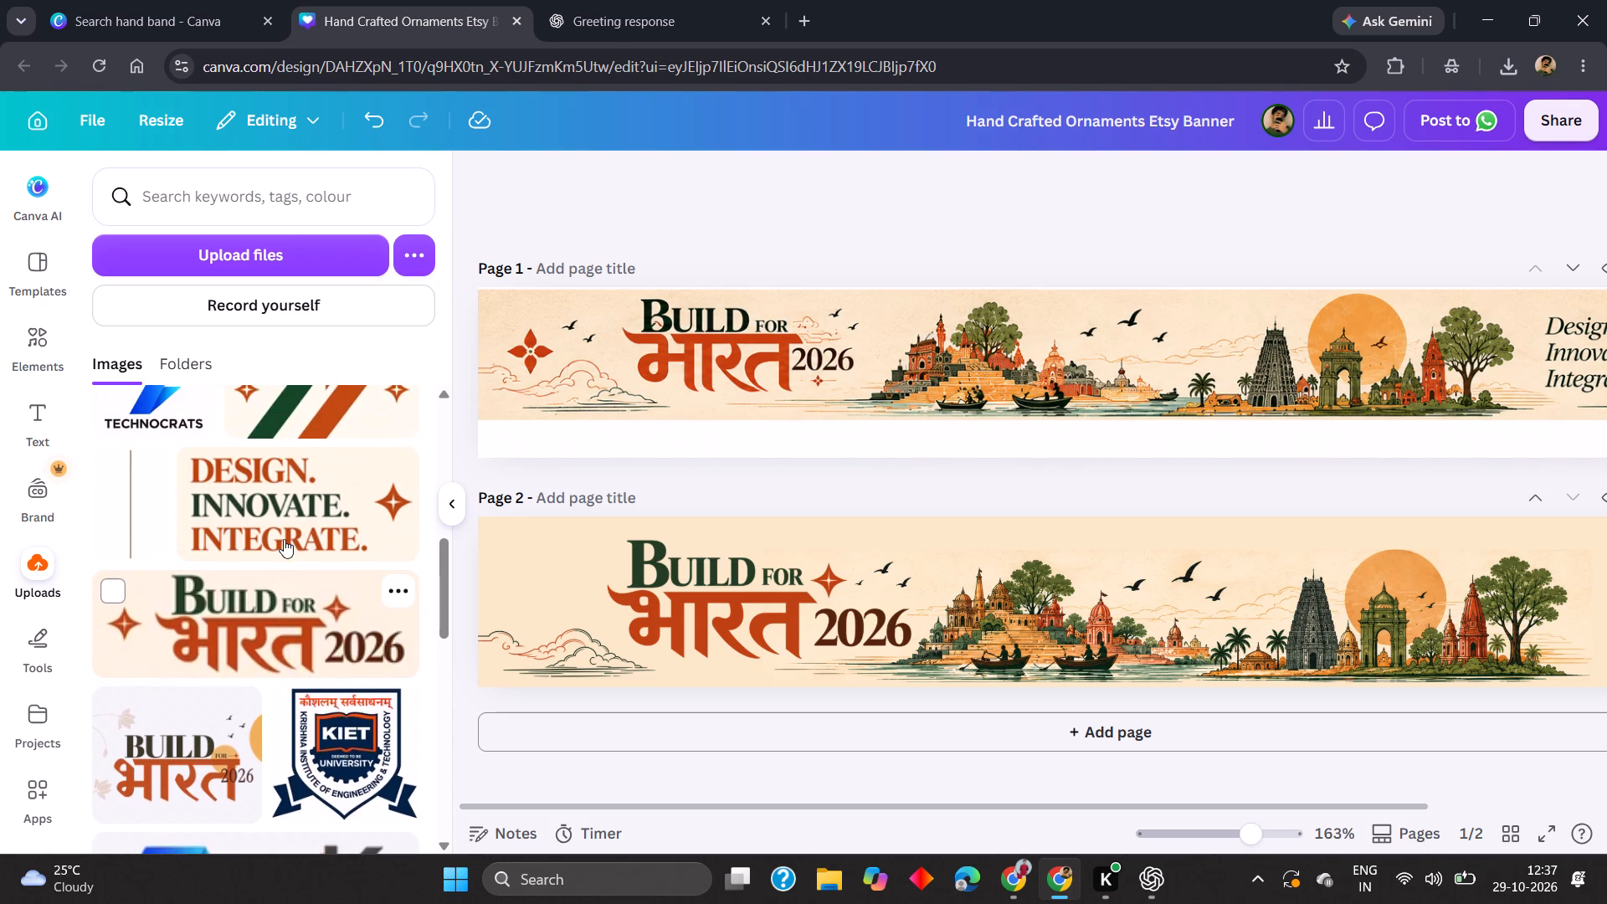
click(294, 527)
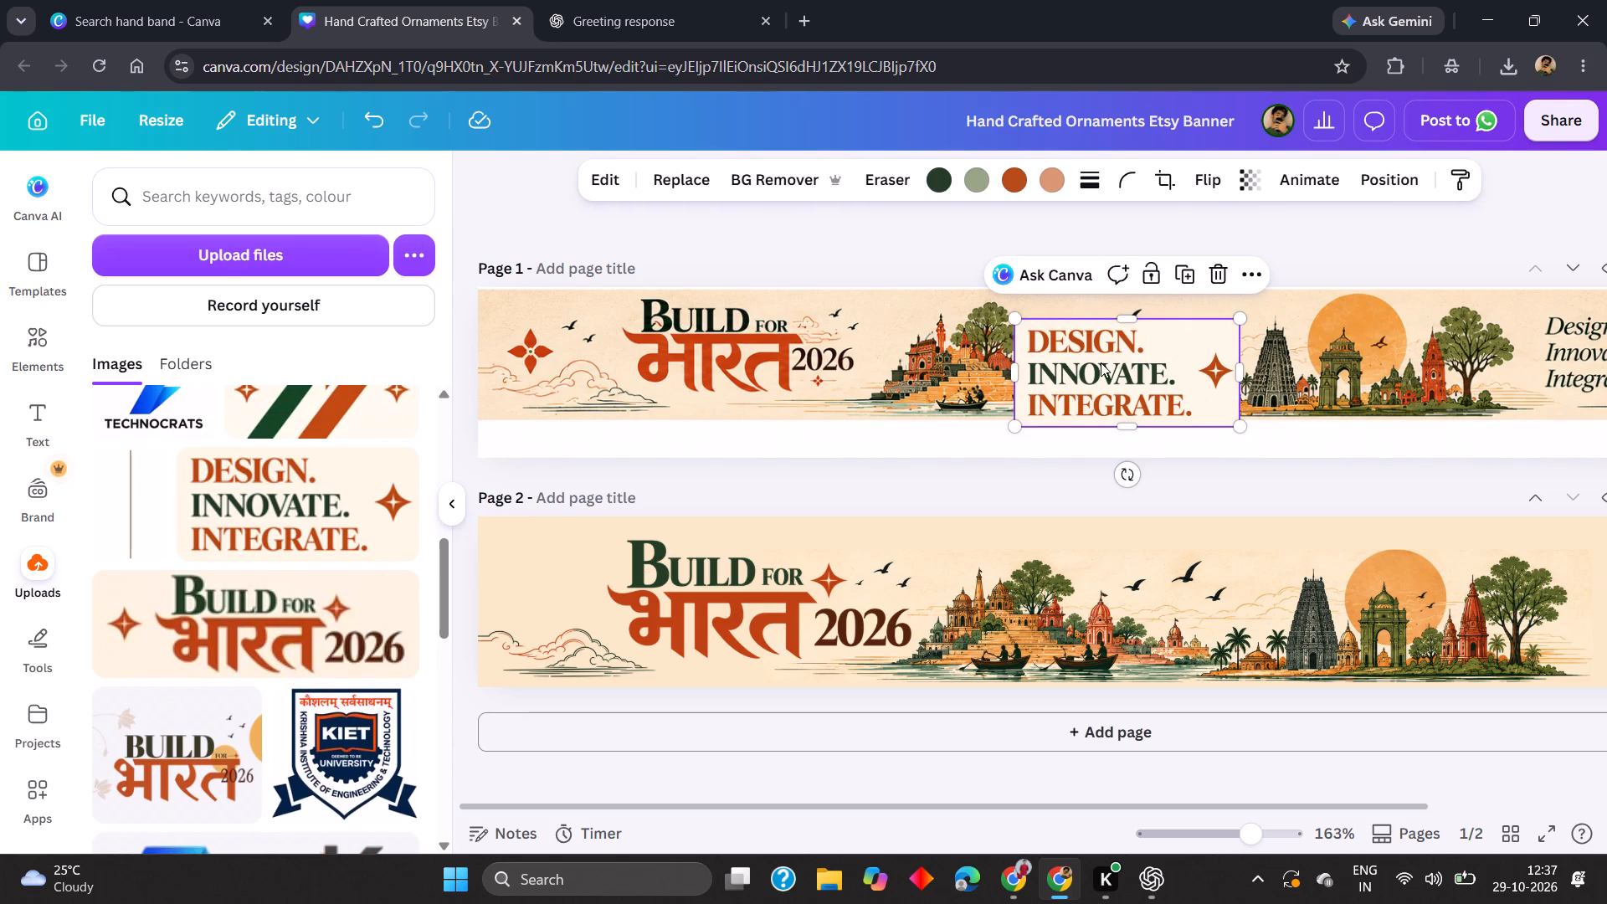
drag(1101, 362, 922, 585)
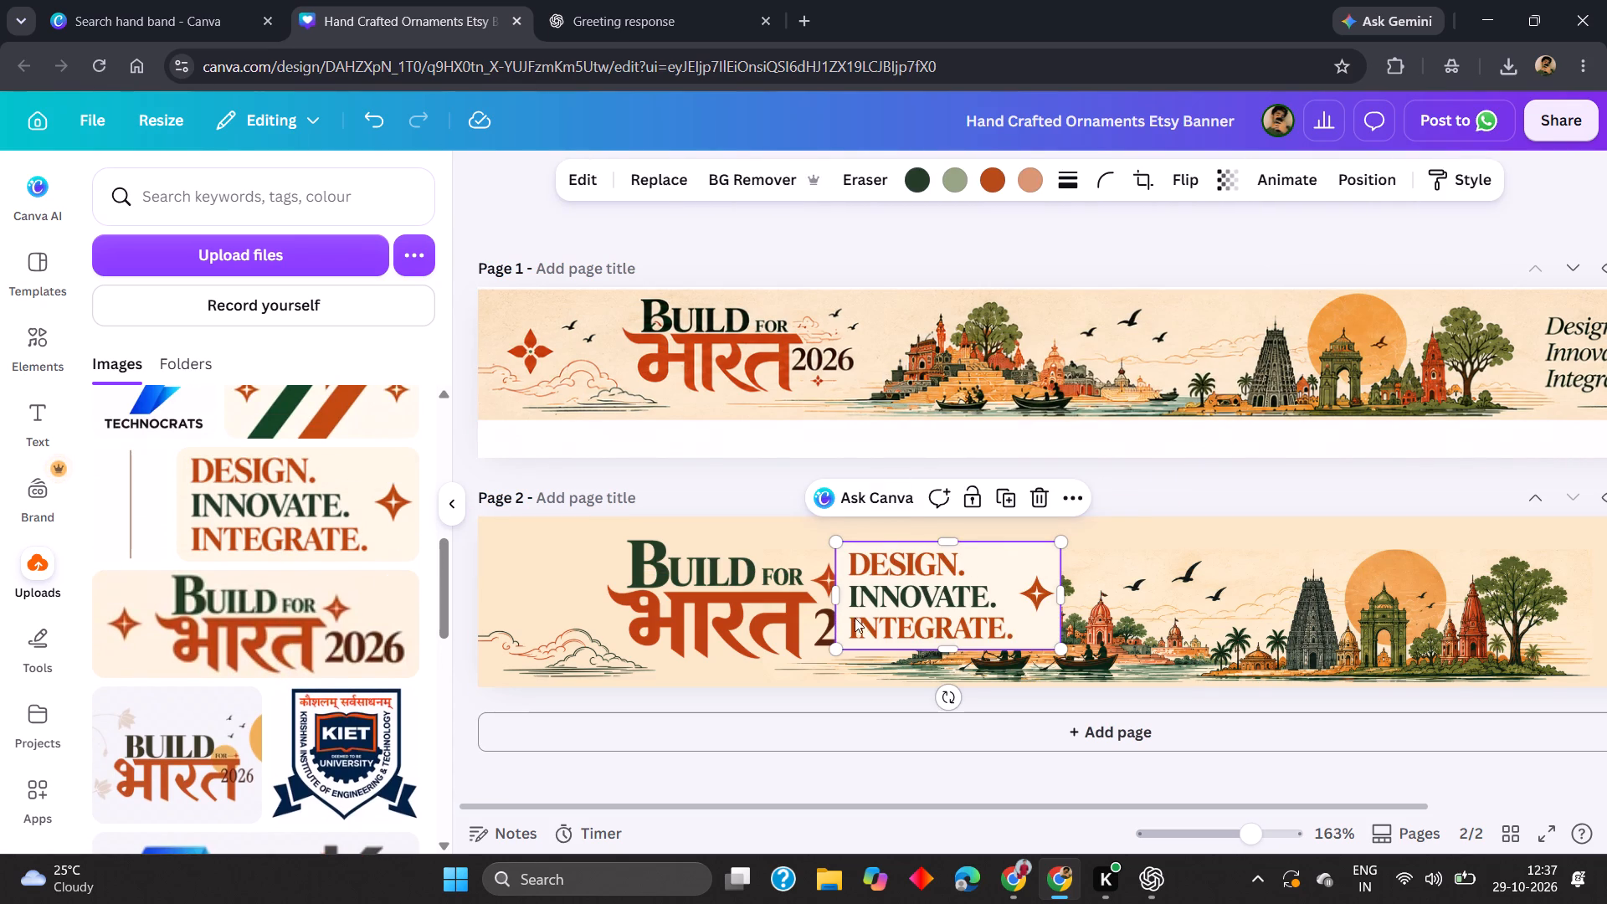
Crop the Design. Innovate. Integrate. artwork to just its orange star and remove the background.
drag(836, 597, 1009, 603)
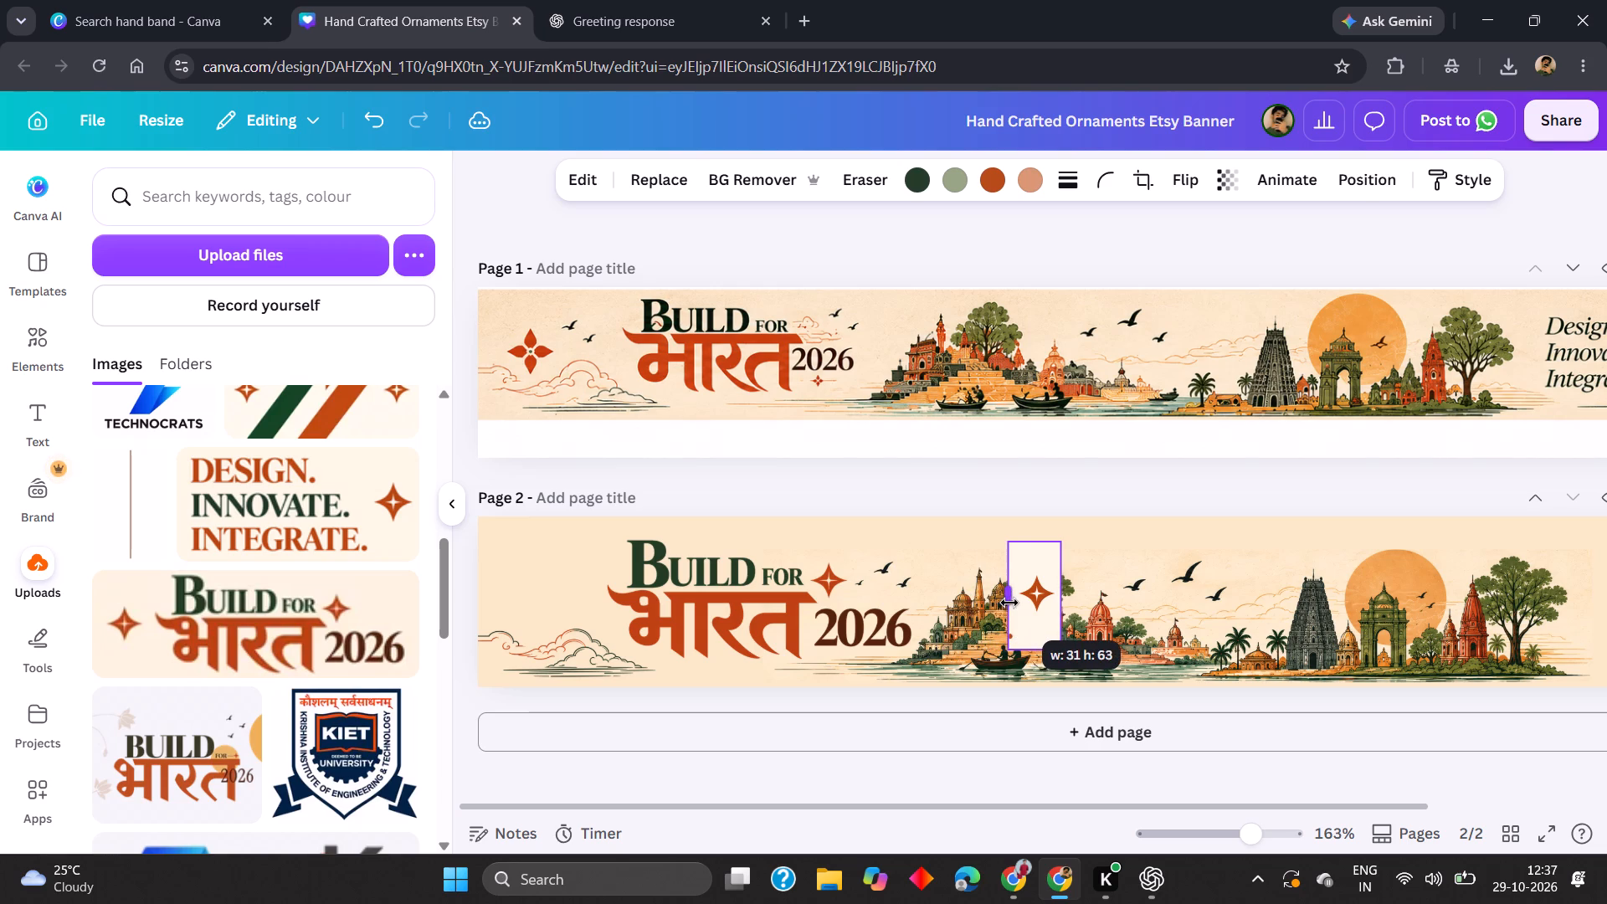
drag(1009, 603, 1016, 603)
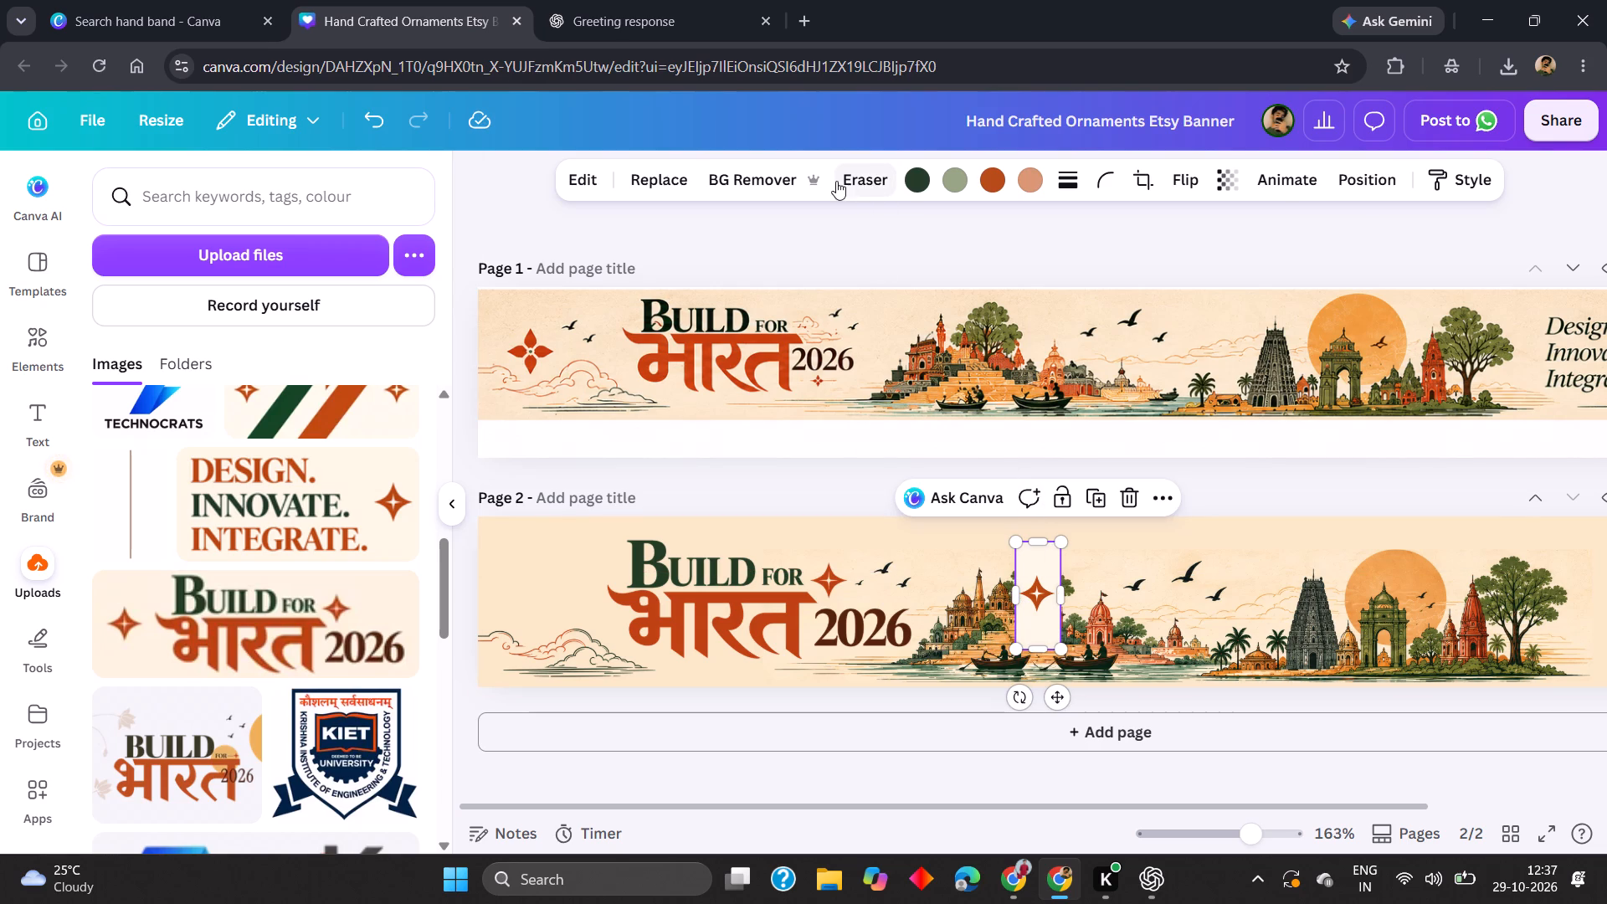
click(809, 184)
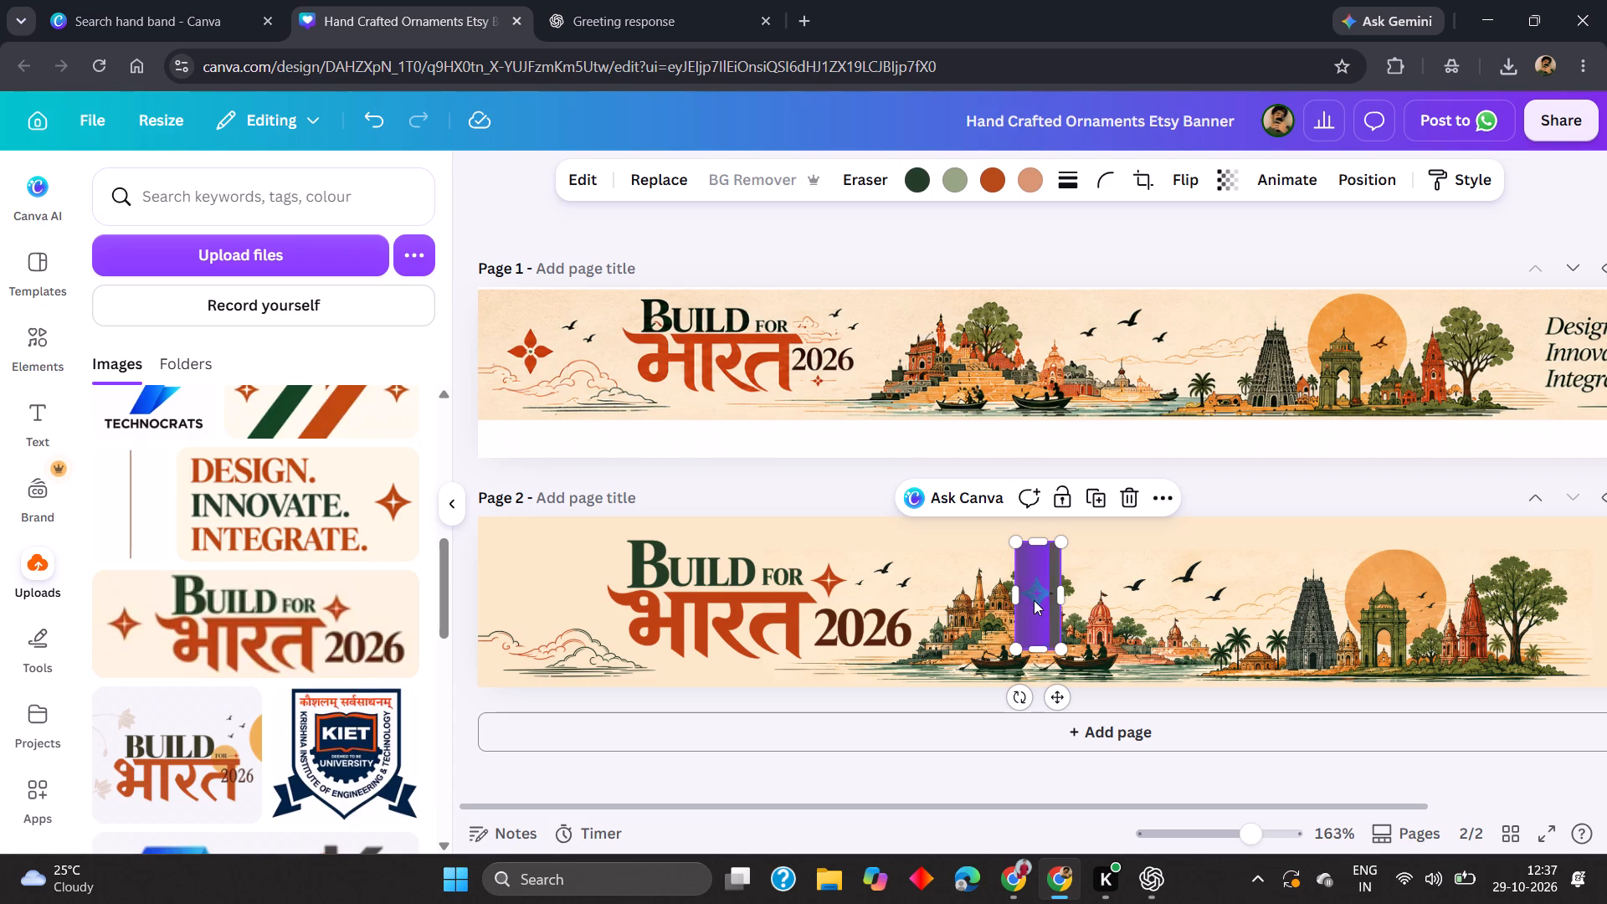
Move the star above the cloud drawing at the start of page 2, before the title.
drag(1032, 600, 1008, 604)
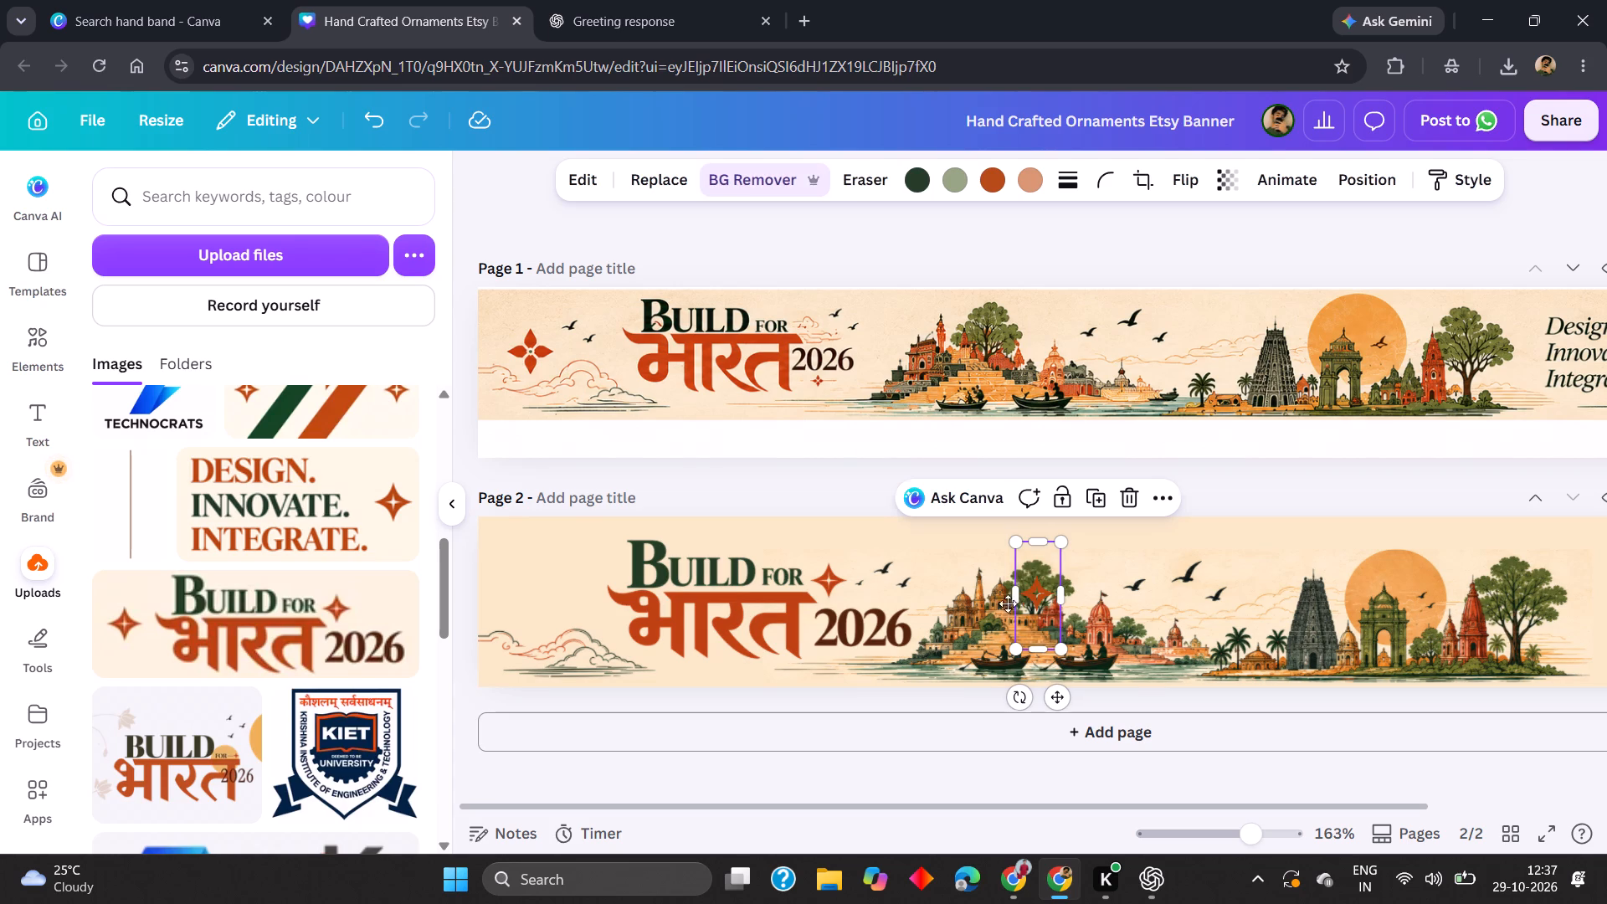
drag(1008, 604, 511, 592)
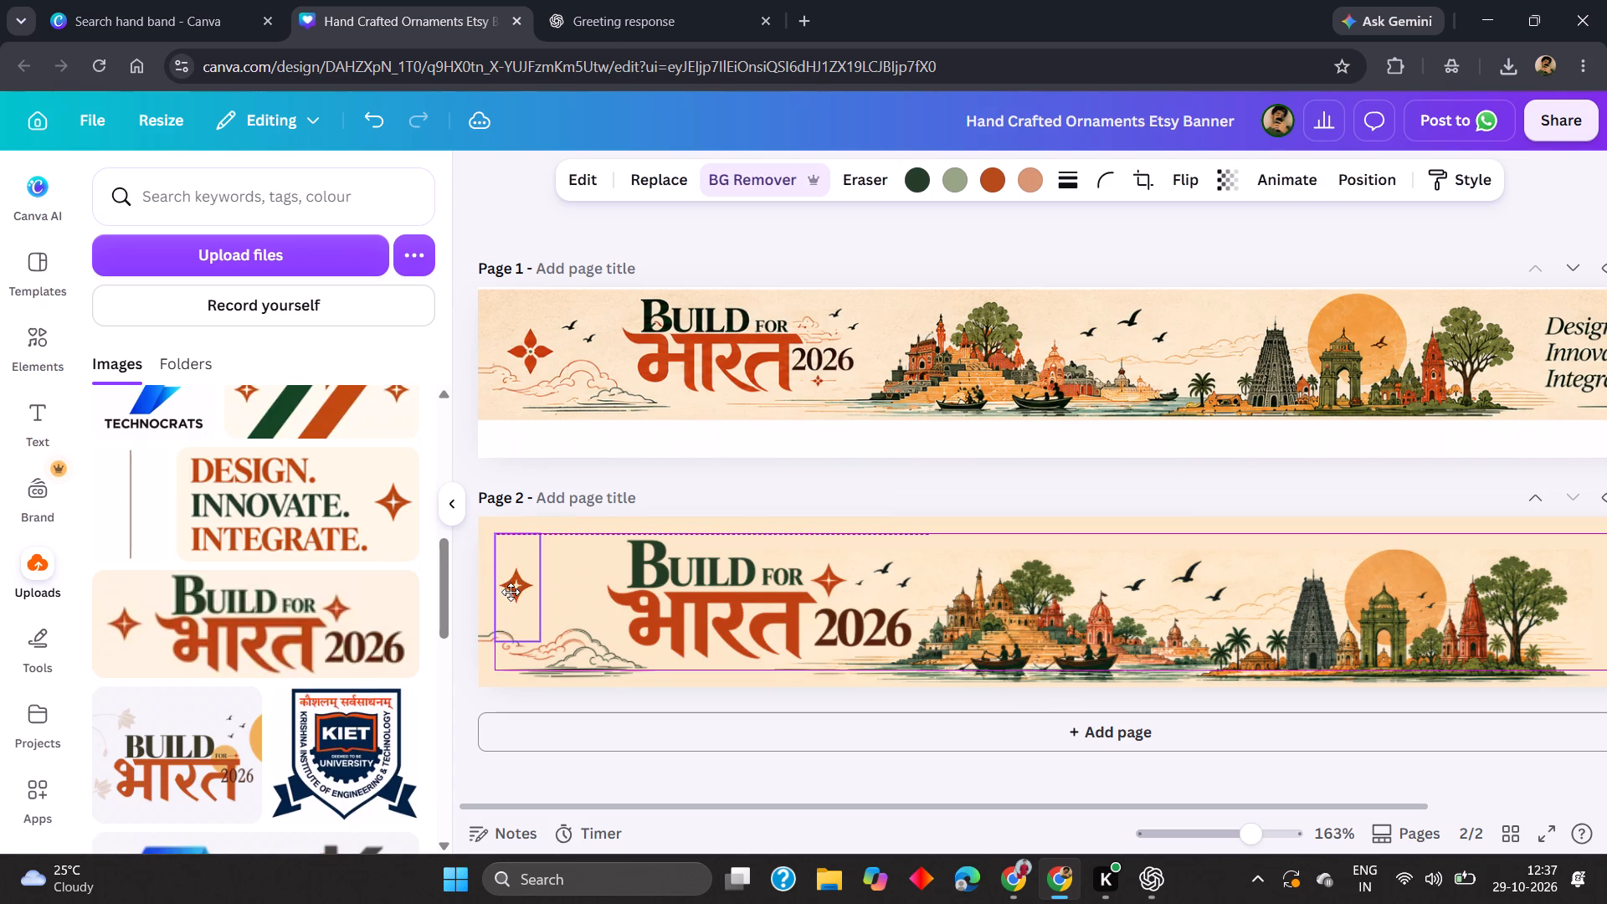
drag(511, 592, 511, 594)
Align the star to the vertical middle of page 2 and raise it slightly above the clouds.
scroll(520, 594, right, 1)
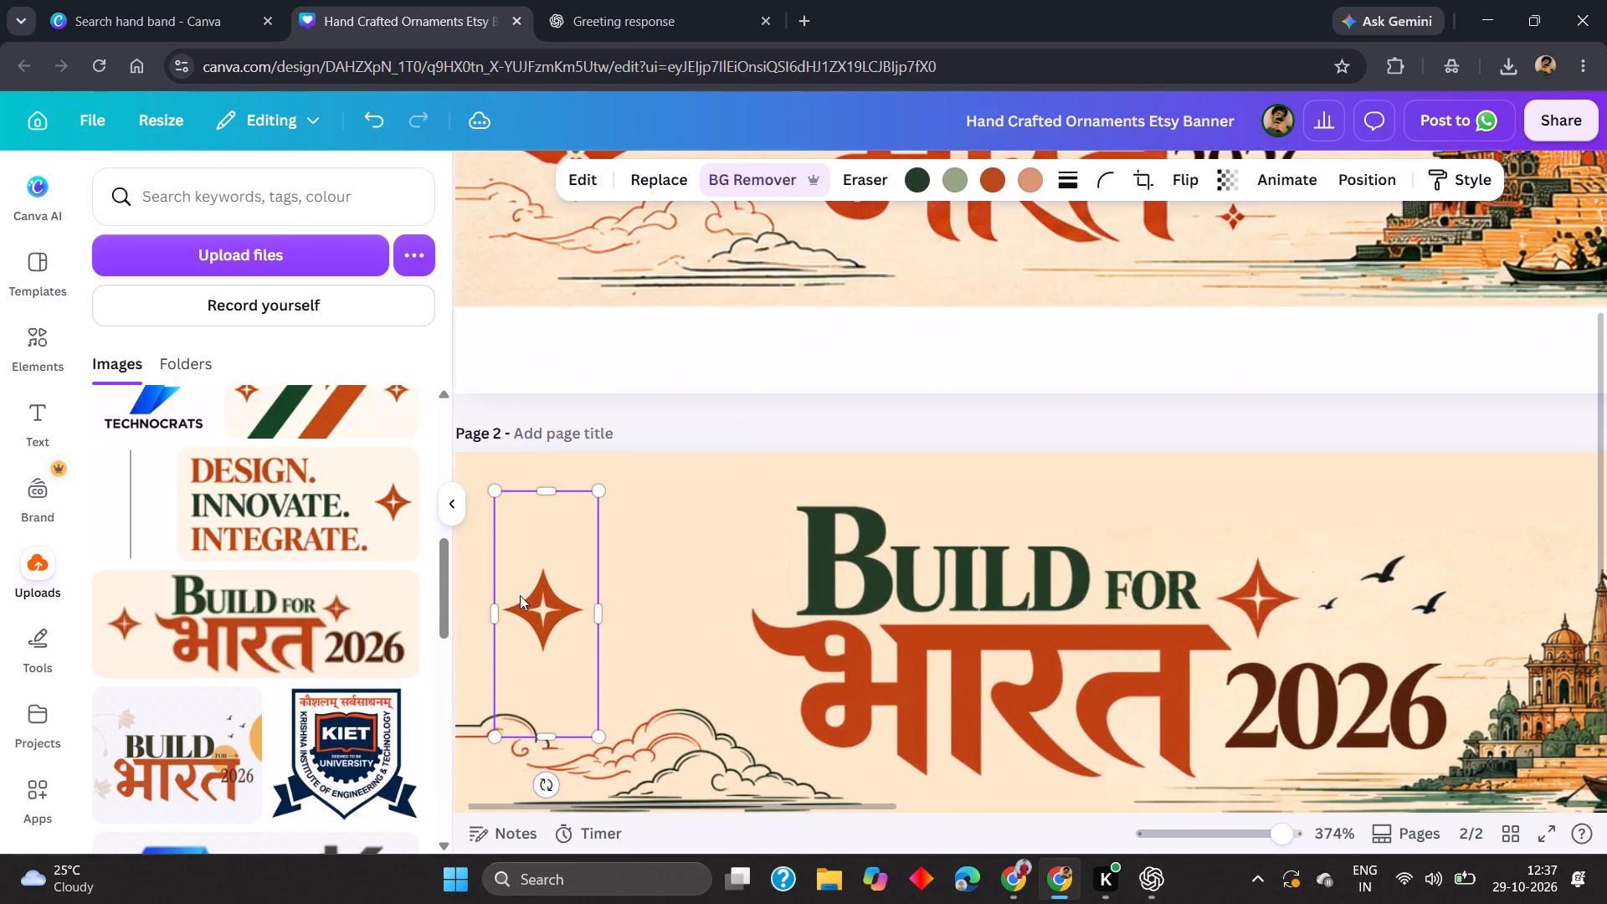
scroll(520, 595, right, 2)
right_click(544, 614)
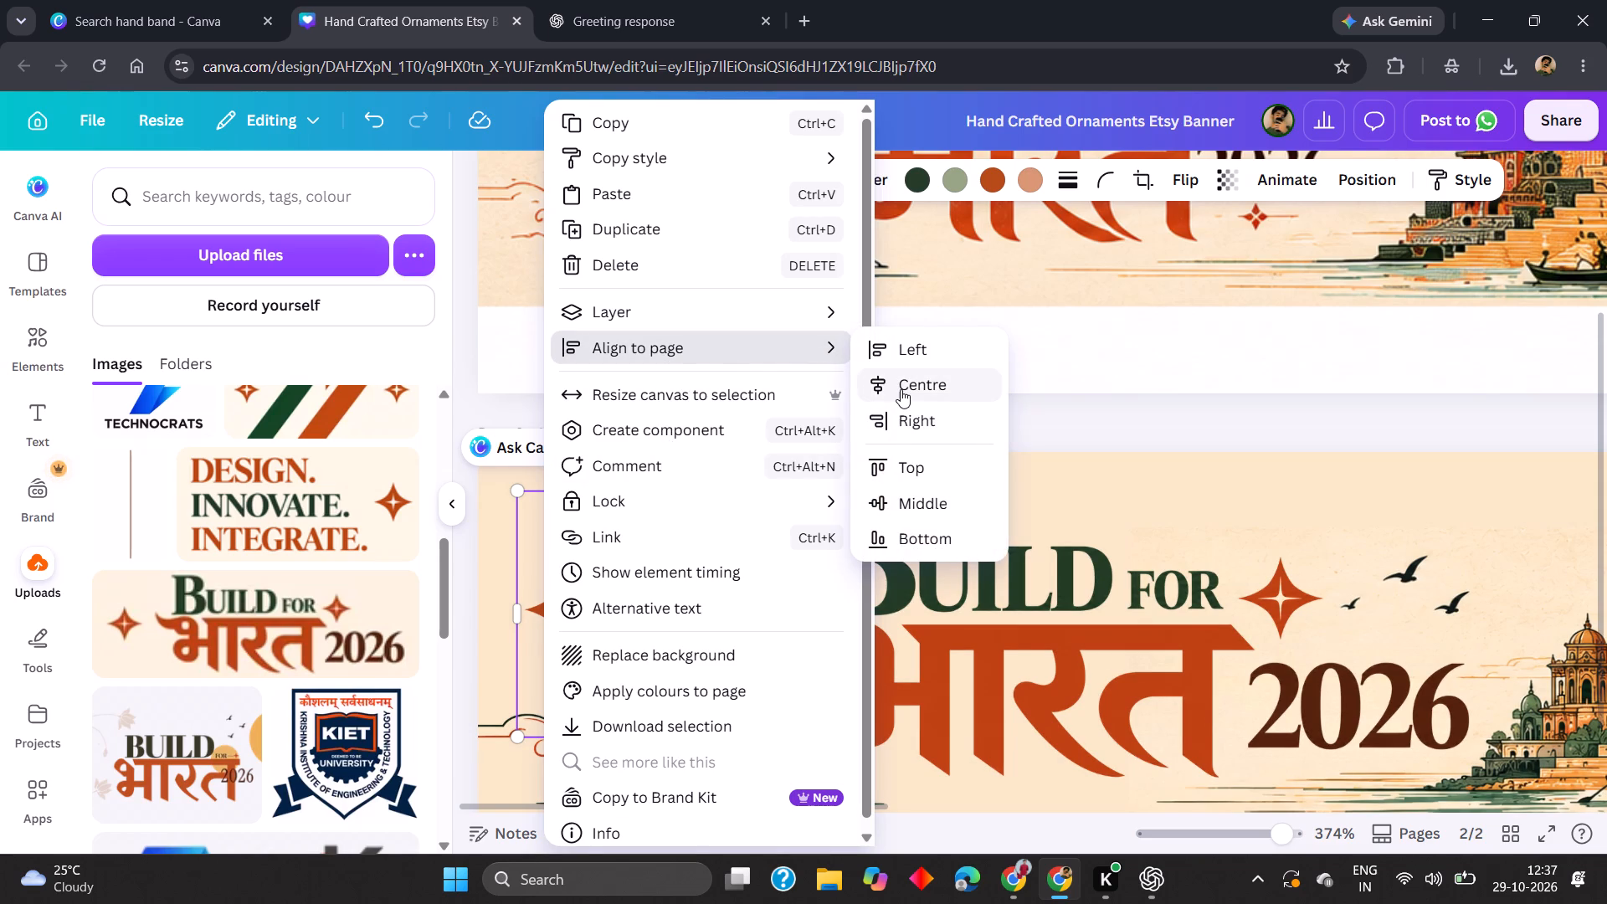
click(916, 501)
click(851, 398)
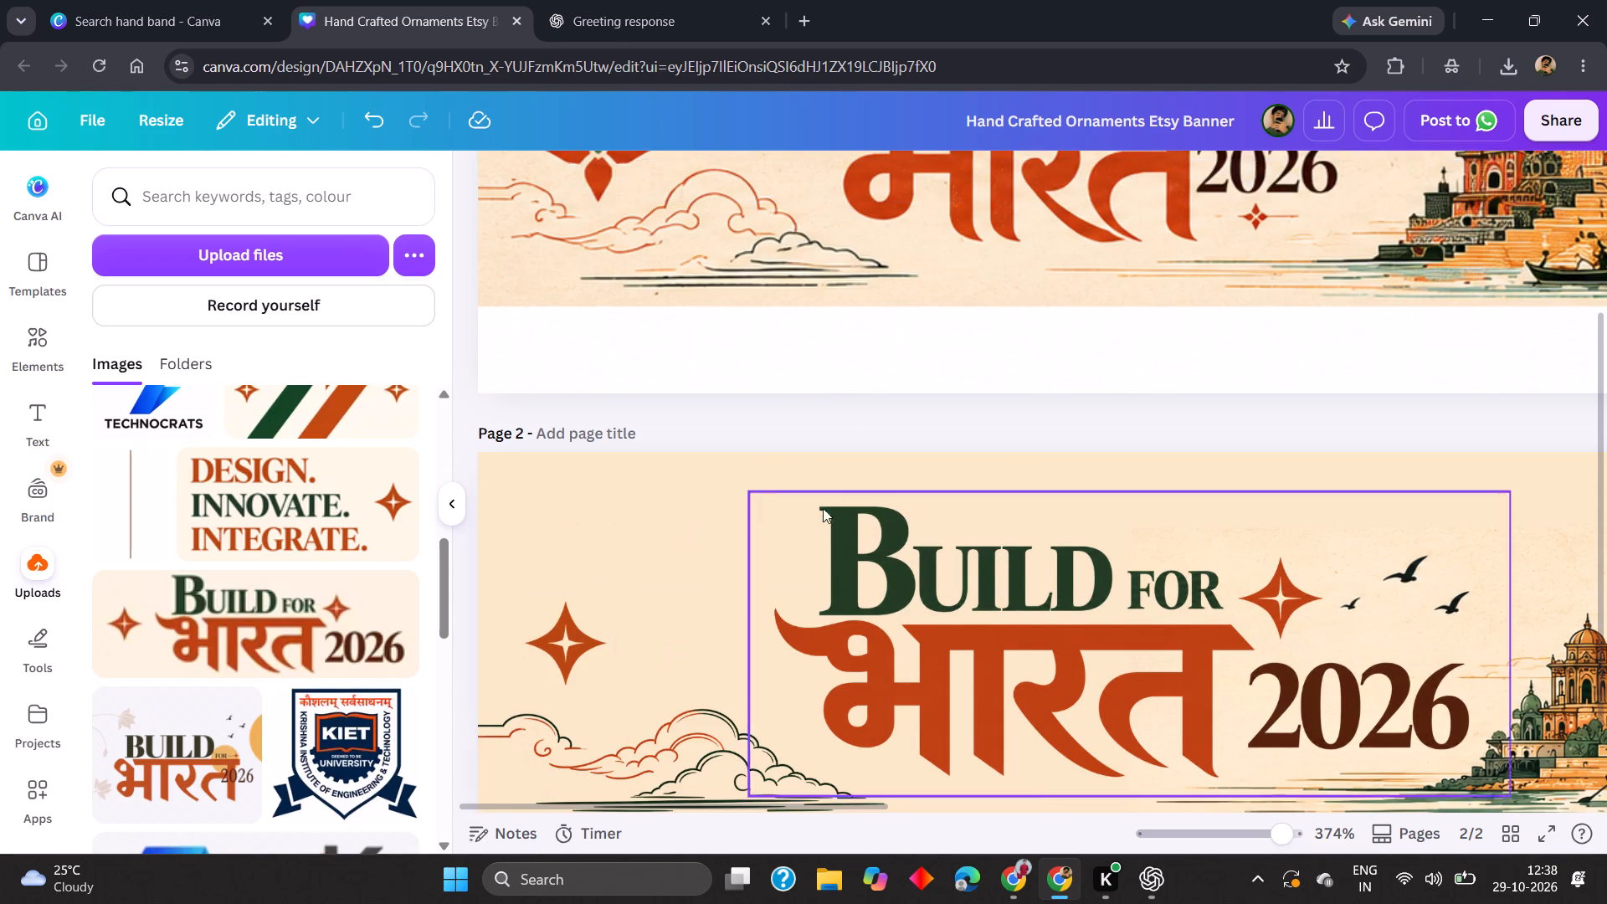
scroll(820, 511, down, 2)
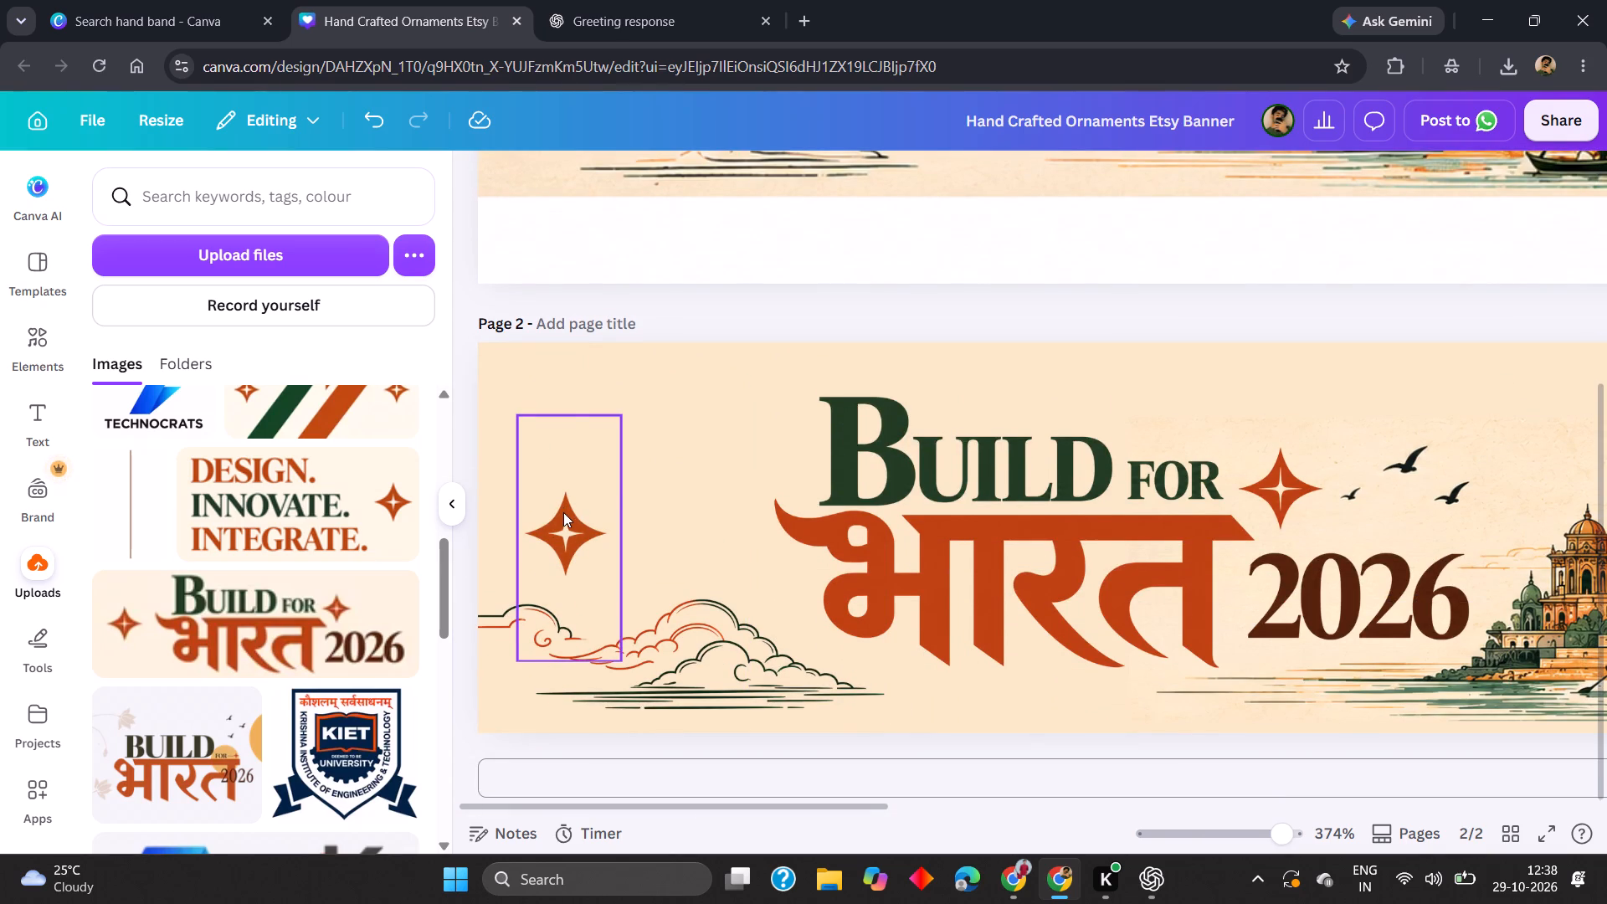
drag(563, 512, 566, 496)
click(870, 312)
Add the uploaded four-petal flower, clouds and birds image to page 2 and remove its background.
scroll(869, 316, down, 1)
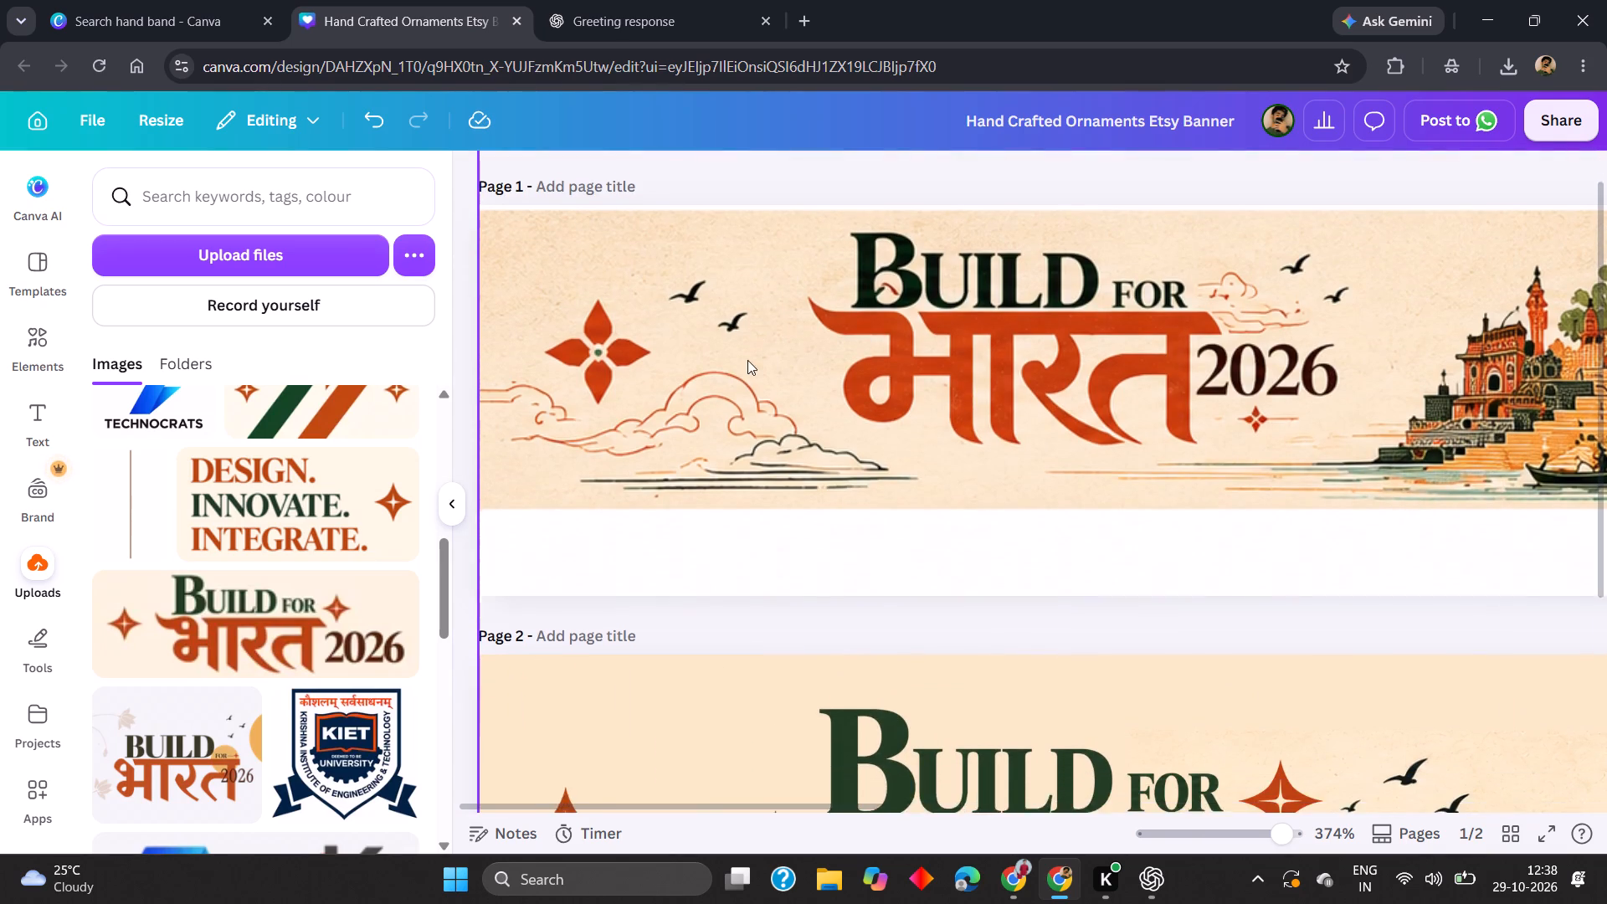
scroll(747, 360, down, 1)
scroll(274, 491, up, 4)
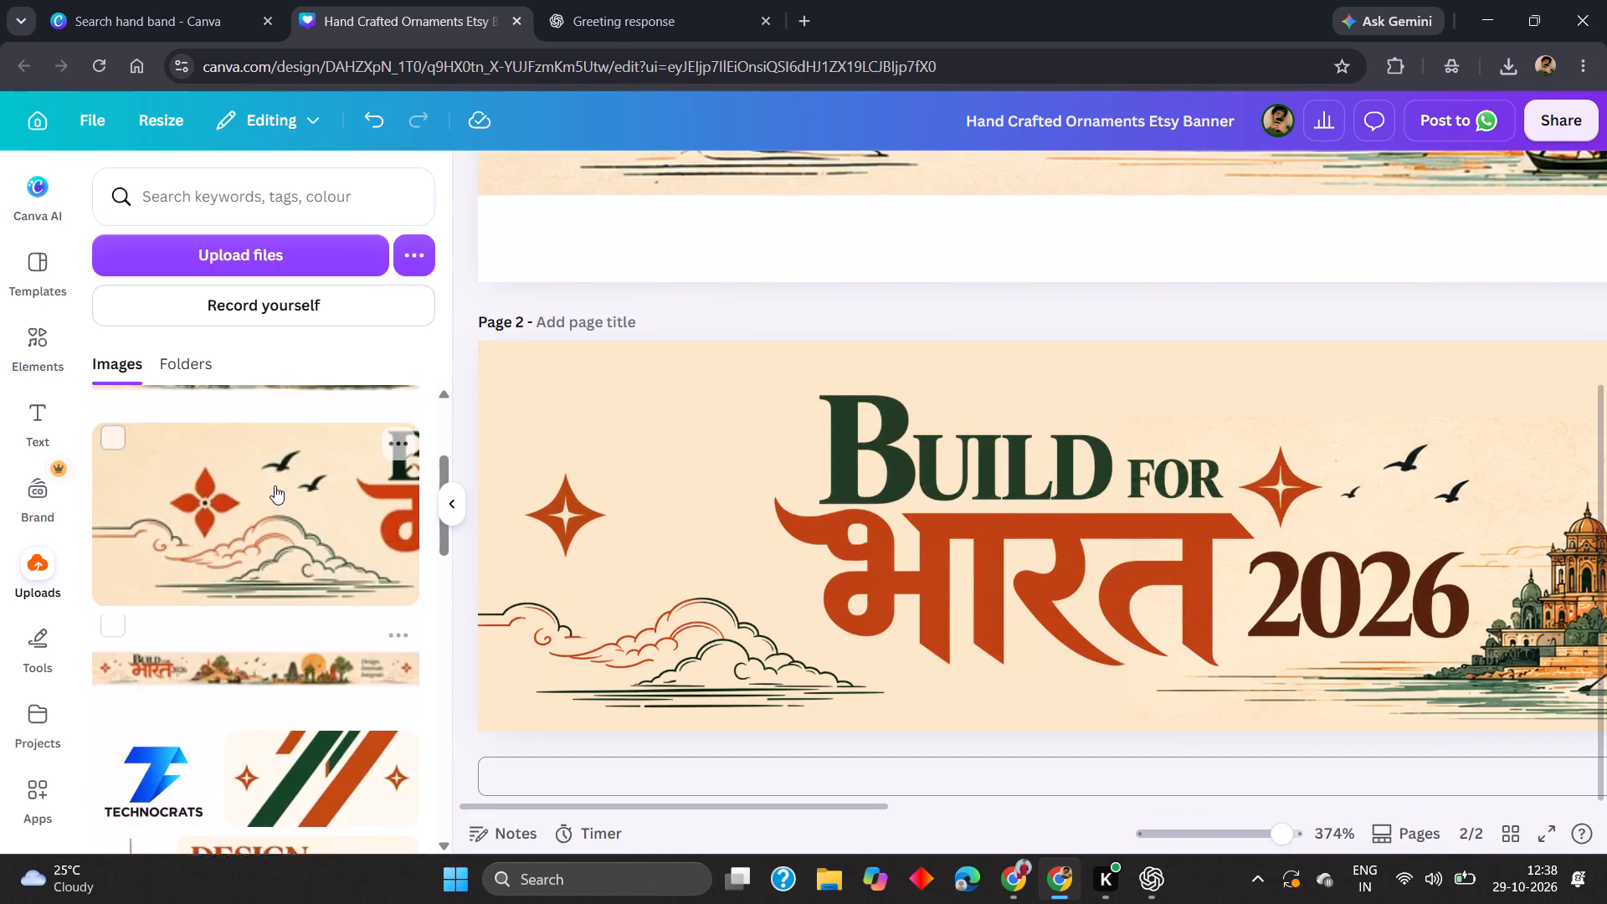
scroll(277, 507, up, 2)
scroll(278, 508, down, 2)
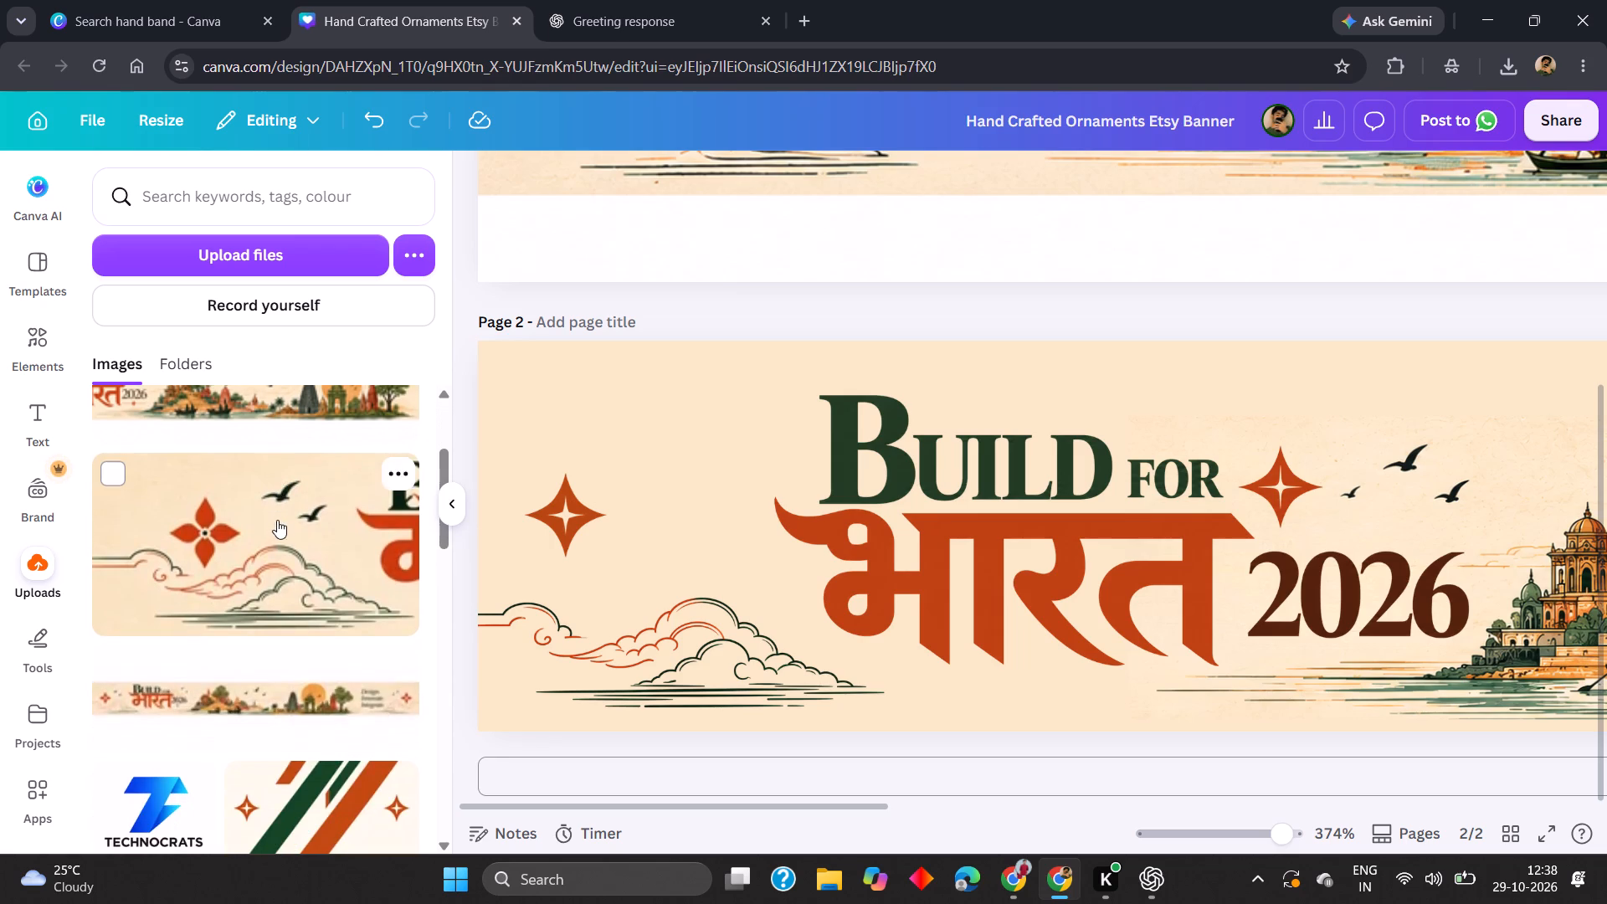
click(277, 520)
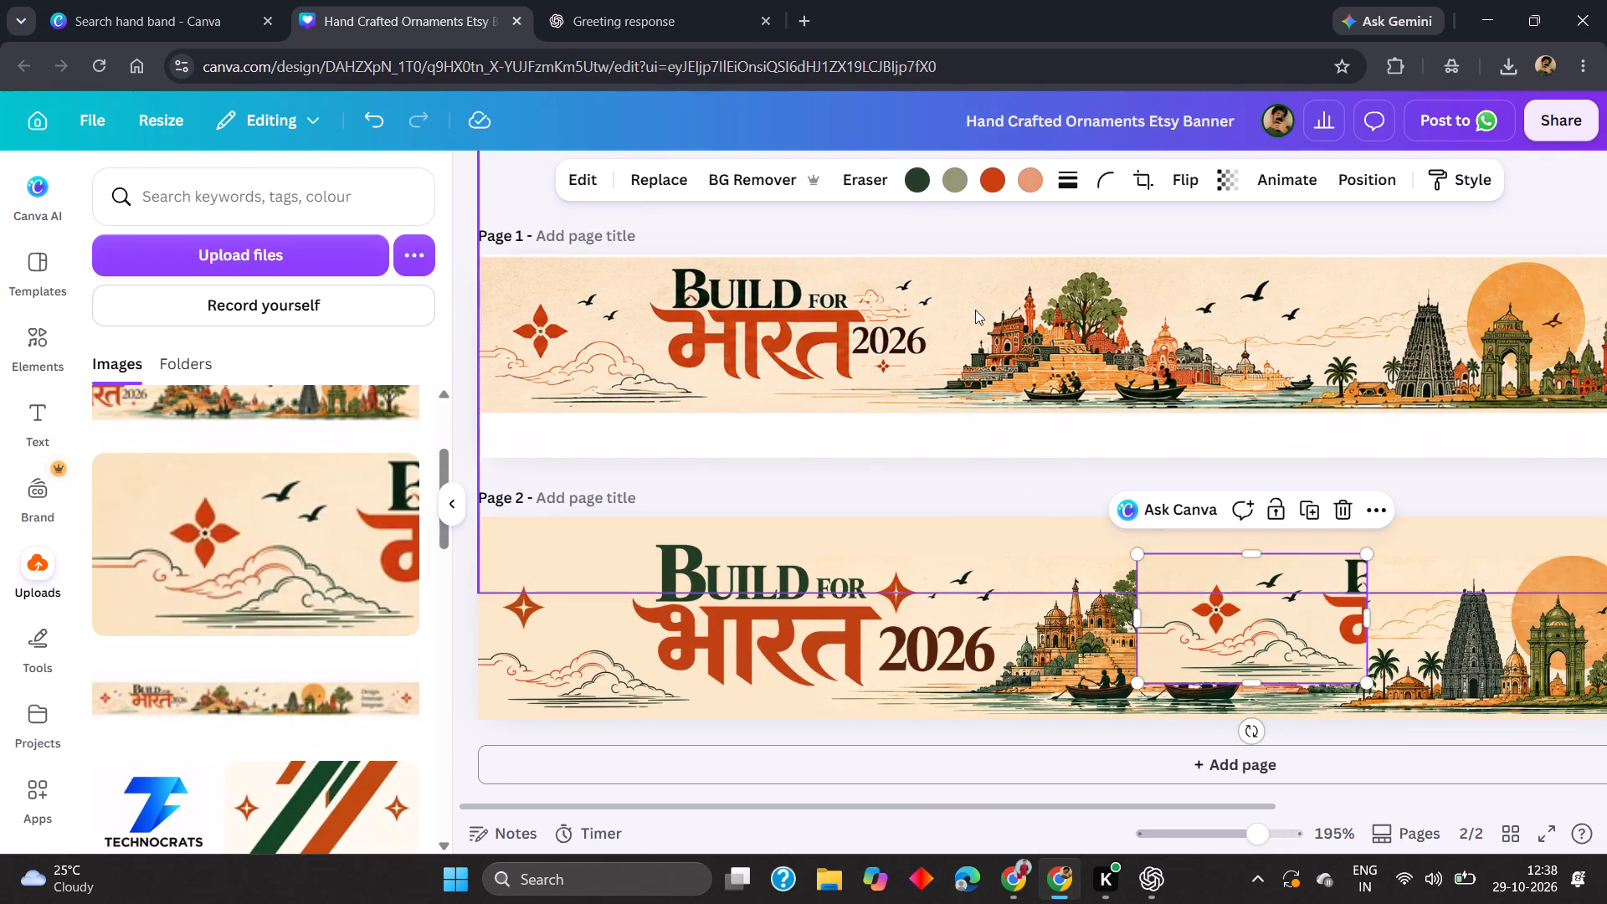
click(796, 176)
drag(1192, 606, 1051, 590)
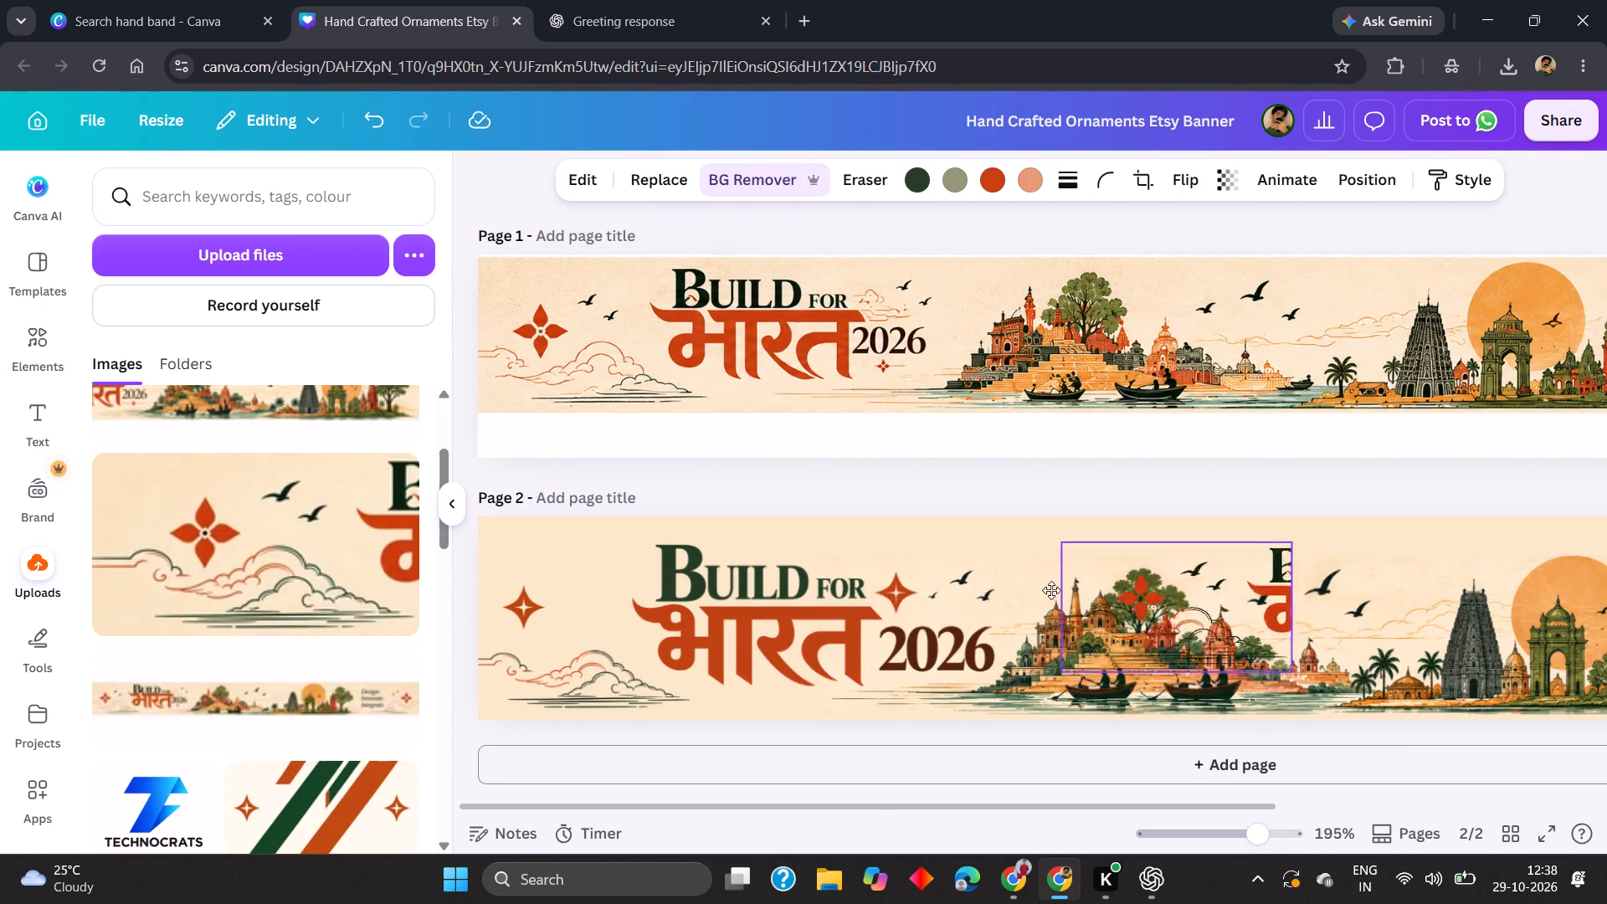
drag(1051, 590, 836, 583)
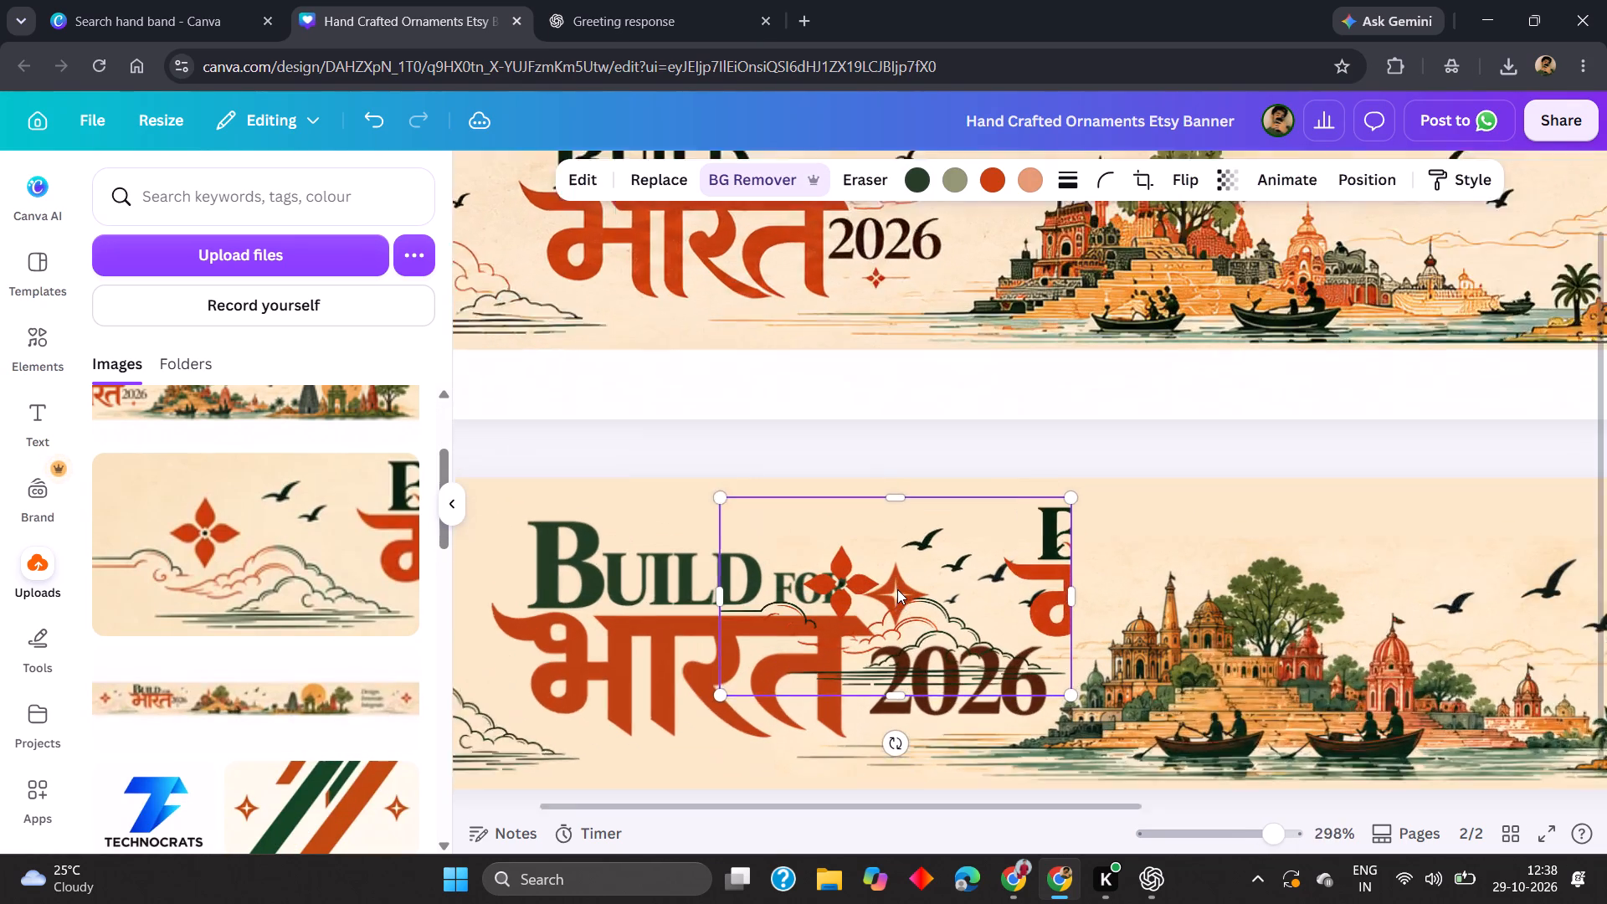
Erase the flower, clouds, water lines and lettering from the new image with a size 96 eraser, keeping only the two birds.
click(874, 188)
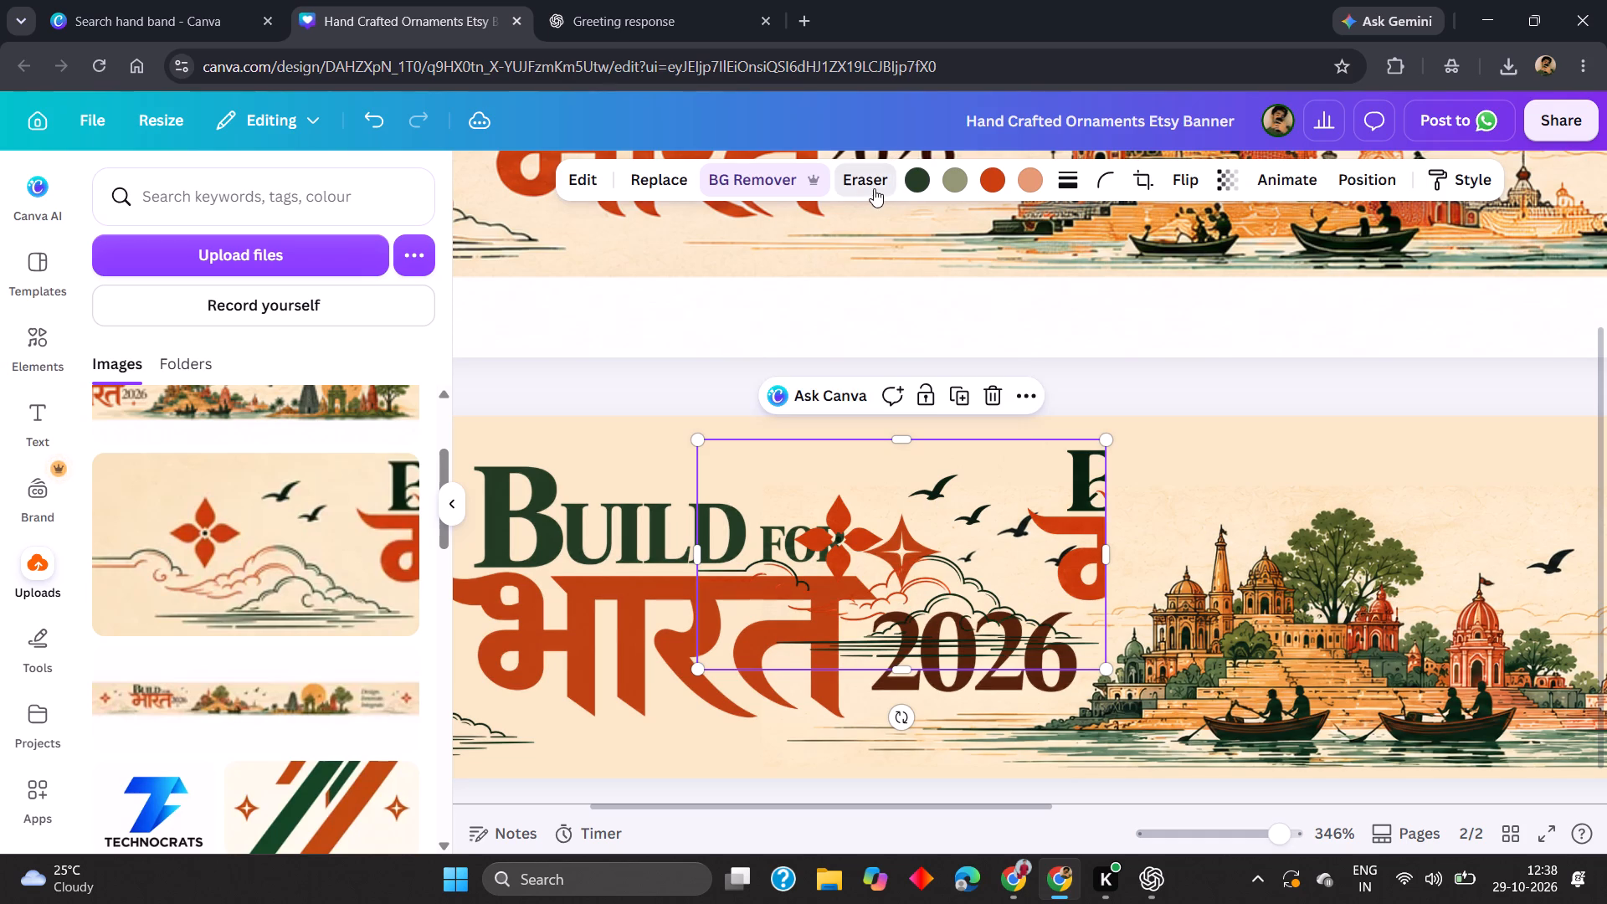
click(894, 274)
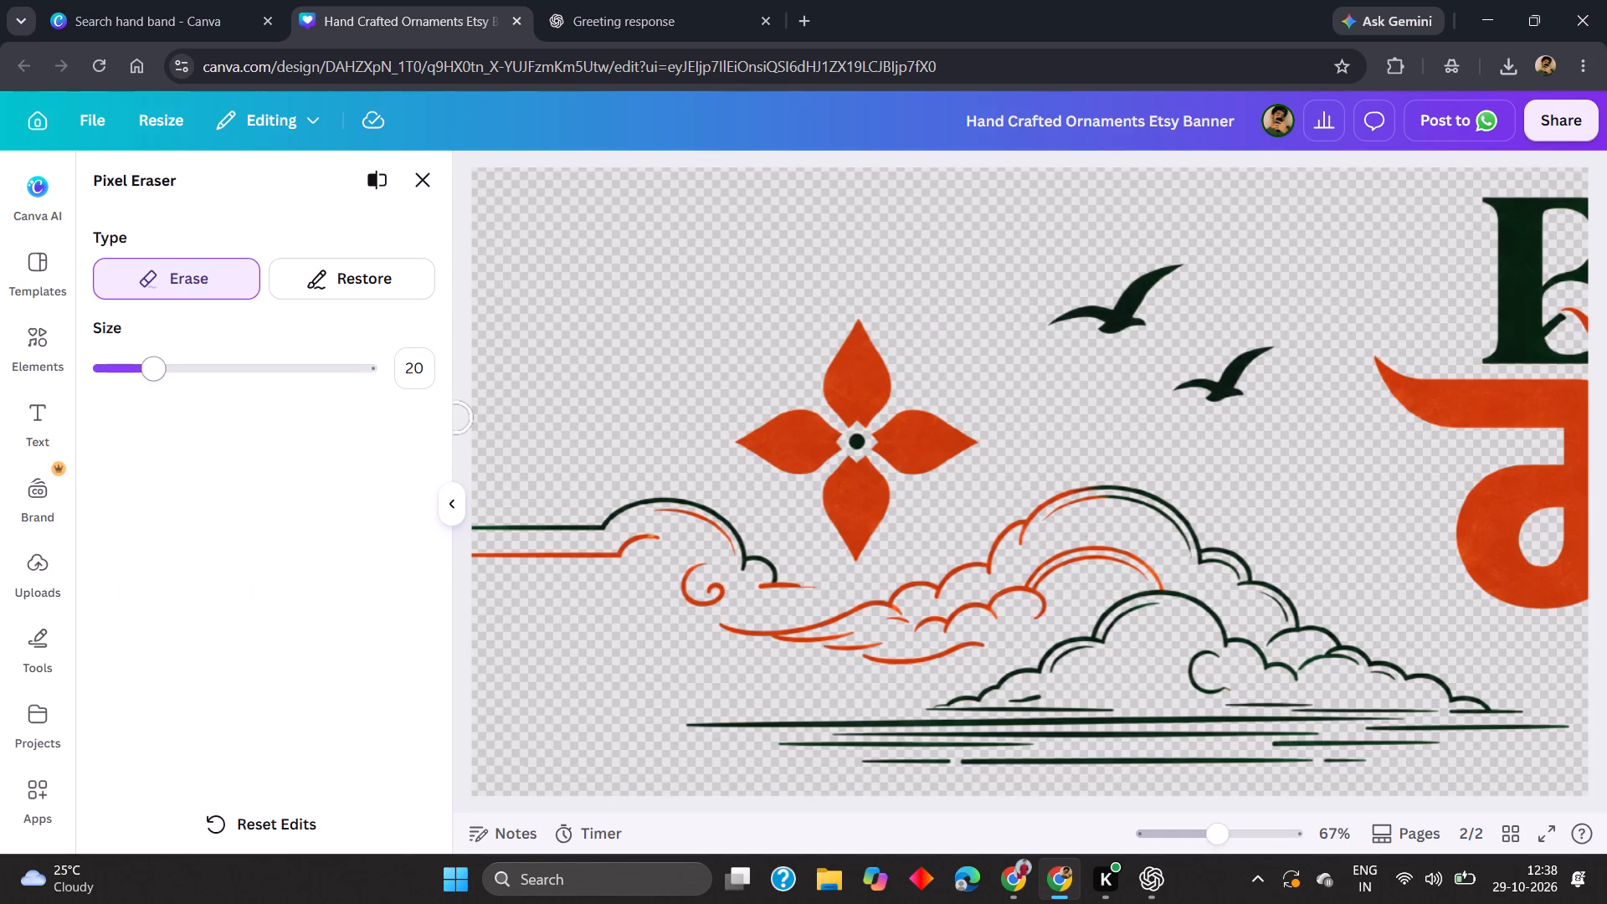
click(358, 367)
drag(819, 355, 1189, 572)
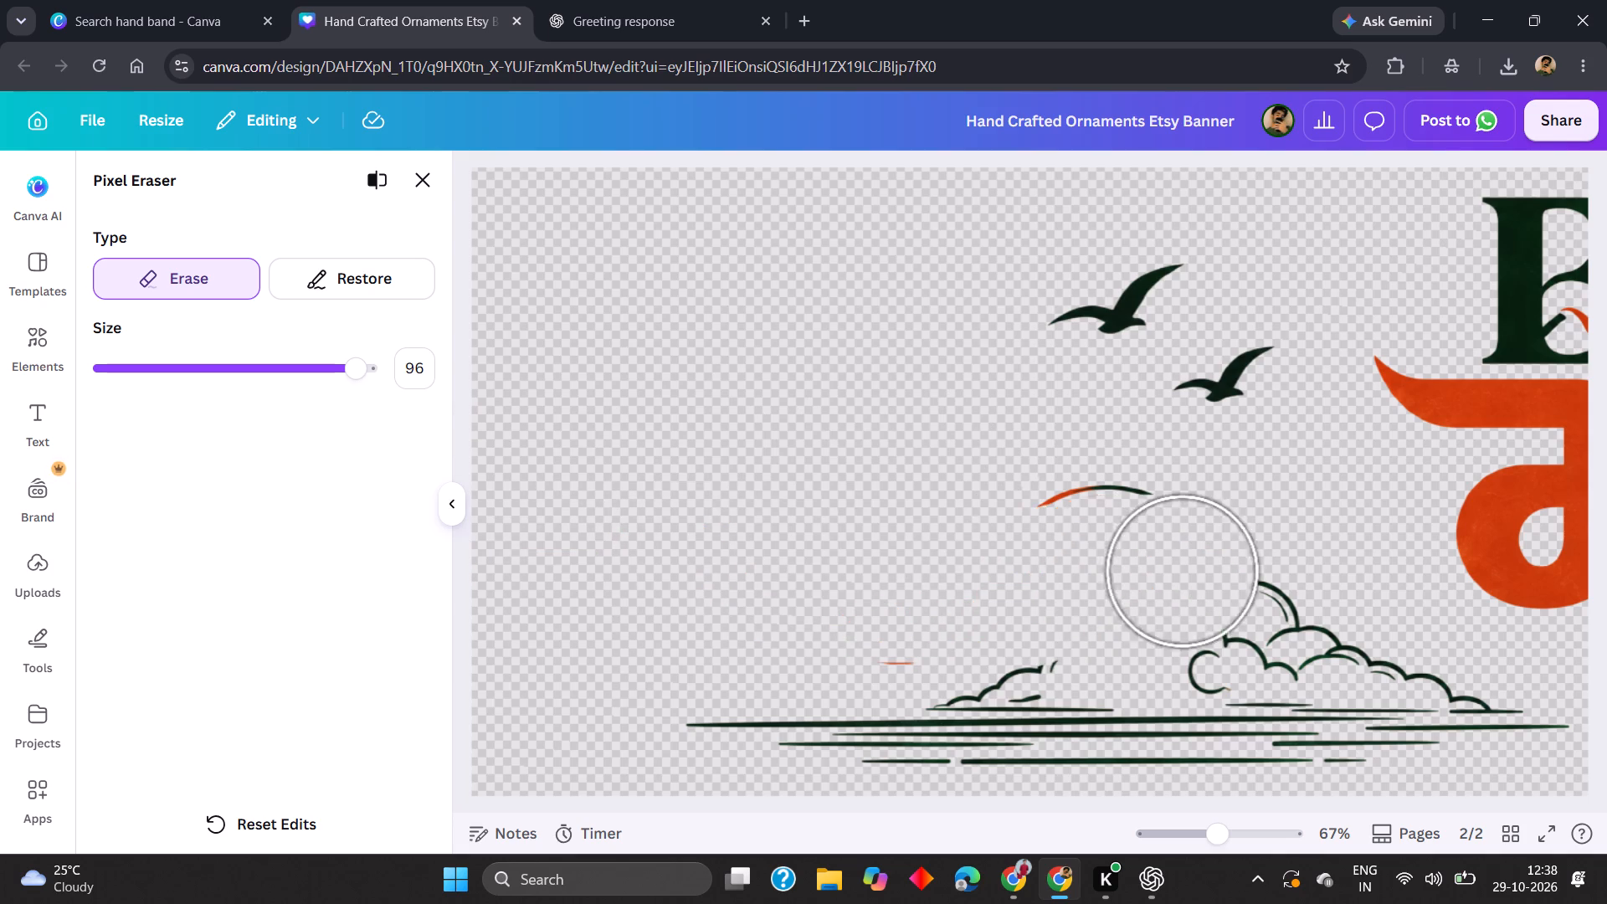
drag(1189, 572, 1505, 739)
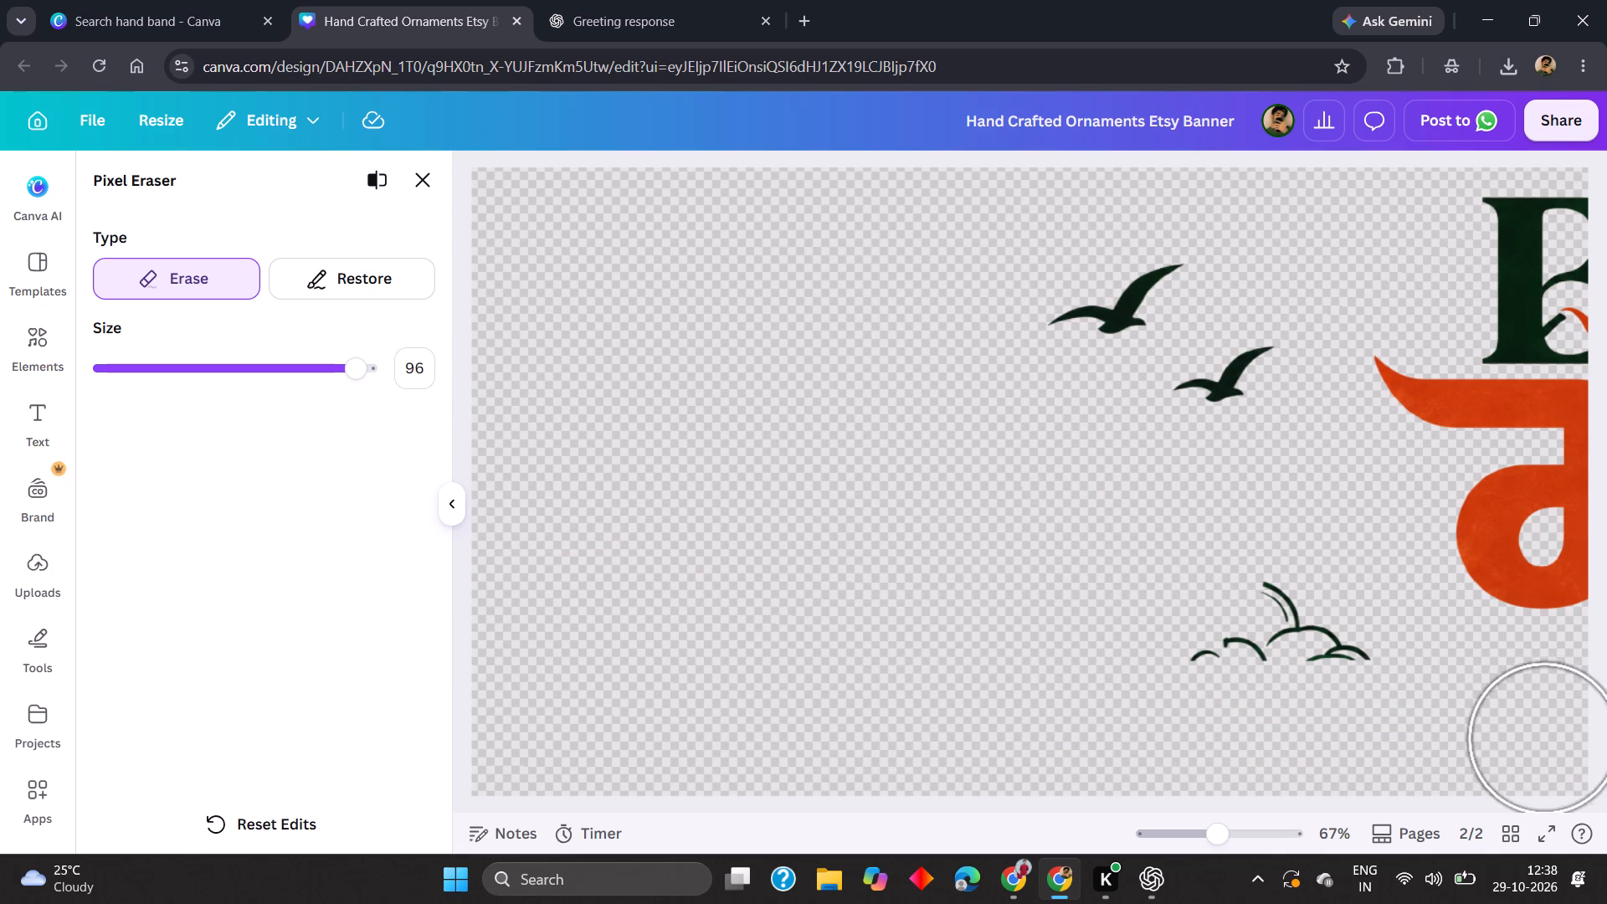
drag(1505, 739, 1507, 213)
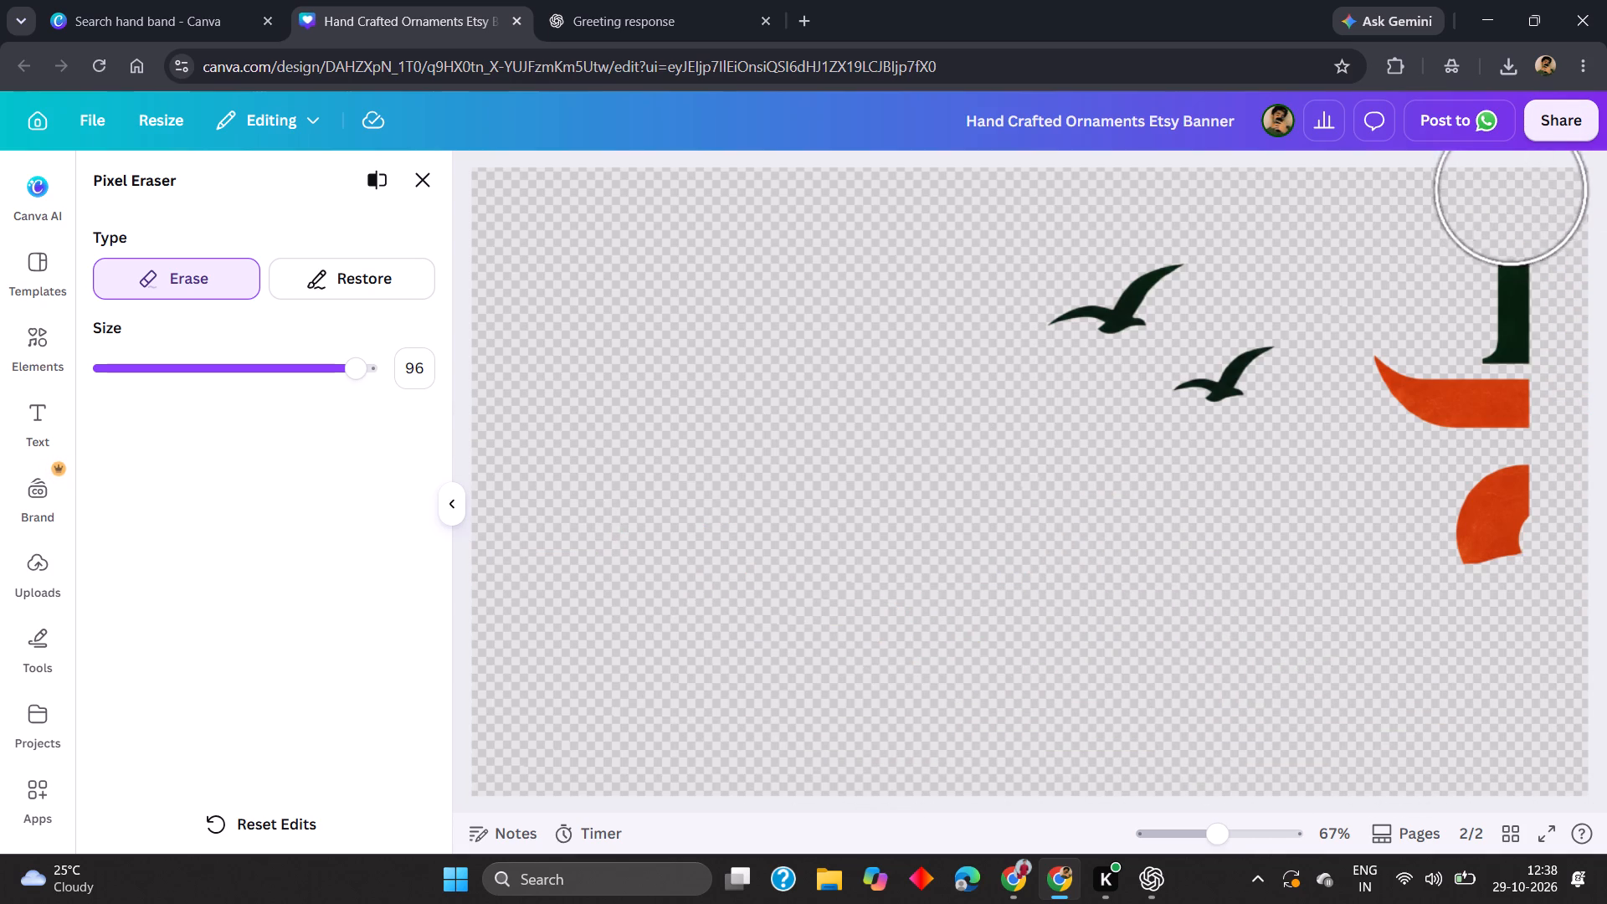
drag(1507, 213, 1367, 389)
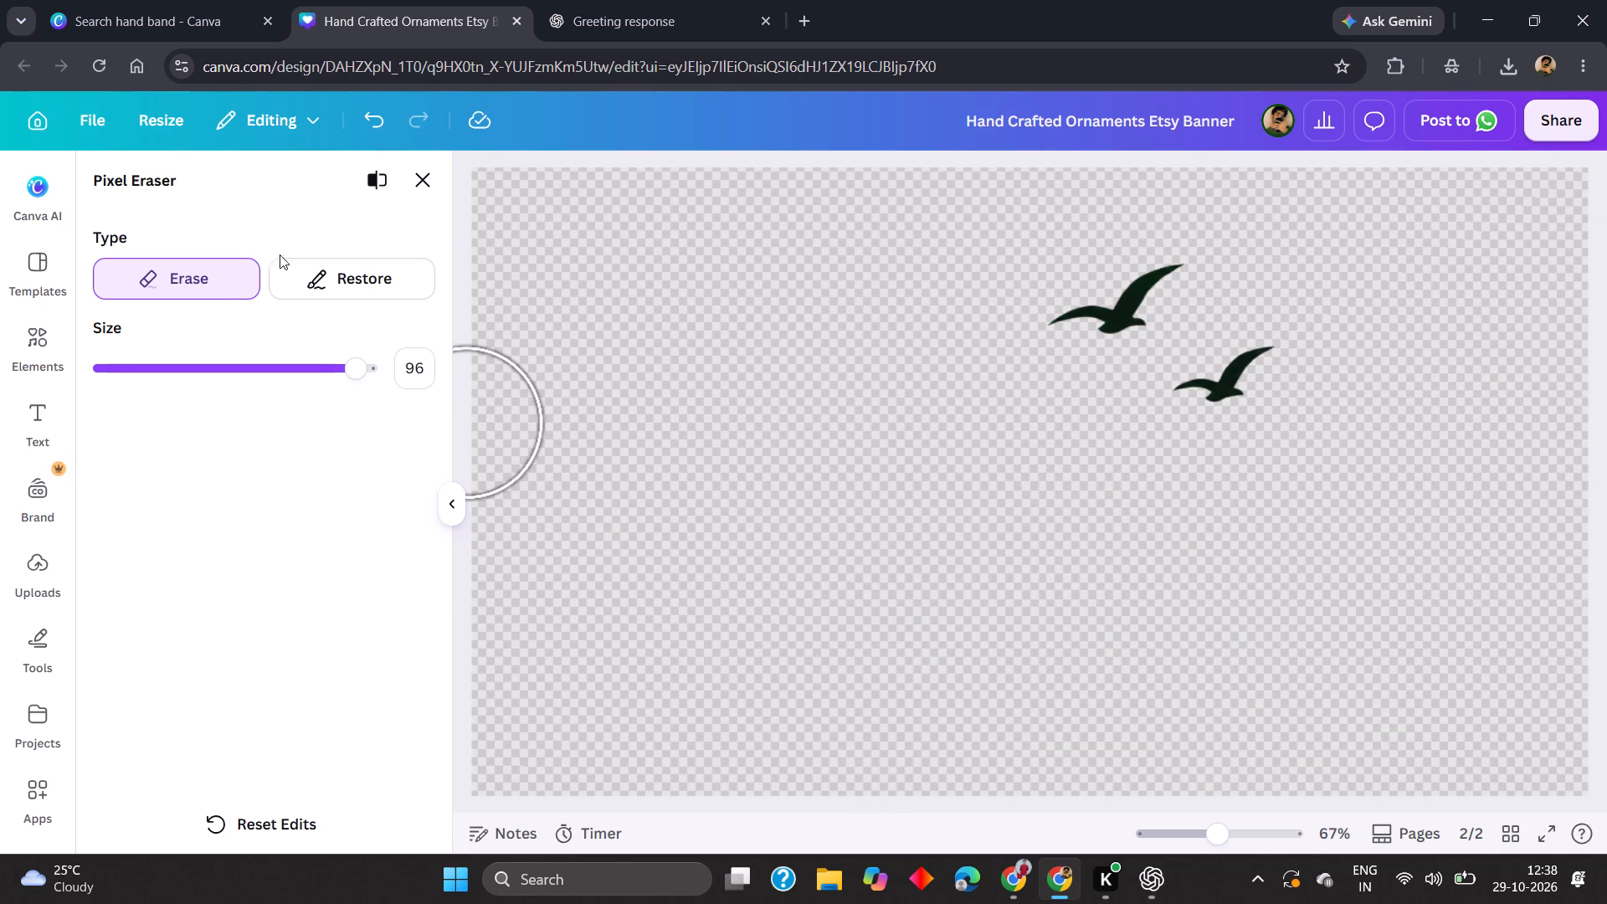
click(415, 188)
Position the two birds between the star and the Build for Bharat title, above the clouds on page 2.
drag(947, 552, 663, 565)
scroll(783, 536, right, 6)
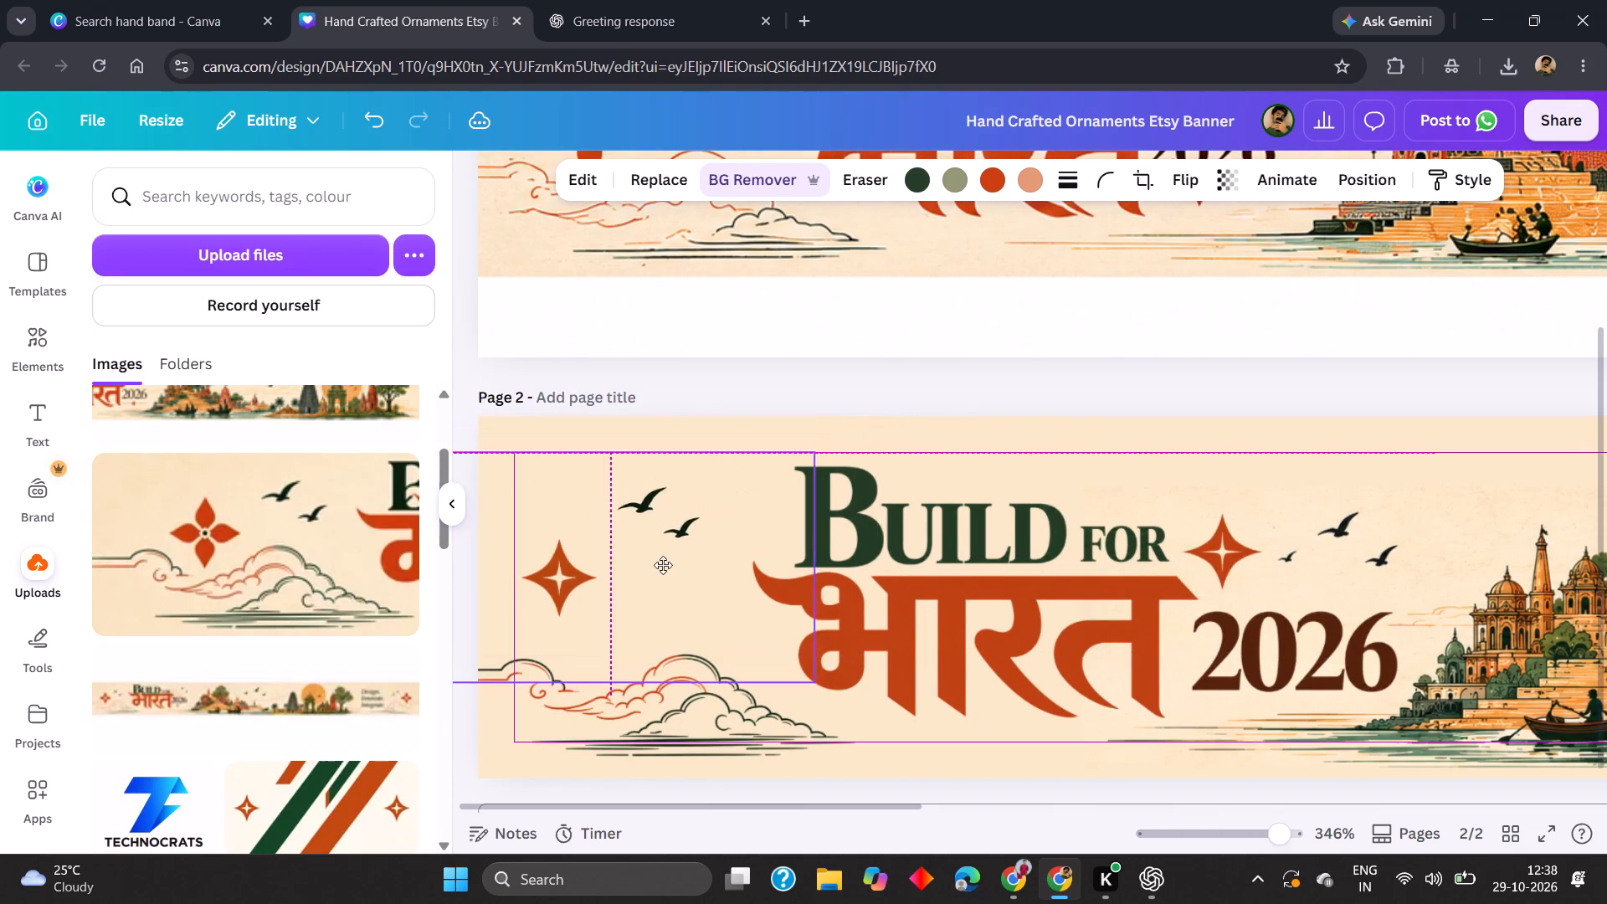
drag(663, 565, 675, 567)
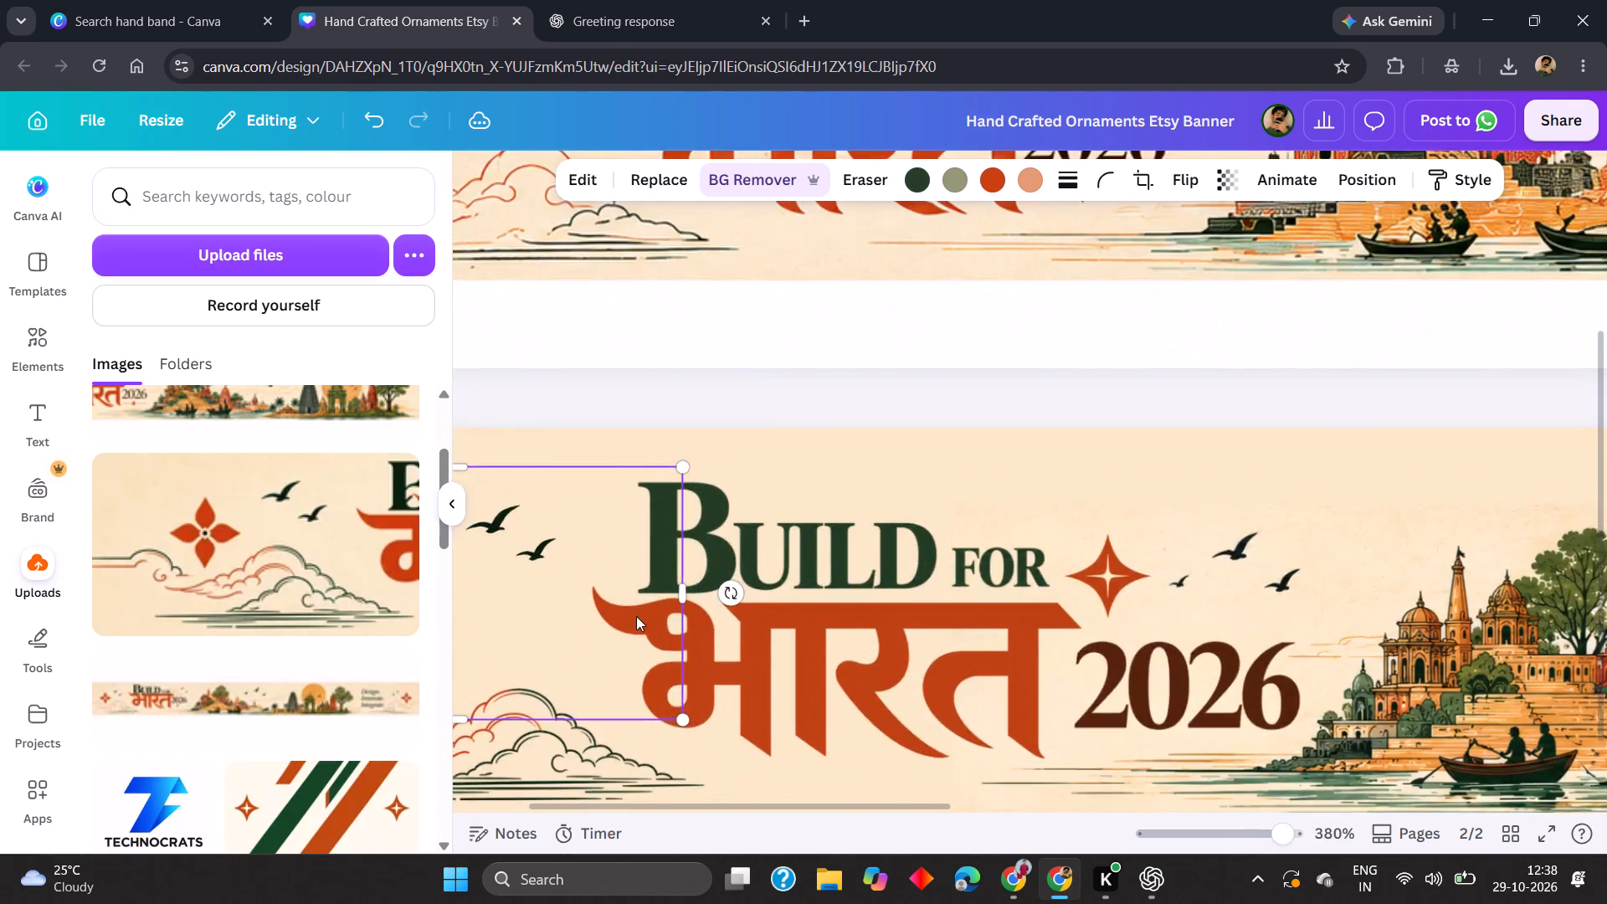
scroll(636, 616, right, 4)
drag(639, 604, 623, 618)
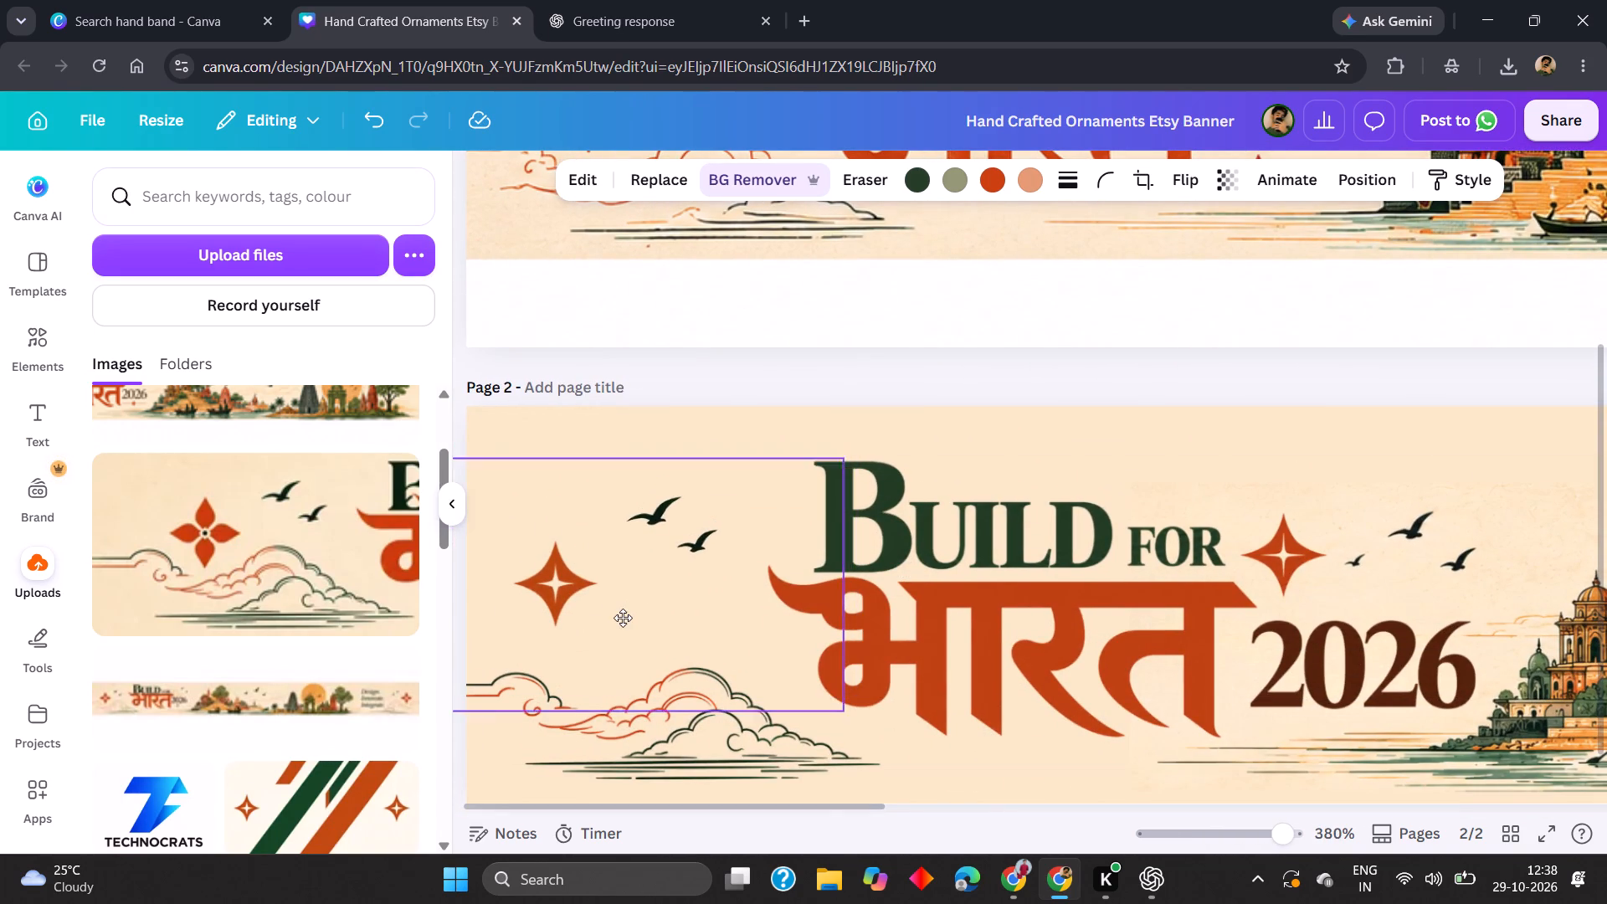
drag(623, 618, 622, 619)
click(983, 372)
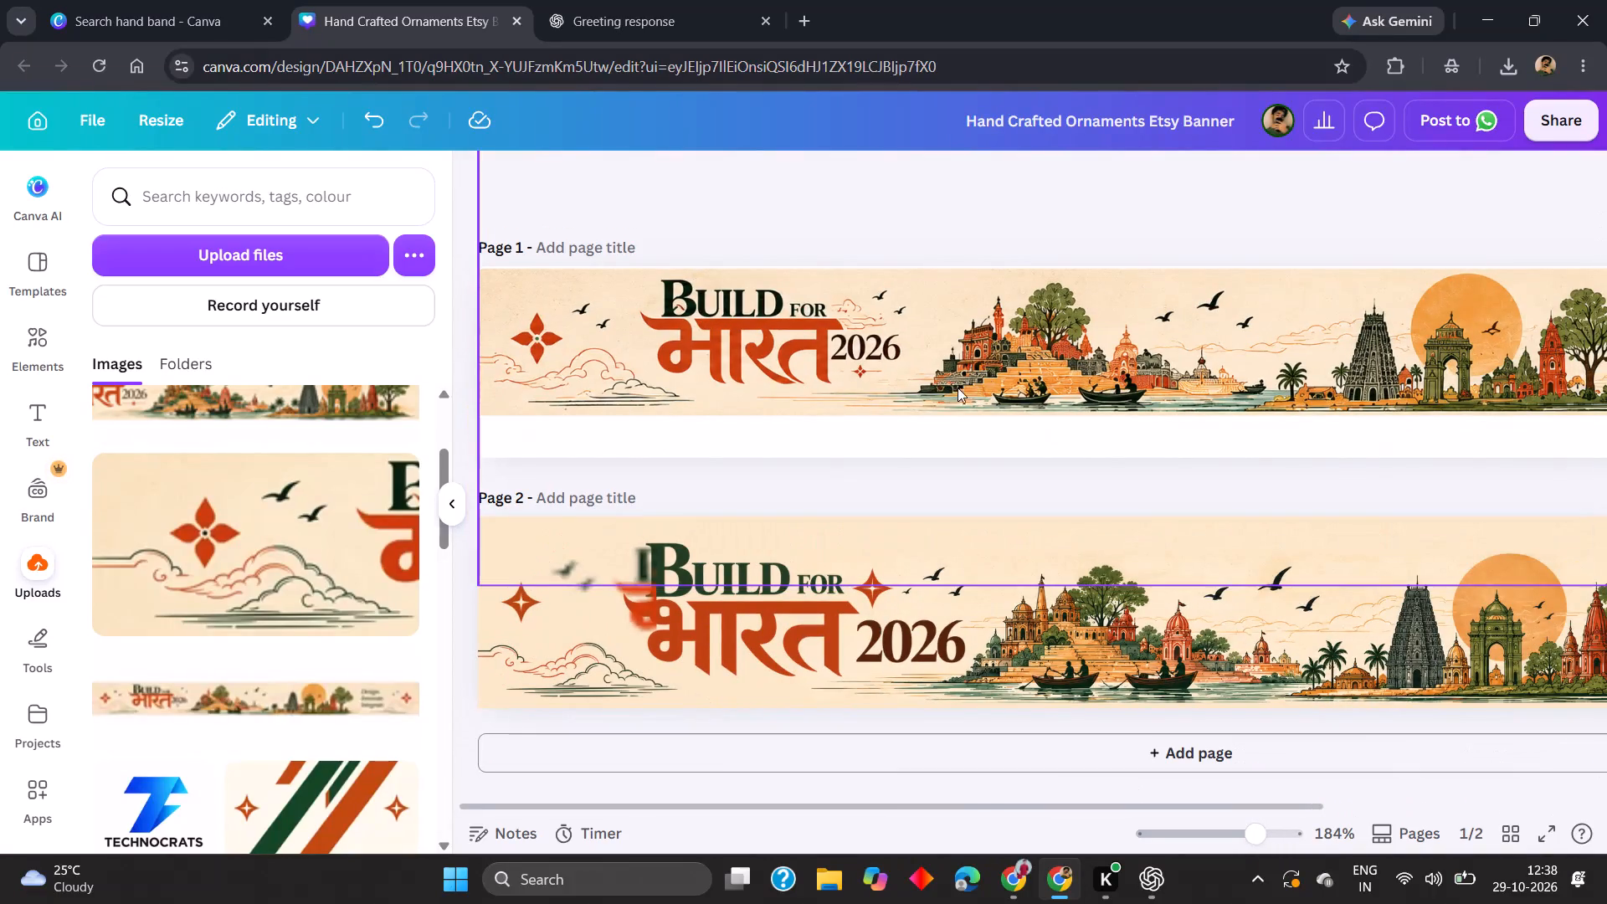
Crop the two-bird image on page 2 on its sides and bottom edge to a small frame tightly around the birds.
scroll(654, 578, right, 2)
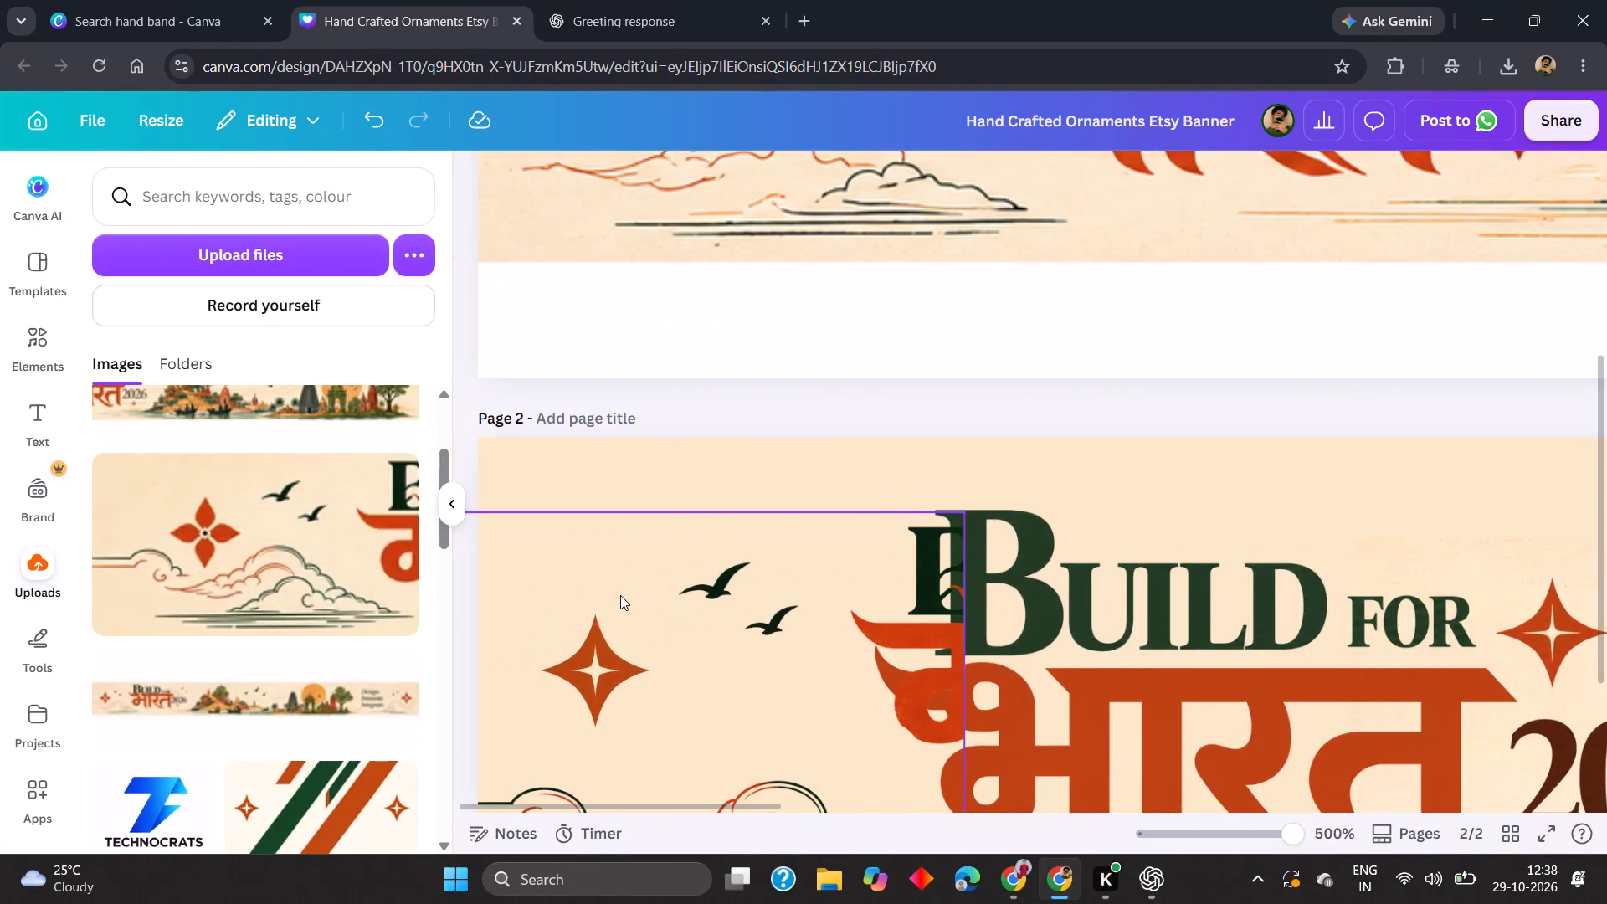
scroll(620, 595, right, 1)
click(743, 602)
drag(963, 673, 884, 669)
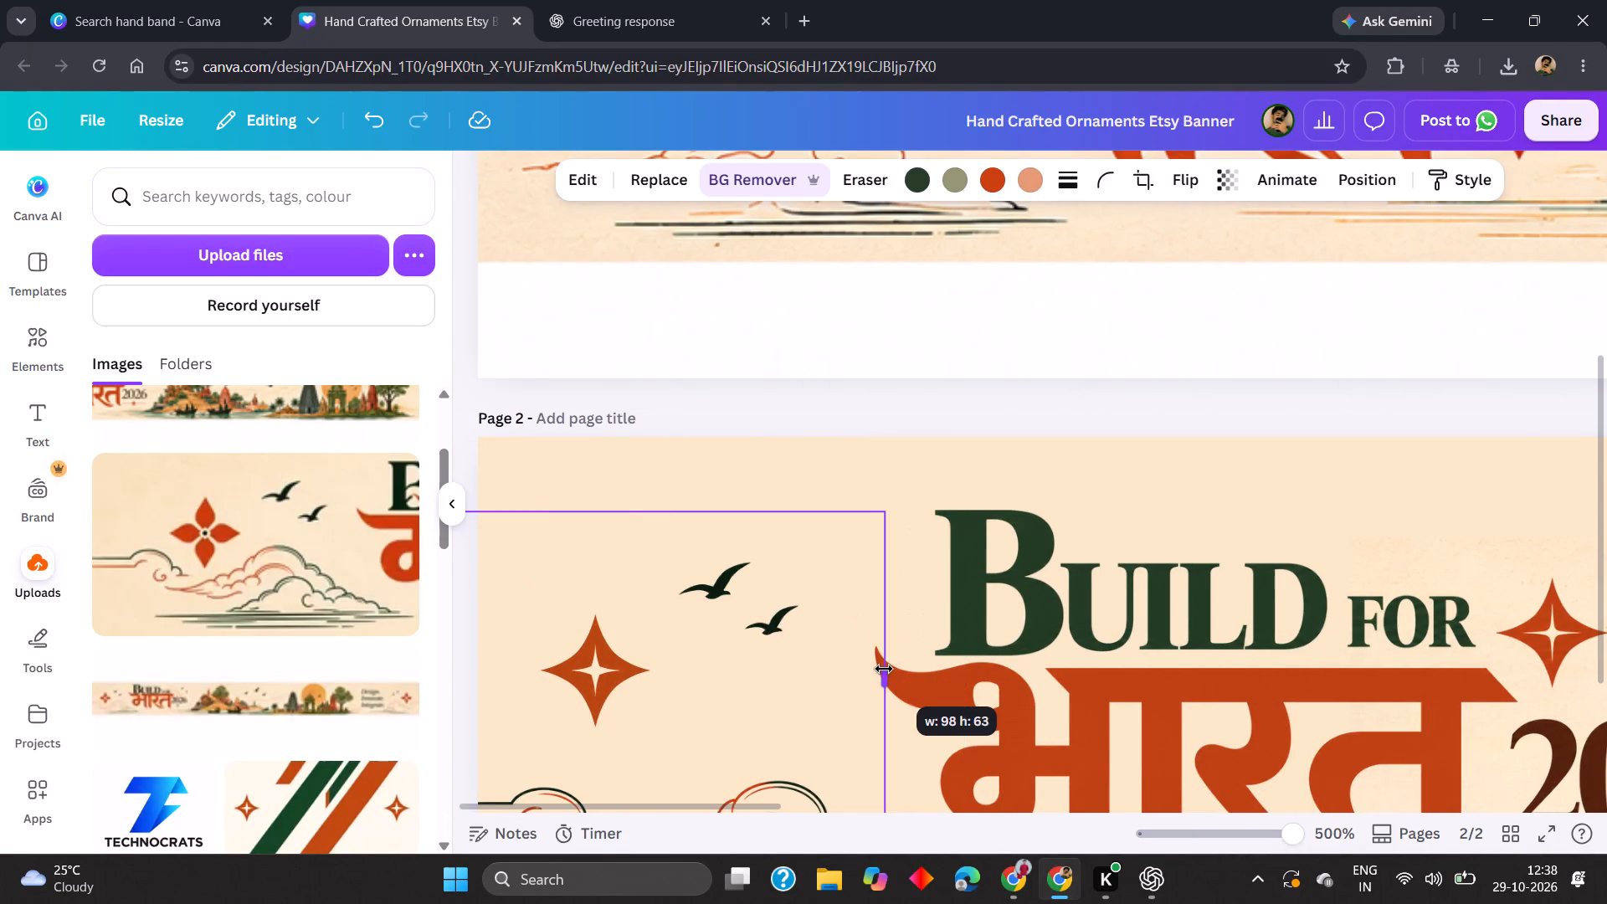
drag(884, 669, 864, 669)
scroll(958, 494, down, 1)
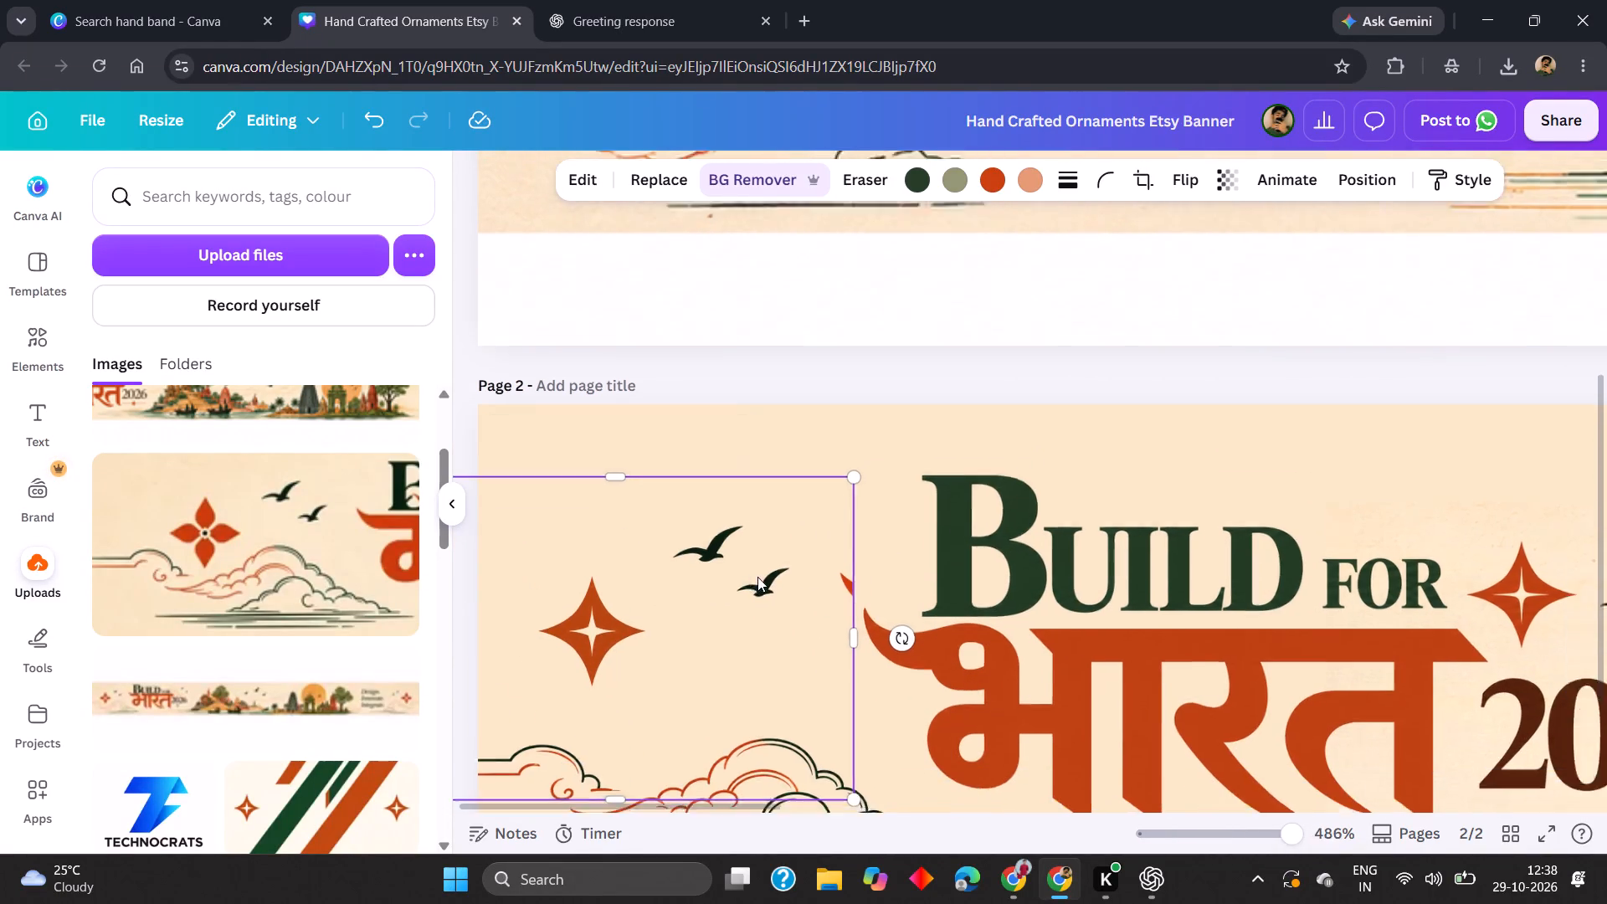
scroll(527, 609, right, 3)
drag(549, 659, 568, 661)
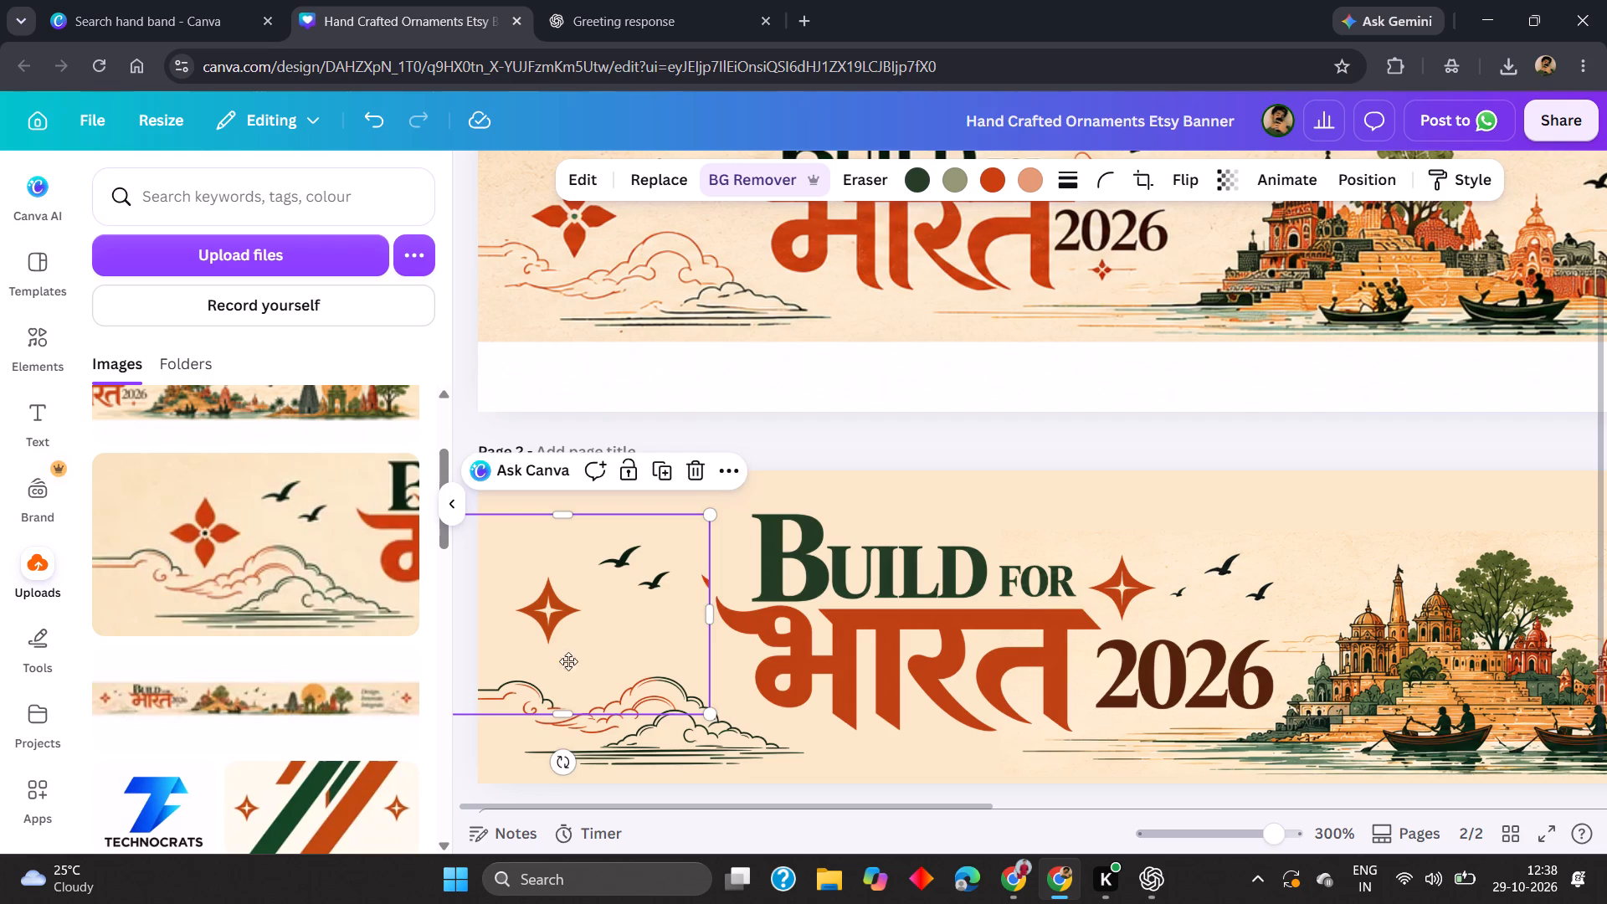
drag(568, 661, 657, 657)
drag(528, 613, 704, 614)
drag(742, 610, 633, 597)
drag(710, 599, 693, 602)
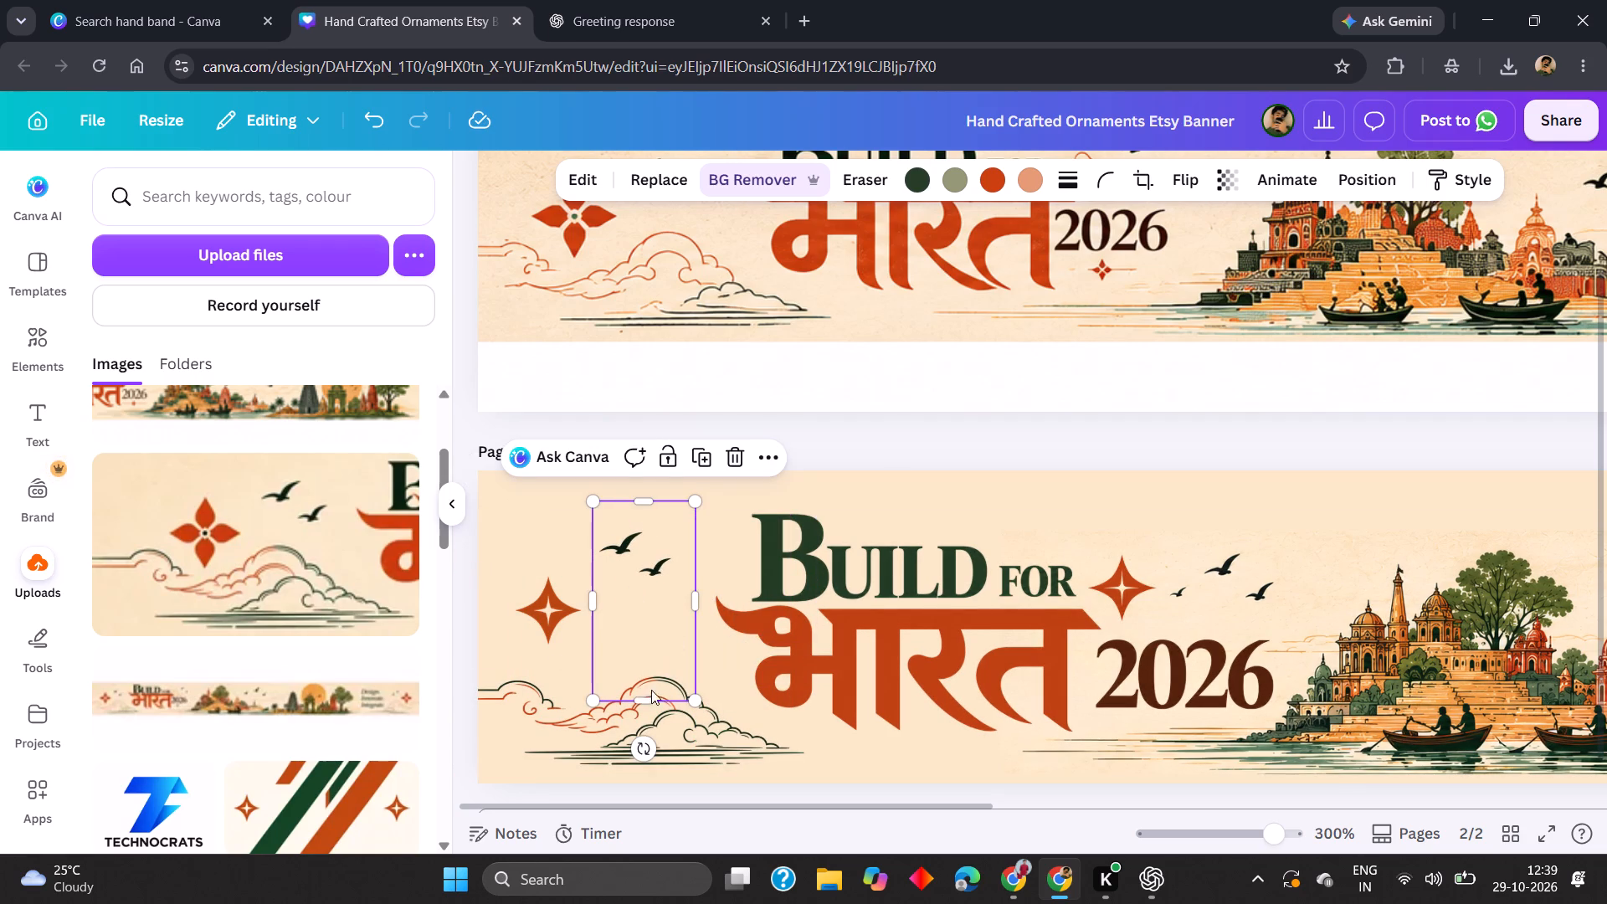
drag(641, 696, 656, 595)
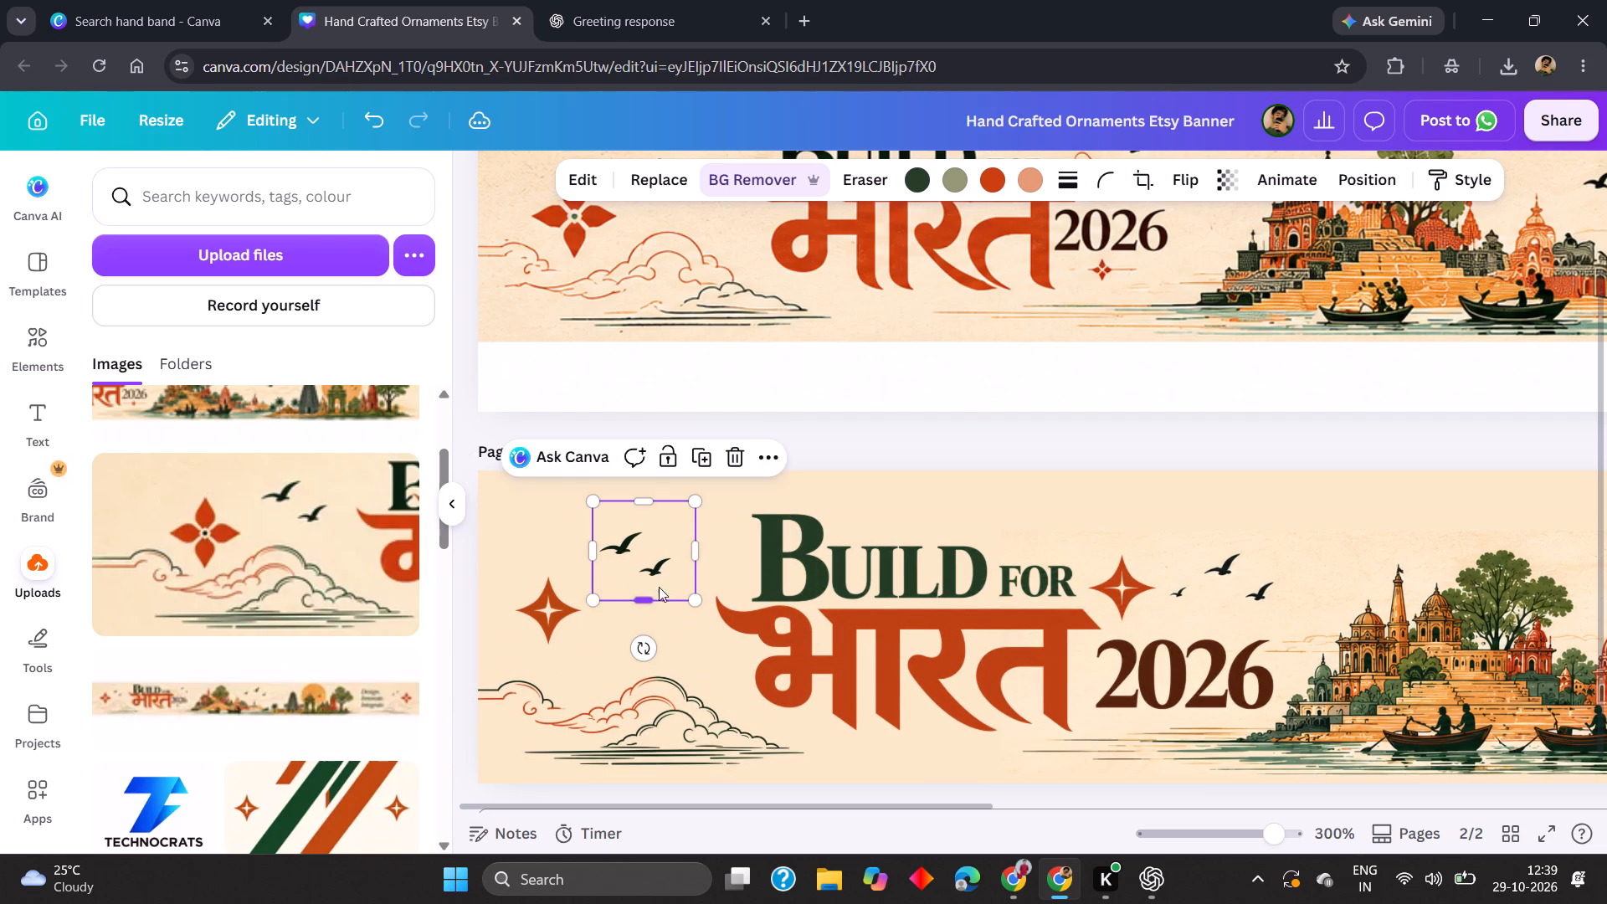
click(826, 424)
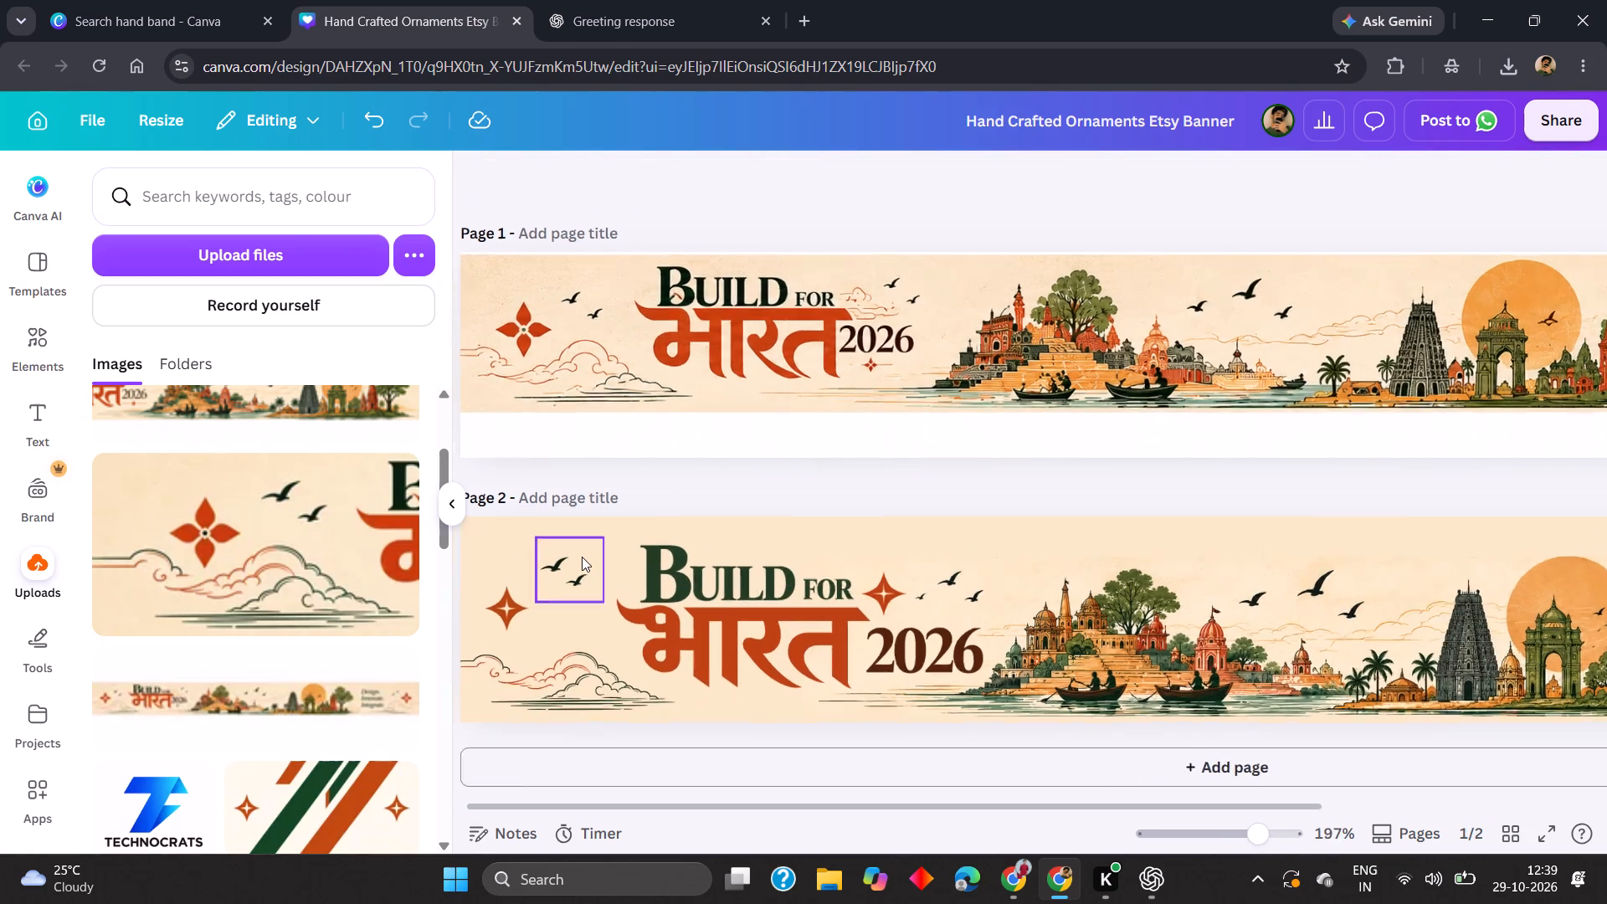
Fine-tune the placement of the star and the two birds above the clouds beside the Build for Bharat title on page 2.
scroll(582, 557, right, 3)
drag(542, 618, 550, 623)
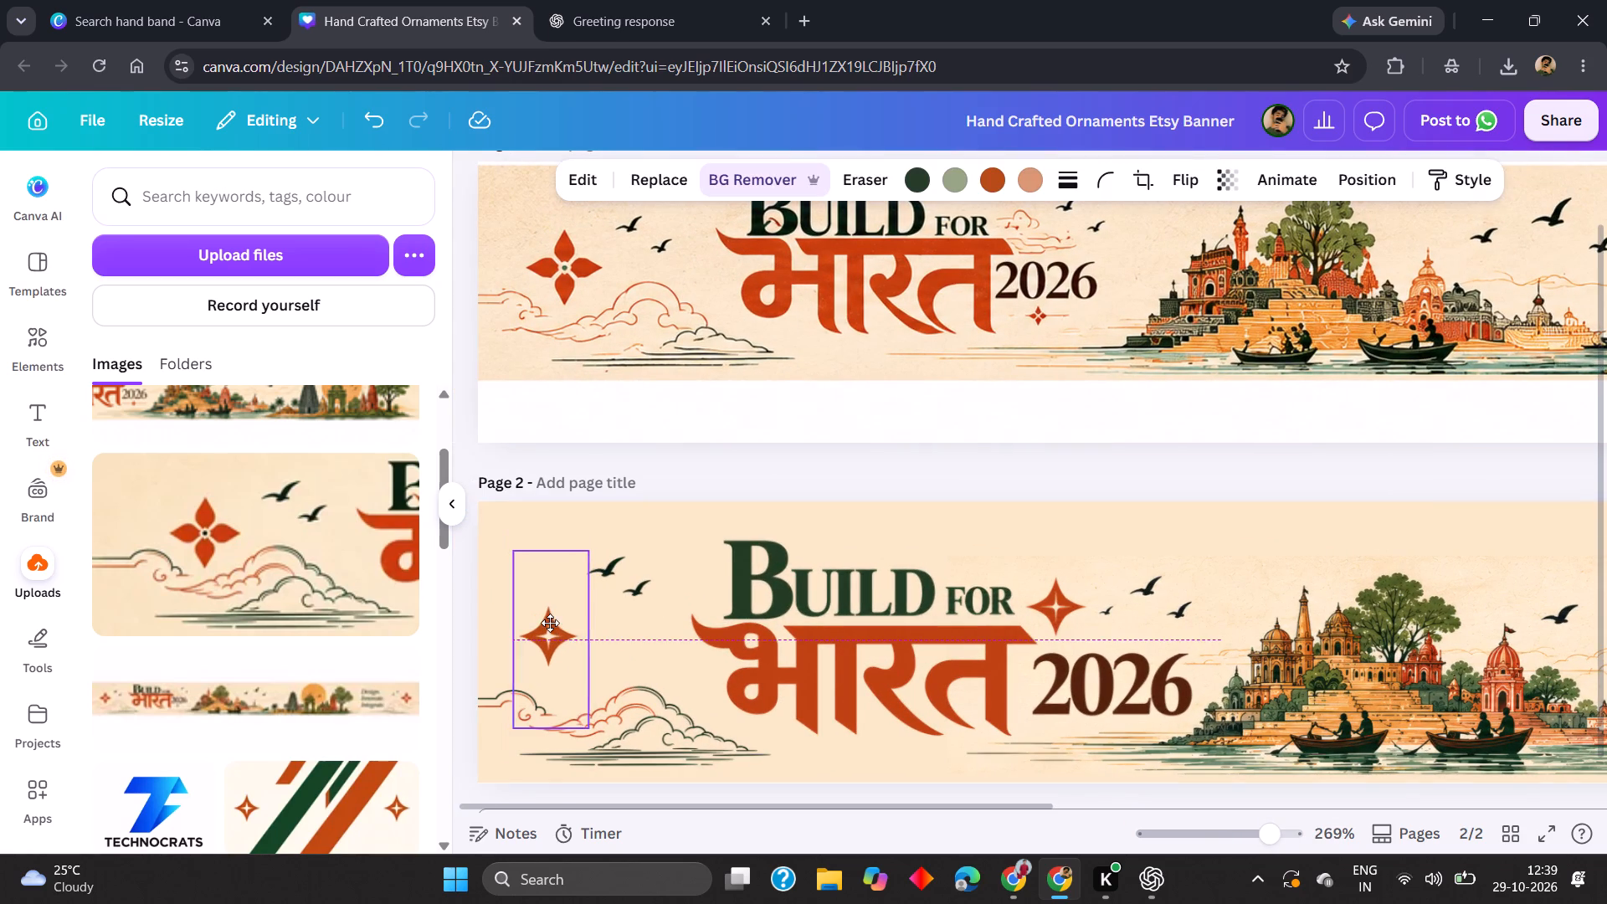
drag(550, 623, 565, 609)
drag(652, 575, 667, 564)
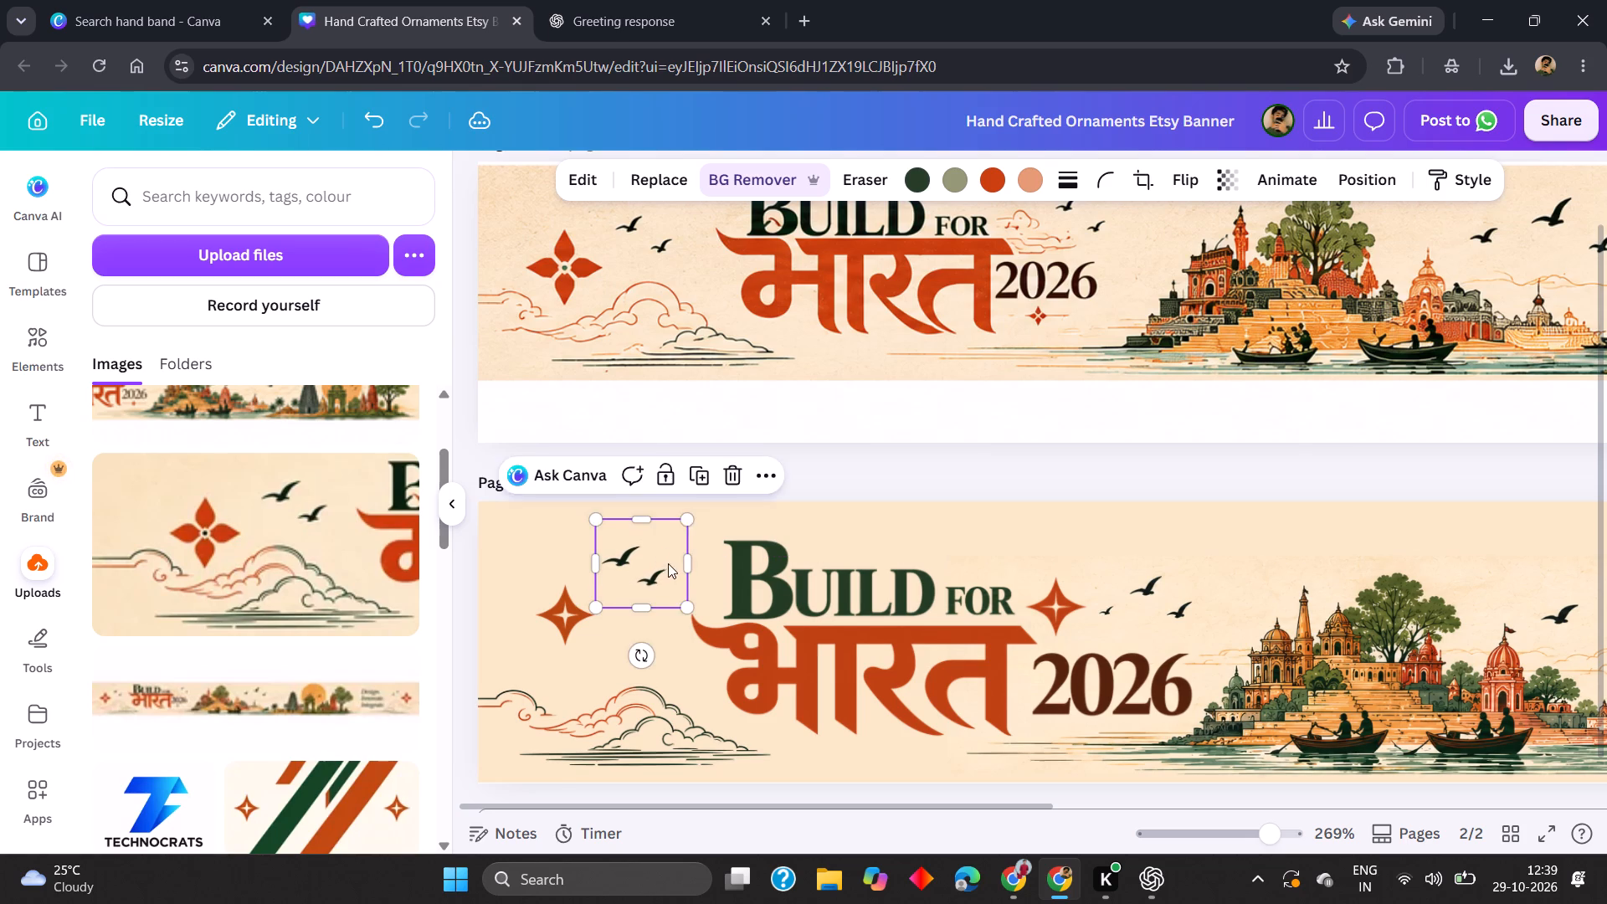
click(914, 459)
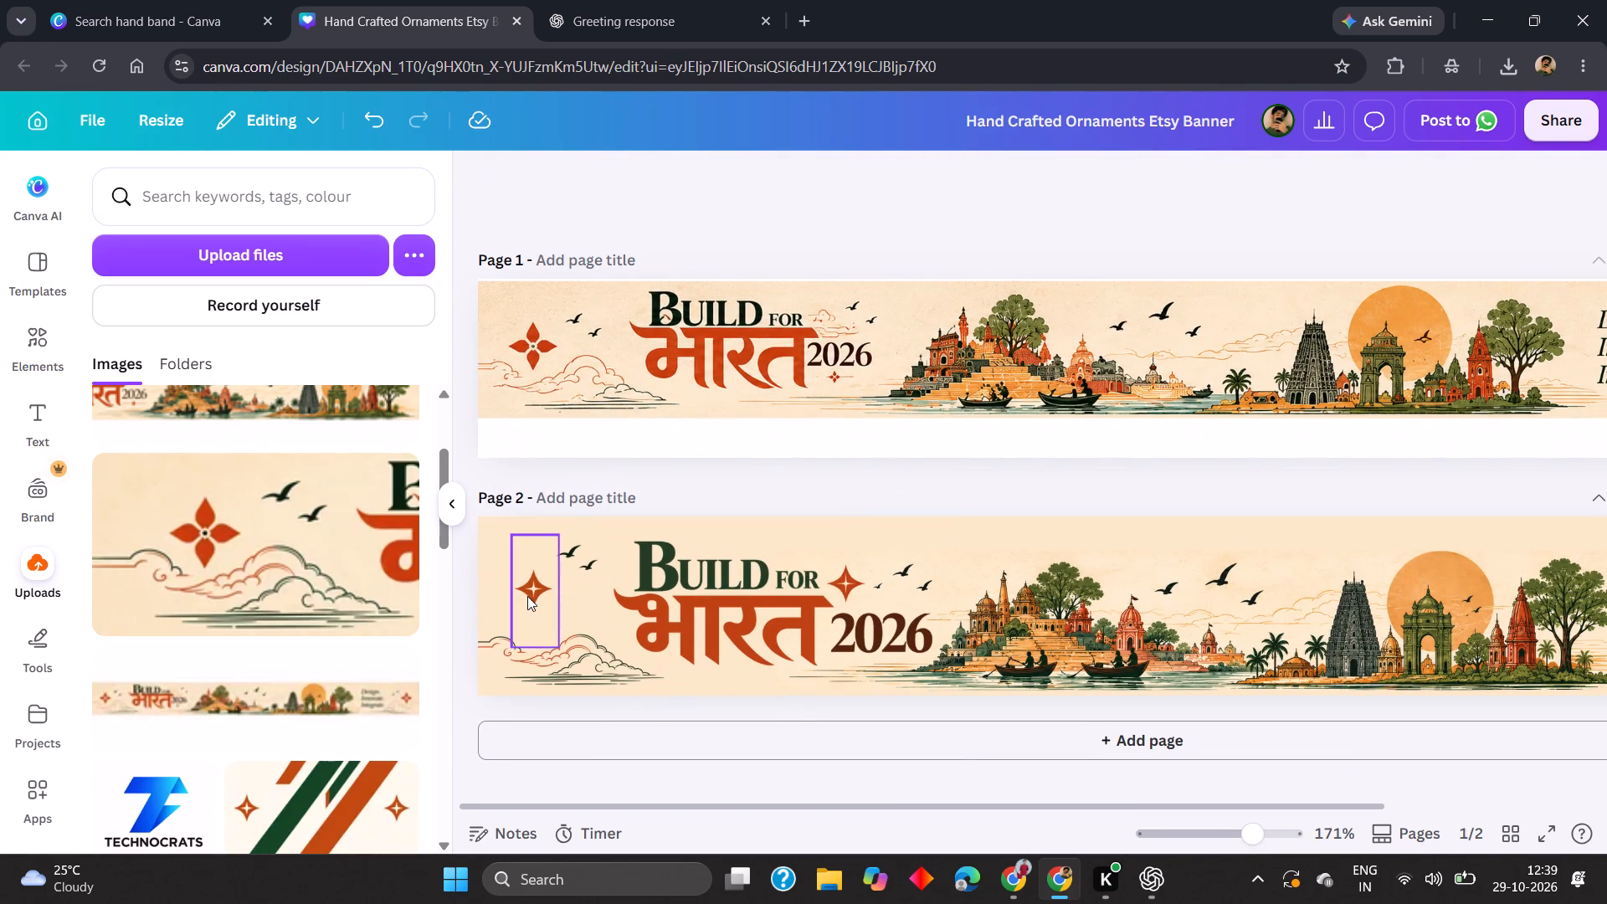
click(531, 593)
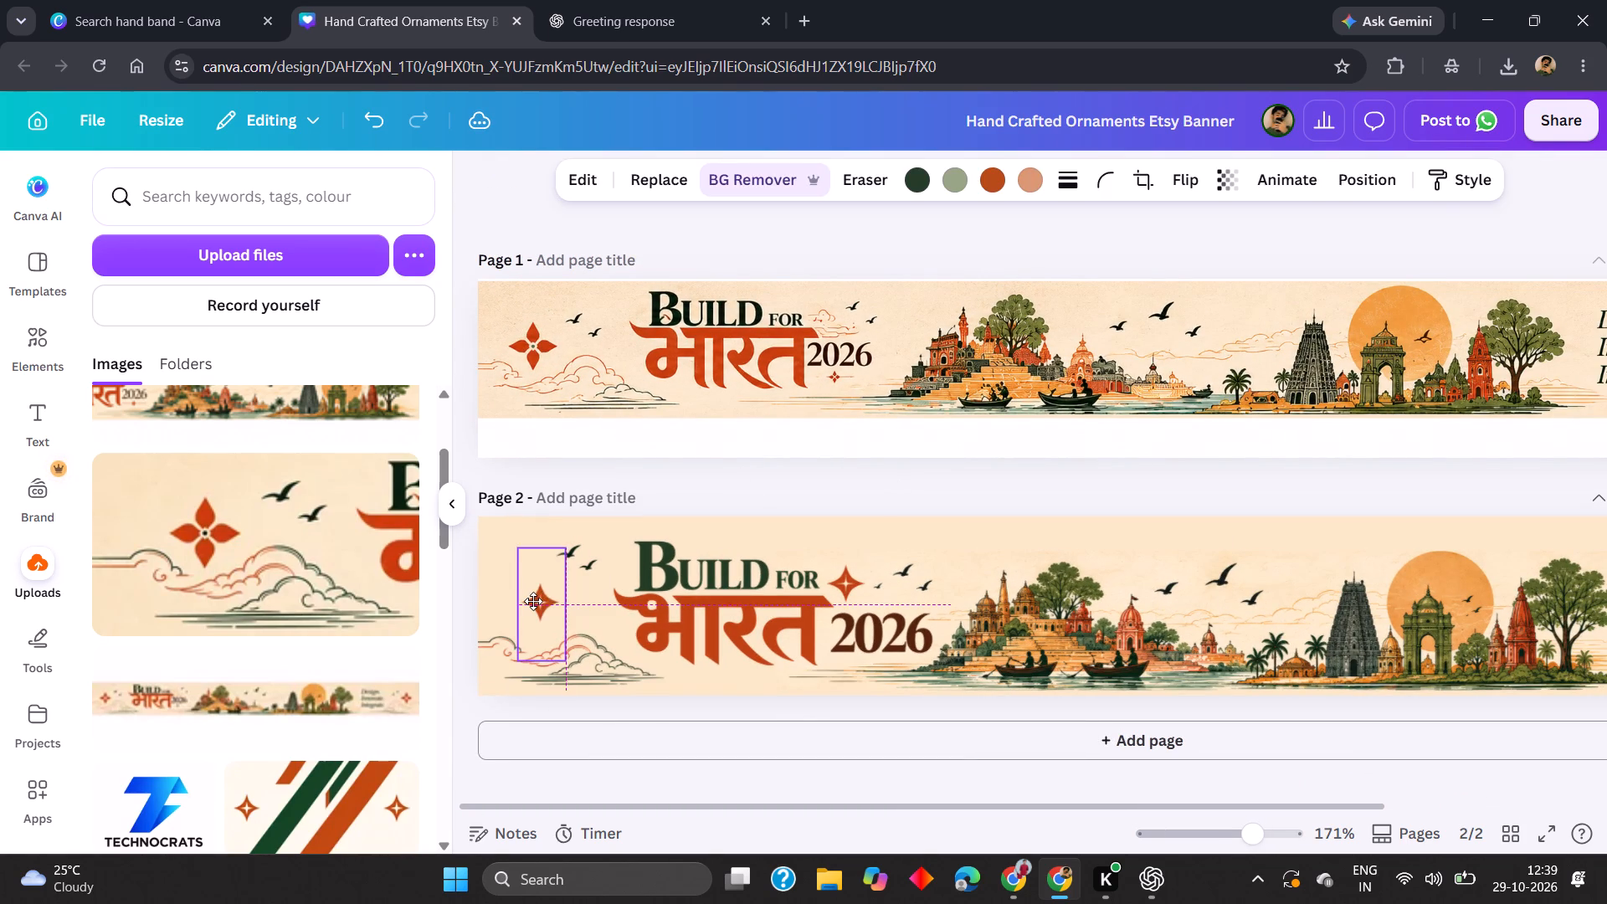
click(756, 471)
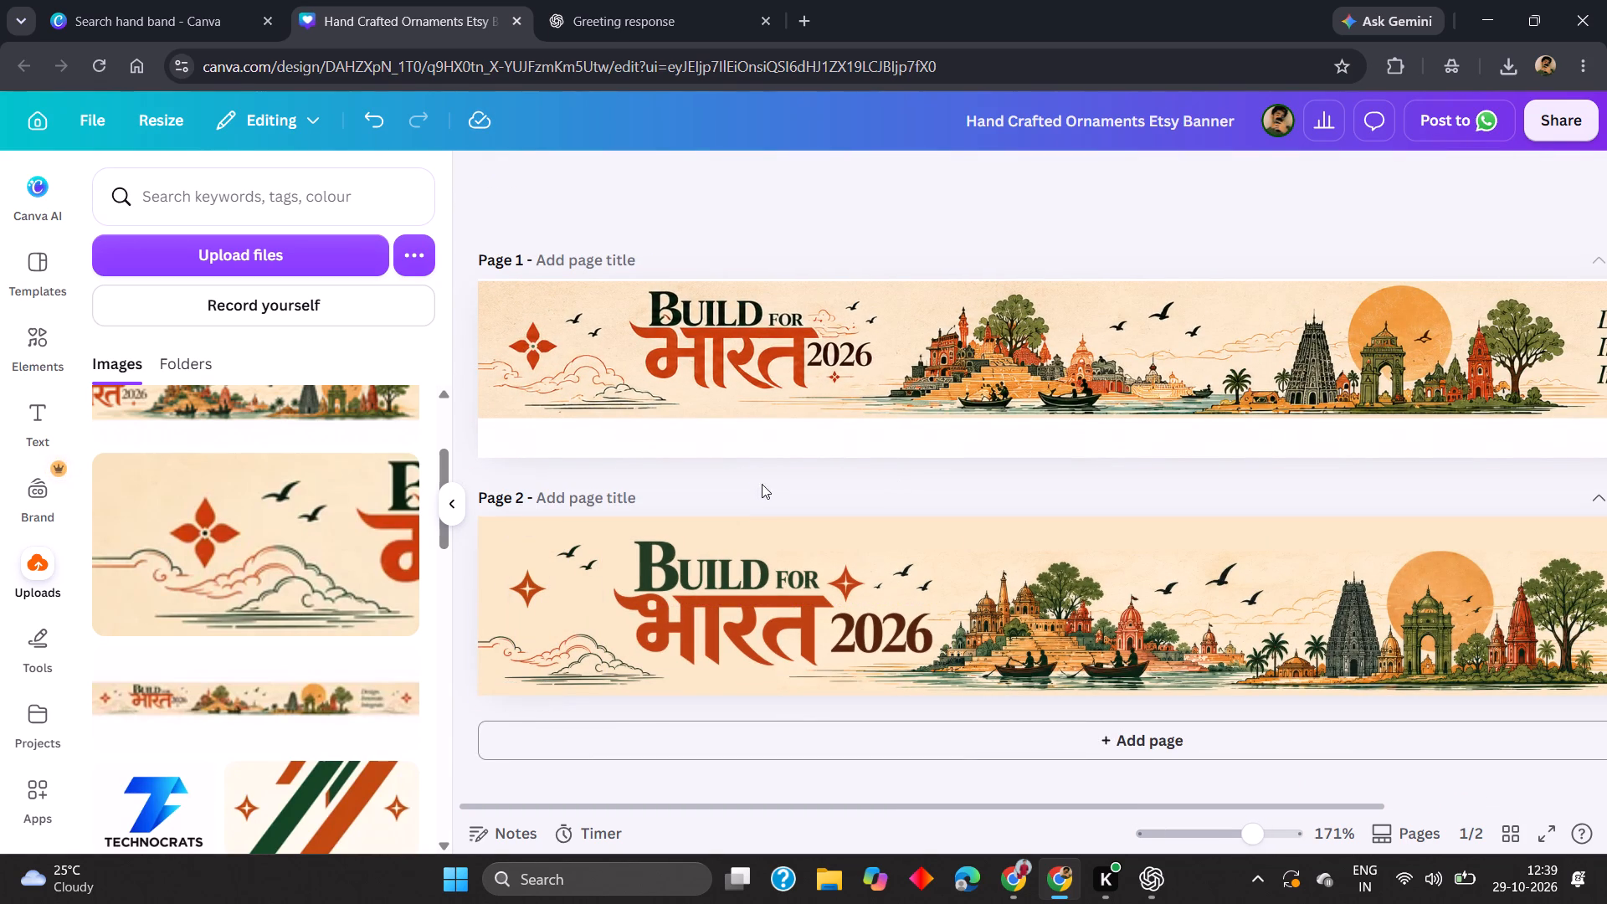
Examine both pages along their full length, comparing the right end of page 1 with the empty end of page 2.
scroll(766, 500, left, 2)
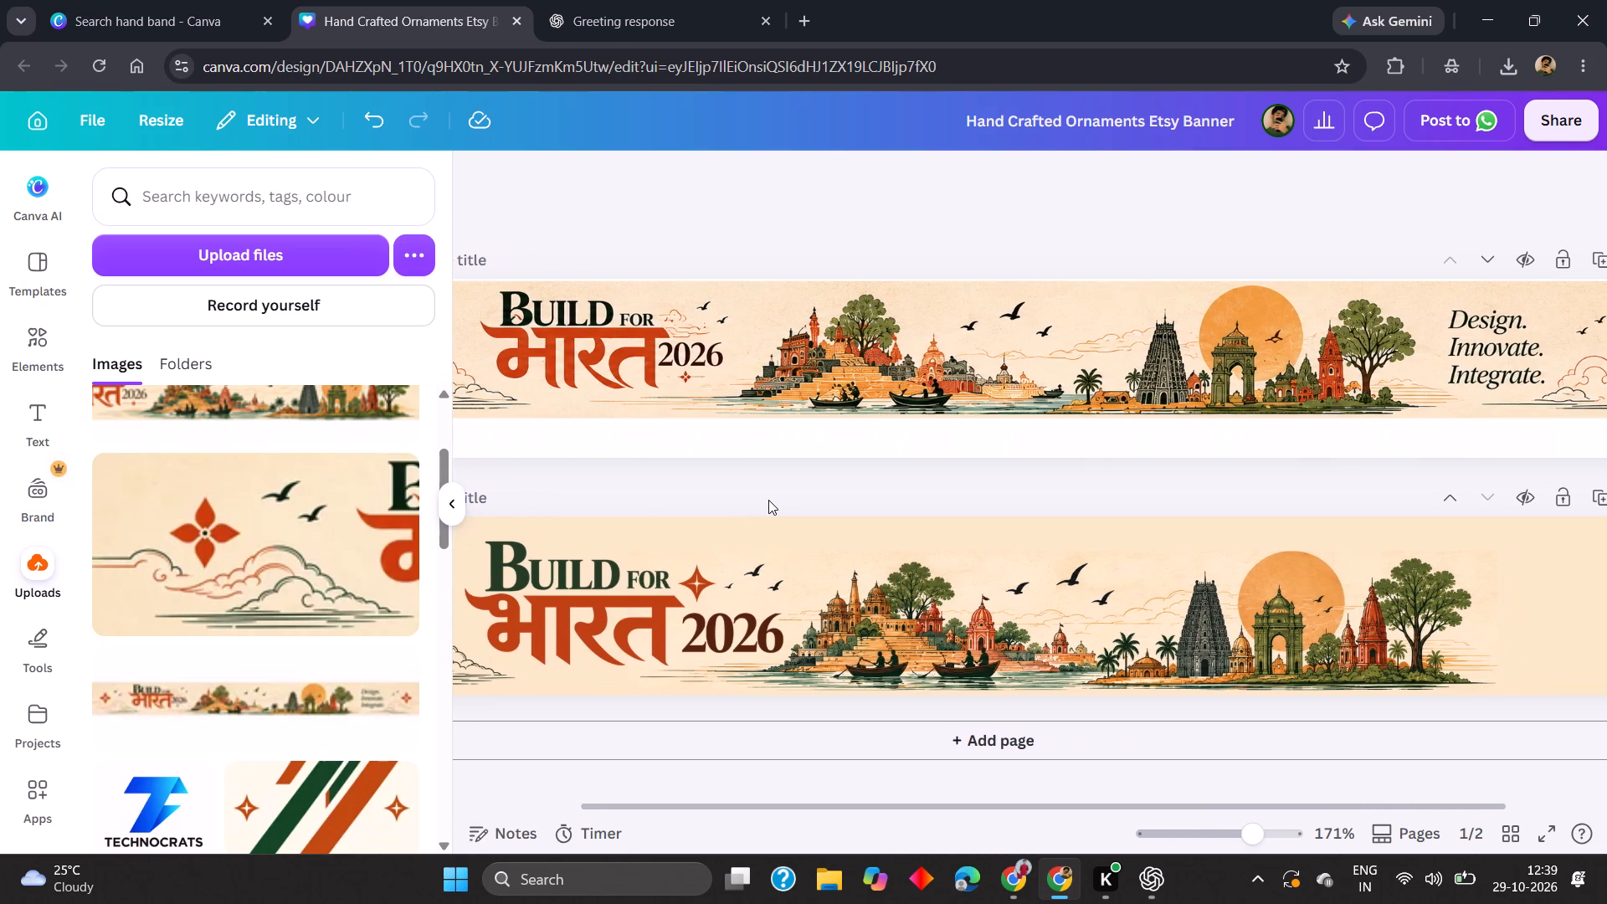
scroll(768, 500, left, 7)
scroll(780, 491, right, 5)
scroll(780, 491, left, 1)
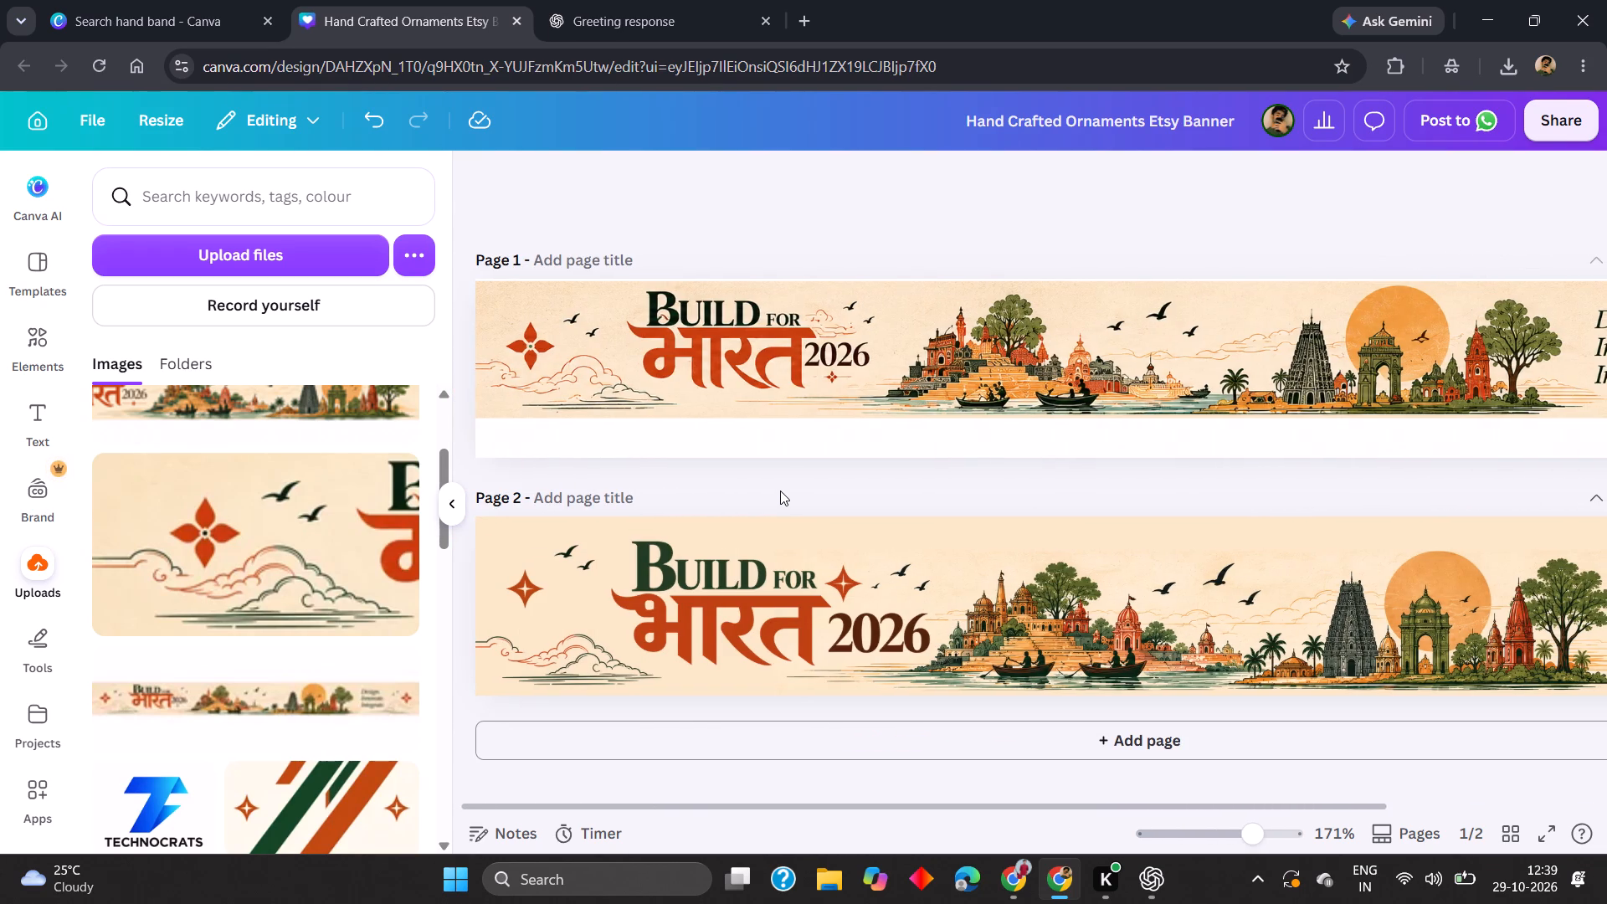
scroll(780, 491, left, 5)
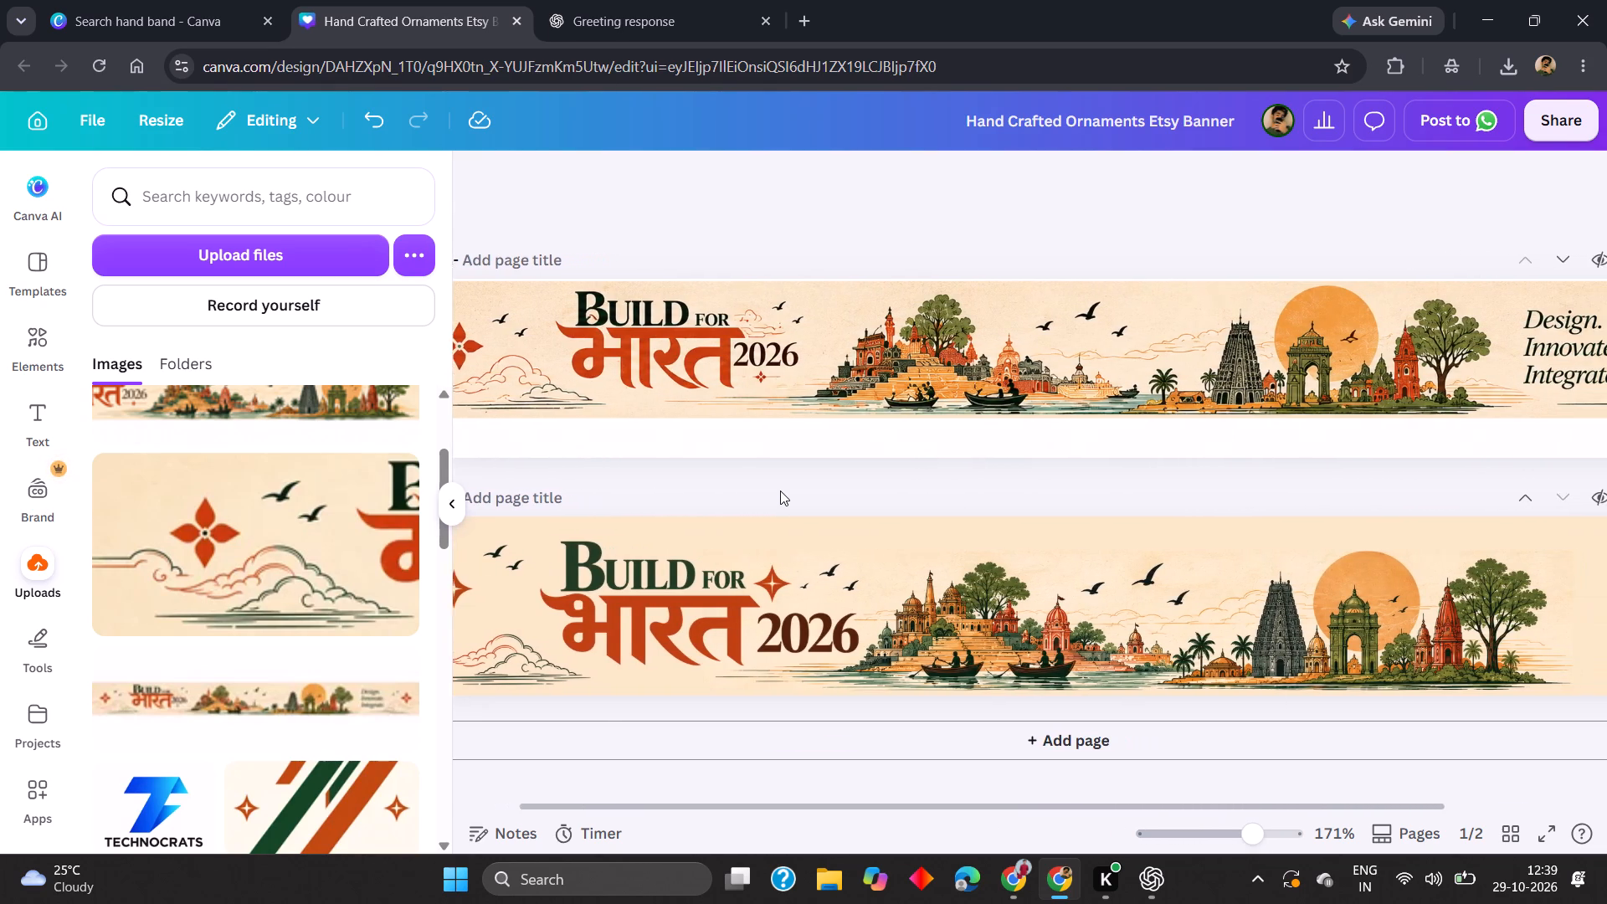
scroll(780, 491, left, 4)
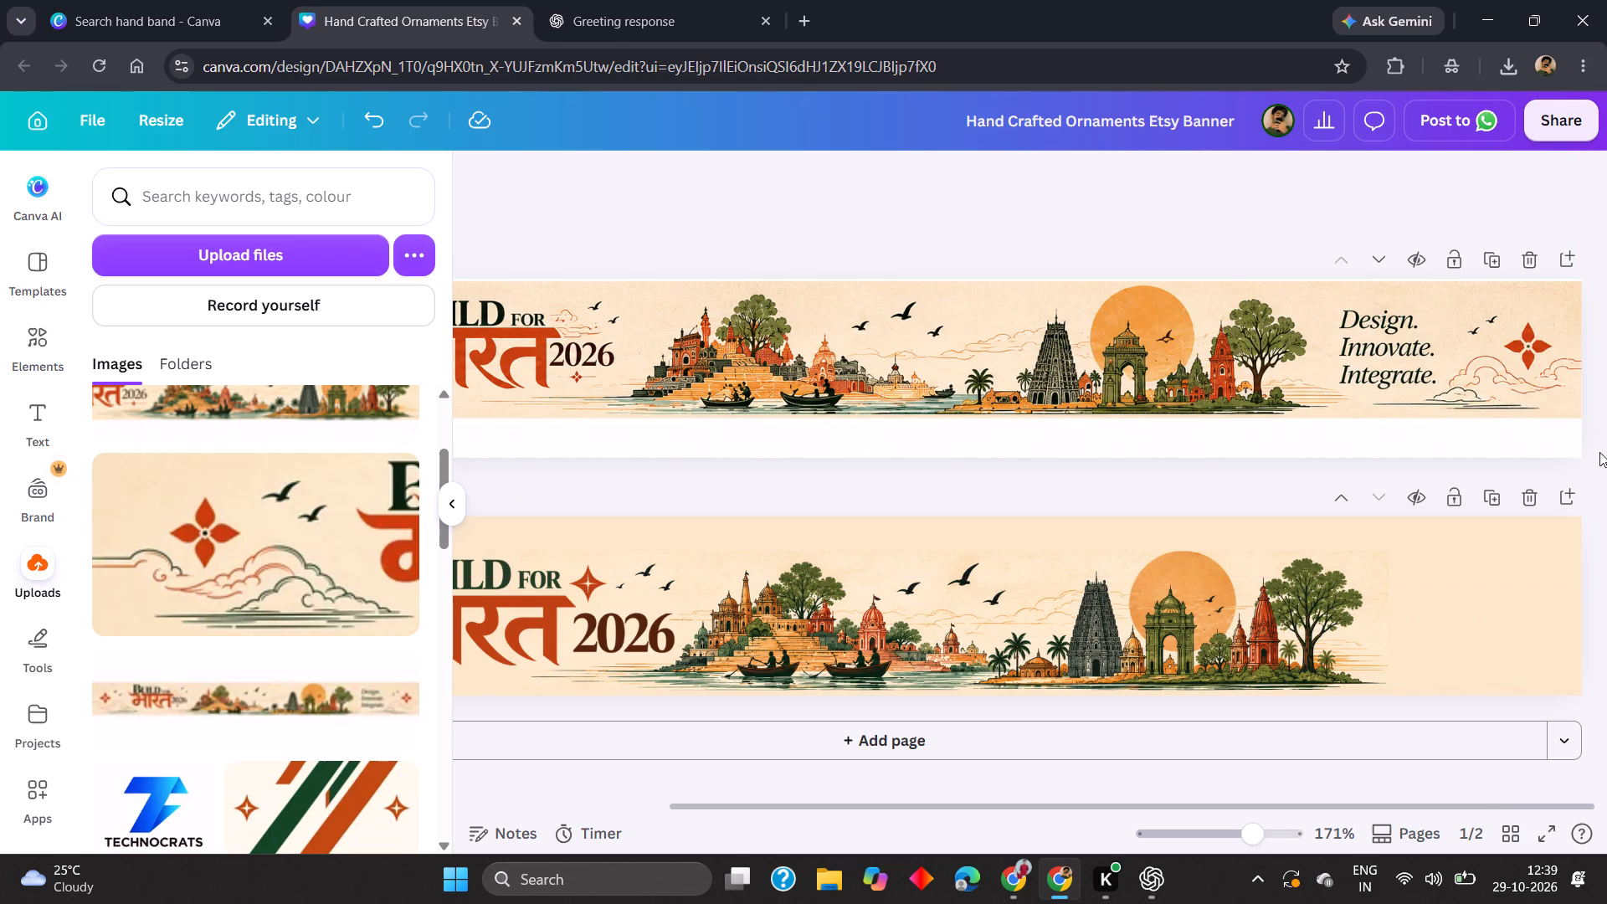
scroll(1560, 477, left, 3)
scroll(1336, 397, left, 1)
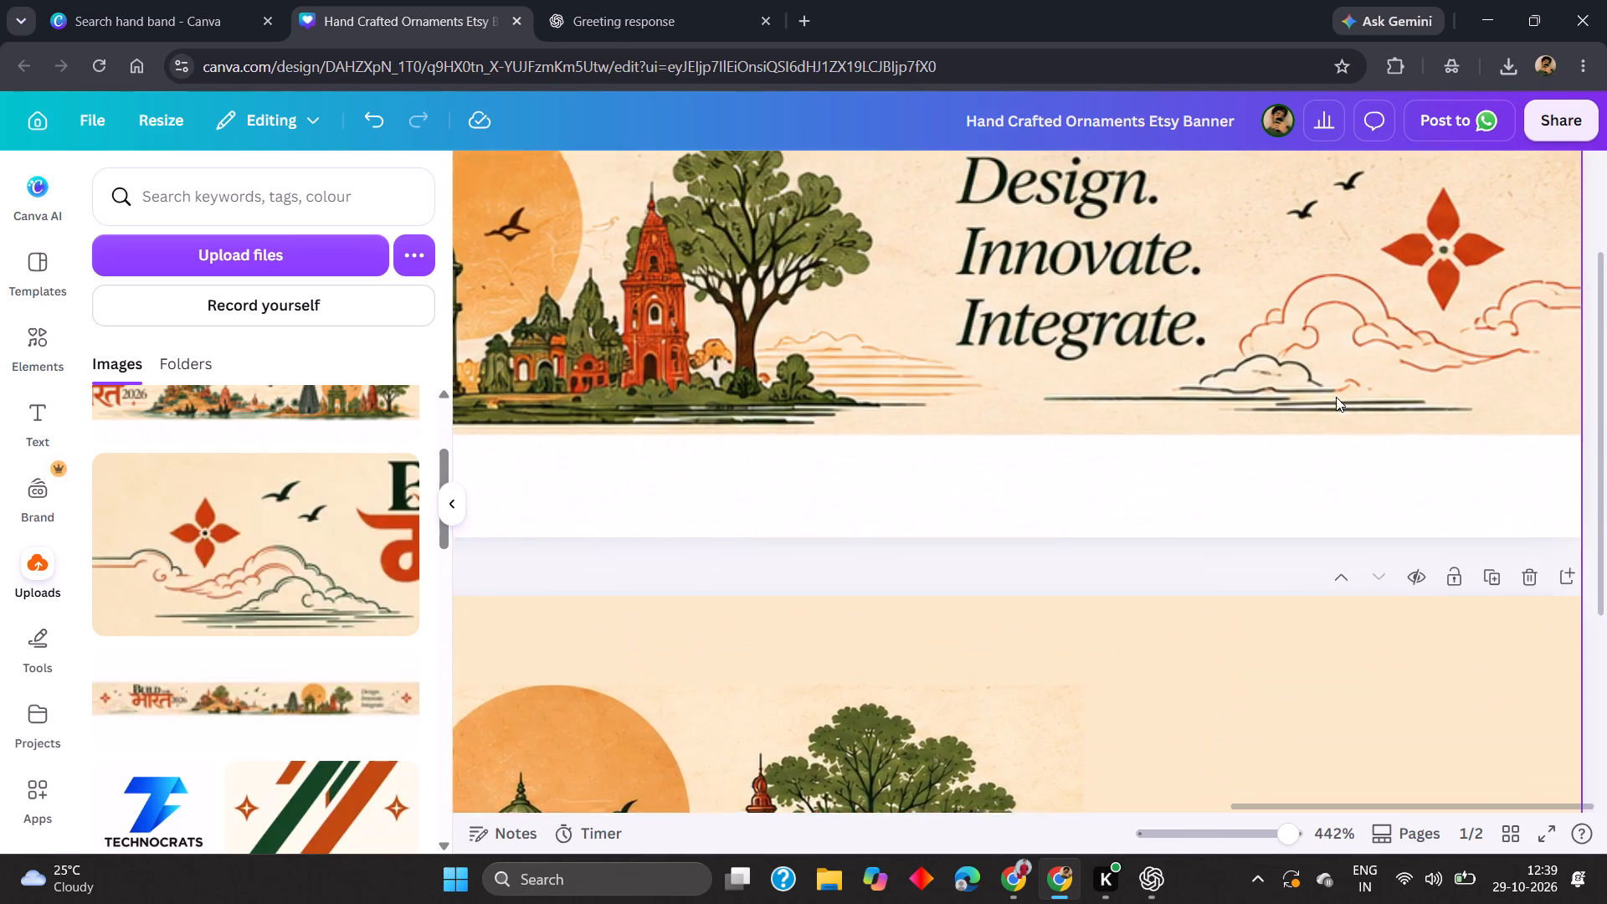
scroll(1336, 397, left, 1)
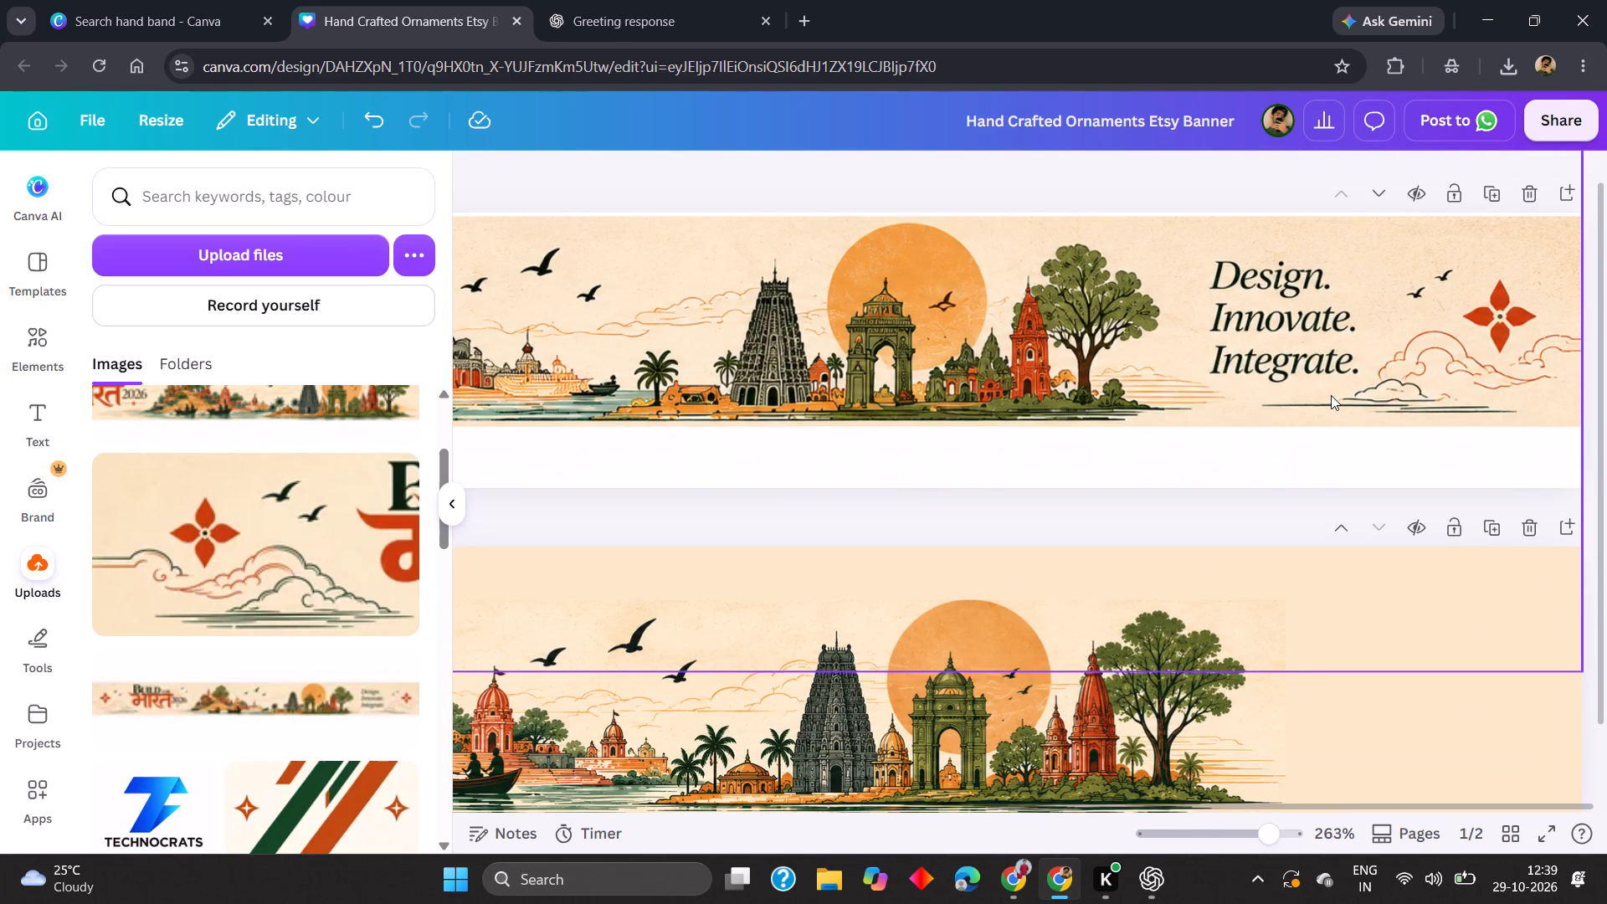
Duplicate the clouds image, flip the copy horizontally and place it at the bottom of page 2's empty right end.
scroll(1228, 408, right, 7)
click(602, 787)
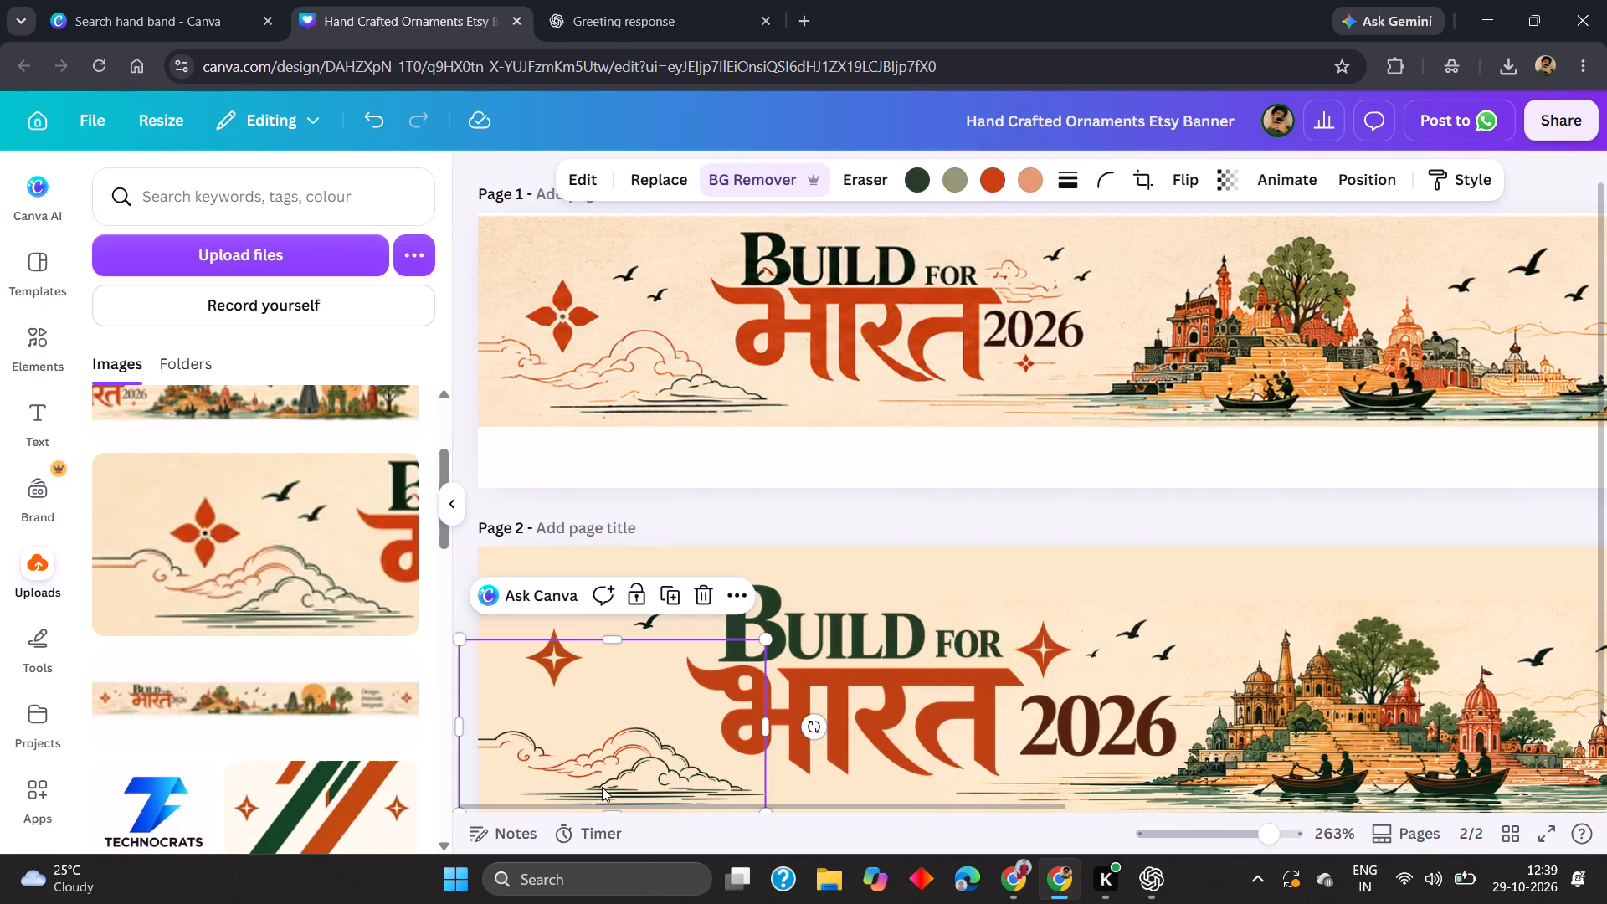
key(ctrl+d)
drag(626, 771, 681, 744)
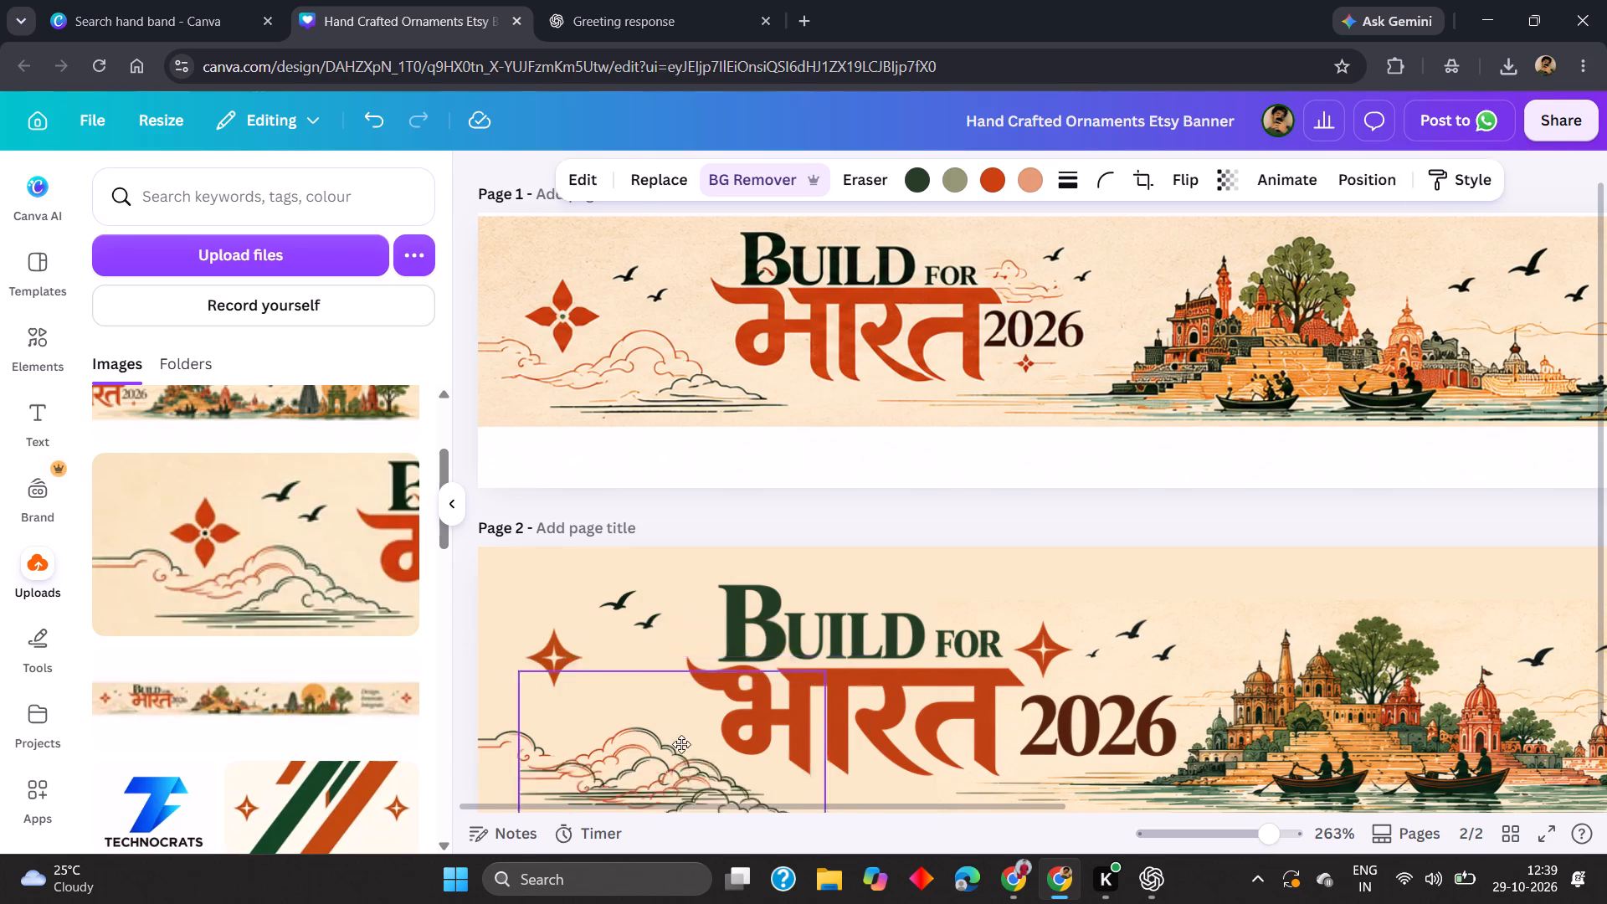
drag(681, 744, 1427, 660)
scroll(935, 666, left, 12)
click(1180, 177)
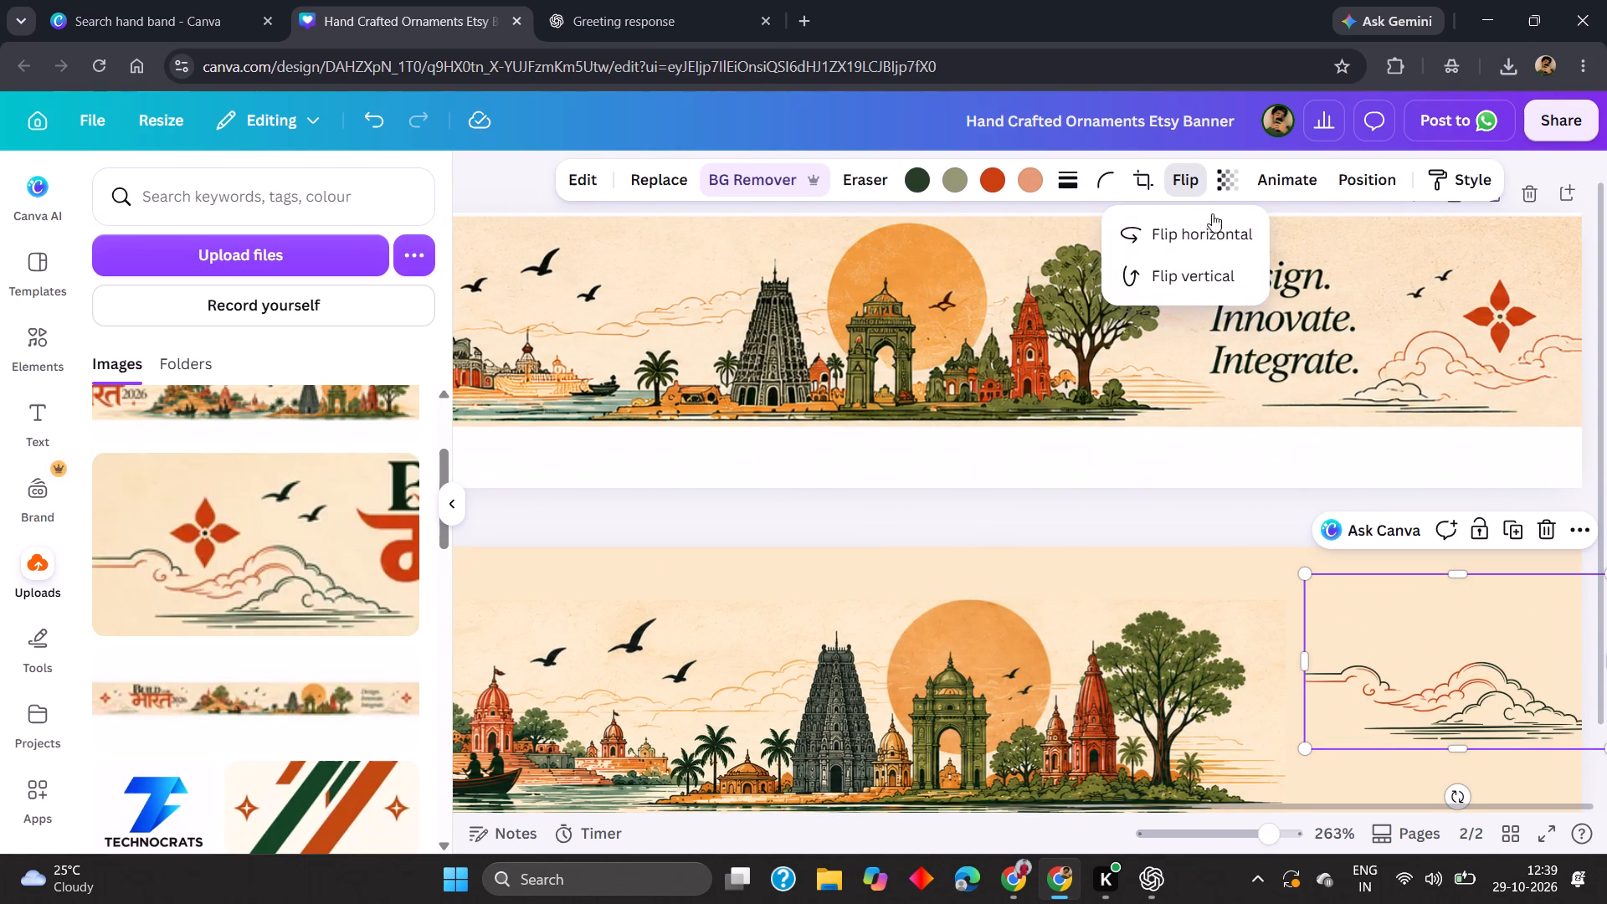
click(1214, 221)
scroll(1353, 564, down, 1)
drag(1404, 611, 1412, 650)
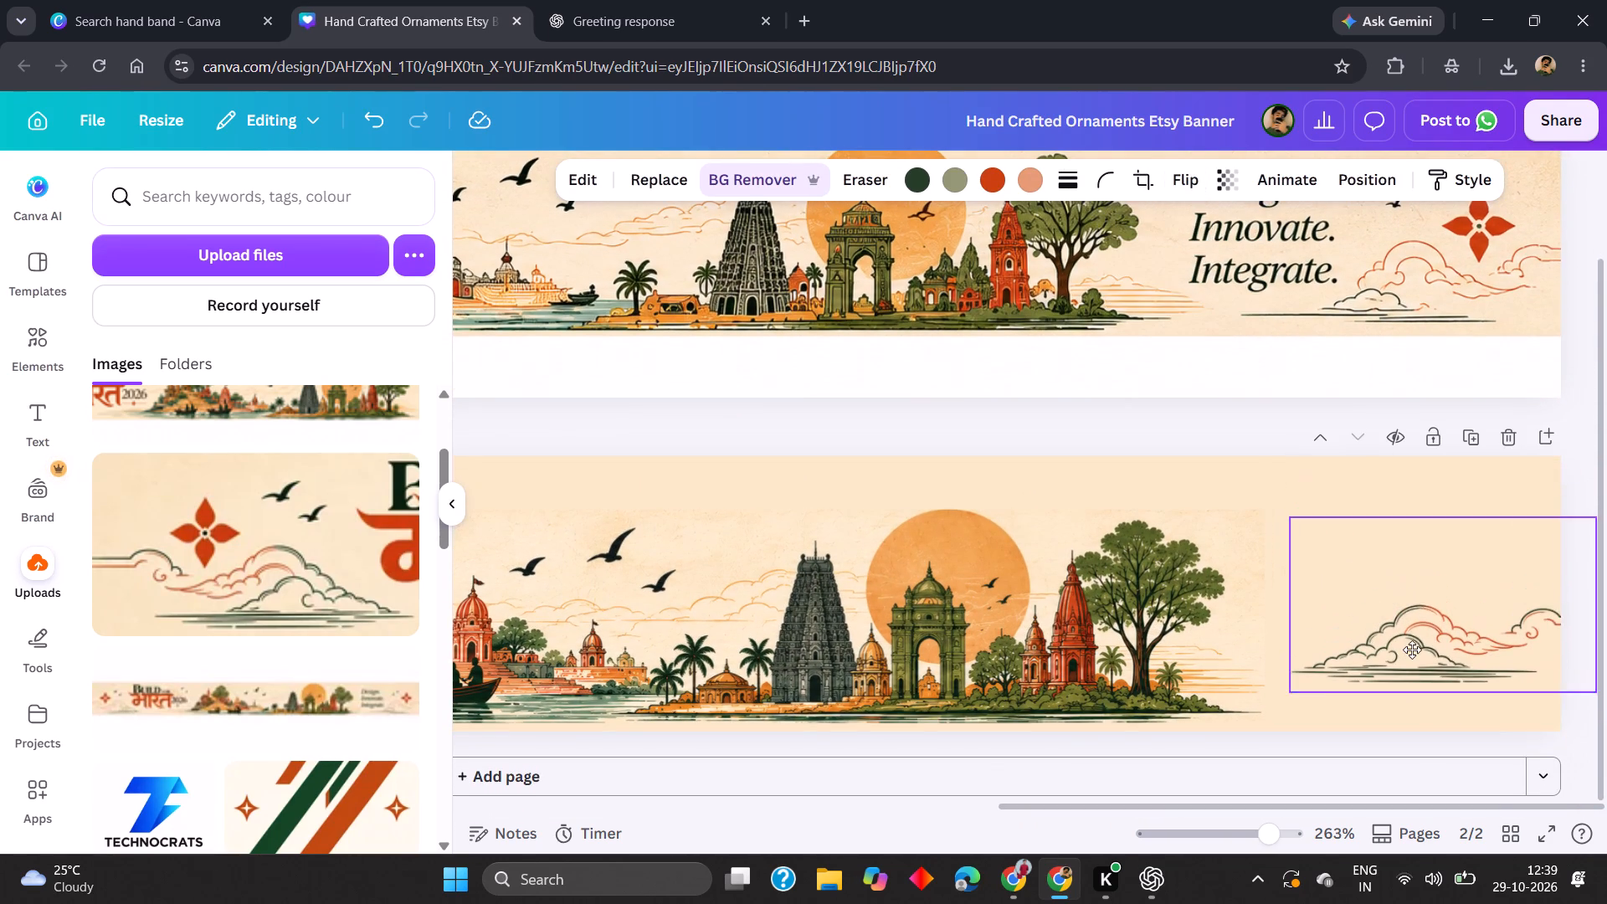
drag(1412, 650, 1404, 677)
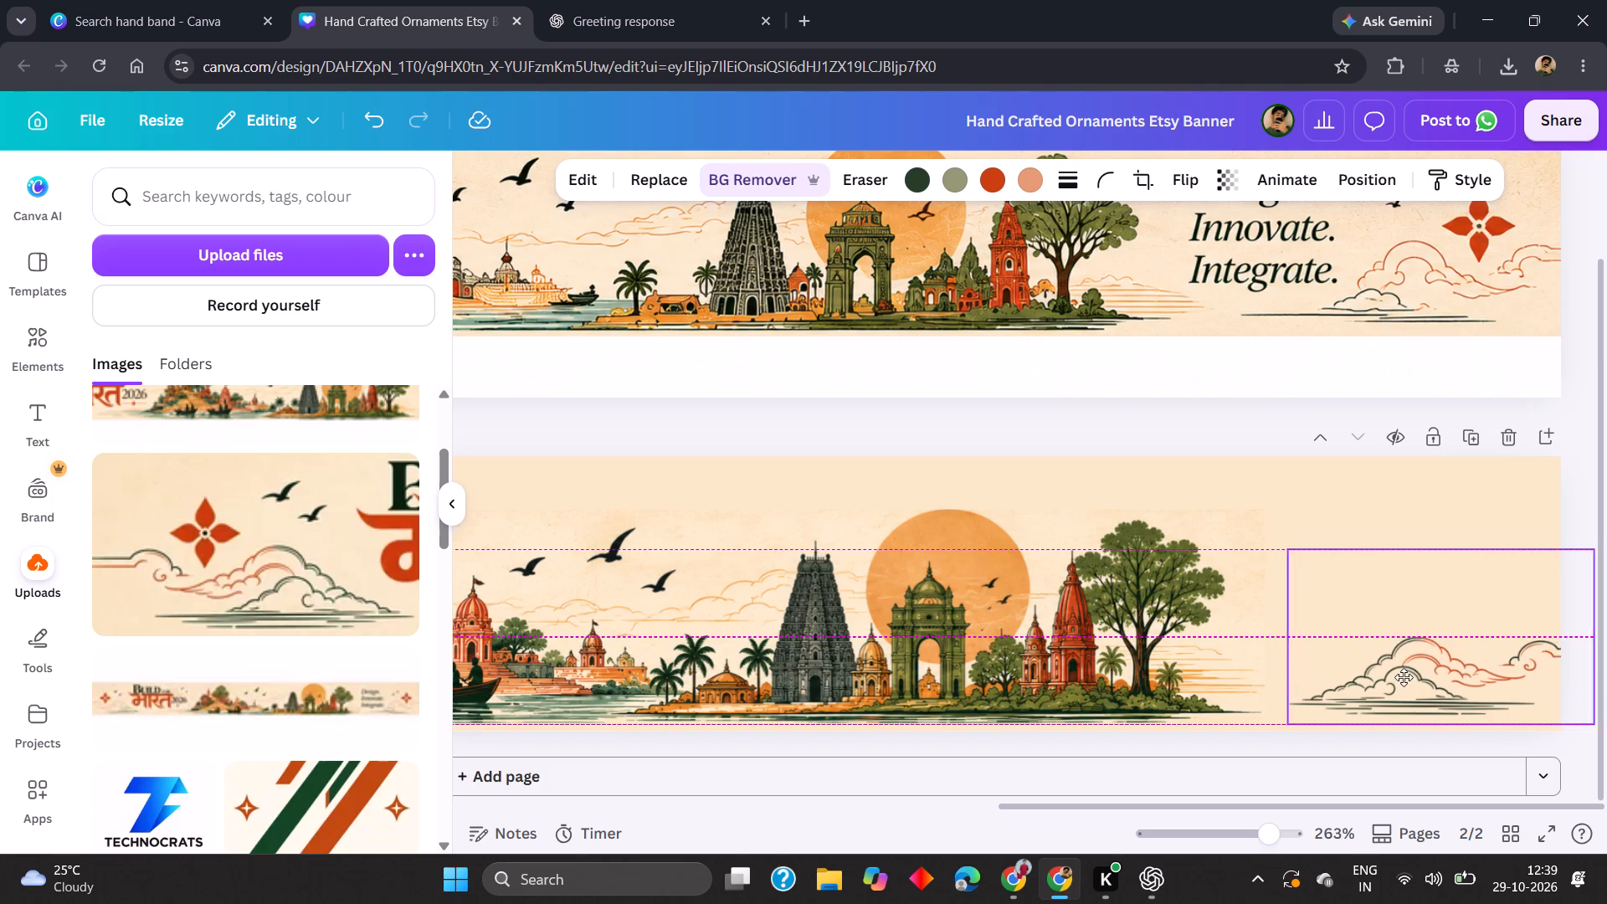
drag(1404, 677, 1420, 682)
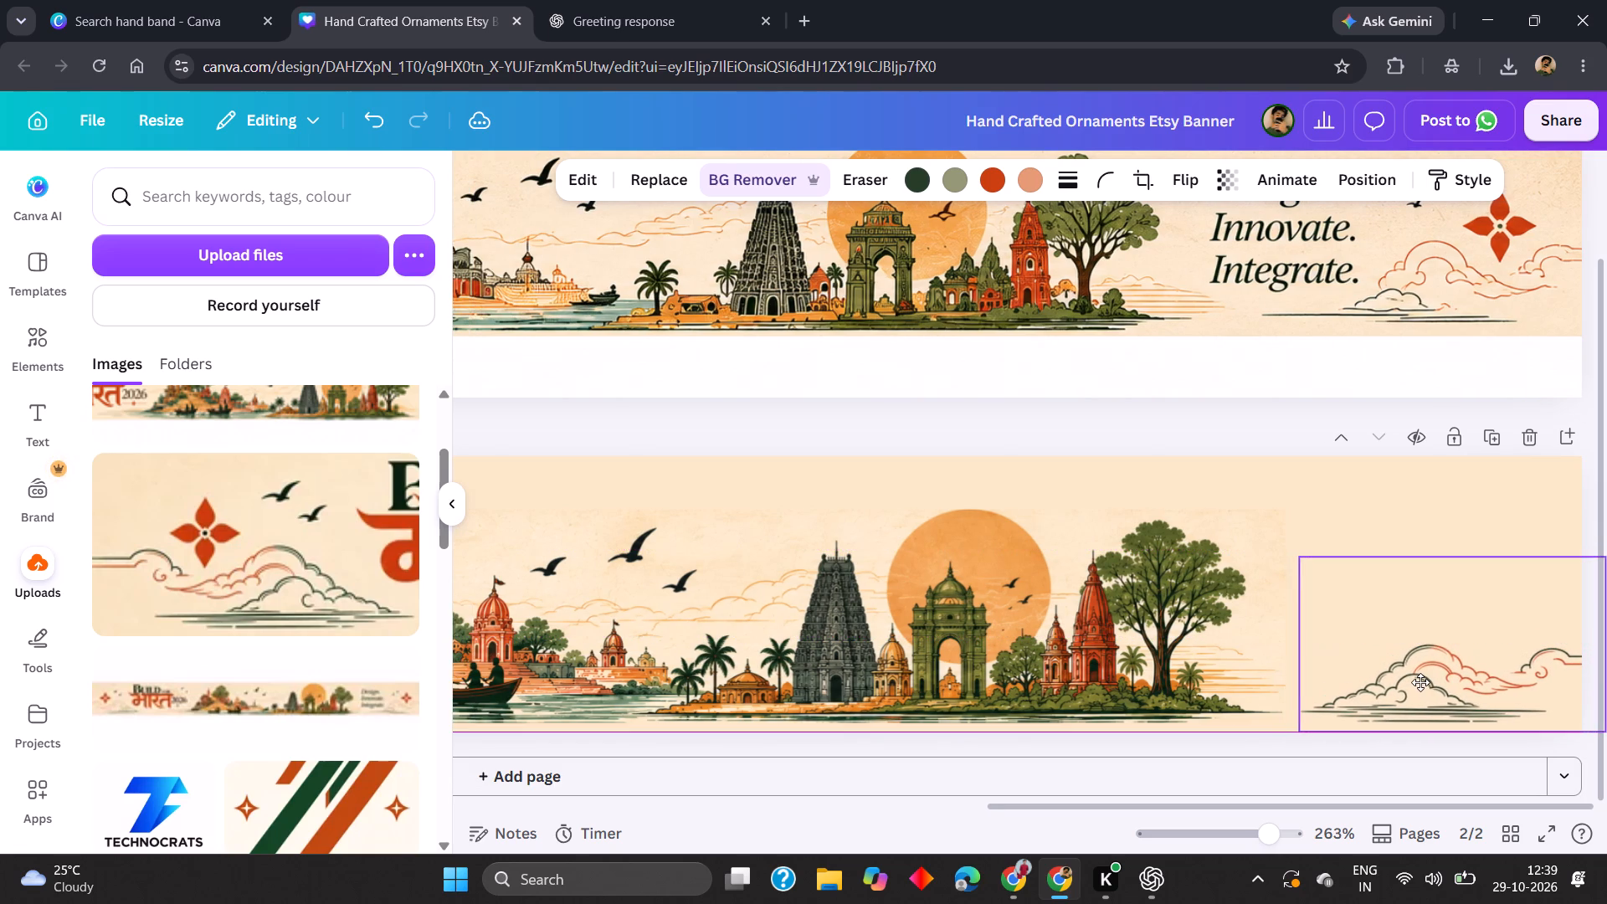
drag(1420, 682, 1421, 682)
click(1281, 419)
Duplicate the star beside the title and place the copy above the flipped clouds at page 2's right end.
scroll(1287, 419, up, 1)
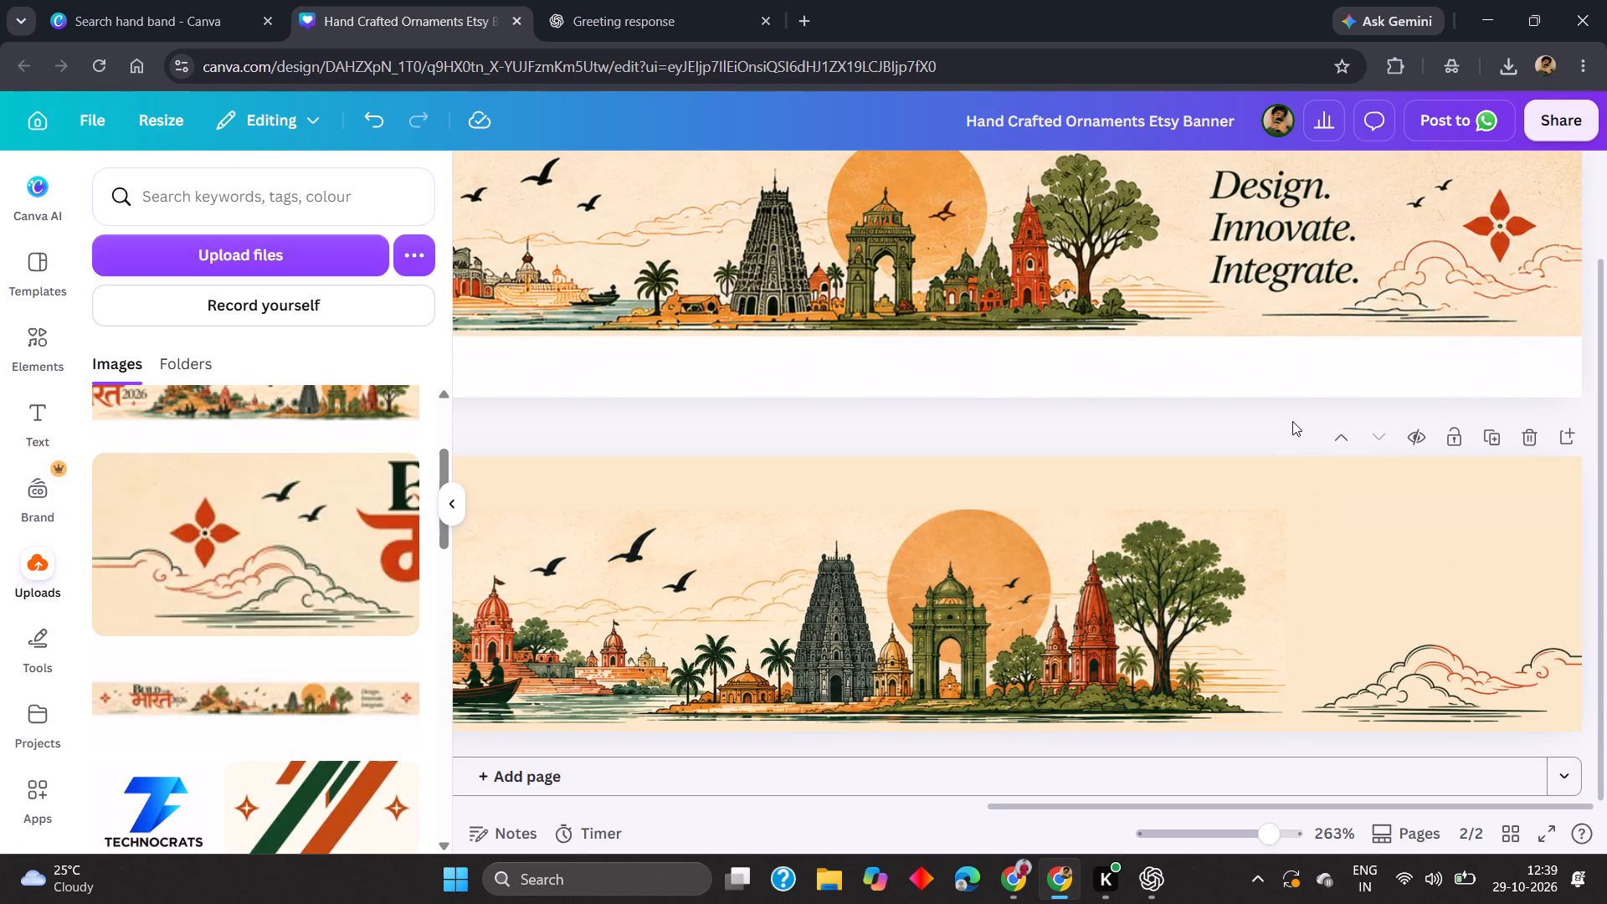
scroll(1292, 421, up, 1)
scroll(1303, 430, right, 6)
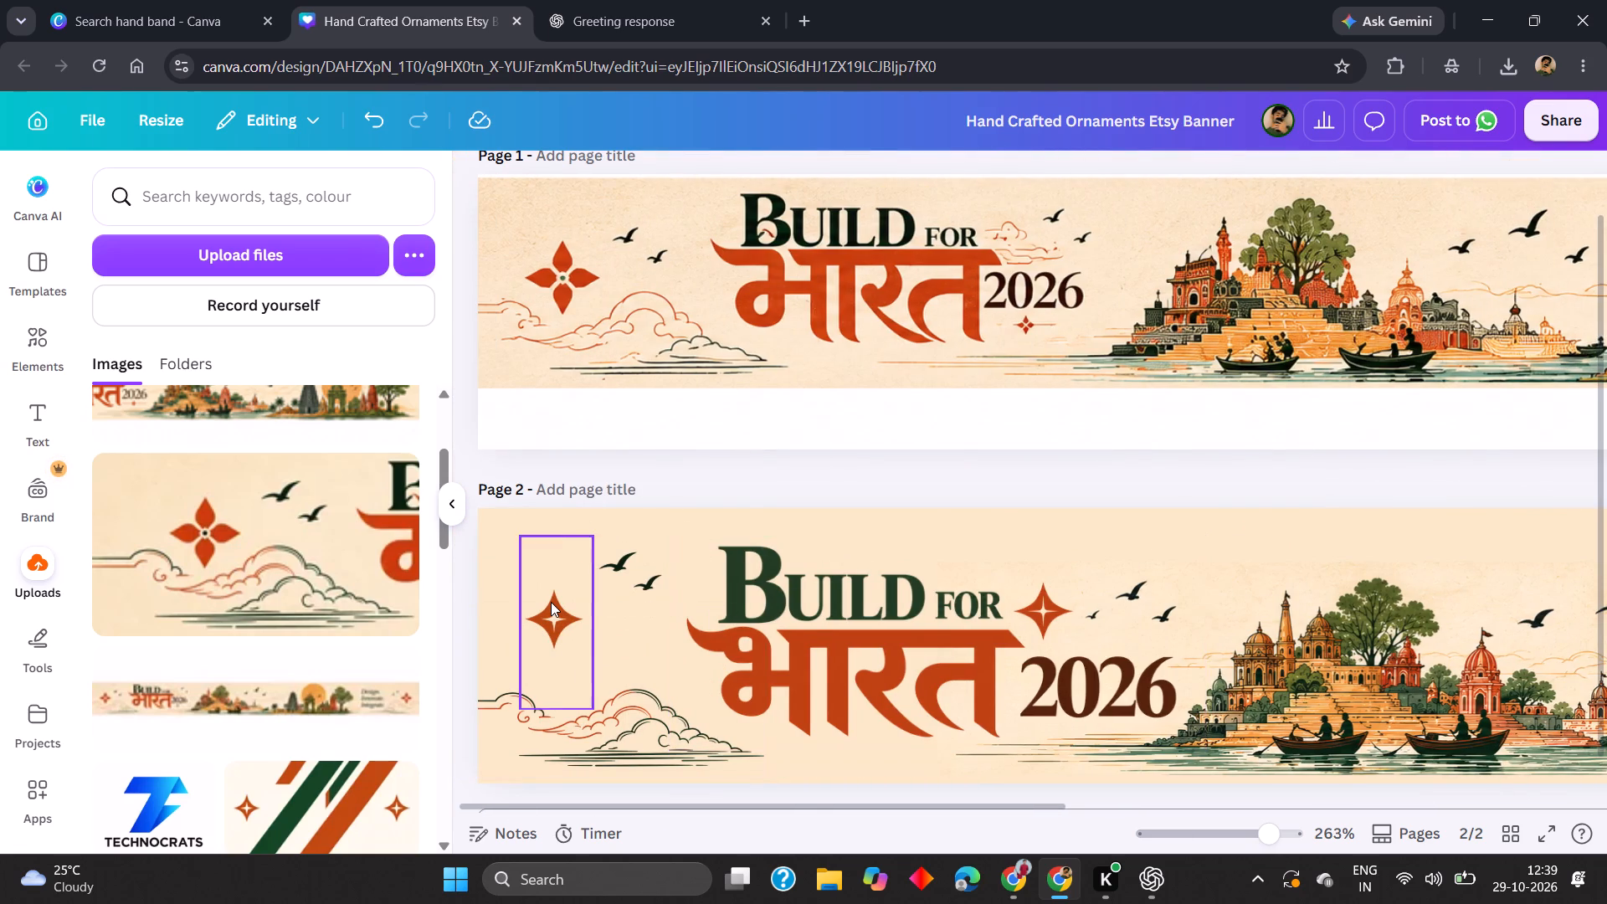
click(551, 602)
key(ctrl+d)
drag(583, 614, 866, 595)
scroll(624, 608, left, 11)
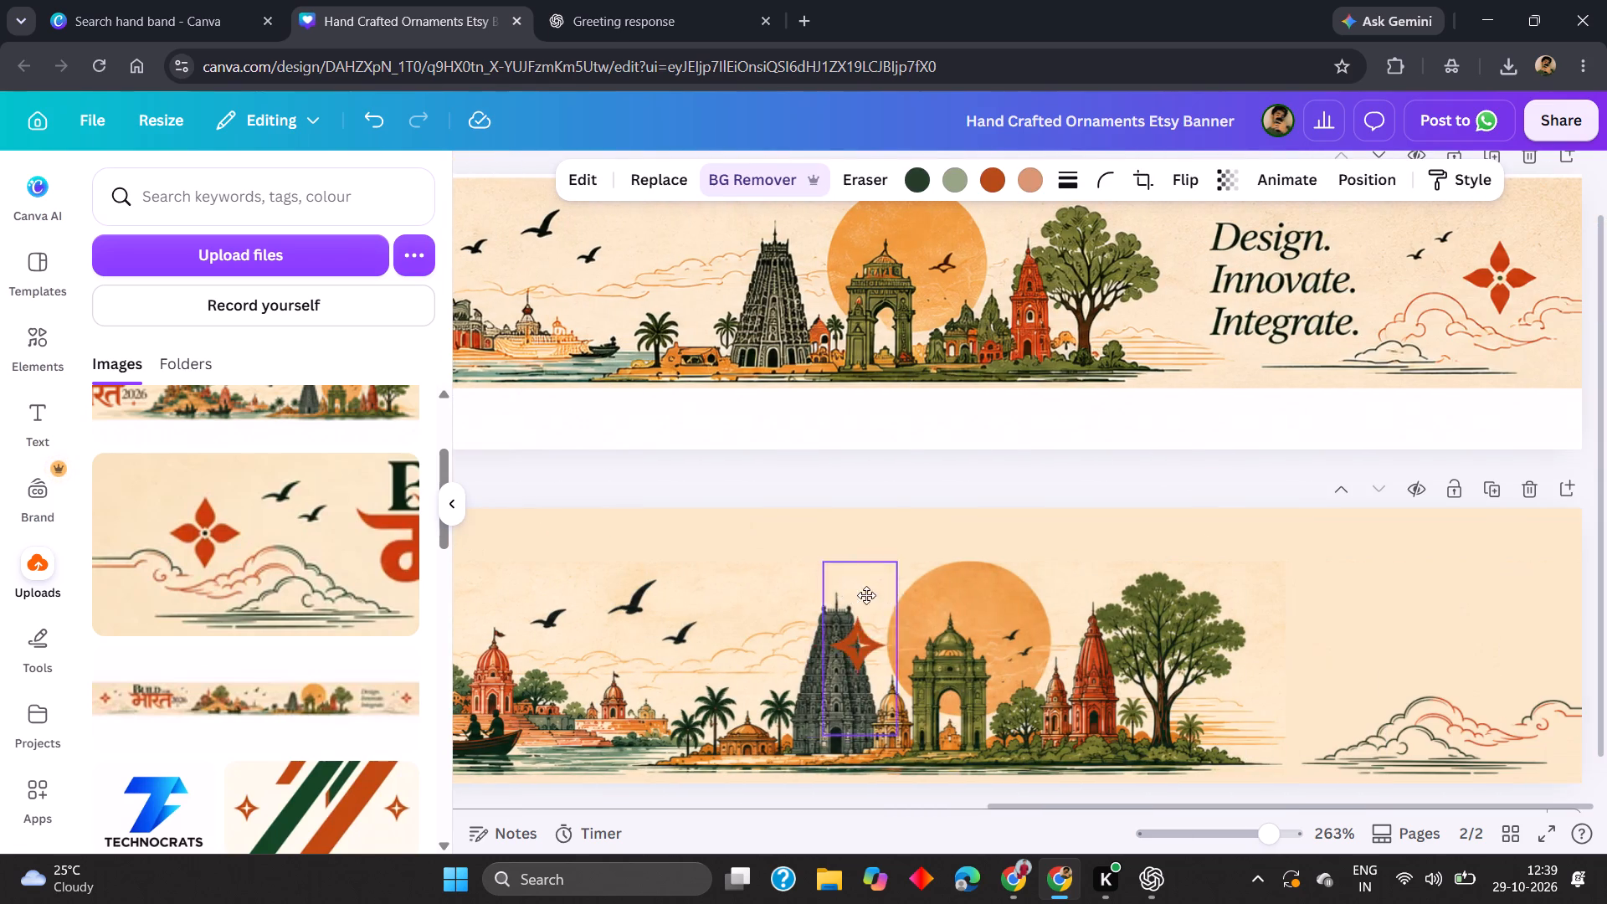
scroll(866, 595, left, 1)
drag(866, 595, 1514, 583)
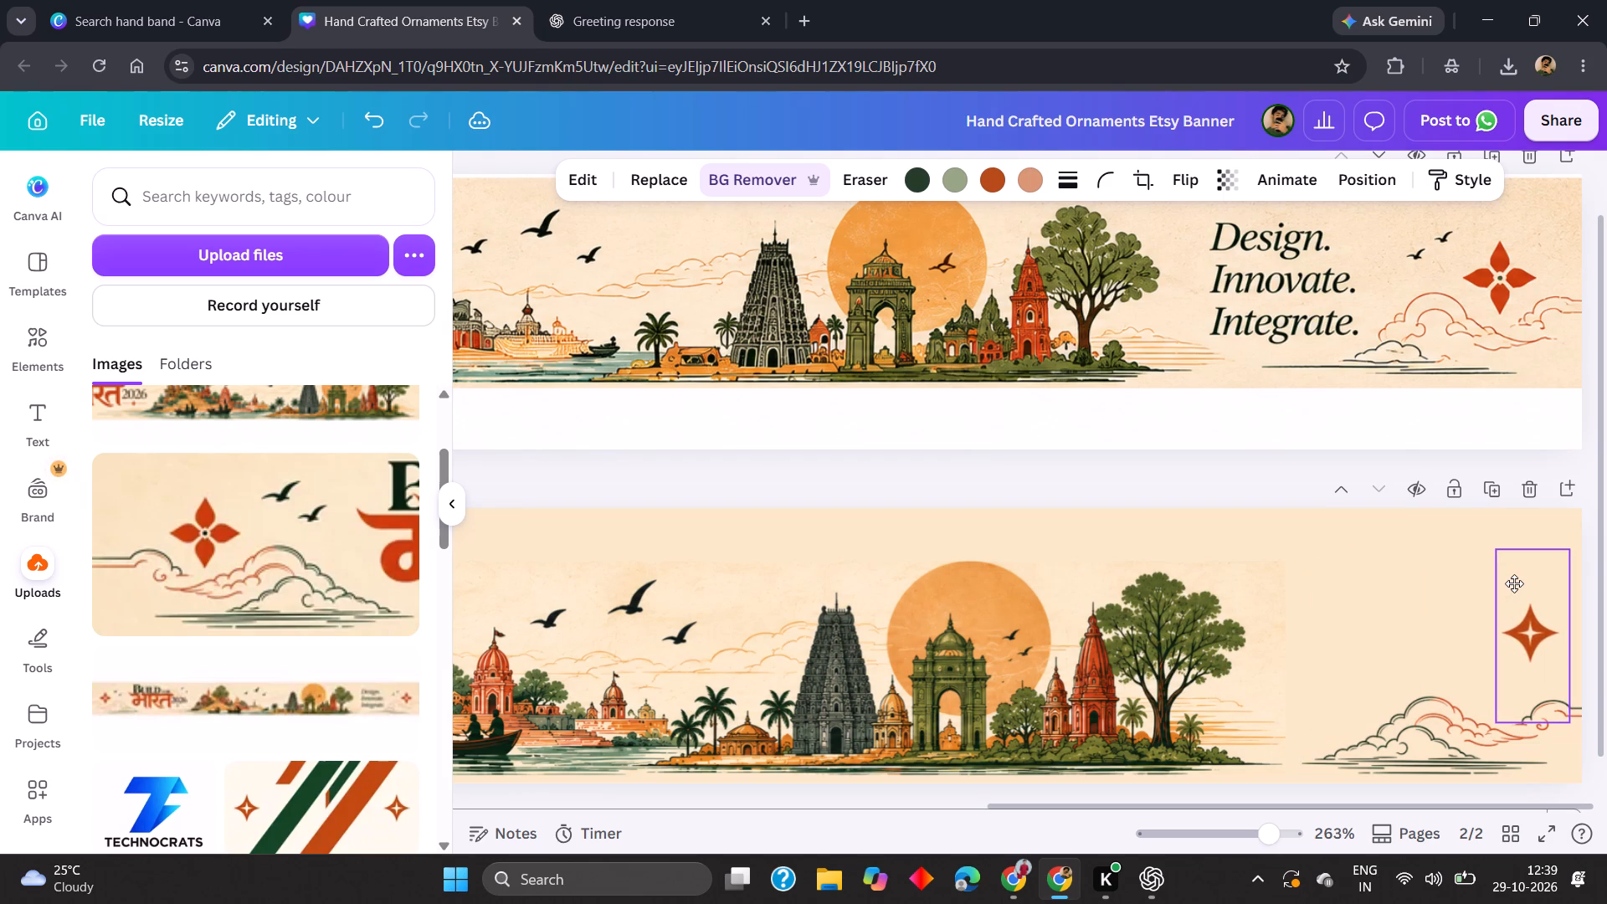
drag(1514, 583, 1493, 587)
right_click(1493, 587)
scroll(1493, 587, right, 2)
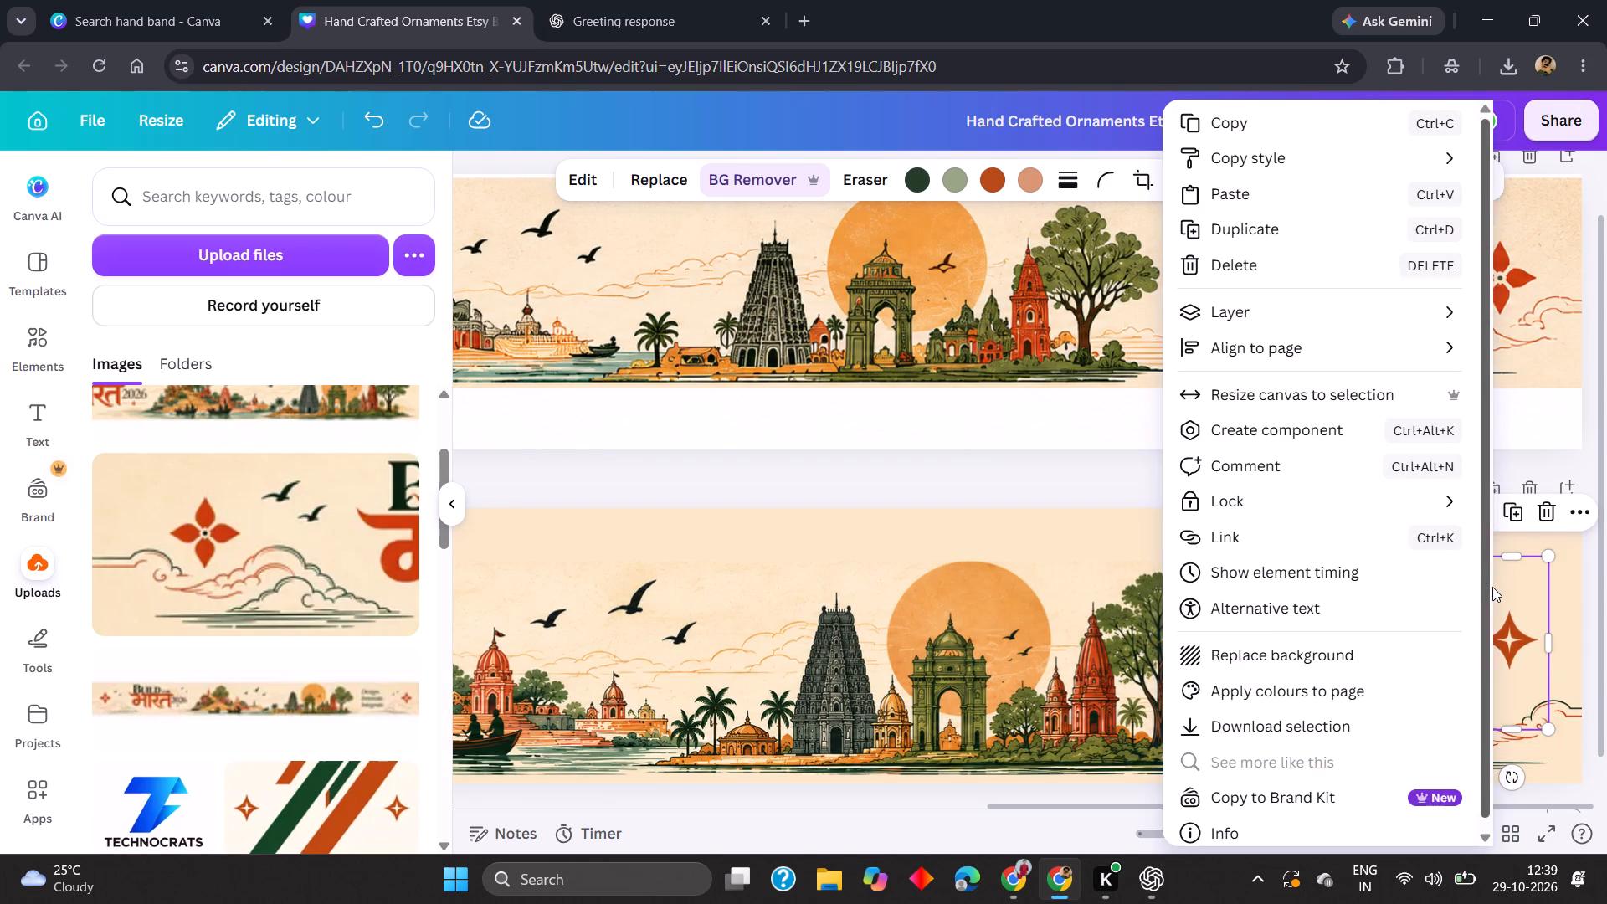
scroll(1492, 587, right, 1)
click(1037, 561)
Duplicate the two birds beside the title on page 2 and move the copy above the flipped clouds at the page's far end.
scroll(1052, 555, right, 8)
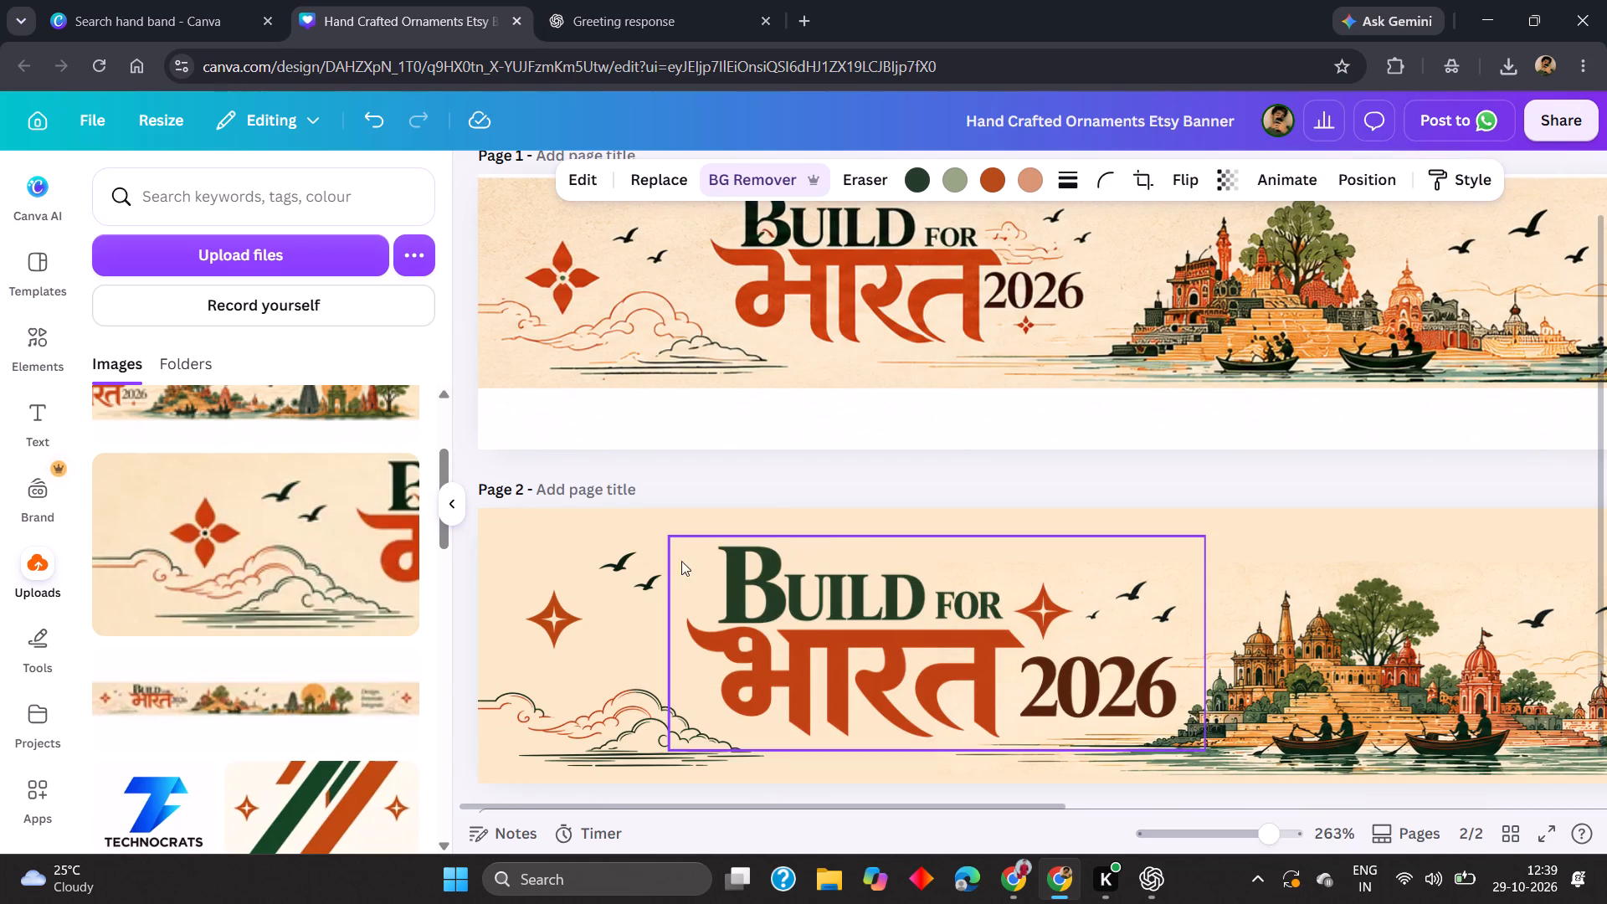
click(608, 587)
key(ctrl+d)
drag(652, 591, 629, 571)
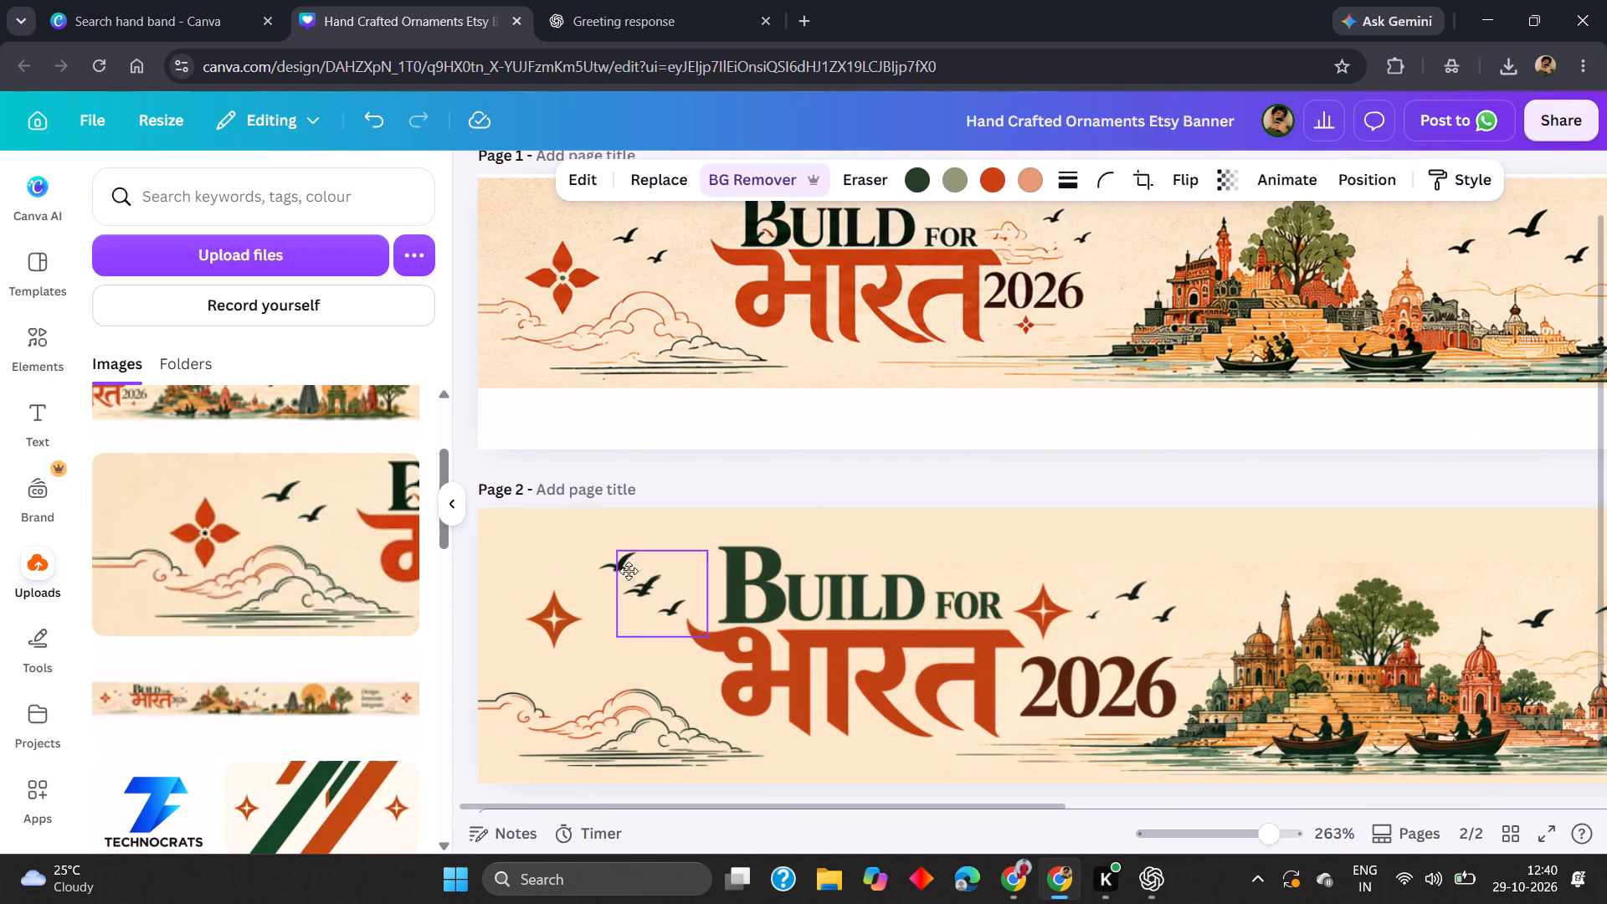
drag(629, 571, 603, 547)
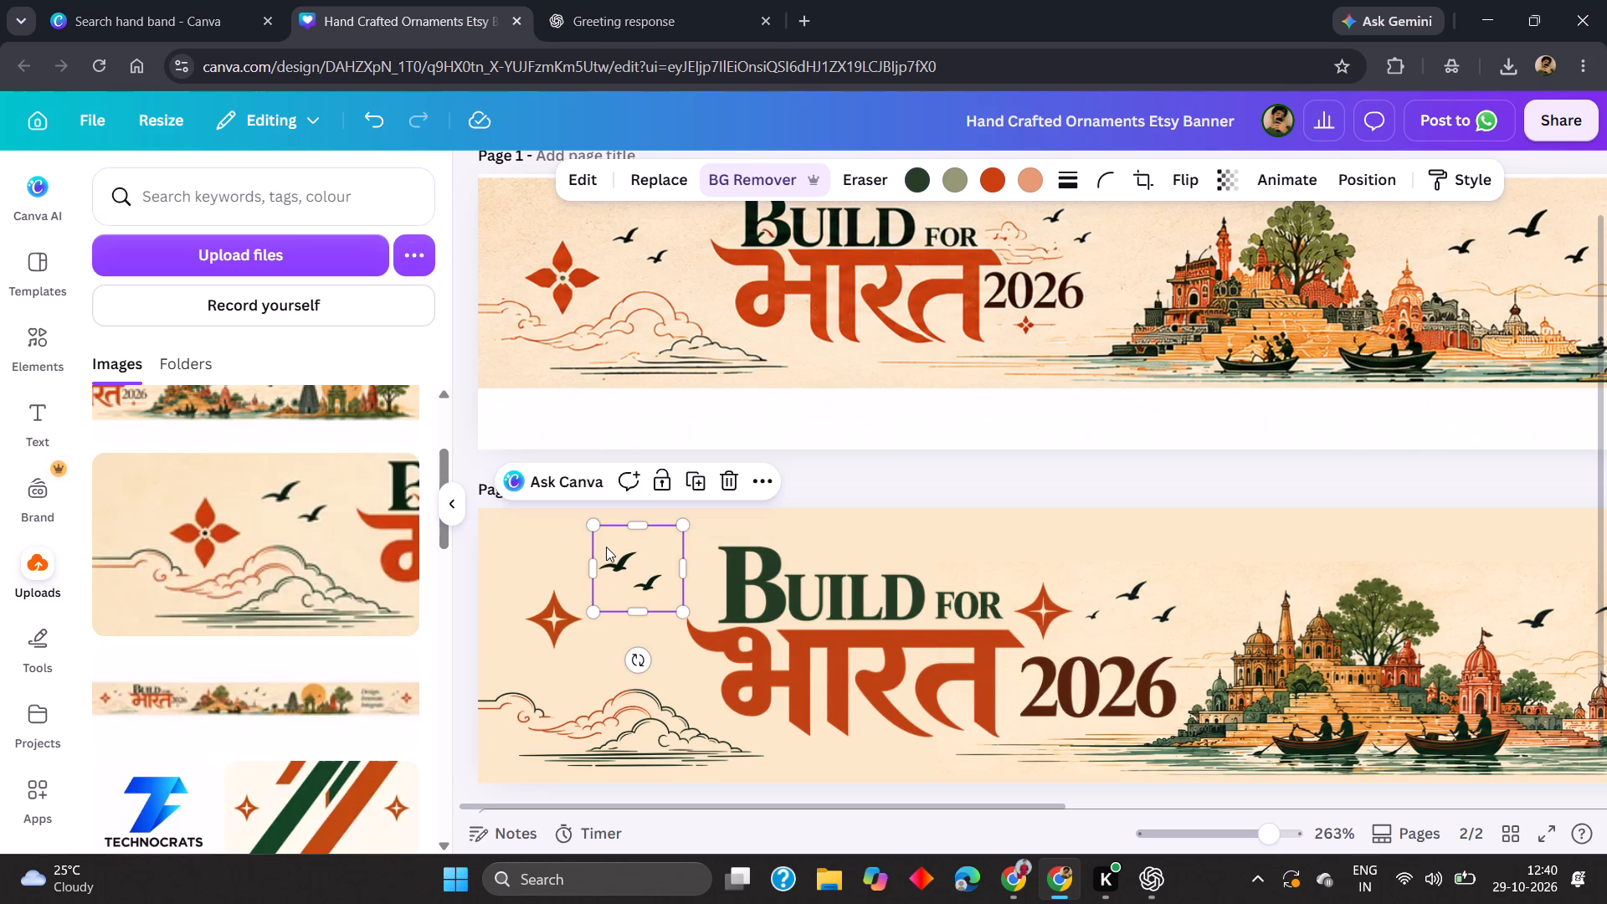
key(shift+Right)
key(shift+Right)
key(shift+Right)
key(shift+Right)
key(shift+Right)
key(shift+Right)
key(shift+Right)
key(shift+Right)
key(shift+Right)
key(shift+Right)
key(shift+Right)
key(shift+Right)
key(shift+Right)
key(shift+Right)
key(shift+Right)
key(shift+Right)
key(shift+Right)
key(shift+Right)
key(shift+Right)
key(shift+Right)
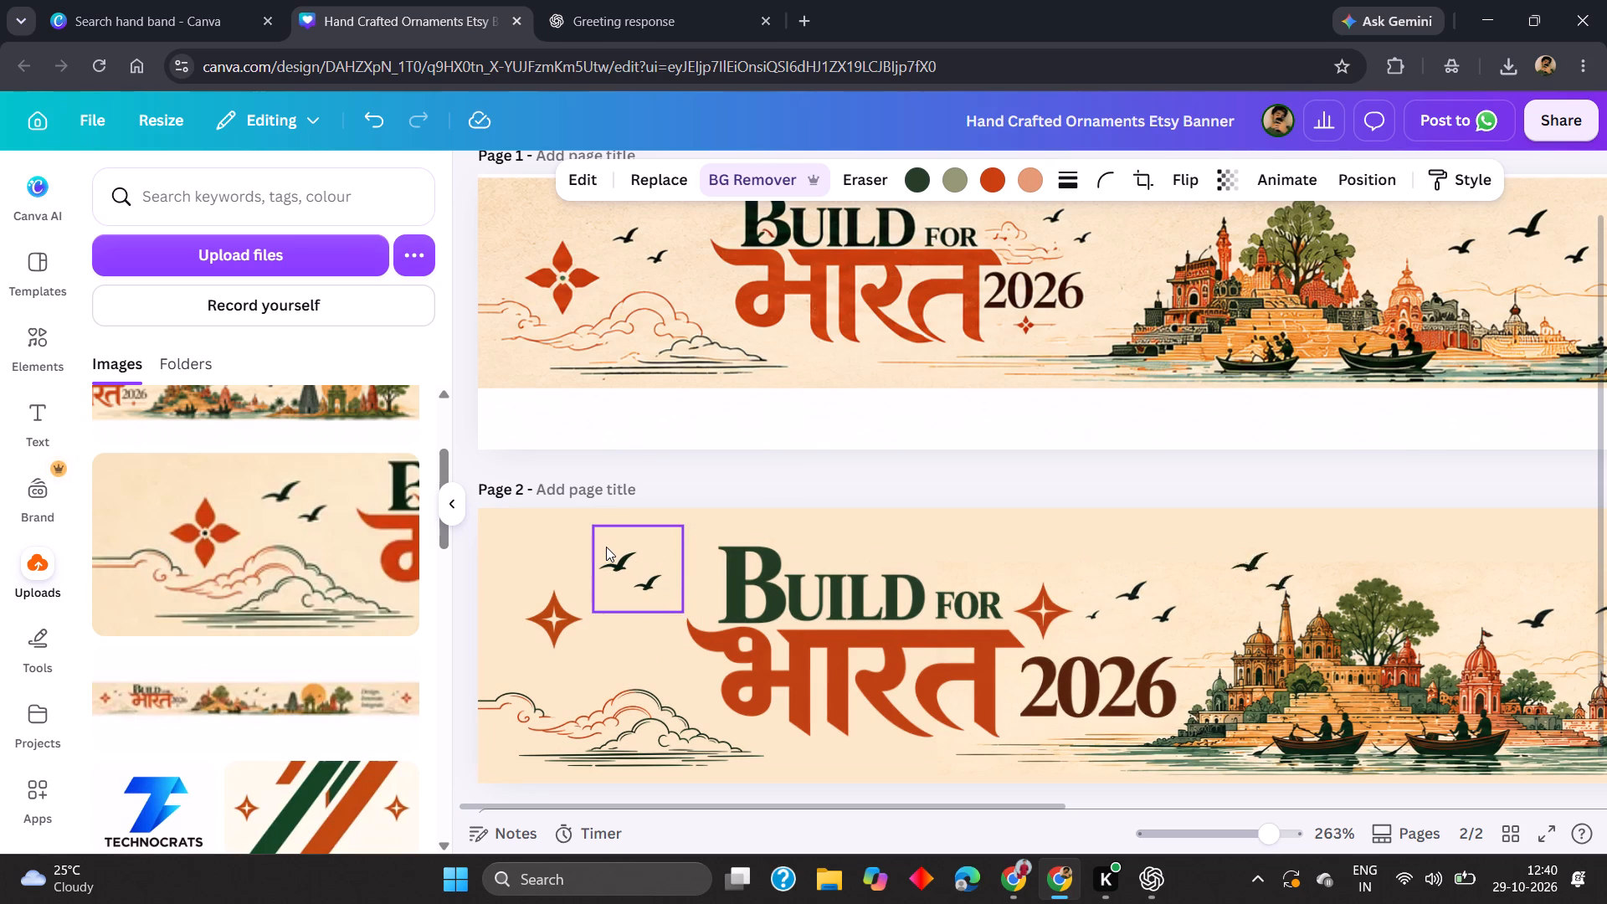
scroll(606, 547, left, 8)
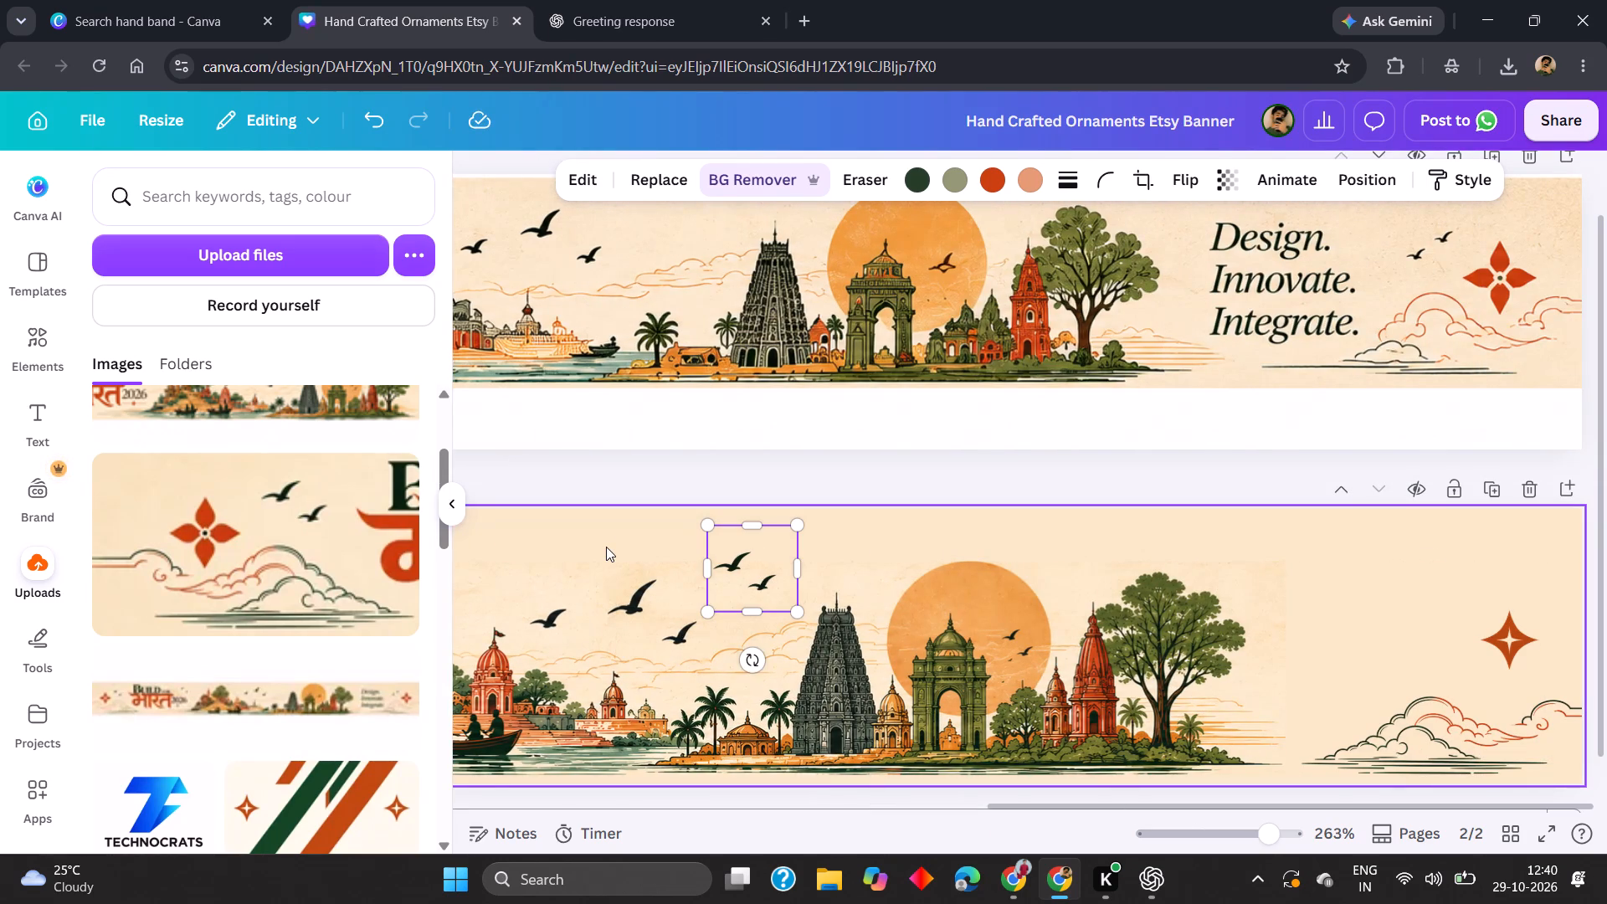
key(shift+Right)
key(shift+Right)
key(shift+Right)
key(shift+Right)
key(shift+Right)
key(shift+Right)
key(shift+Right)
key(shift+Right)
key(shift+Right)
key(shift+Right)
key(shift+Right)
key(shift+Right)
key(shift+Right)
key(shift+Right)
key(shift+Right)
key(shift+Right)
key(shift+Right)
key(shift+Right)
key(shift+Right)
key(shift+Right)
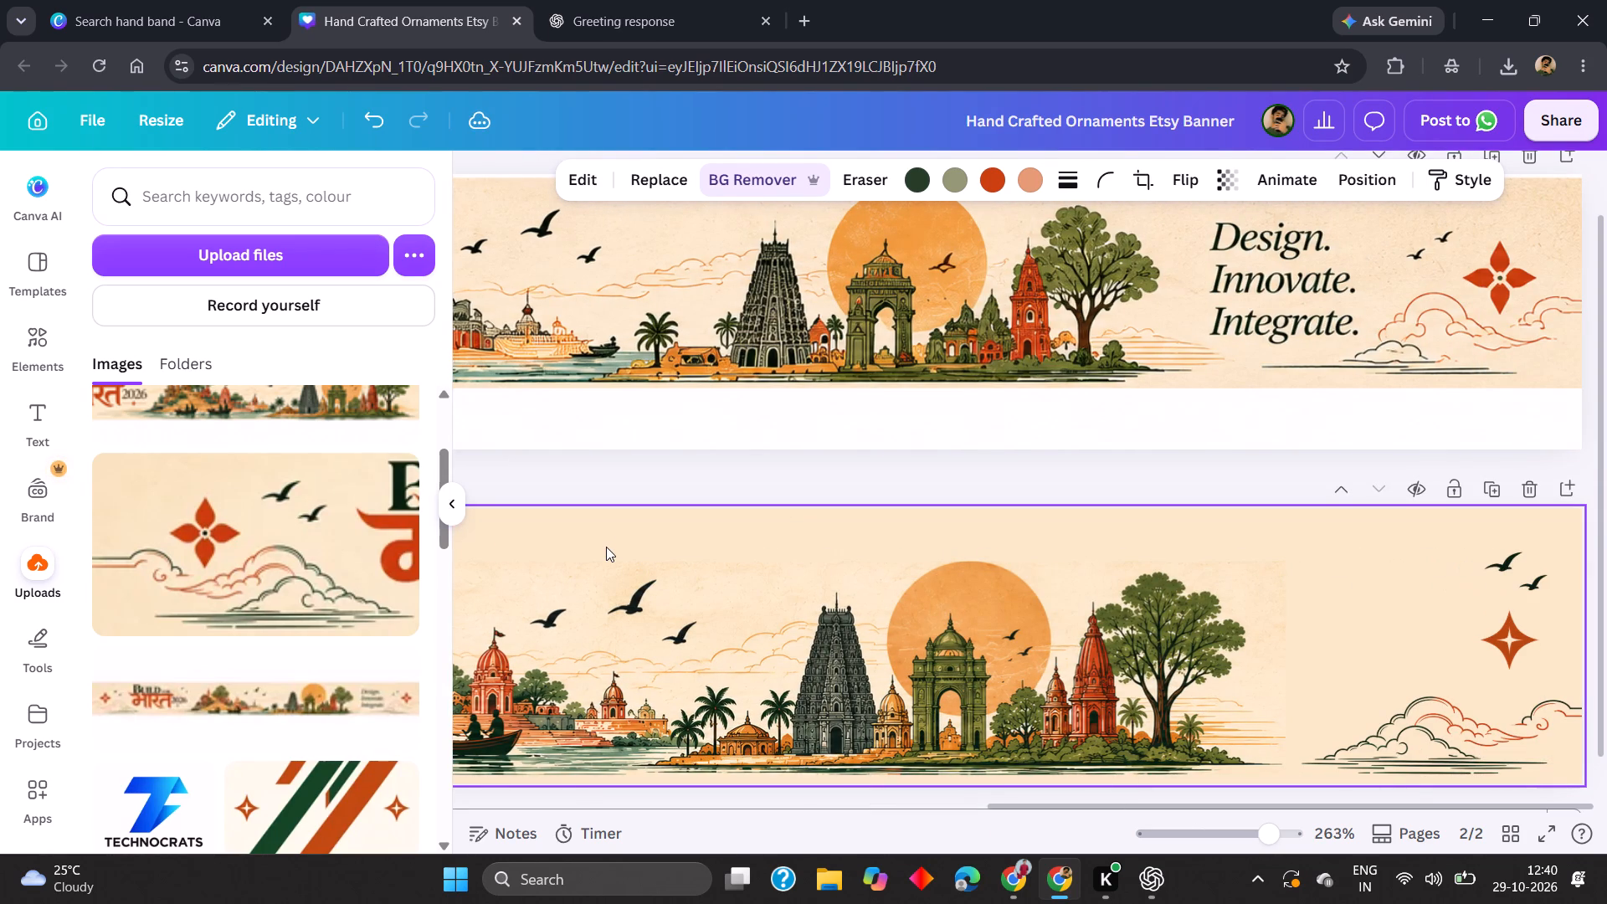
key(shift+Left)
key(shift+Left)
key(shift+Left)
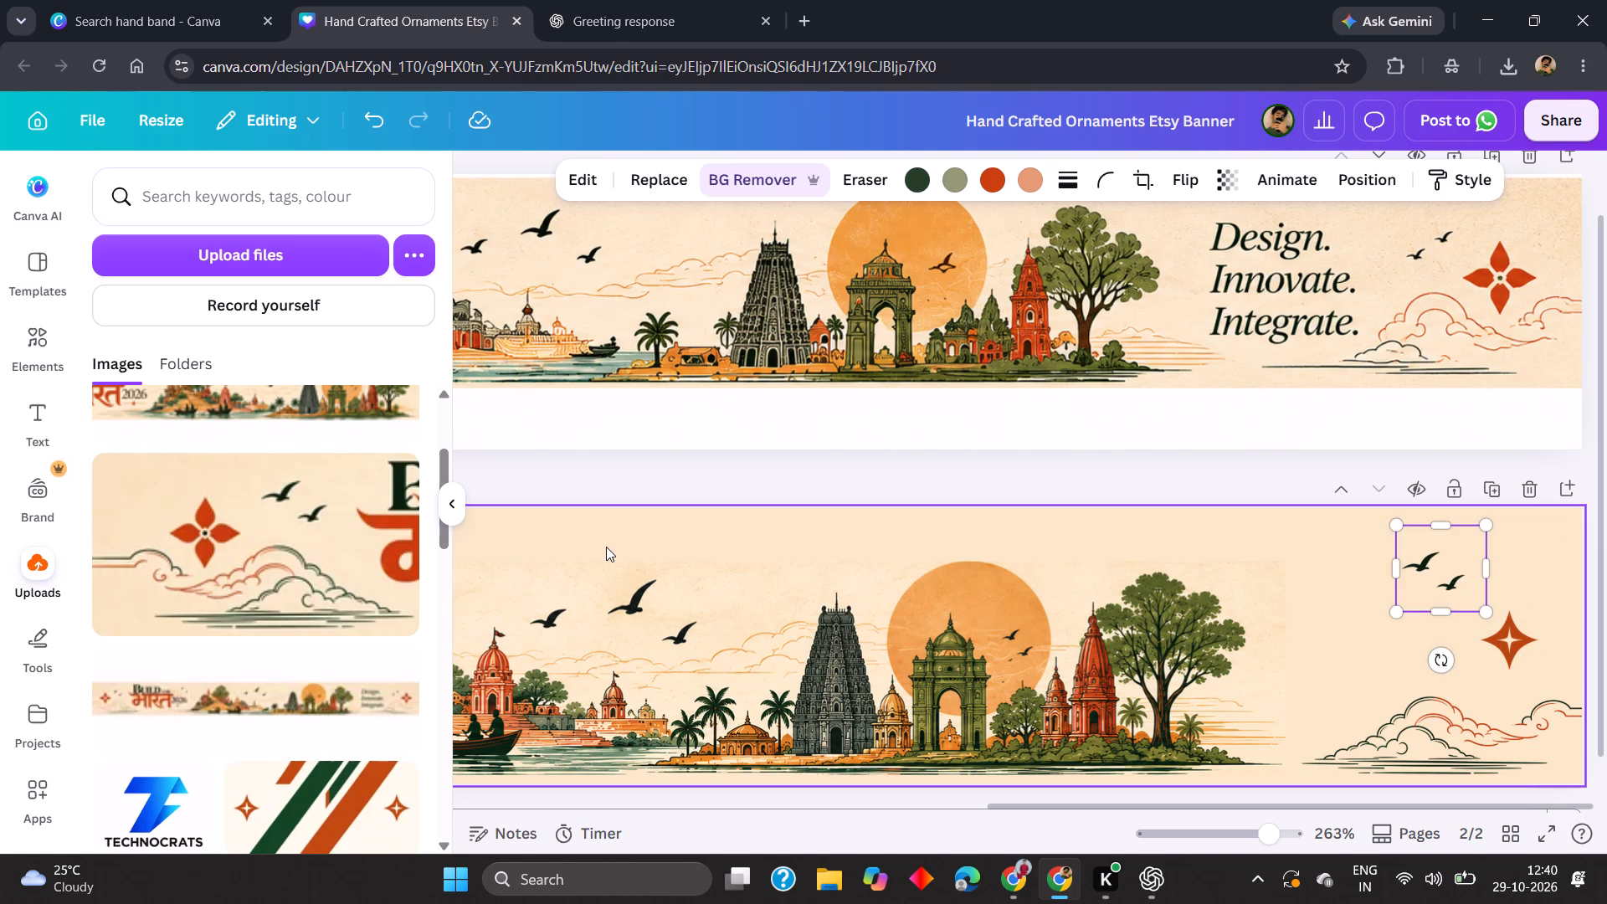
key(shift+Right)
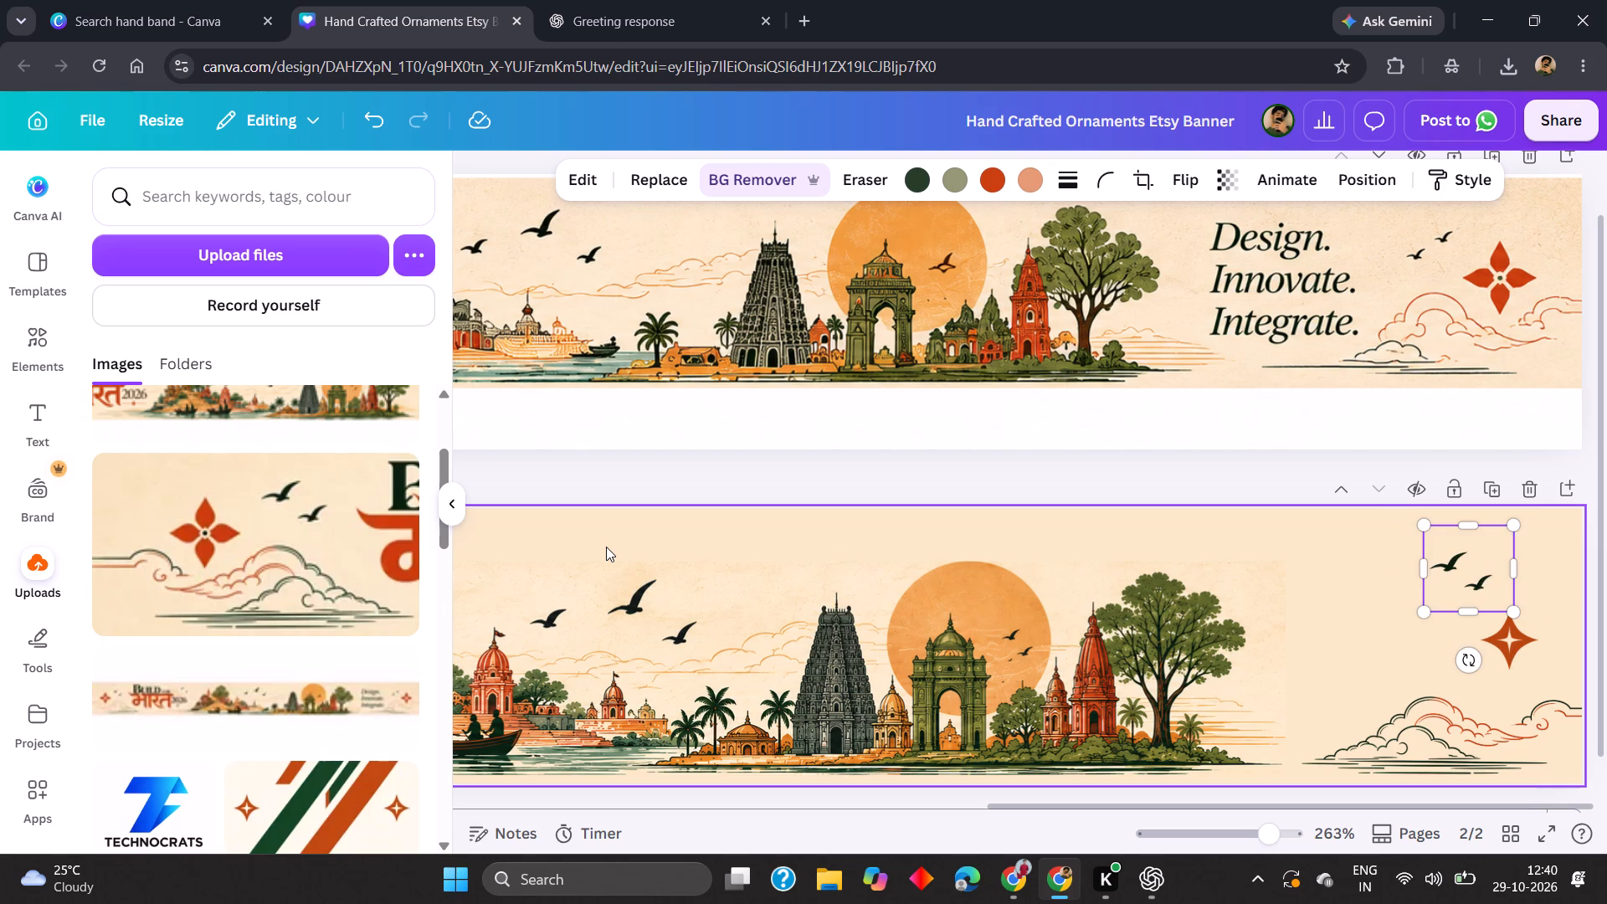
Delete the copied star above the flipped clouds at page 2's far end.
click(1511, 634)
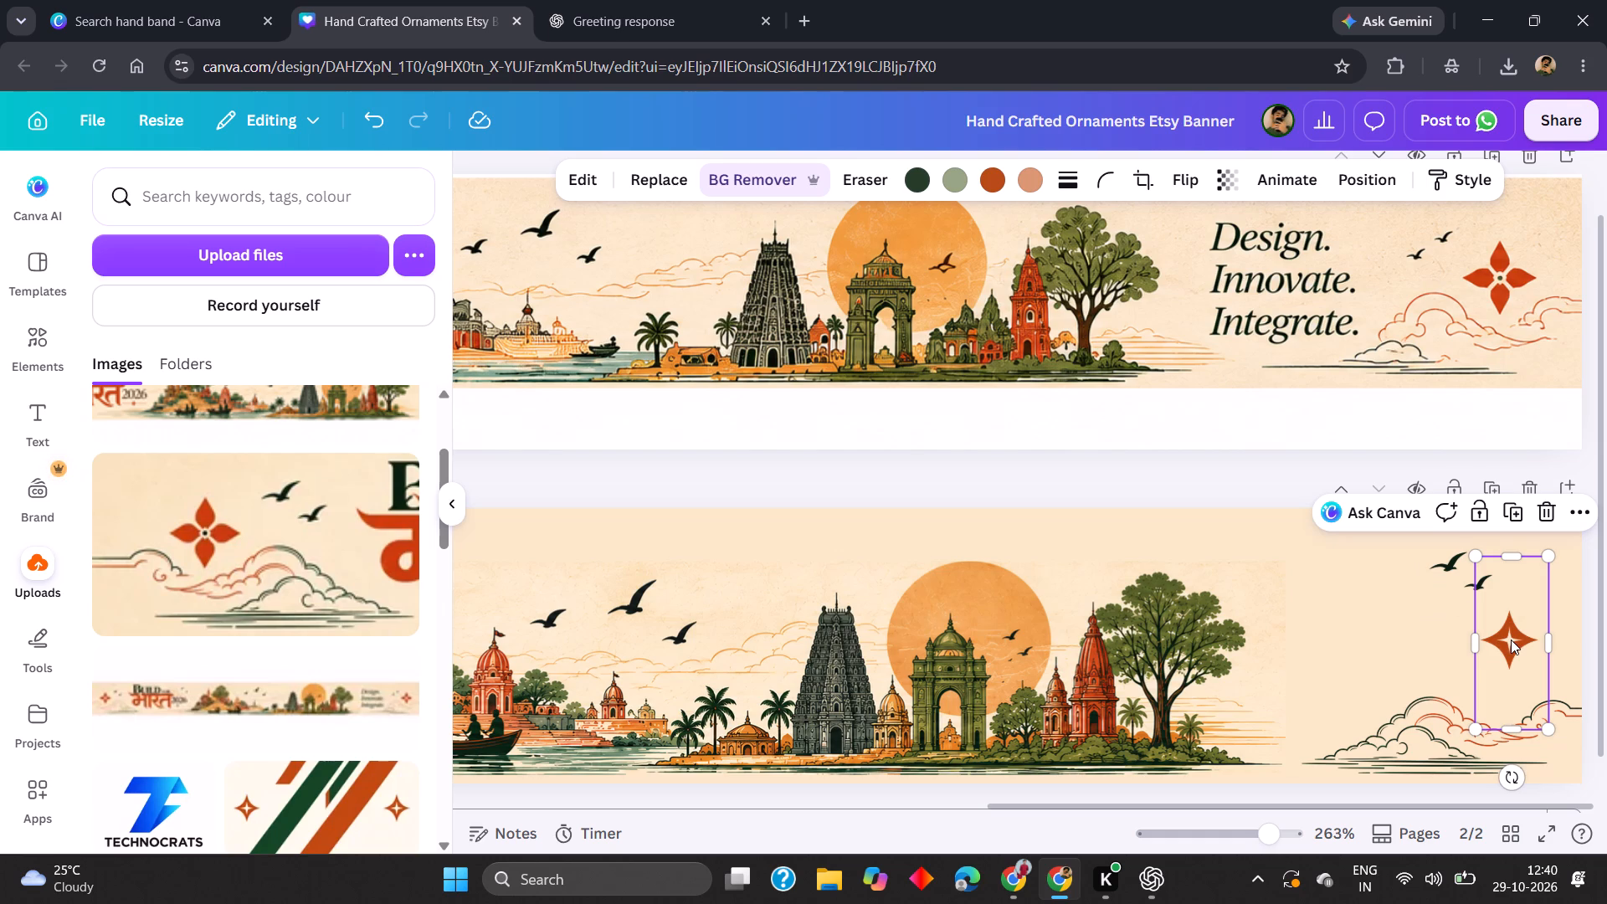
key(BackSpace)
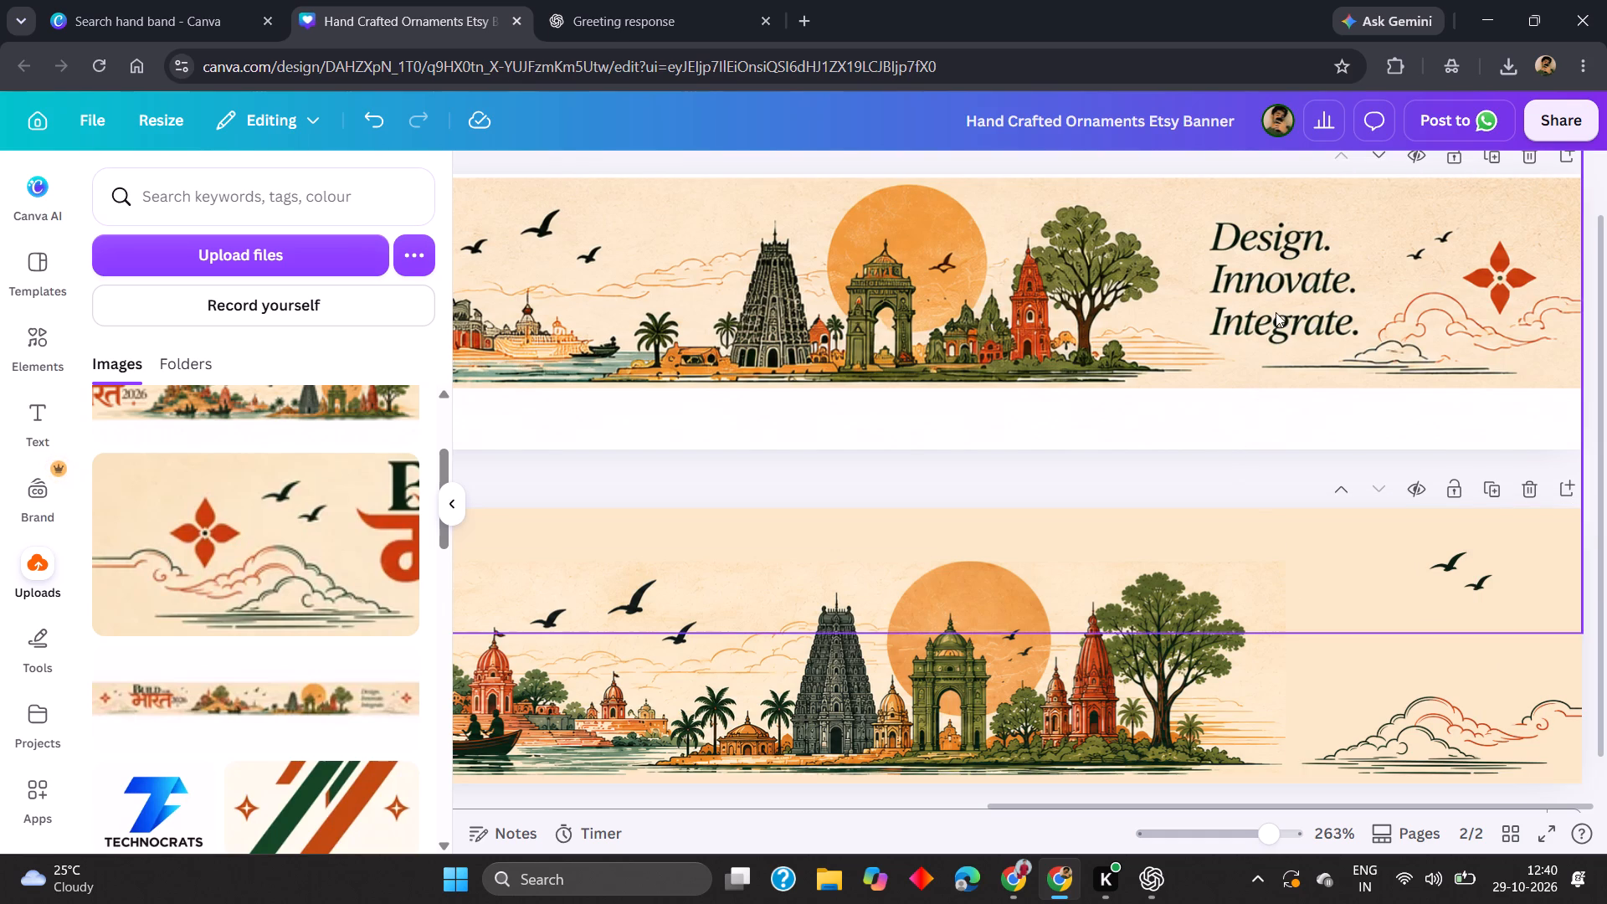
Capture a screenshot of just the "Design. Innovate. Integrate." text on page 1.
scroll(204, 675, up, 4)
scroll(213, 660, down, 6)
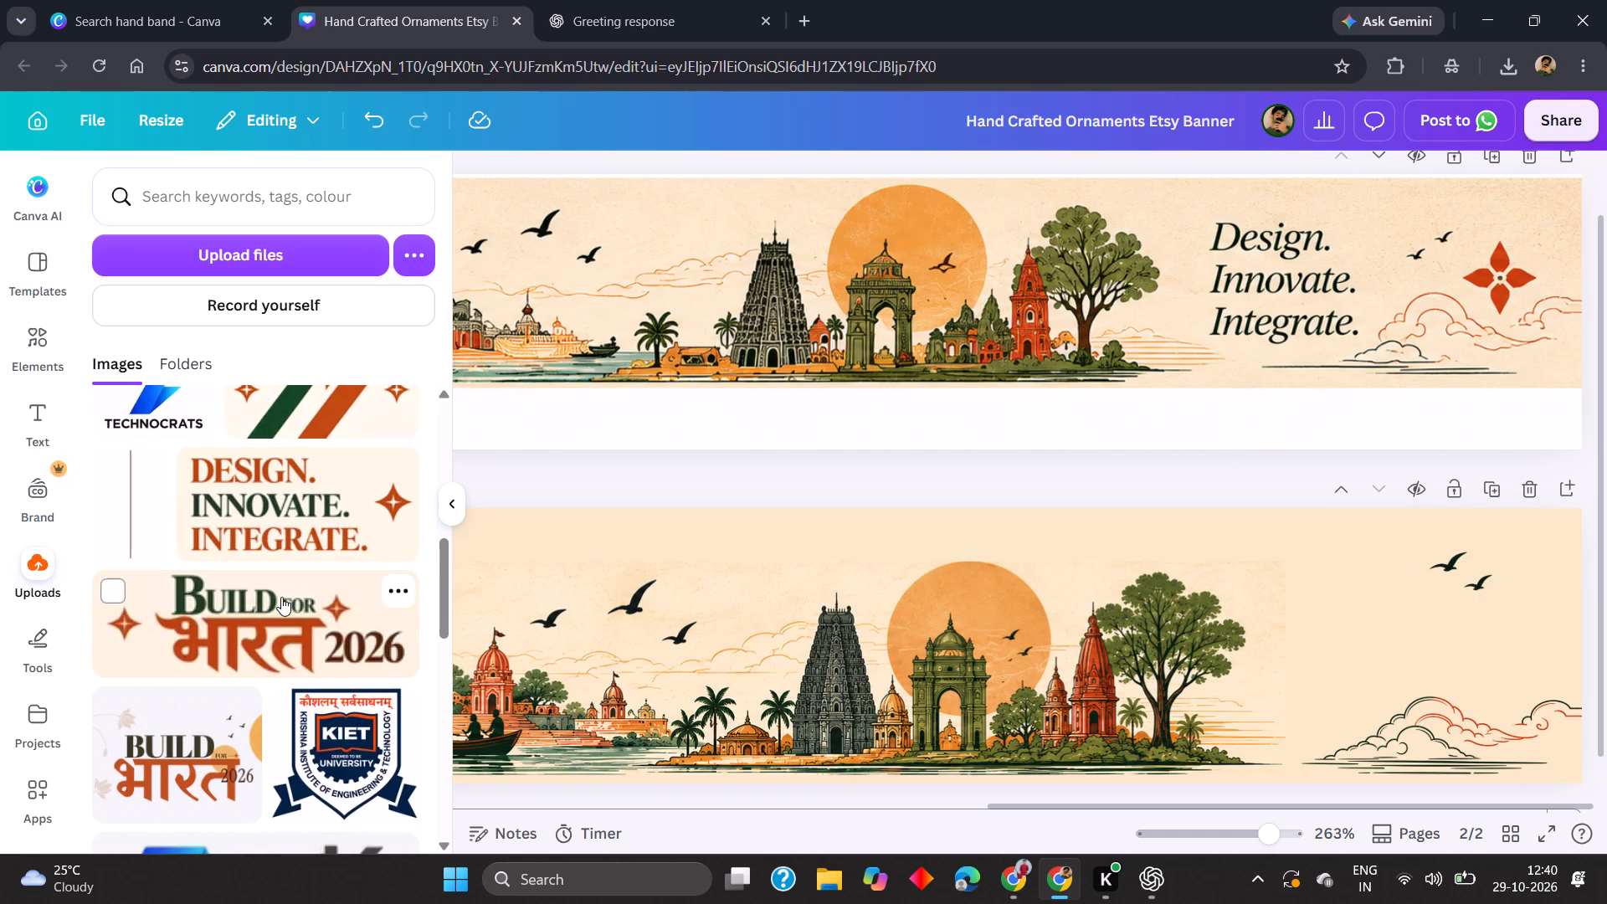
key(Print)
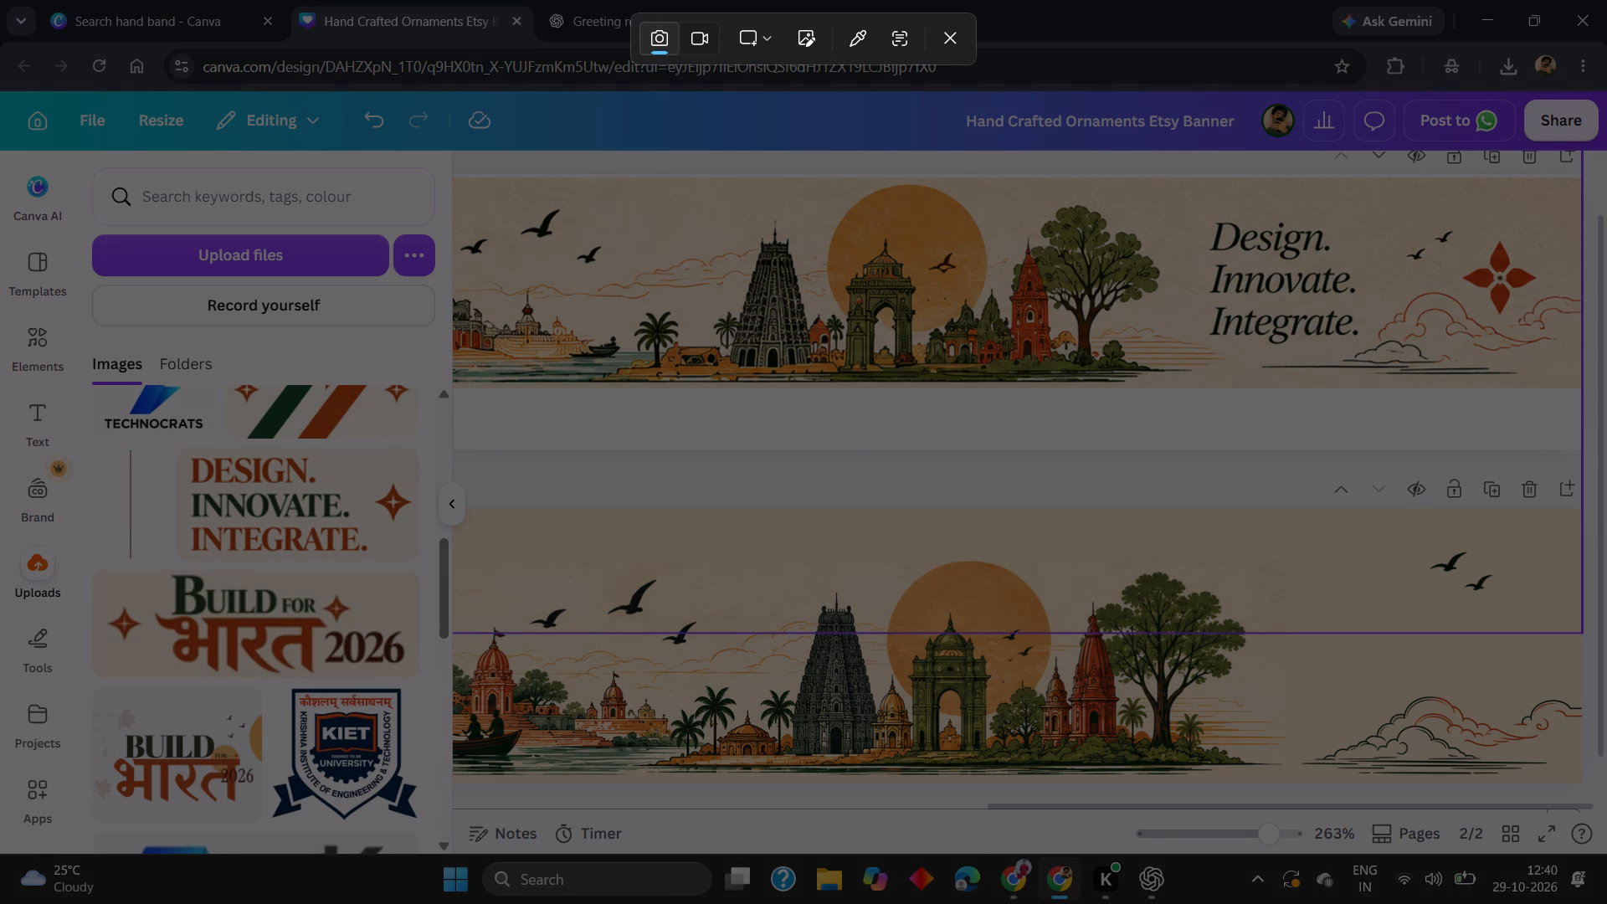
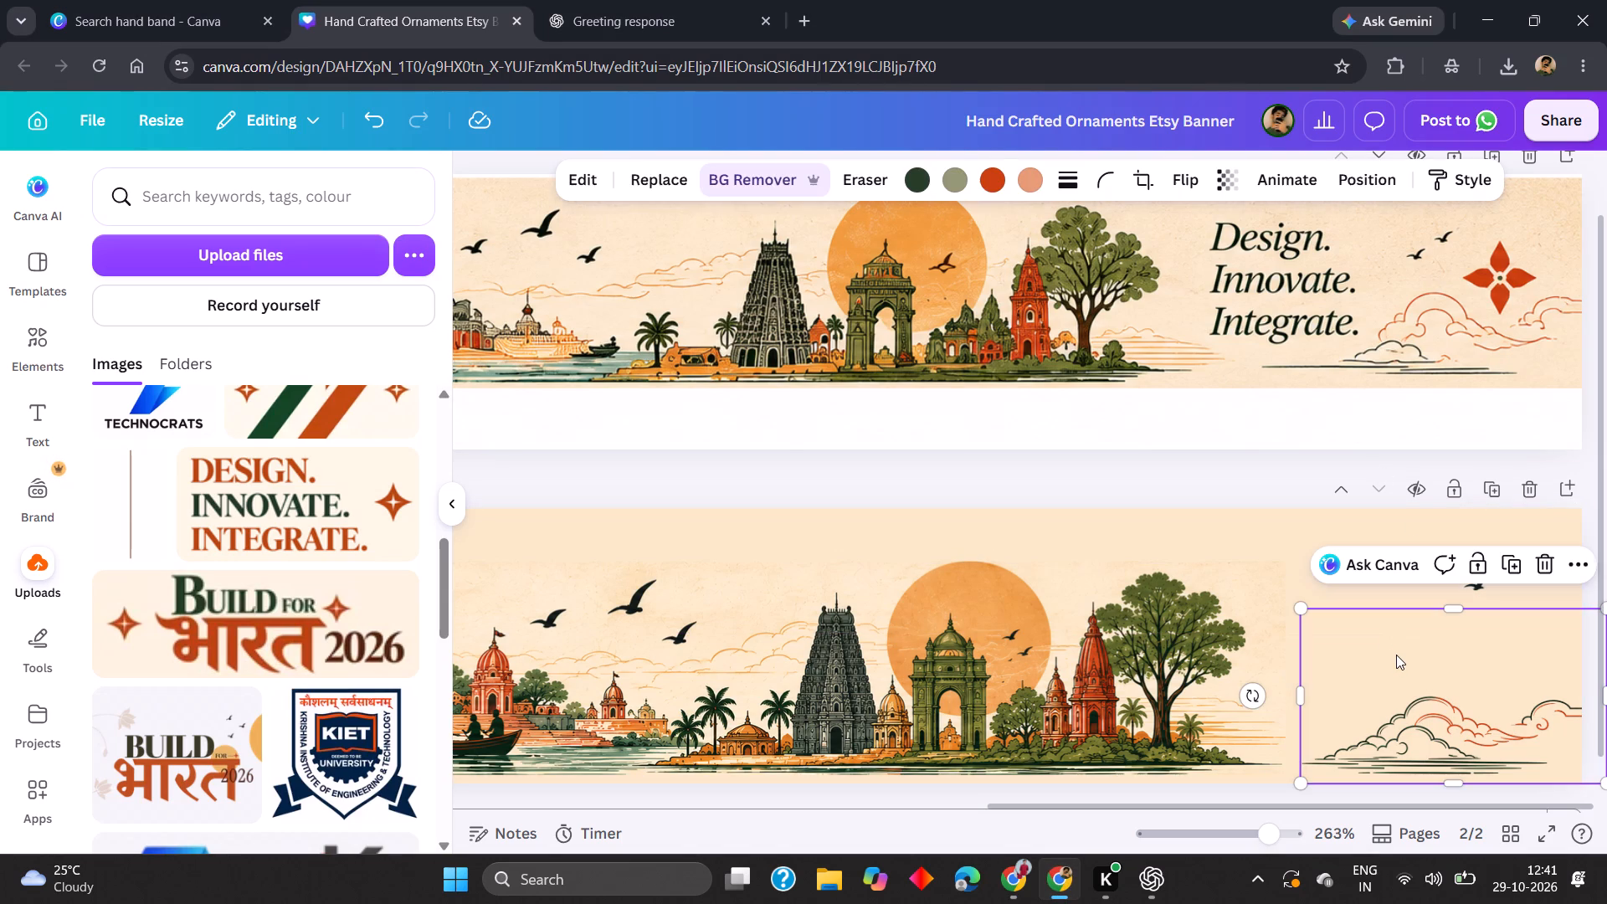
key(ctrl+v)
scroll(818, 633, left, 1)
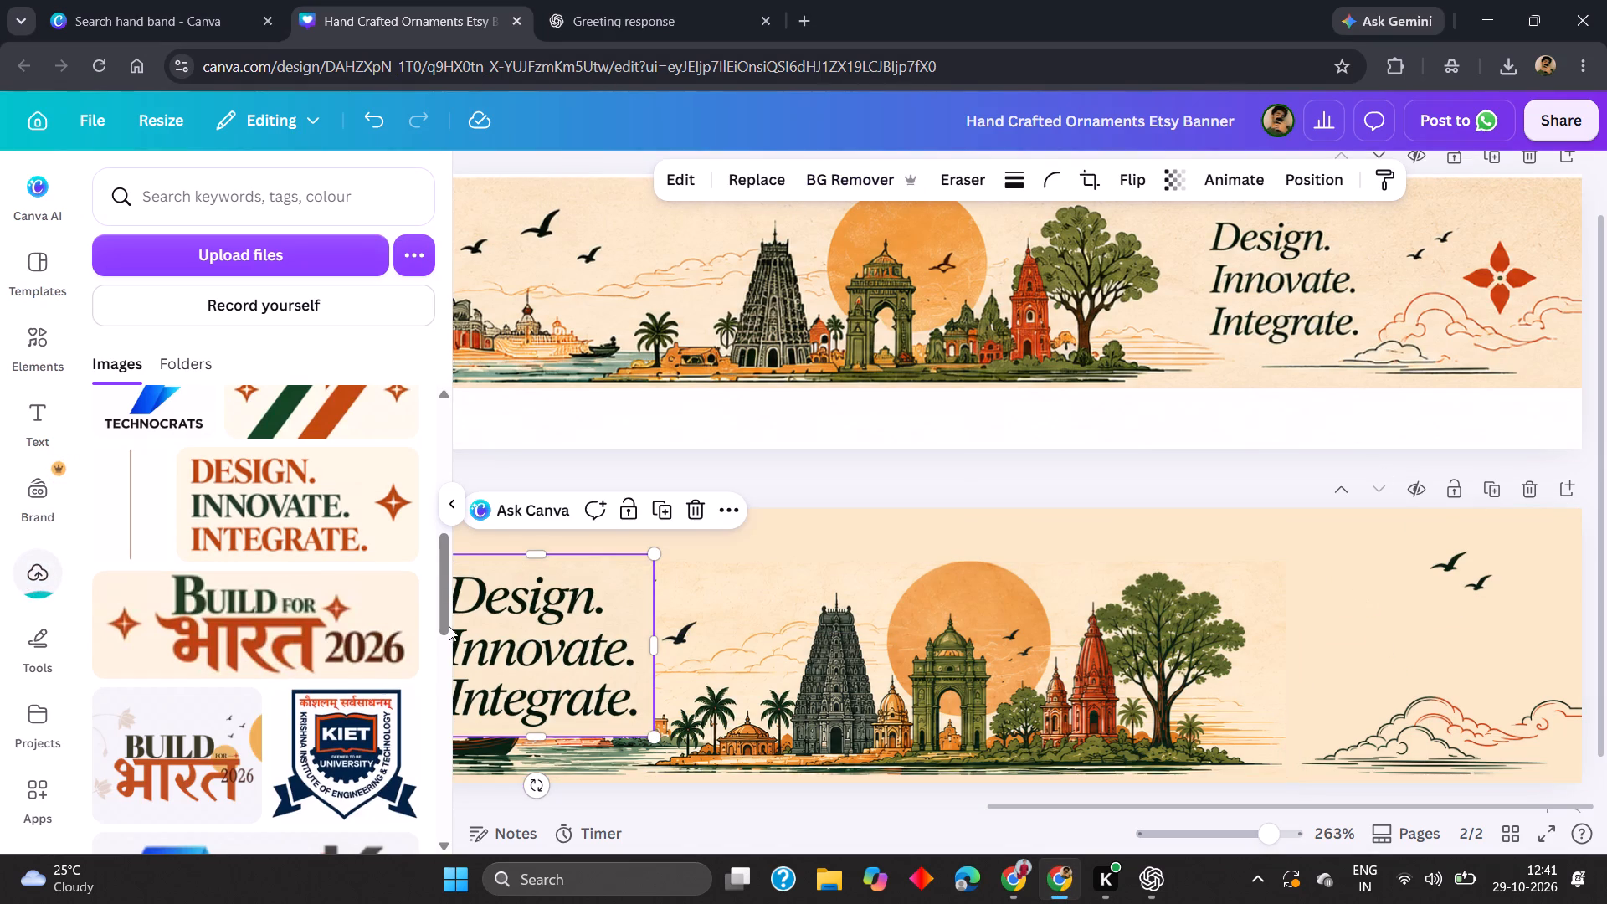
drag(506, 634, 711, 623)
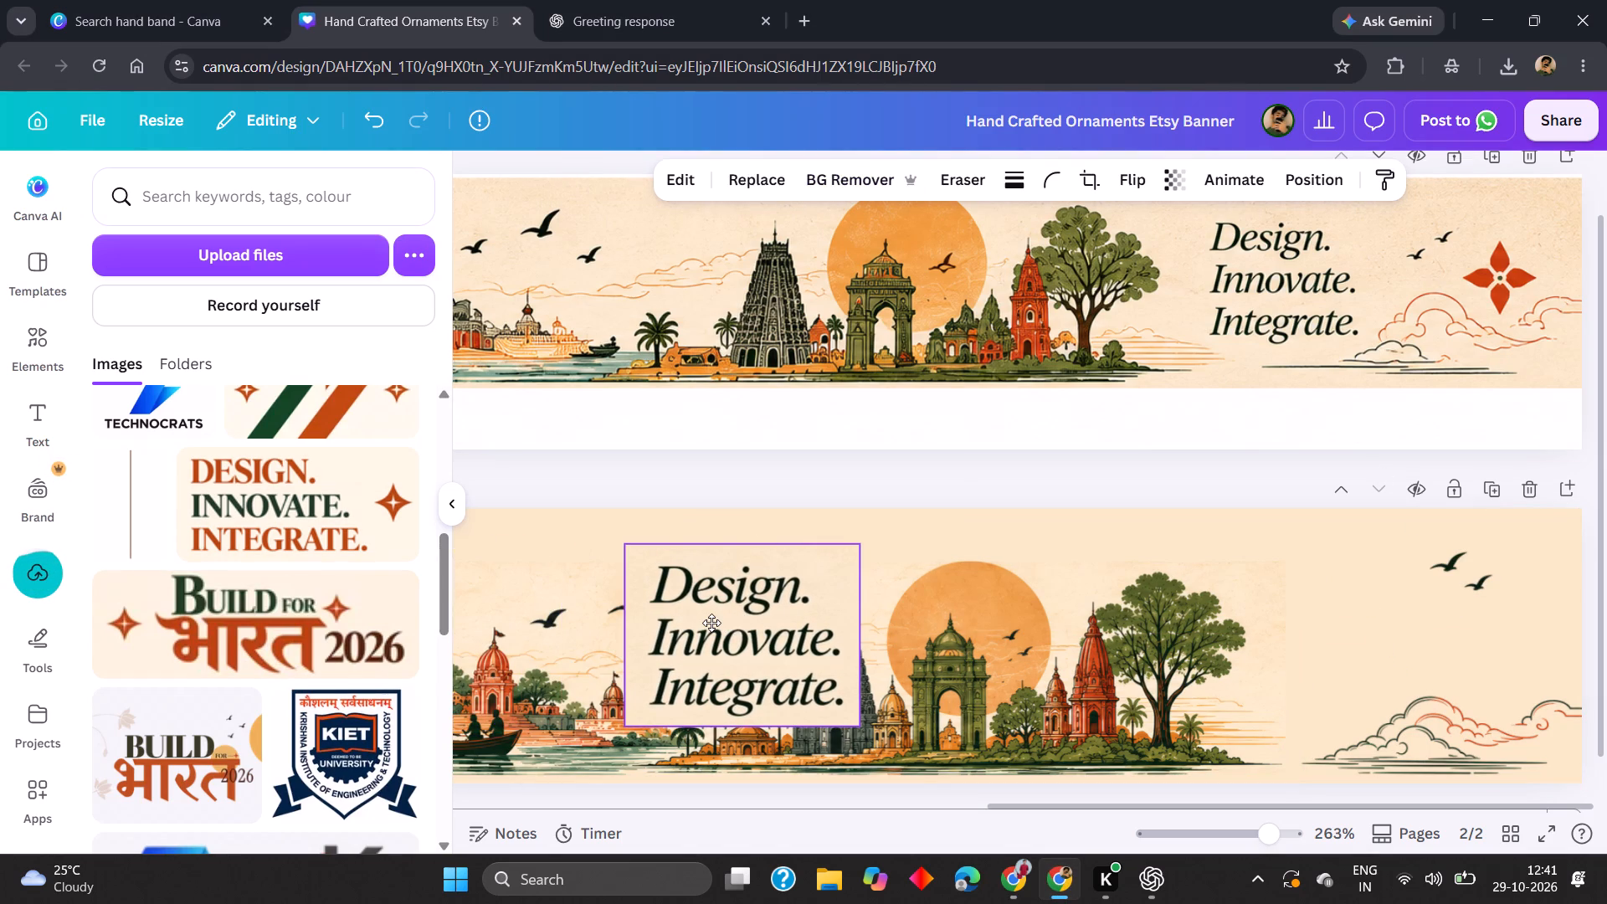
drag(711, 623, 738, 628)
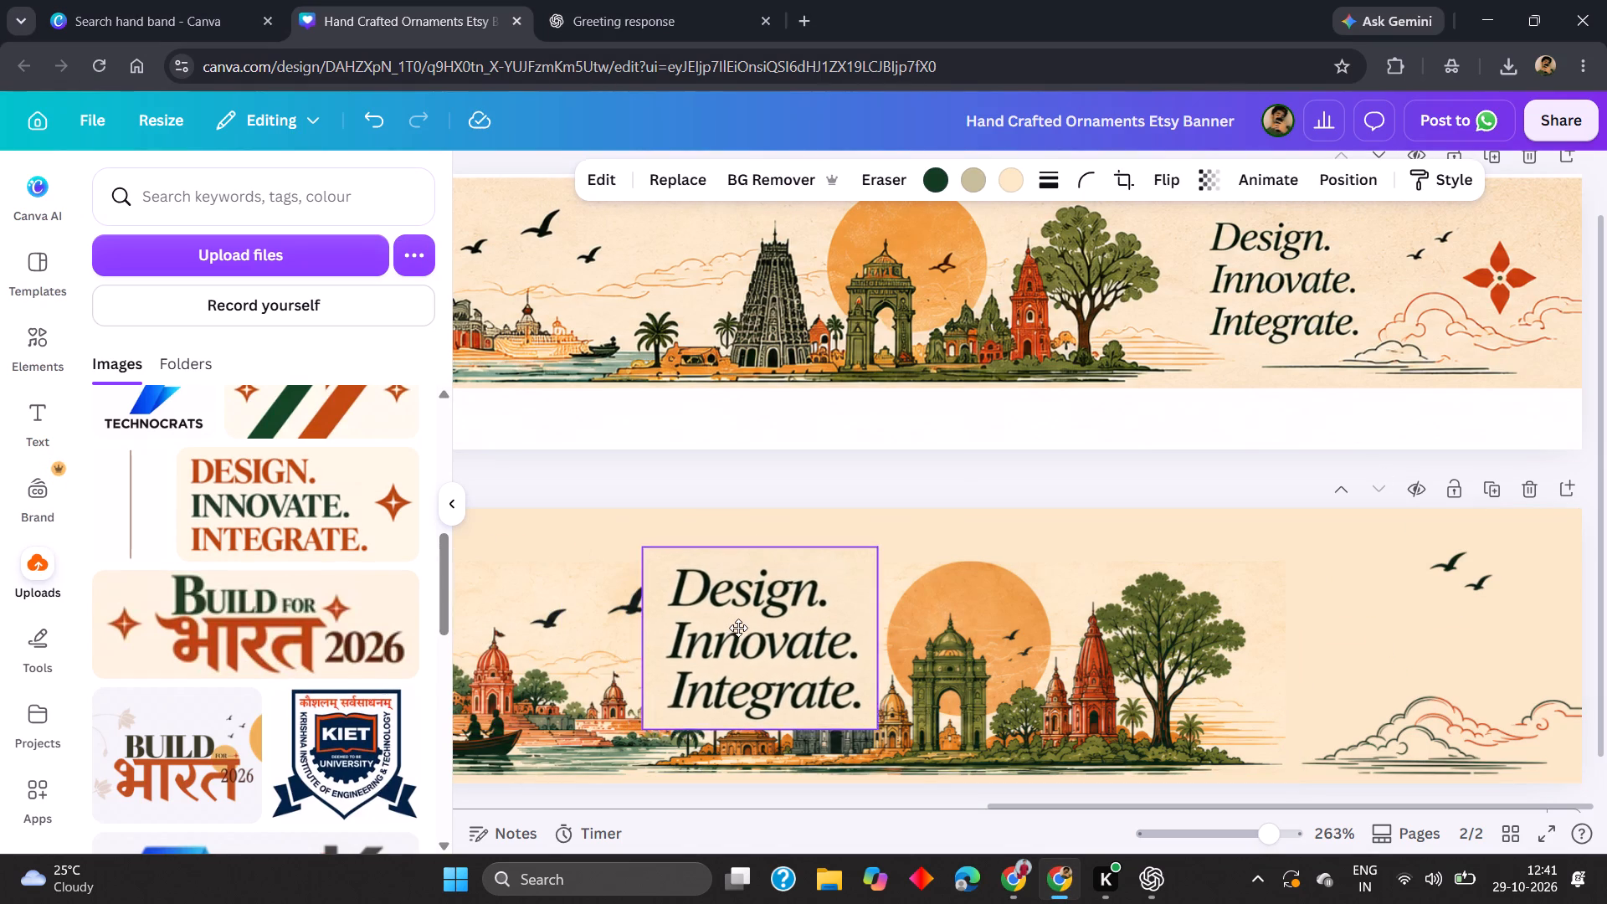
drag(738, 628, 1253, 628)
scroll(1253, 628, left, 1)
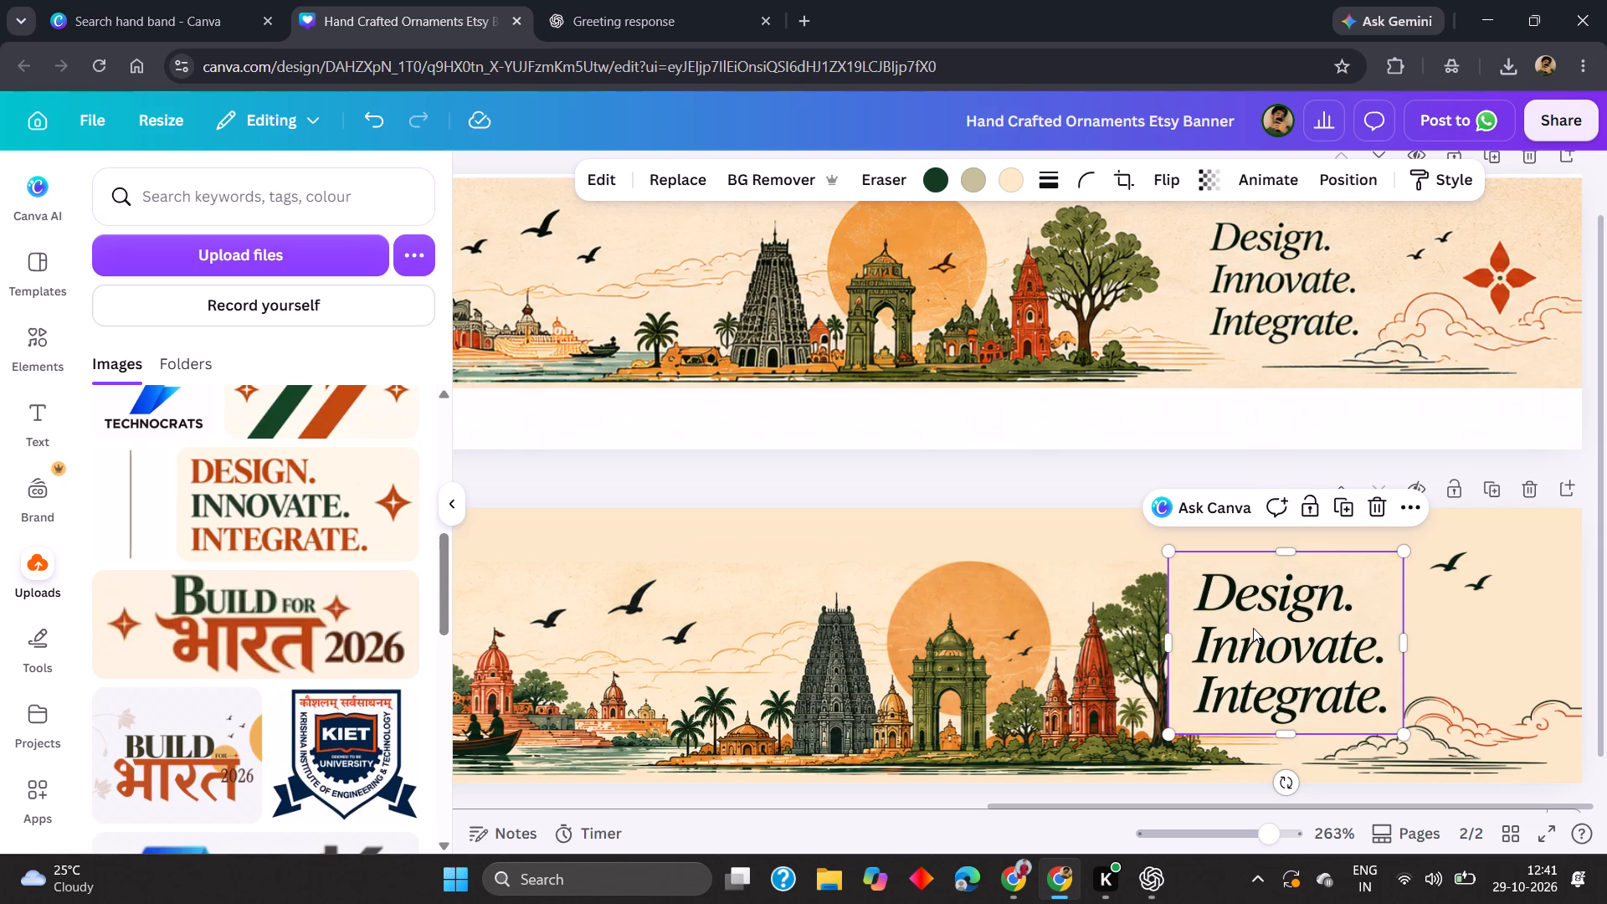
scroll(1253, 628, left, 3)
Remove the background from the pasted "Design. Innovate. Integrate." image.
click(833, 177)
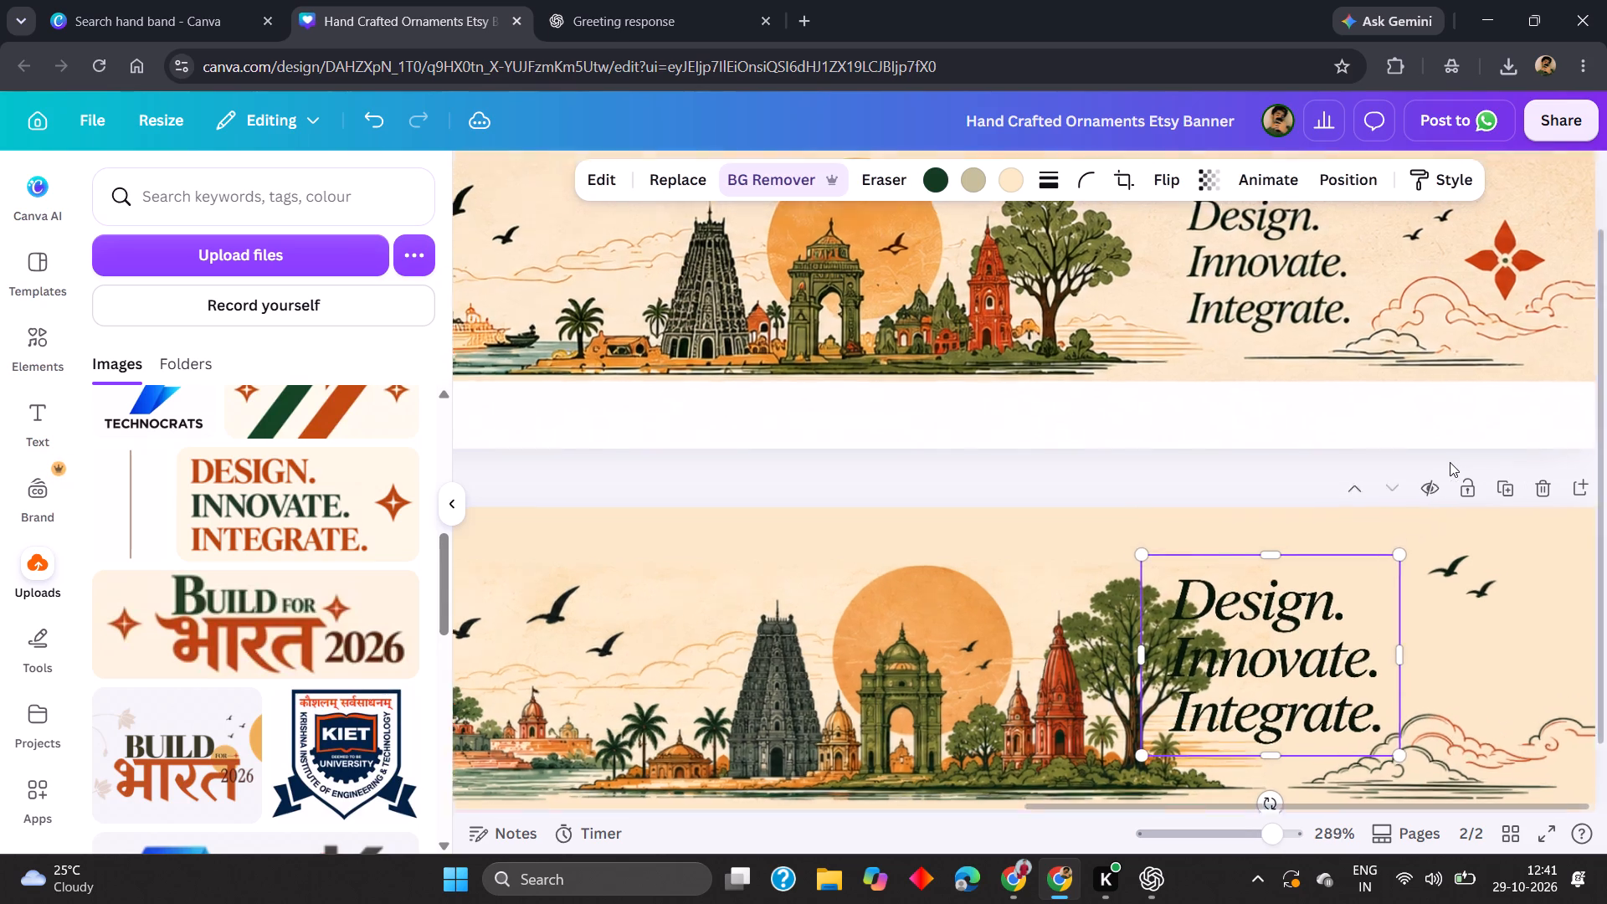
Move the HD tagline over page 1's original tagline and scale it down to match the original lettering's size.
scroll(1450, 462, left, 2)
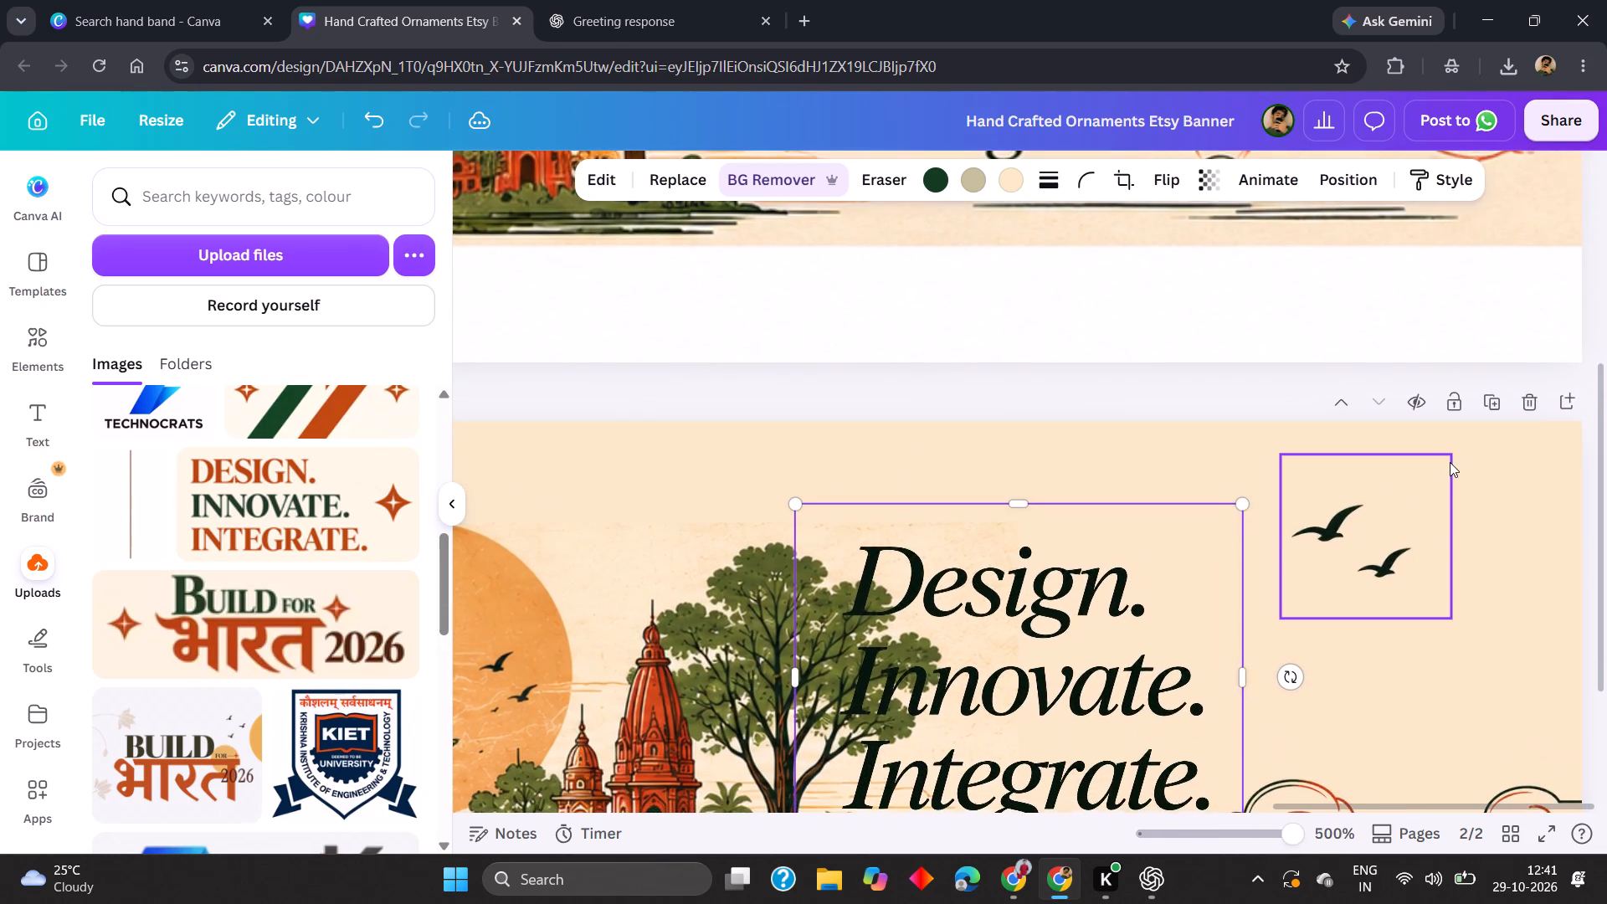
scroll(1430, 497, left, 1)
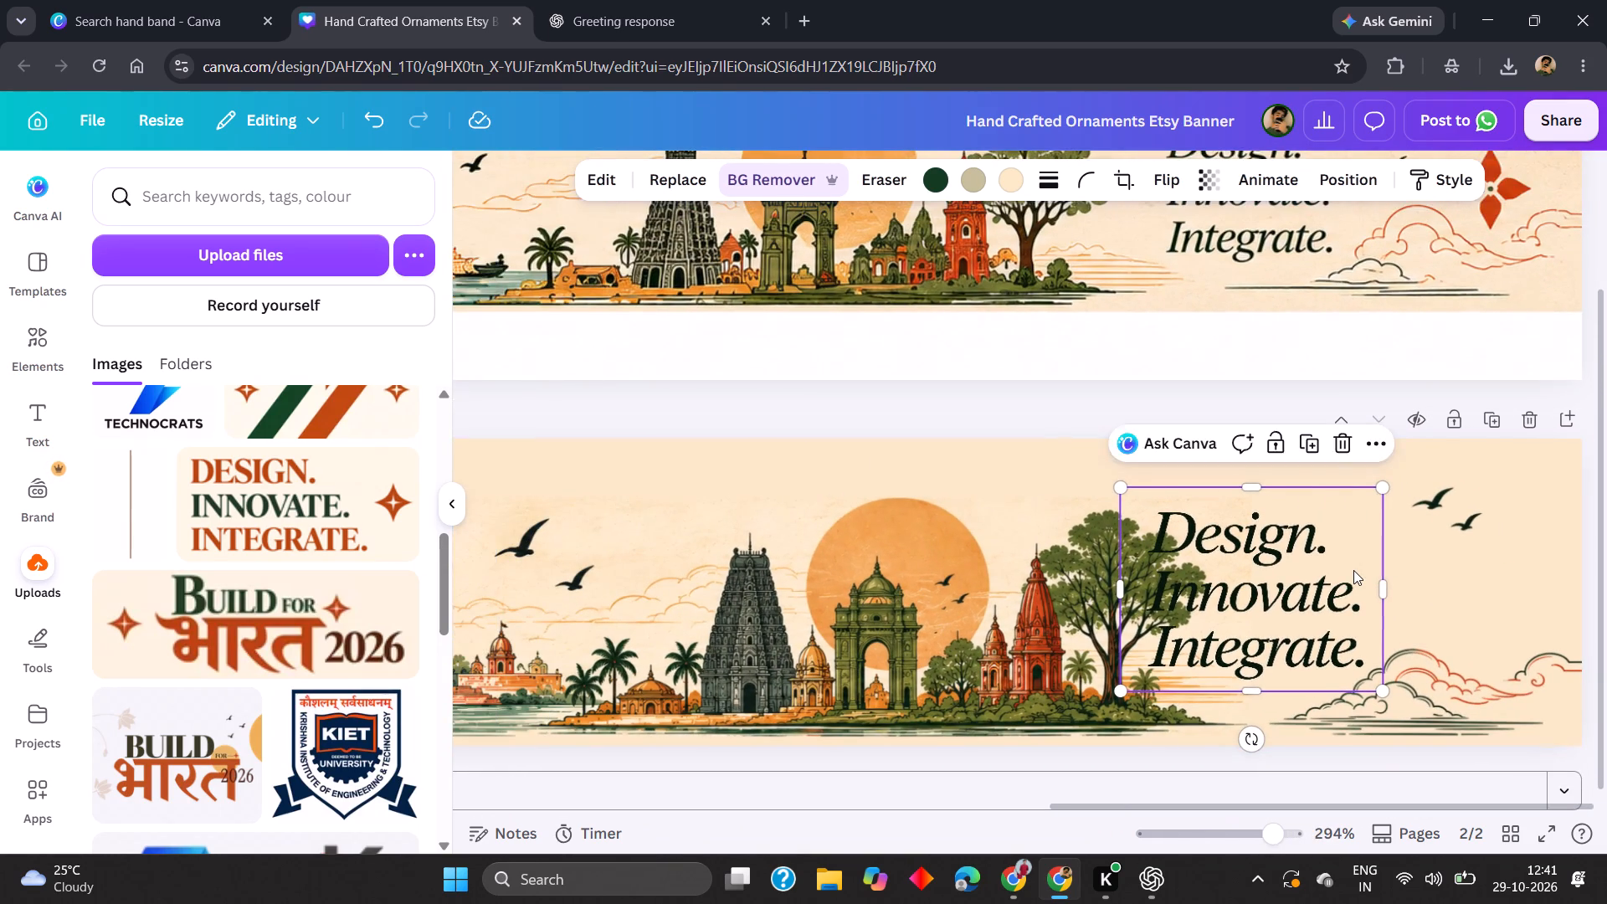
scroll(1353, 570, left, 2)
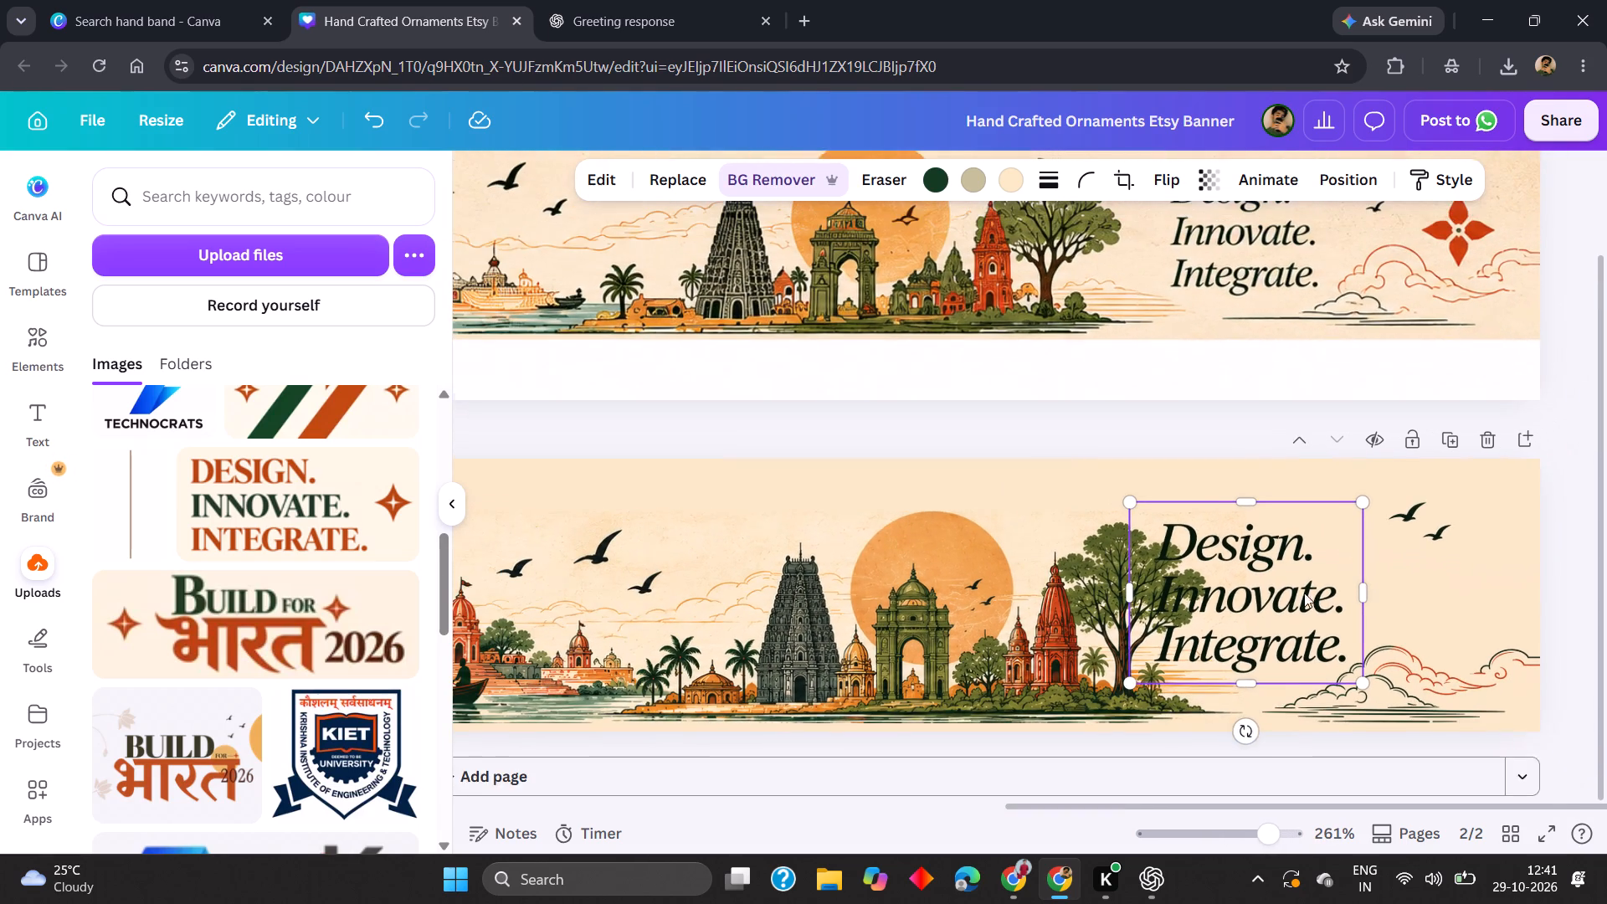
drag(1290, 581, 1288, 267)
scroll(1288, 282, up, 1)
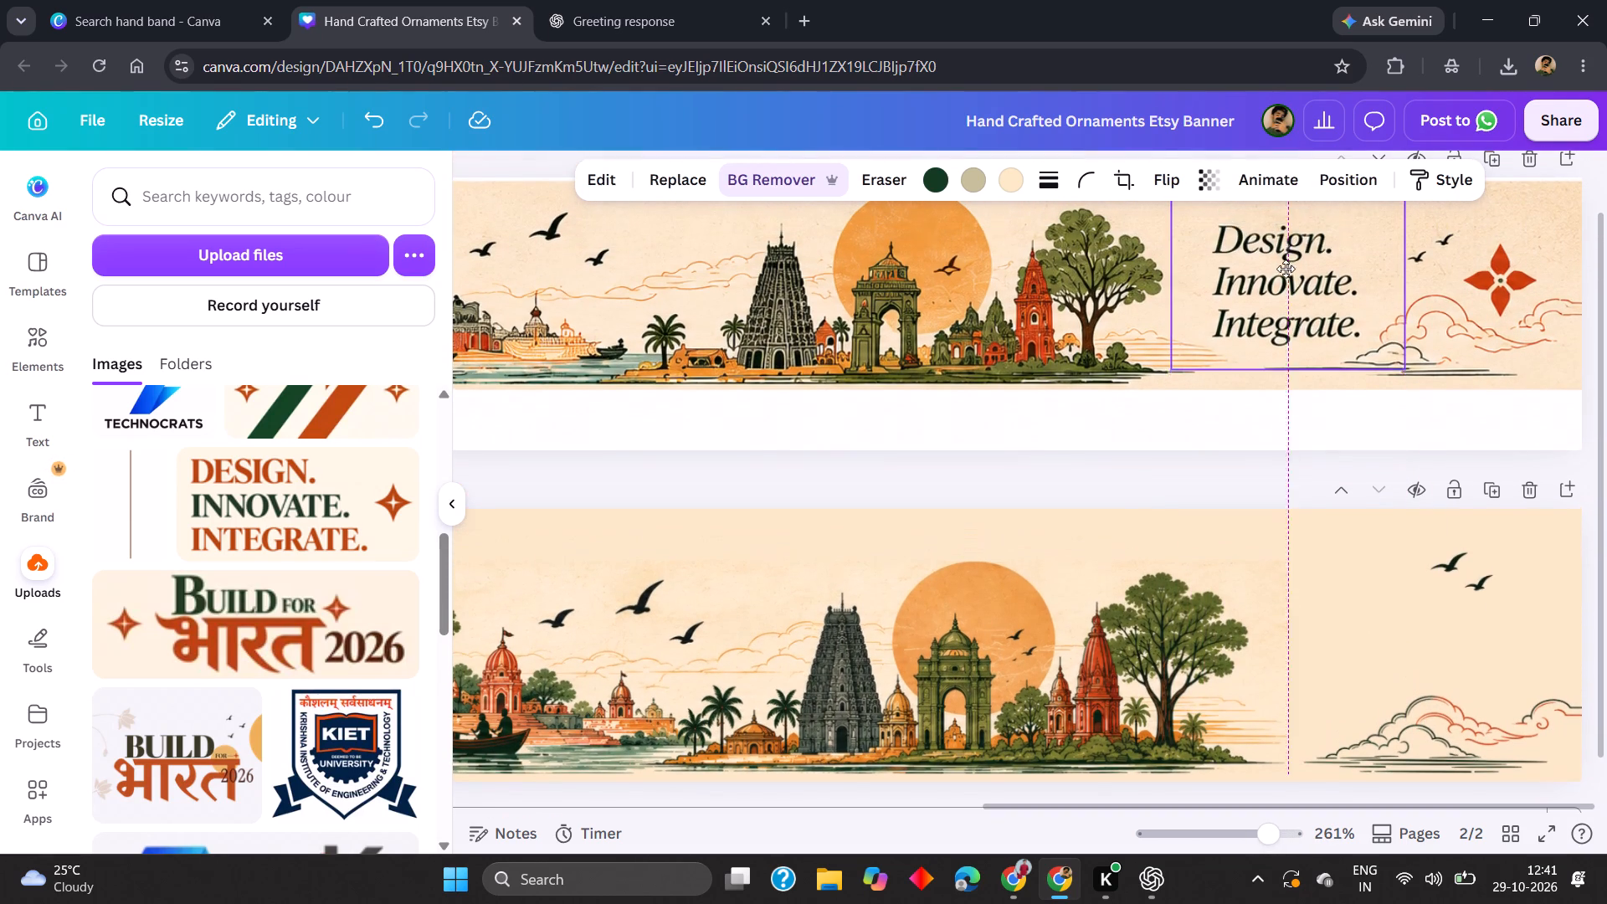
drag(1410, 370, 1371, 339)
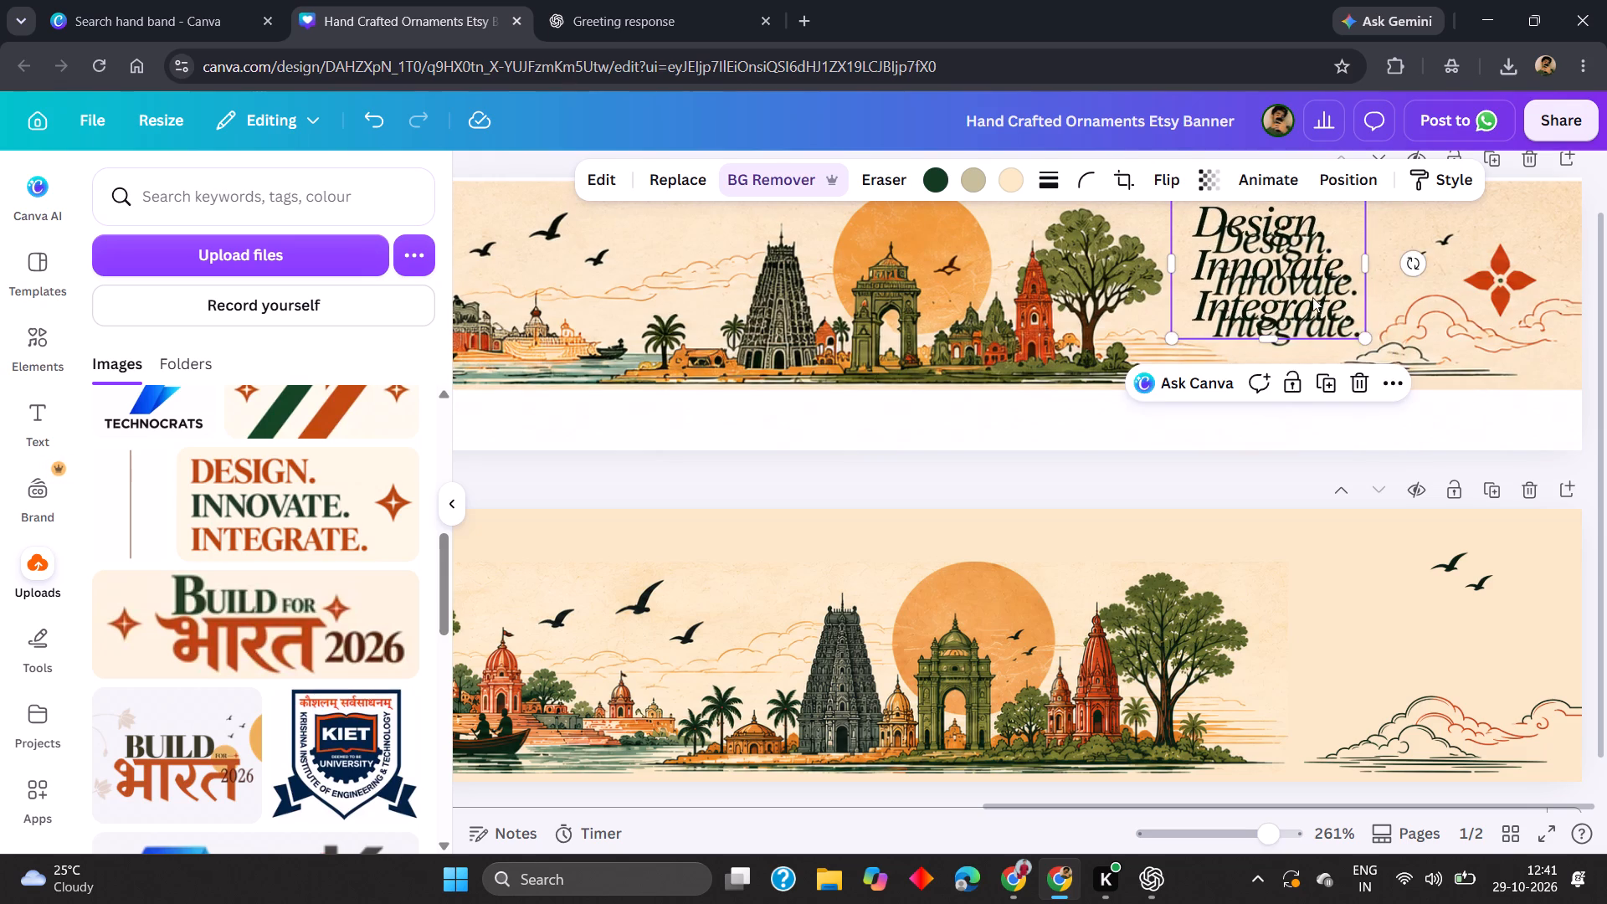
drag(1312, 296, 1331, 316)
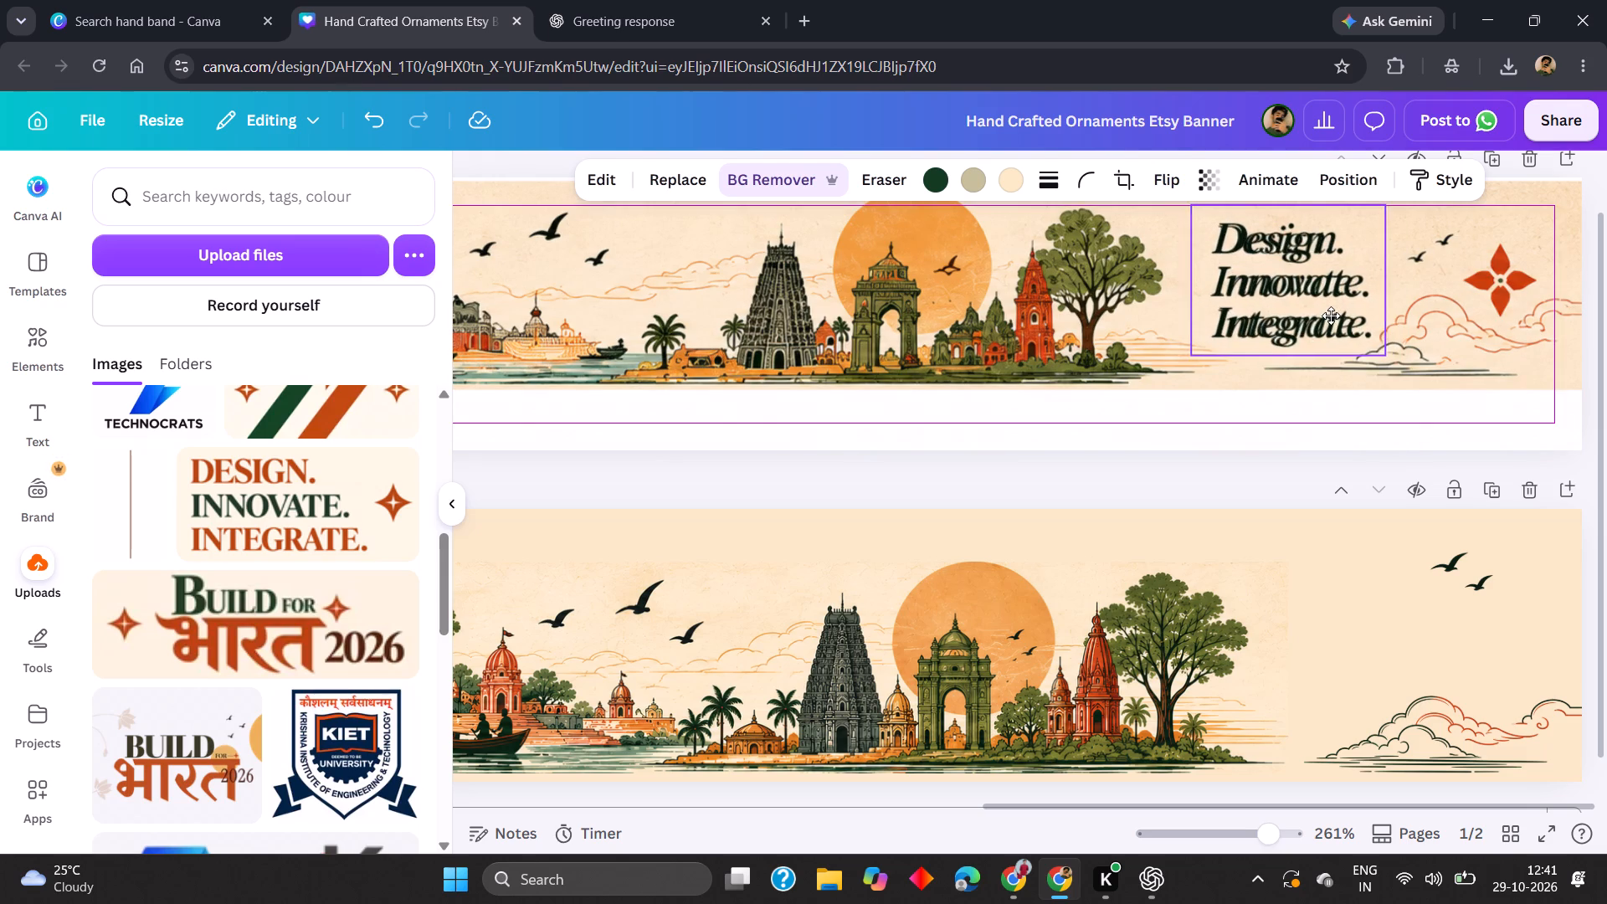
drag(1331, 316, 1329, 320)
scroll(1329, 320, up, 1)
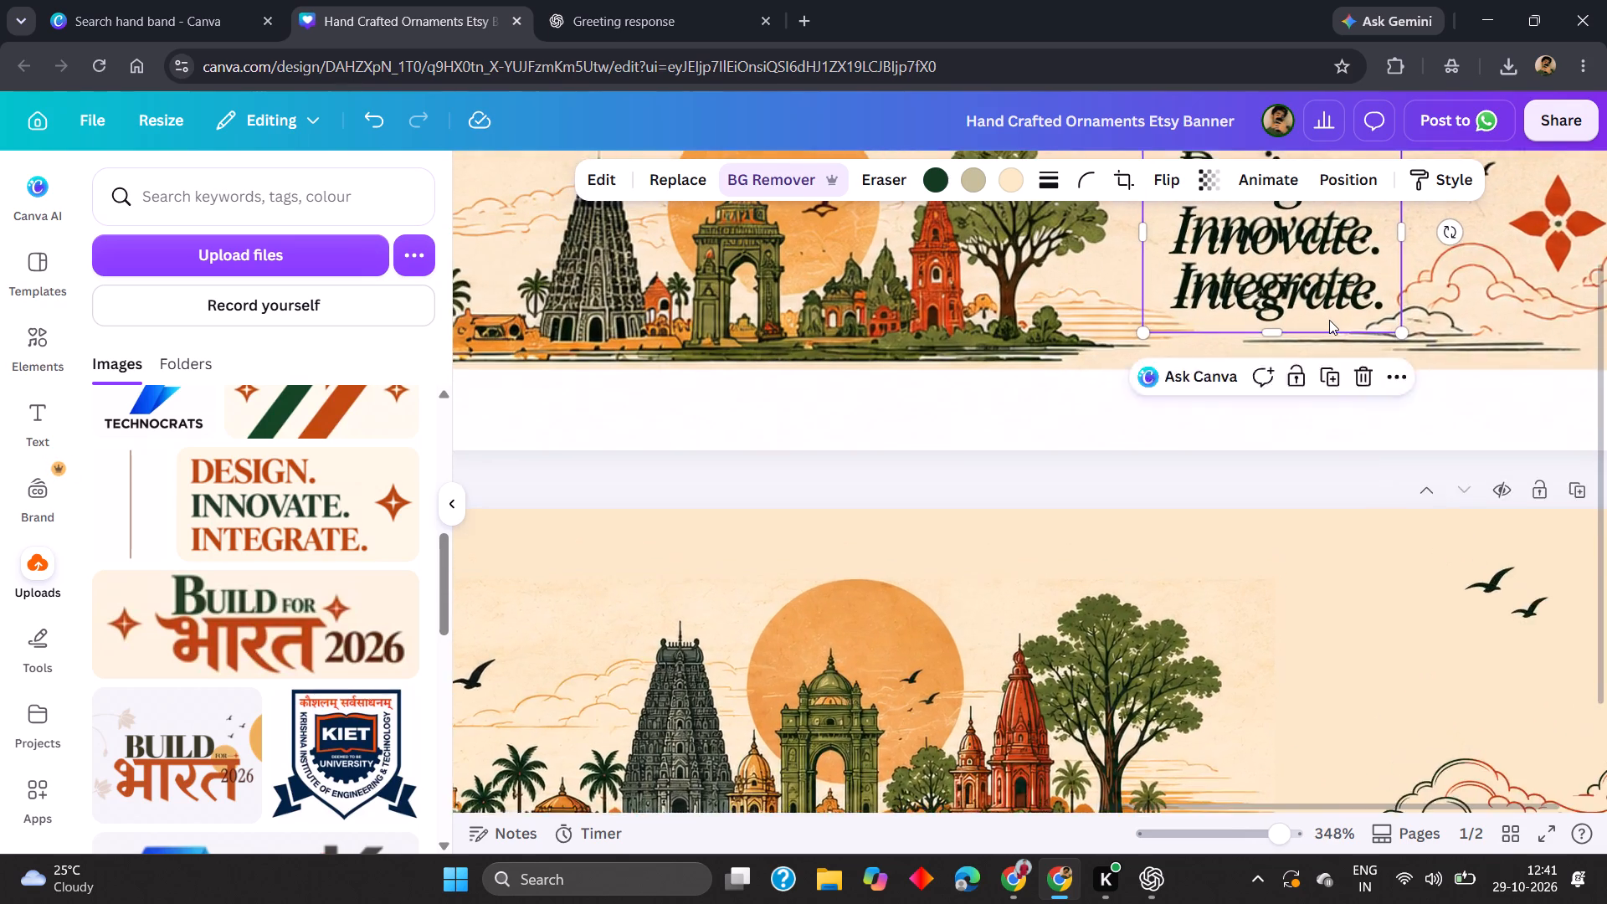
scroll(1329, 320, up, 1)
drag(1436, 568, 1421, 553)
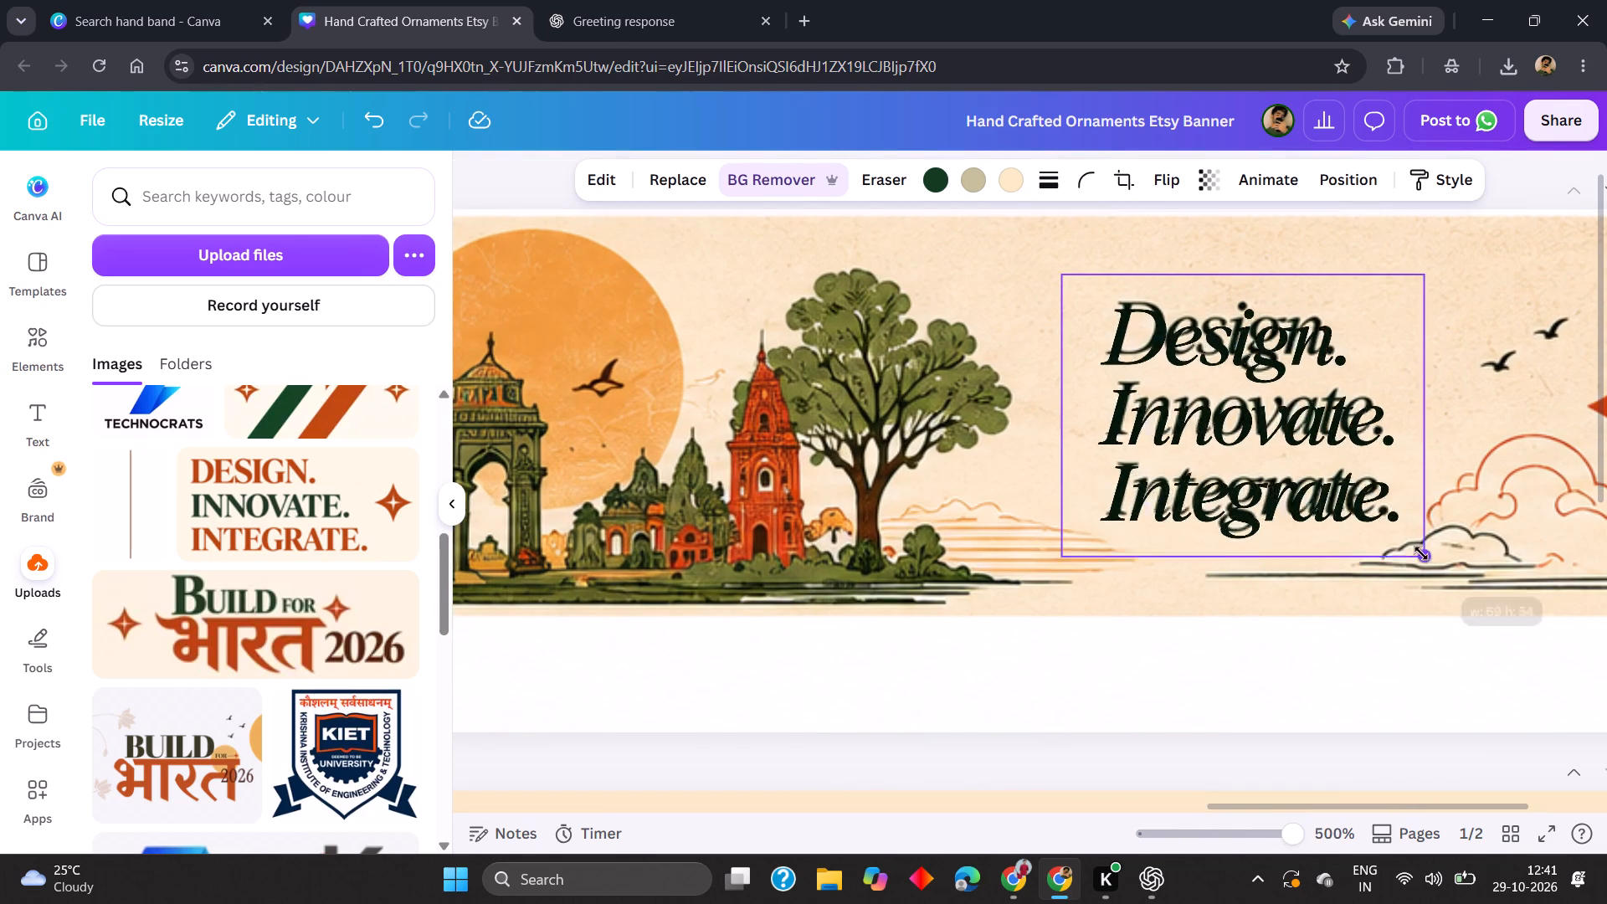
drag(1421, 553, 1419, 551)
click(1324, 485)
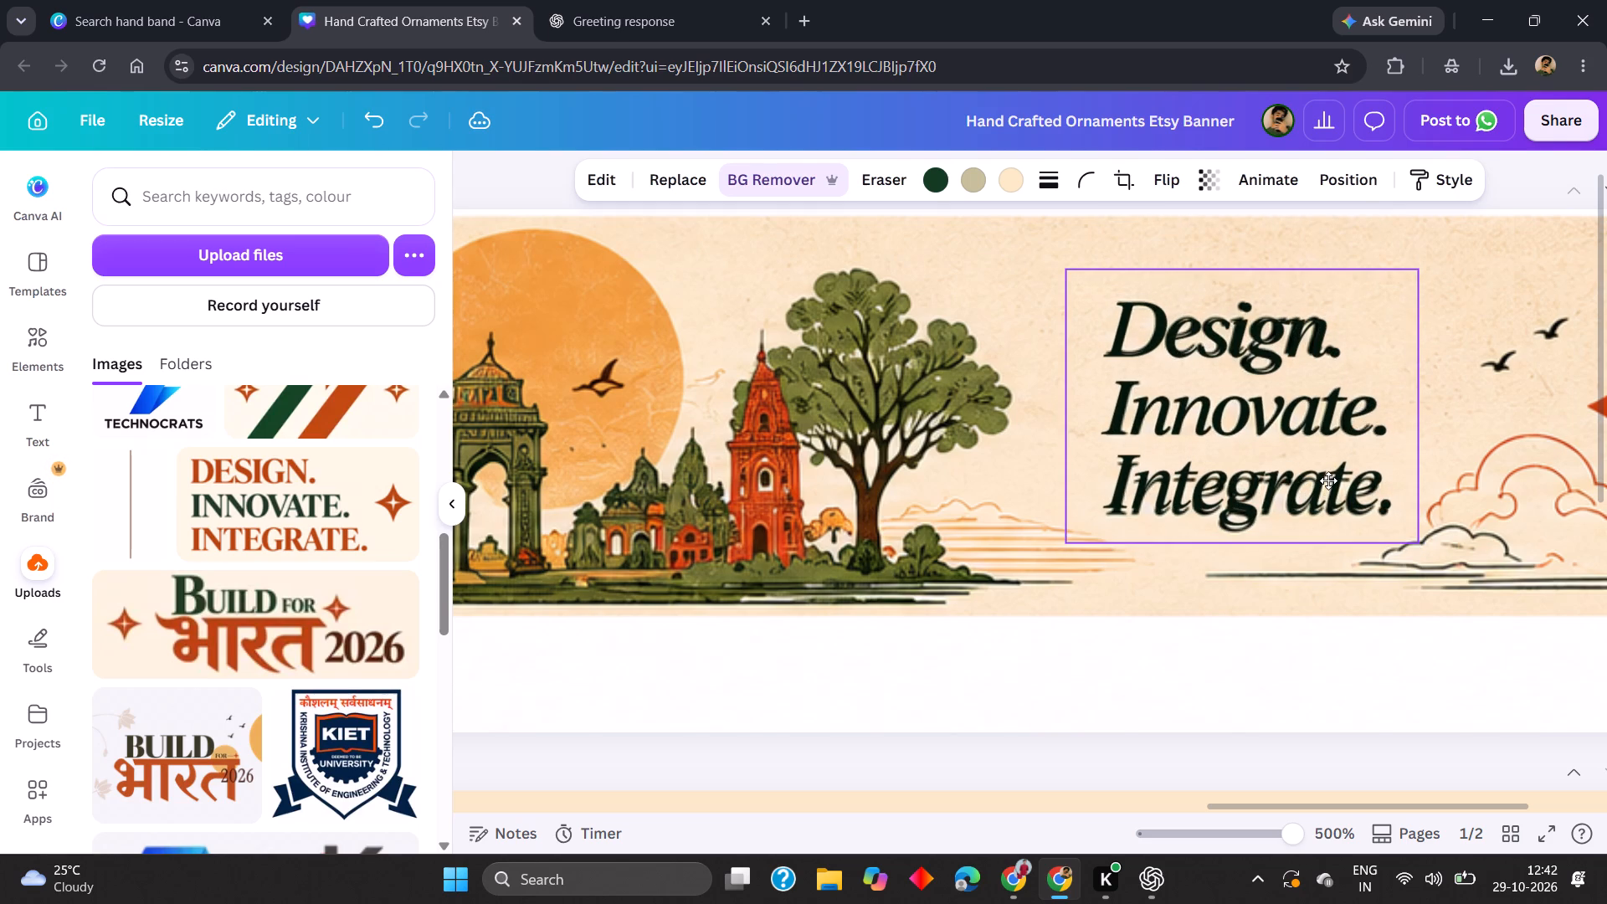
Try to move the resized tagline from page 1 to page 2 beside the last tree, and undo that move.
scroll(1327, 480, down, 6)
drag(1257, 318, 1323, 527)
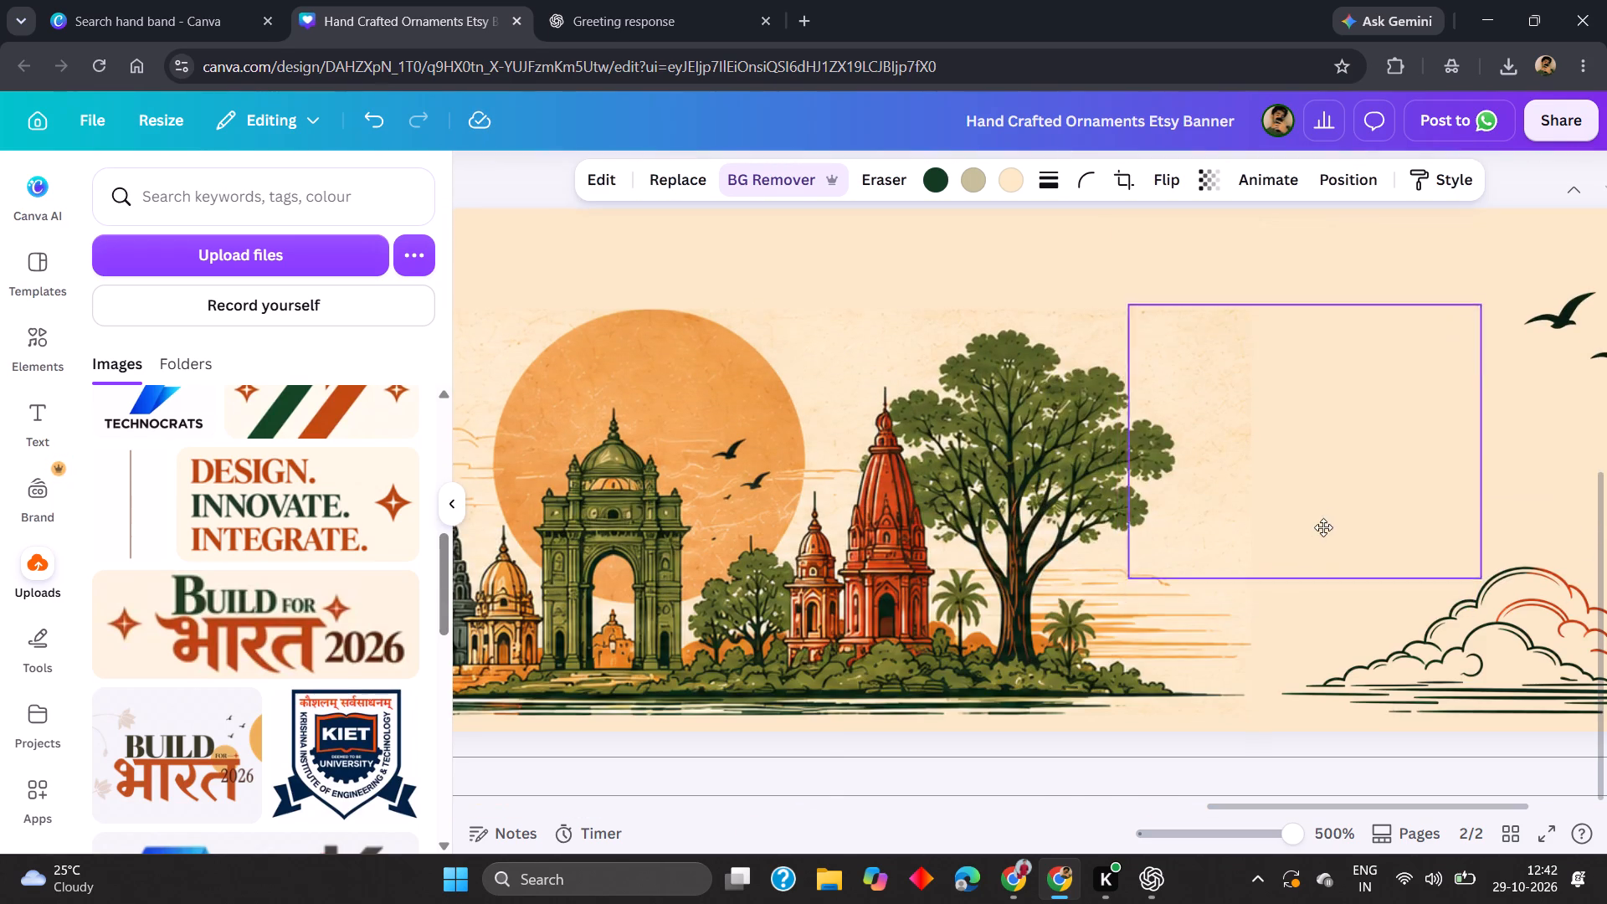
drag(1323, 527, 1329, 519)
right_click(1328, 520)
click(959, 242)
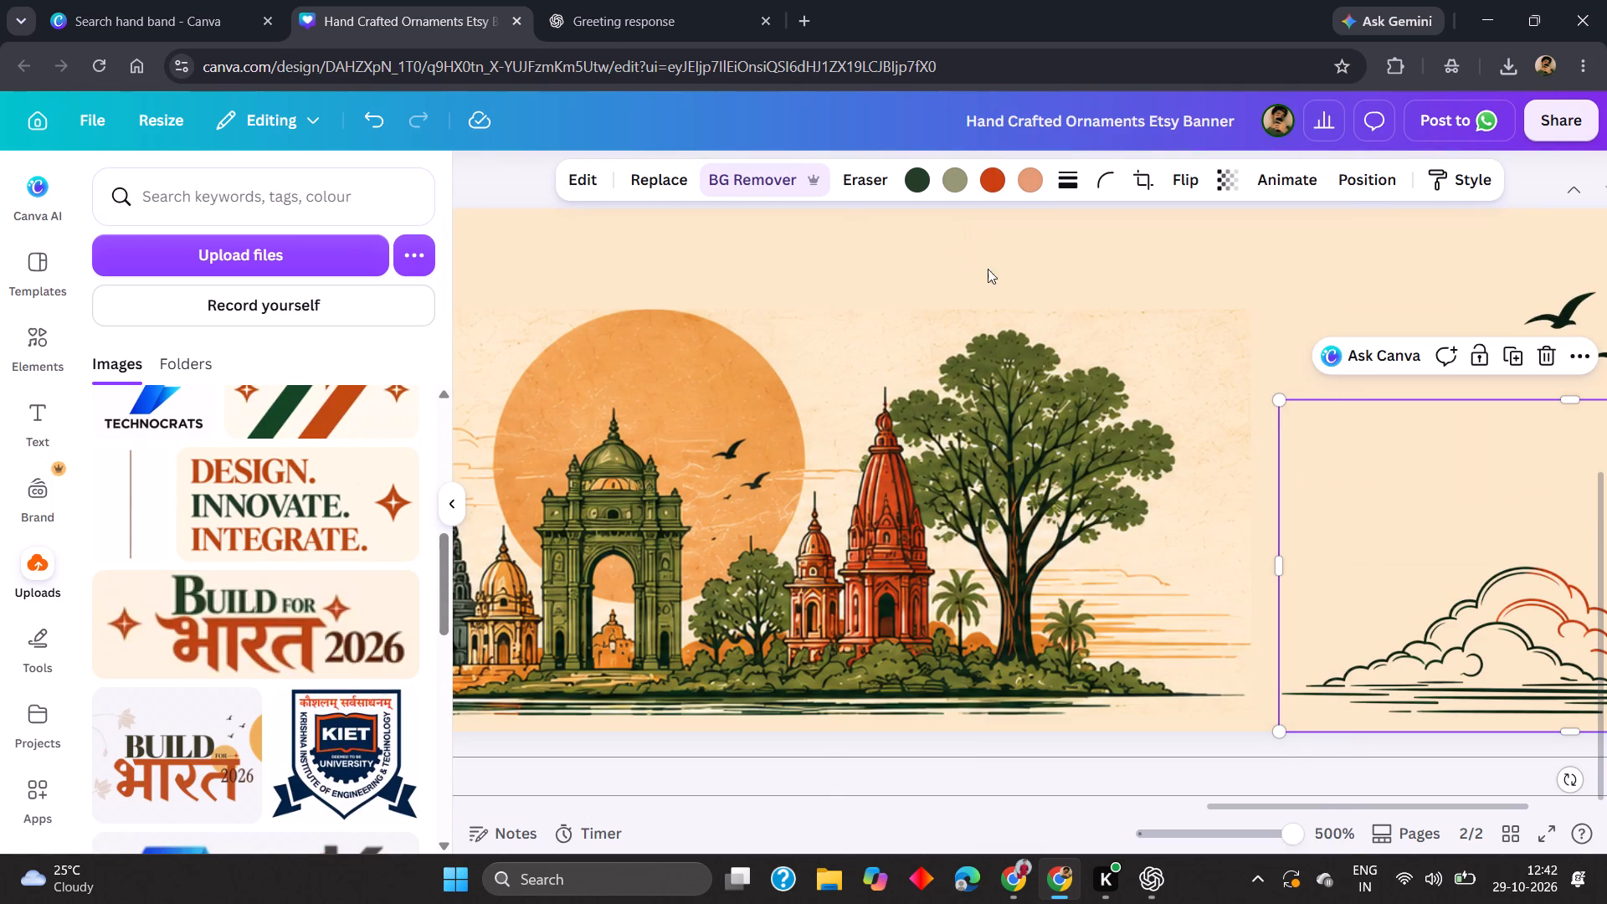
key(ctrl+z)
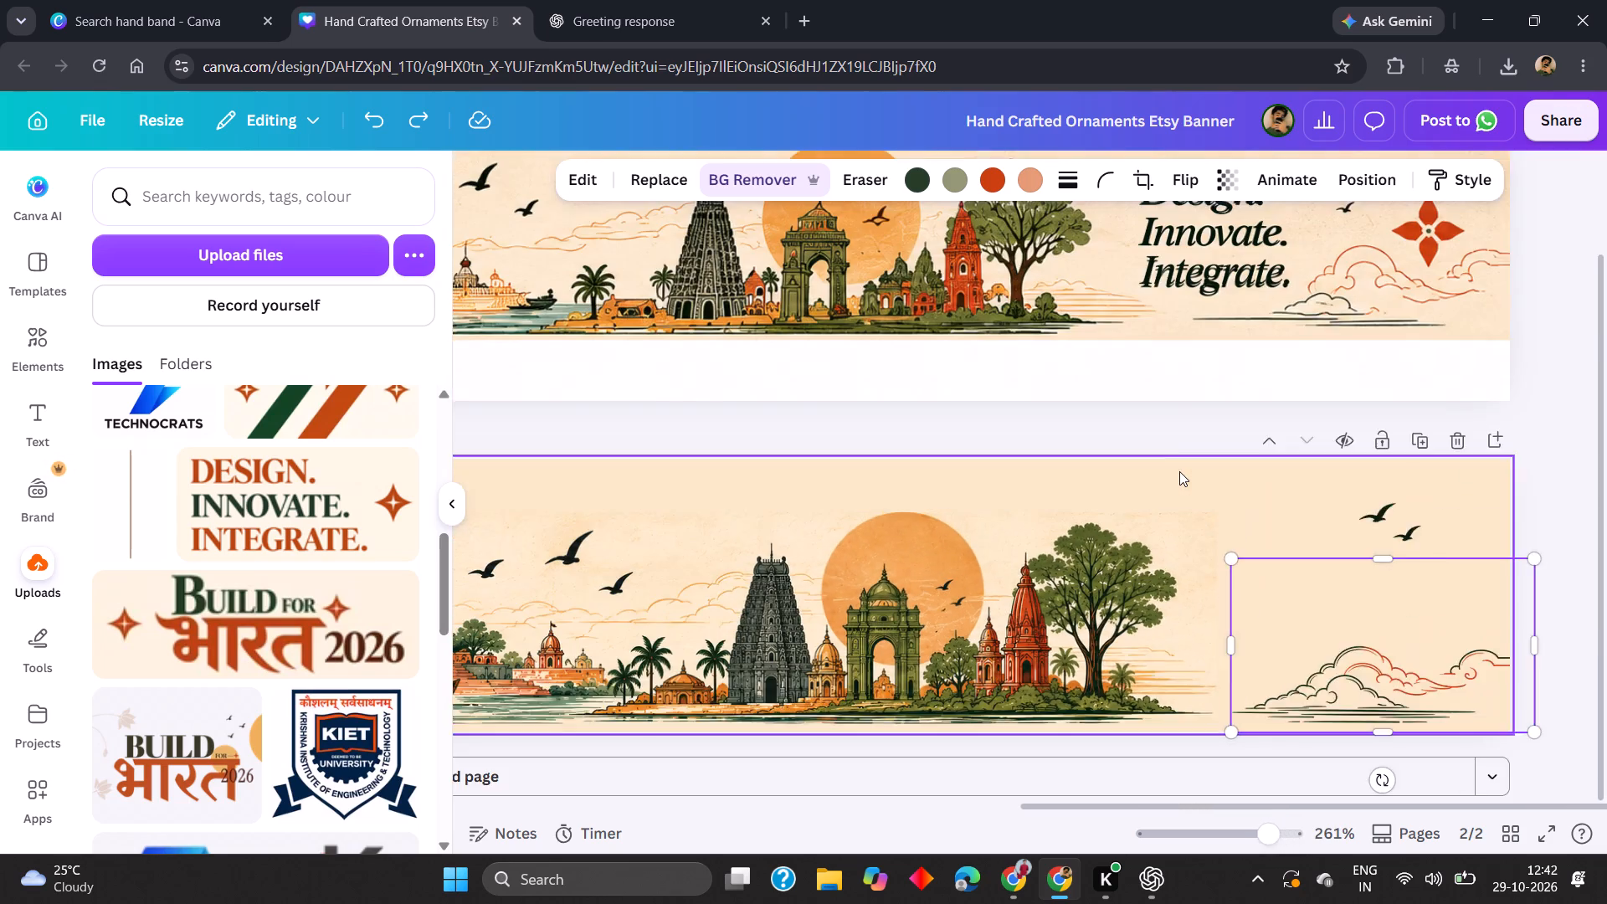
Move the resized HD tagline from page 1 to page 2, between the last tree and the clouds.
scroll(1179, 462, up, 1)
click(1214, 376)
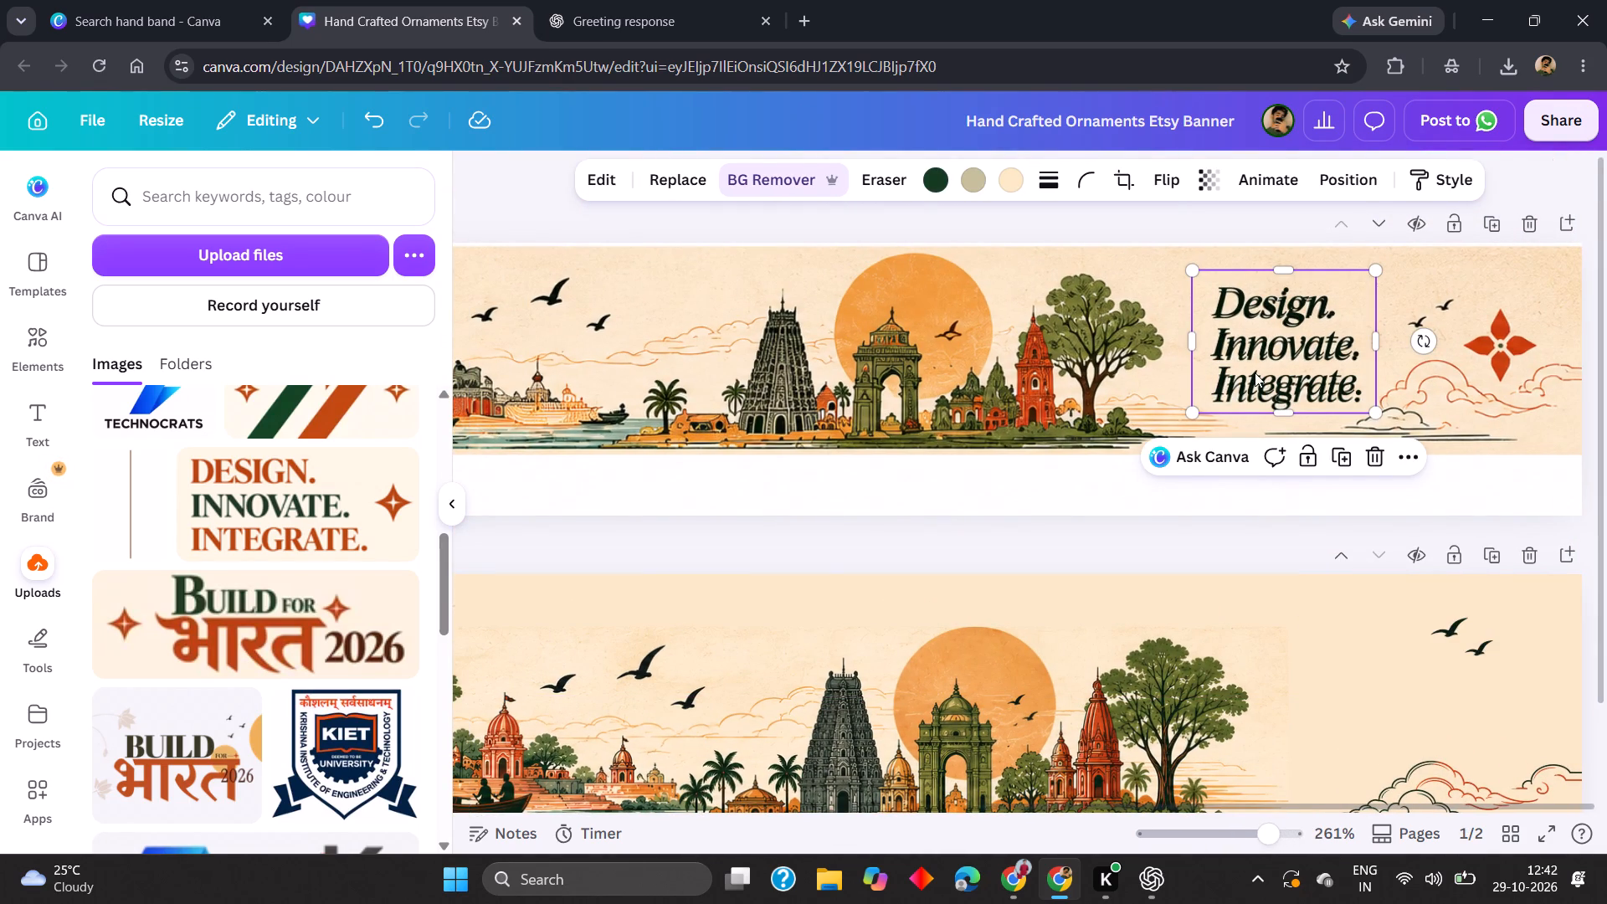
drag(1255, 372, 1286, 718)
scroll(1289, 655, down, 2)
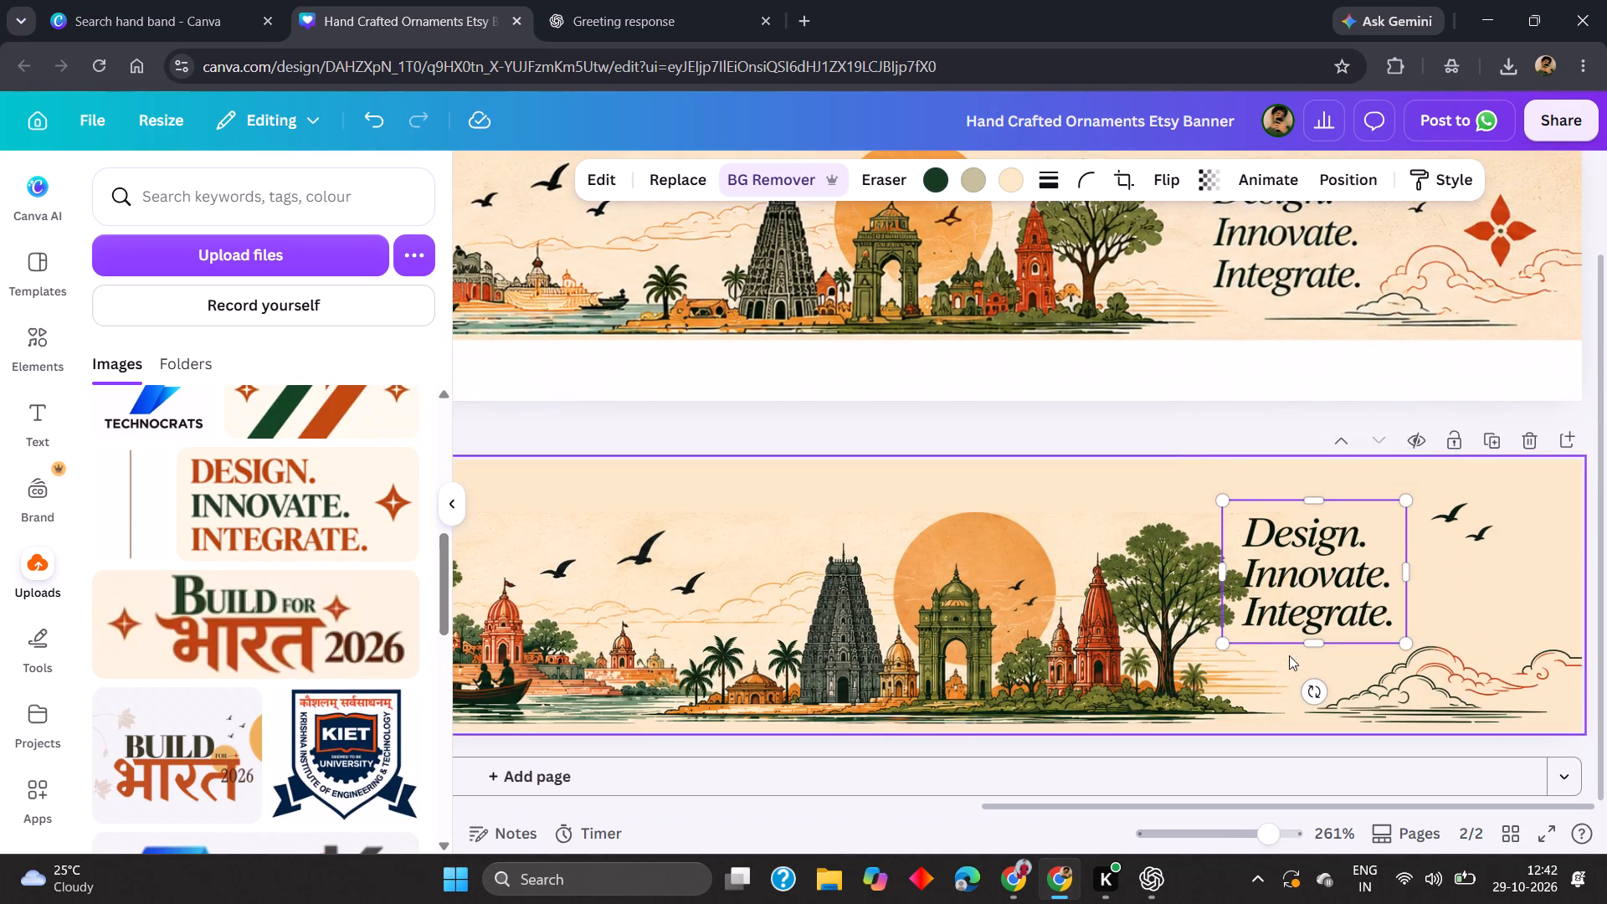
scroll(1289, 655, down, 1)
drag(1290, 581, 1324, 608)
click(1150, 433)
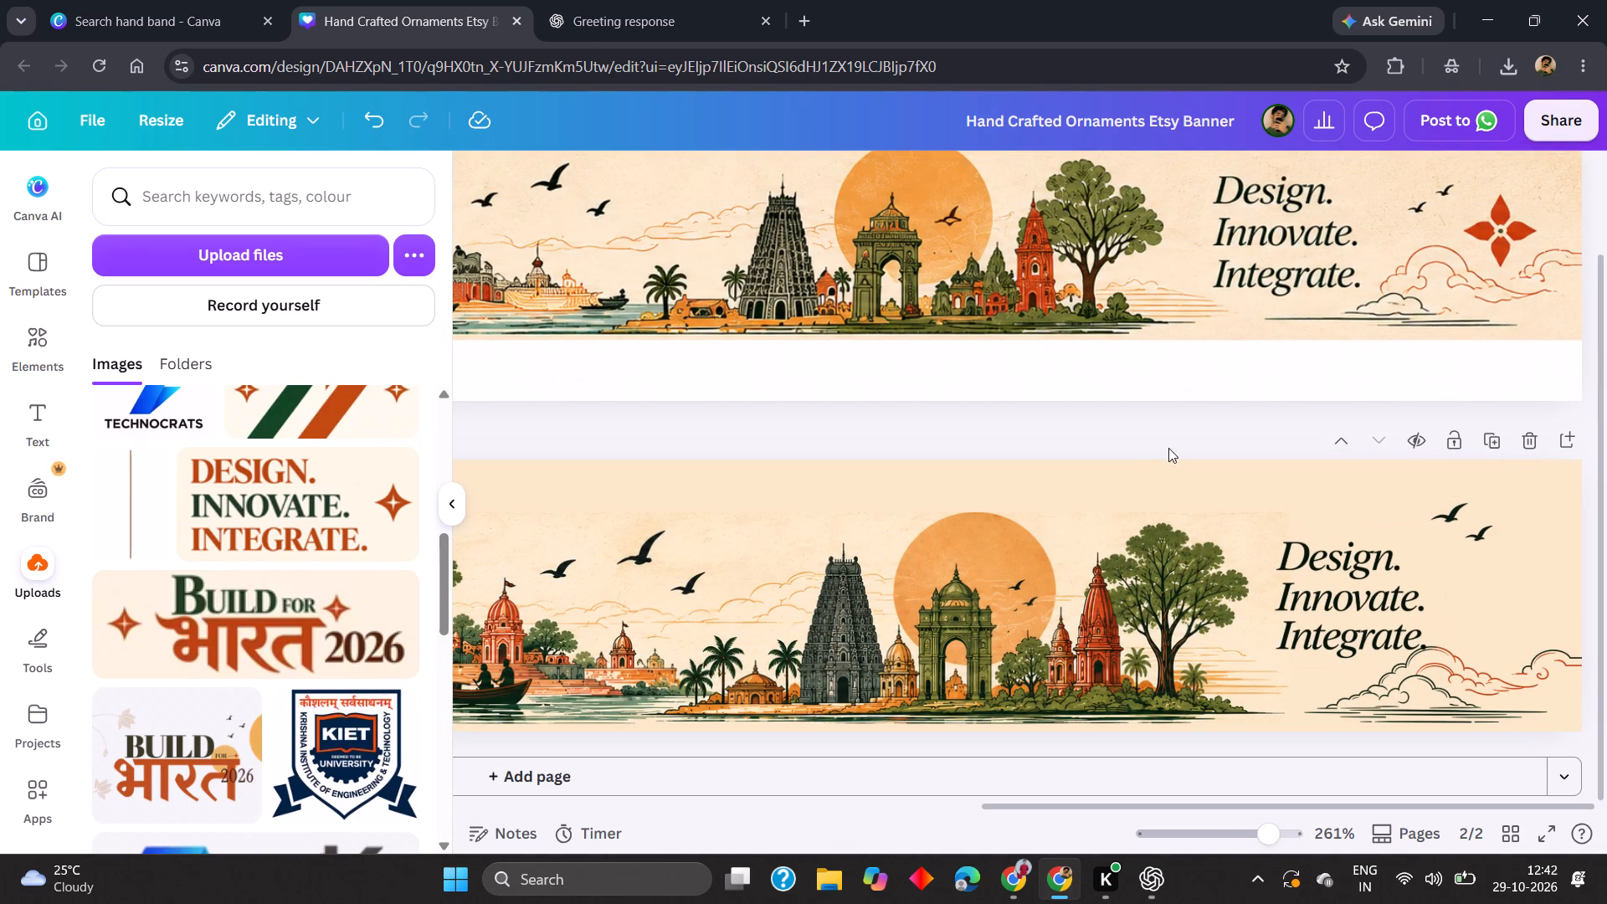
Fine-tune the tagline's position on page 2, shifting it slightly away from the tree and up above the clouds.
click(1346, 568)
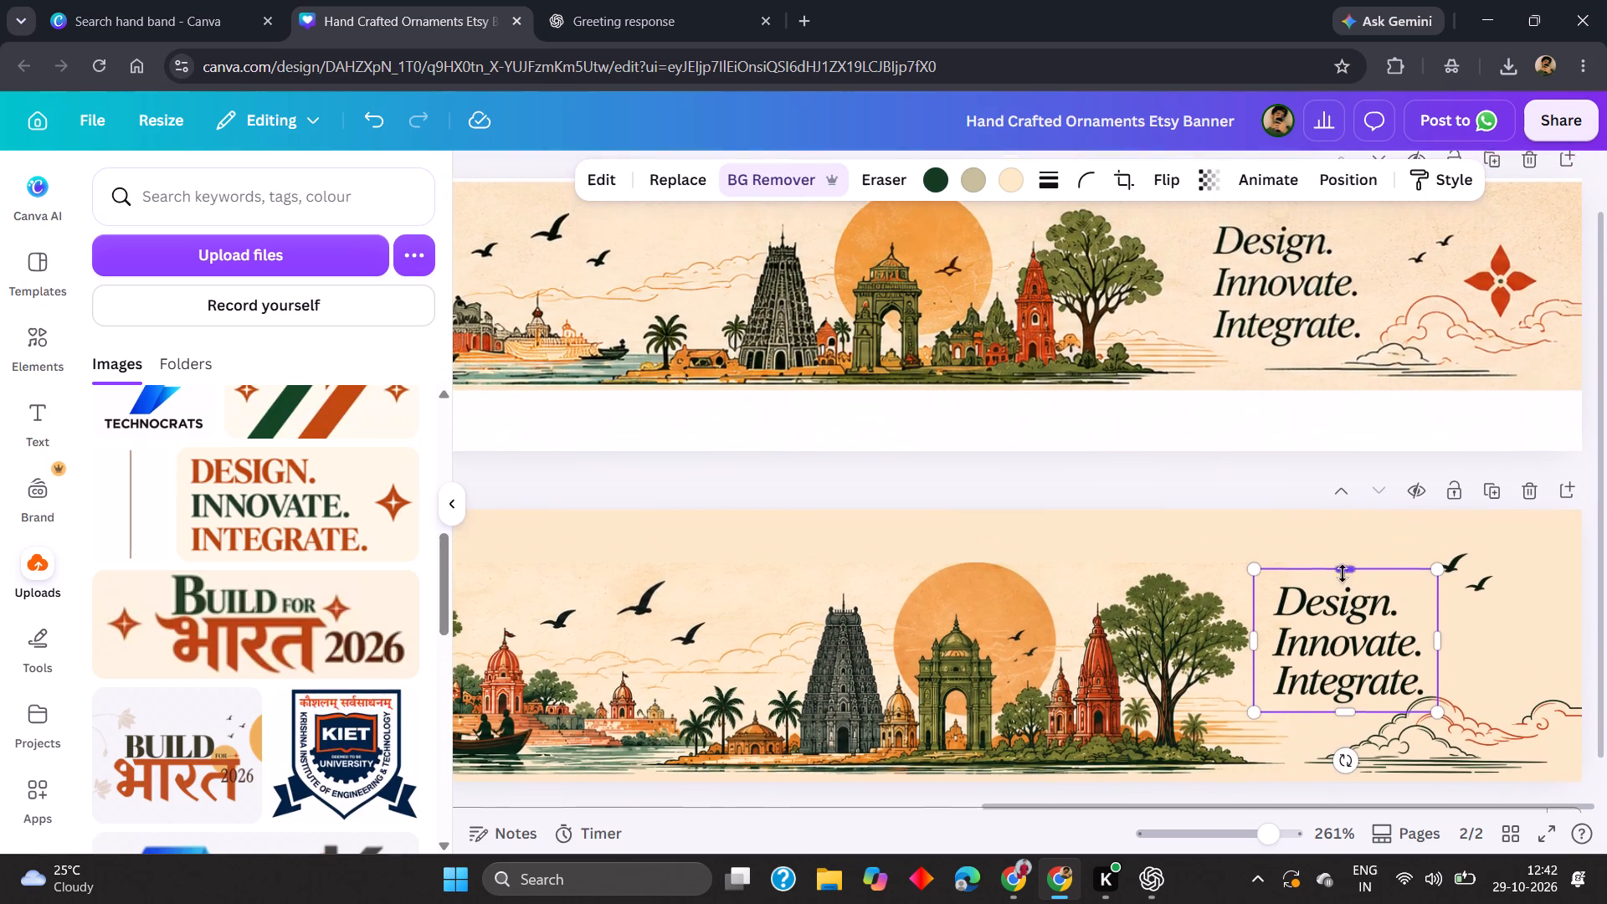
drag(1342, 577, 1368, 581)
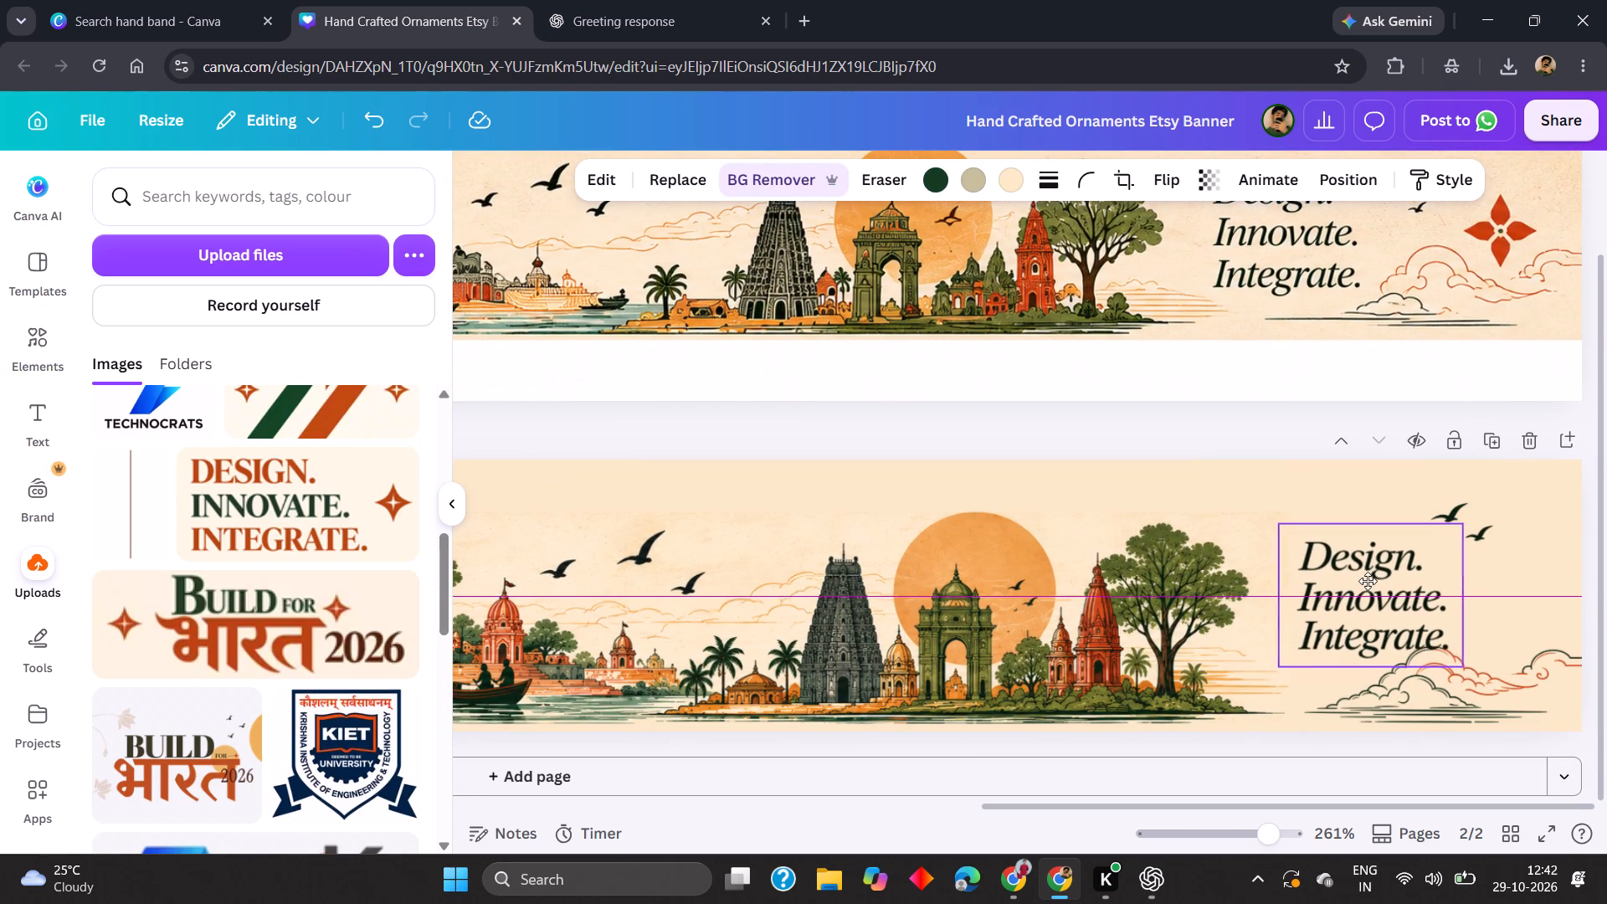
drag(1368, 581, 1365, 587)
scroll(1362, 588, left, 1)
drag(1352, 604, 1352, 599)
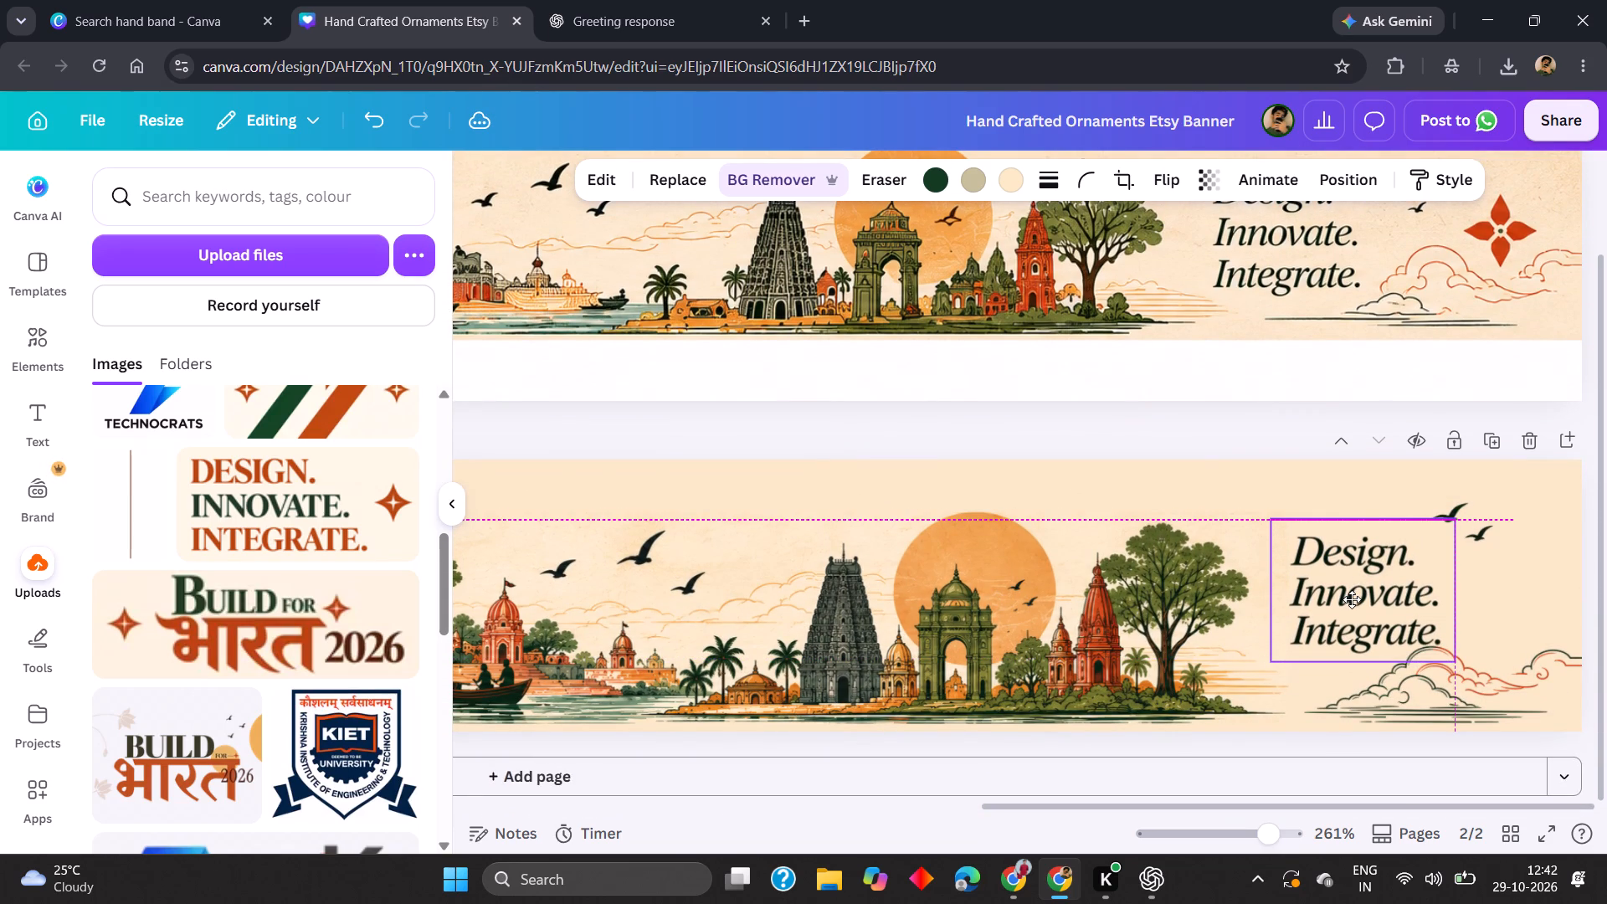
drag(1352, 599, 1359, 596)
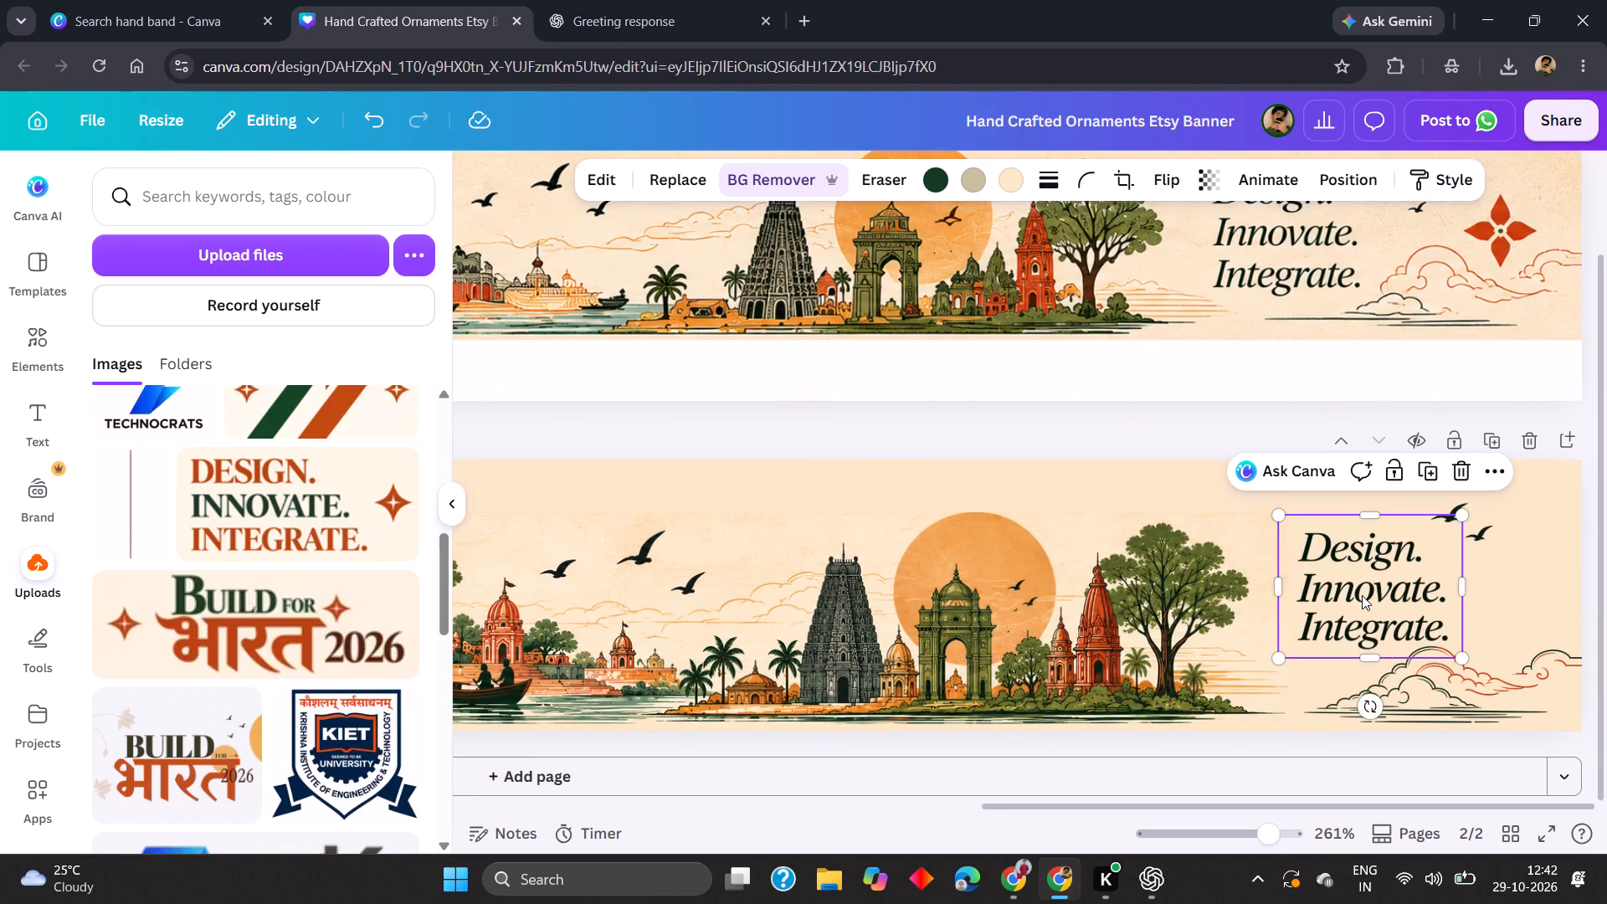
Shift the two birds beside the tagline on page 2 slightly toward the page's far end.
click(1501, 541)
drag(1501, 541, 1514, 542)
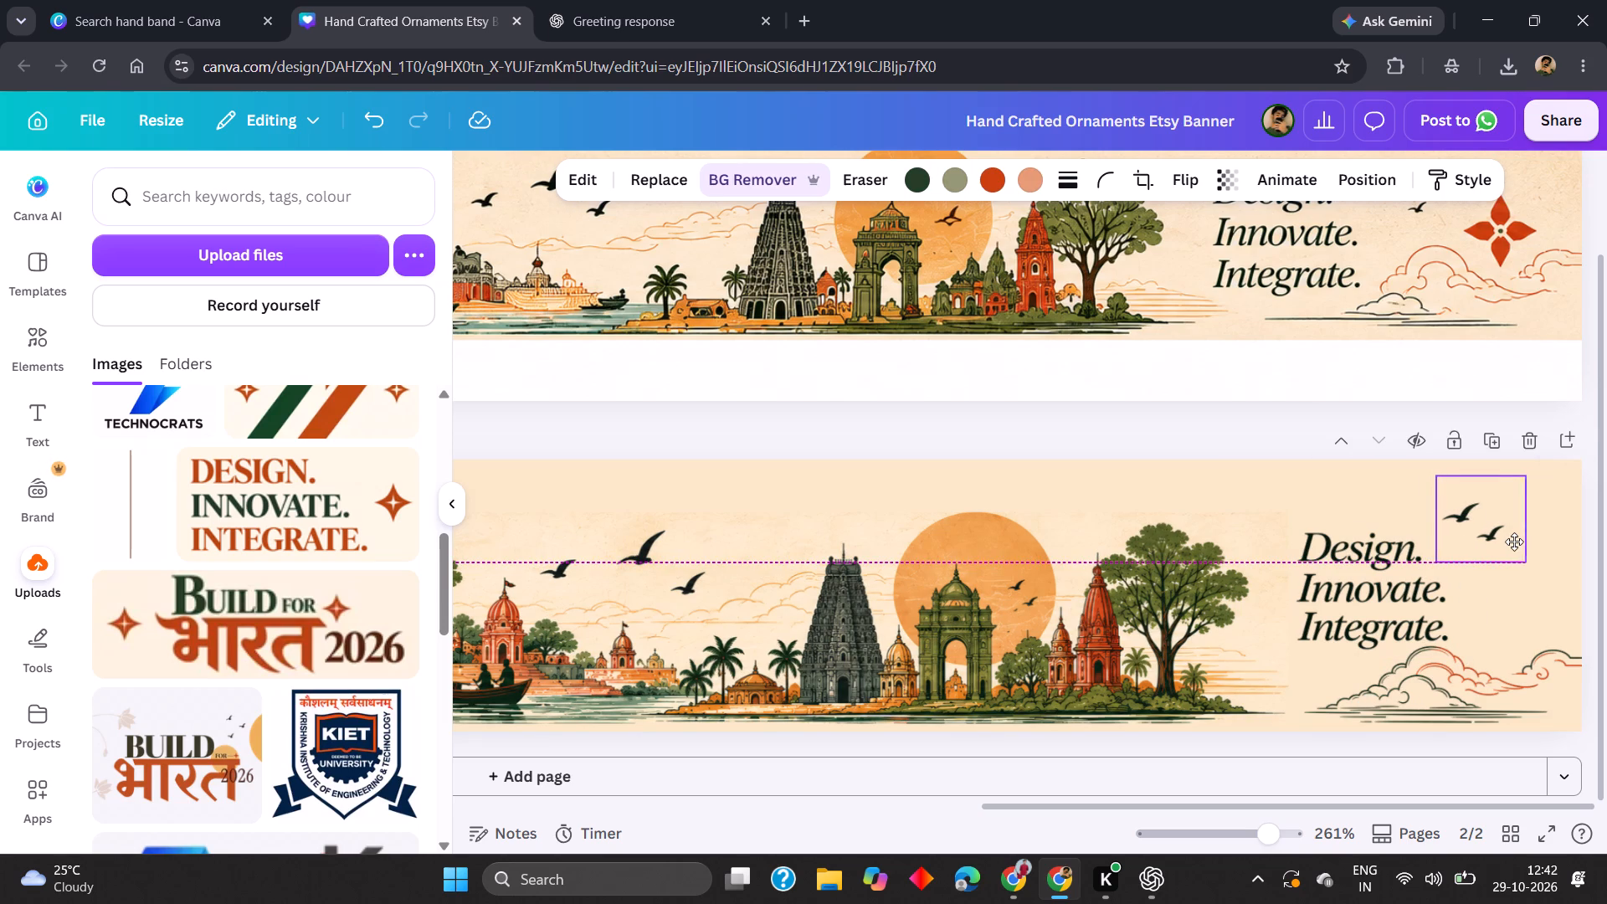
drag(1514, 542, 1525, 543)
Raise the tagline on page 2 clear of the clouds and nudge it closer to the birds.
drag(1425, 614, 1432, 597)
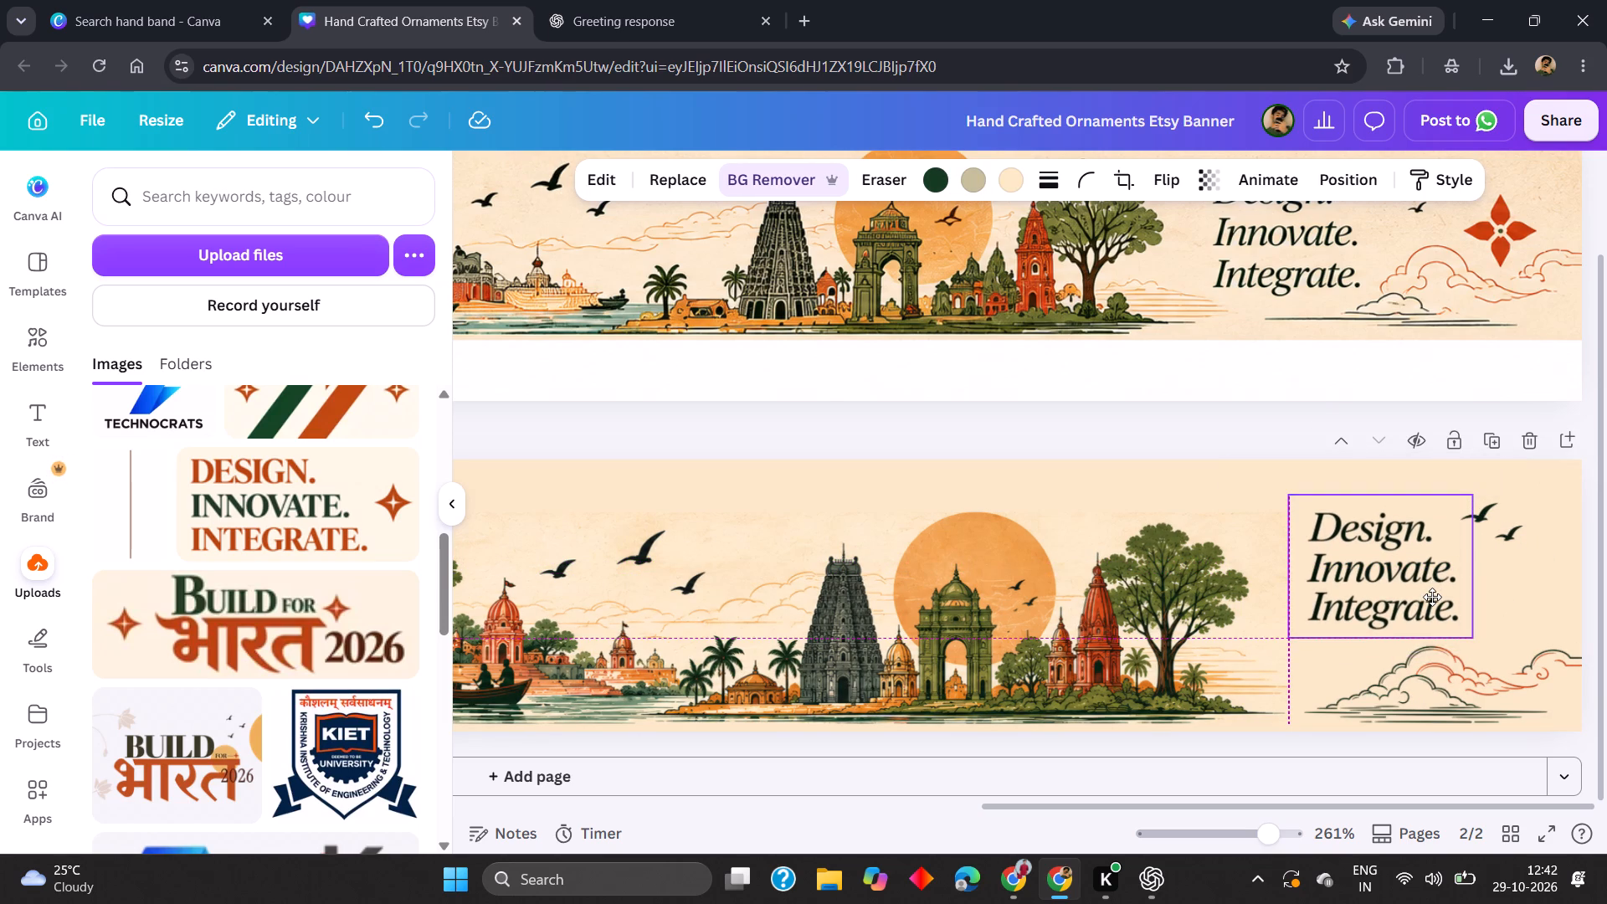
drag(1432, 597, 1432, 599)
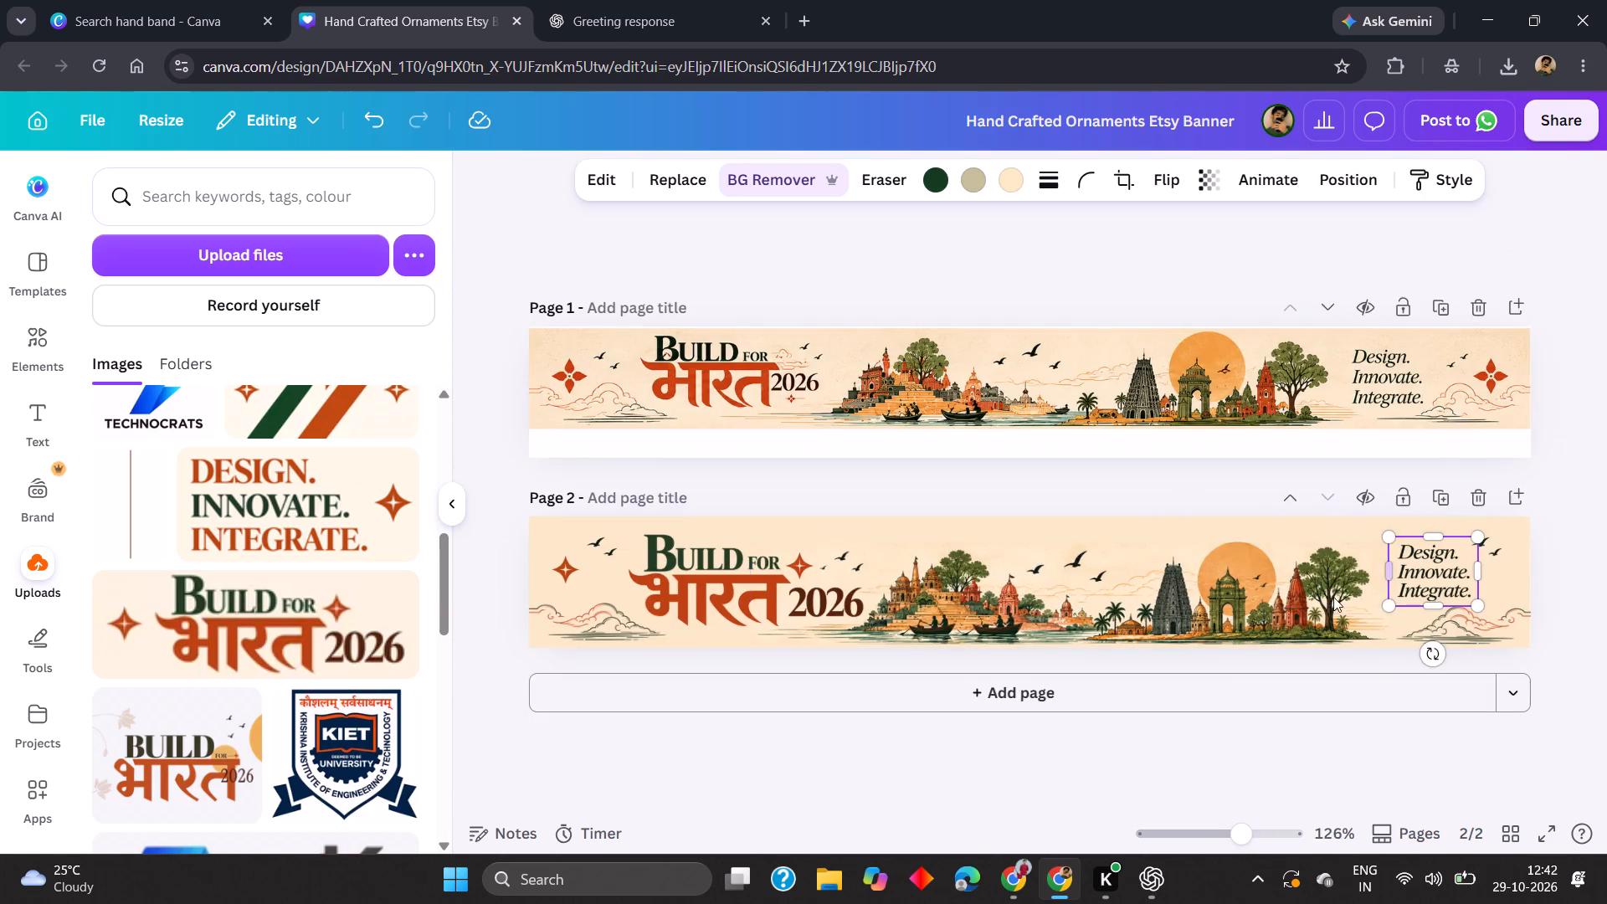
click(955, 479)
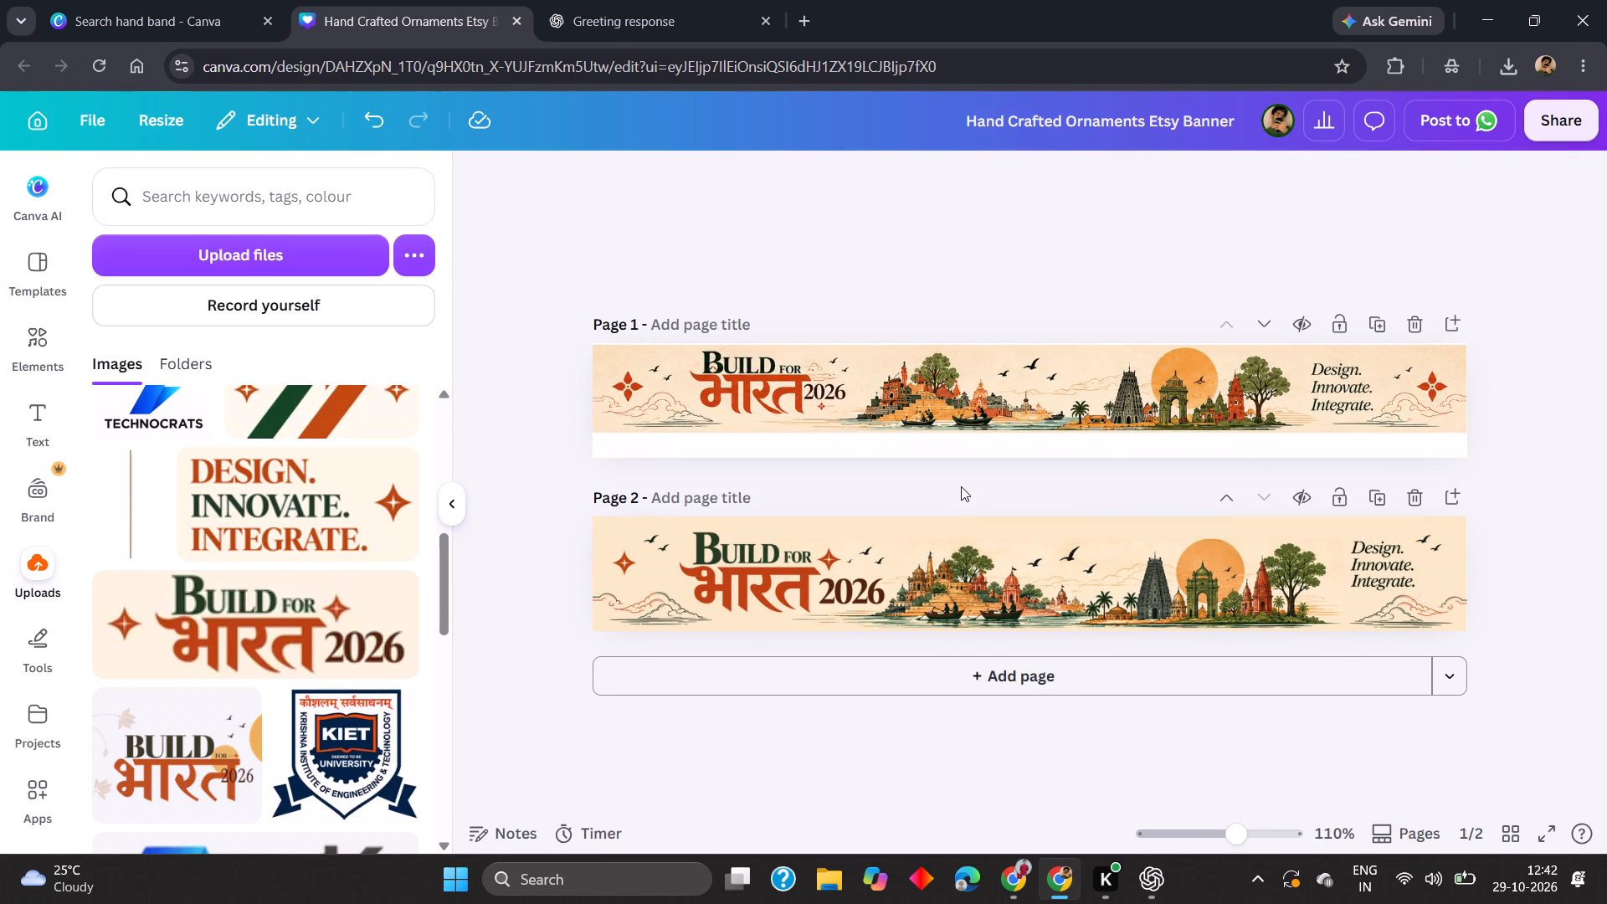
Shift the clouds at the start of page 2, below the star, slightly toward the page edge.
scroll(969, 507, right, 1)
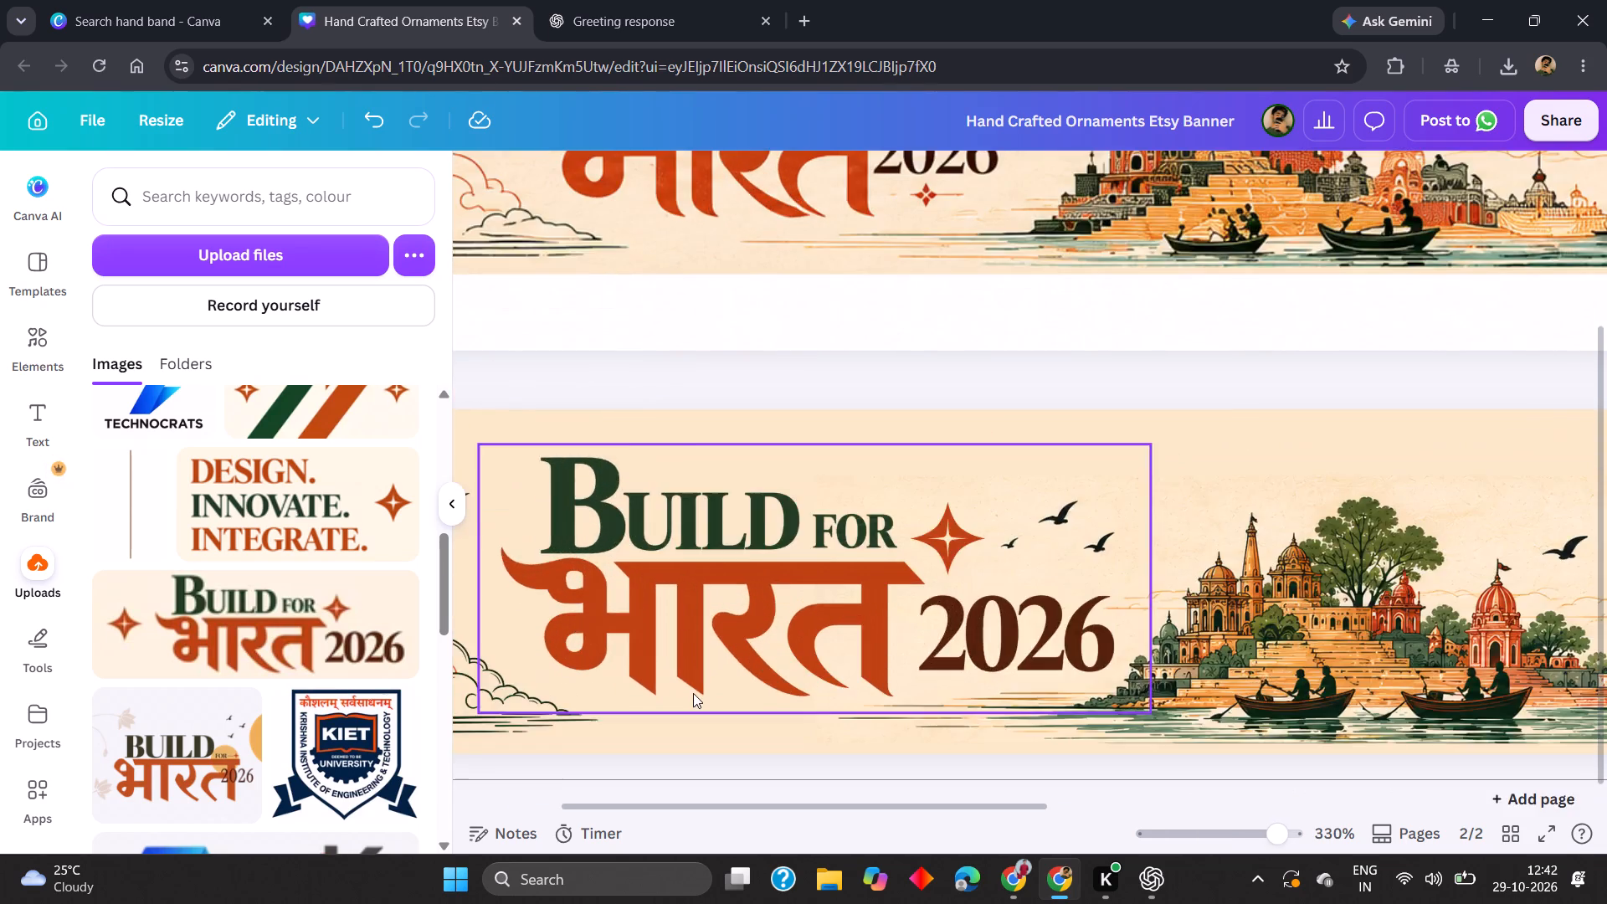
scroll(693, 693, right, 4)
drag(647, 723, 634, 720)
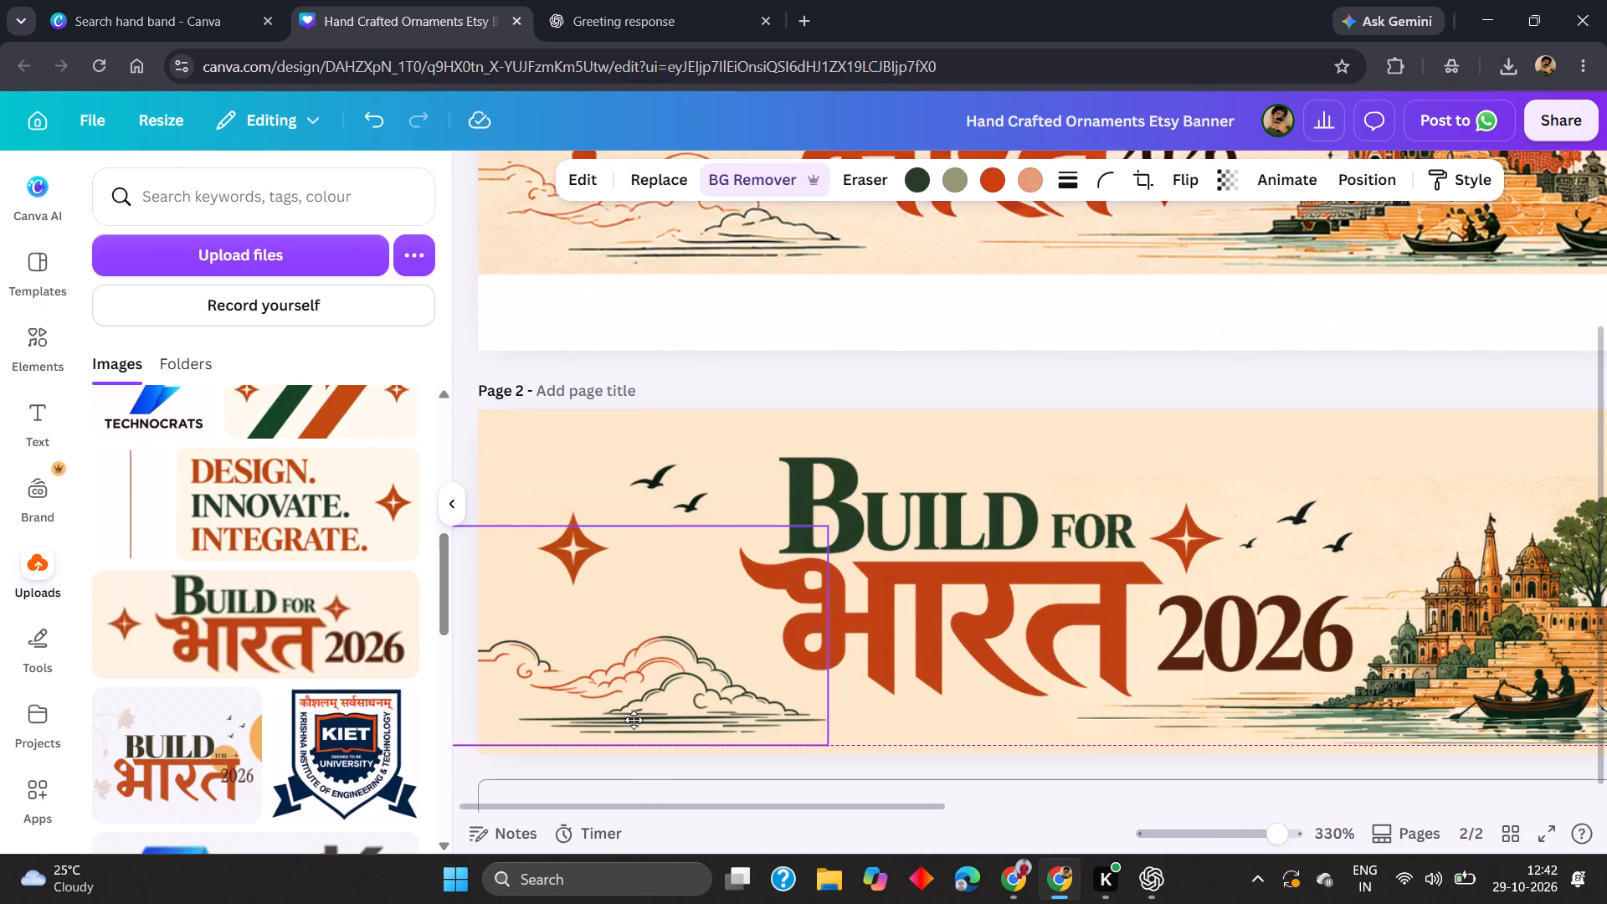
drag(634, 720, 632, 720)
click(589, 568)
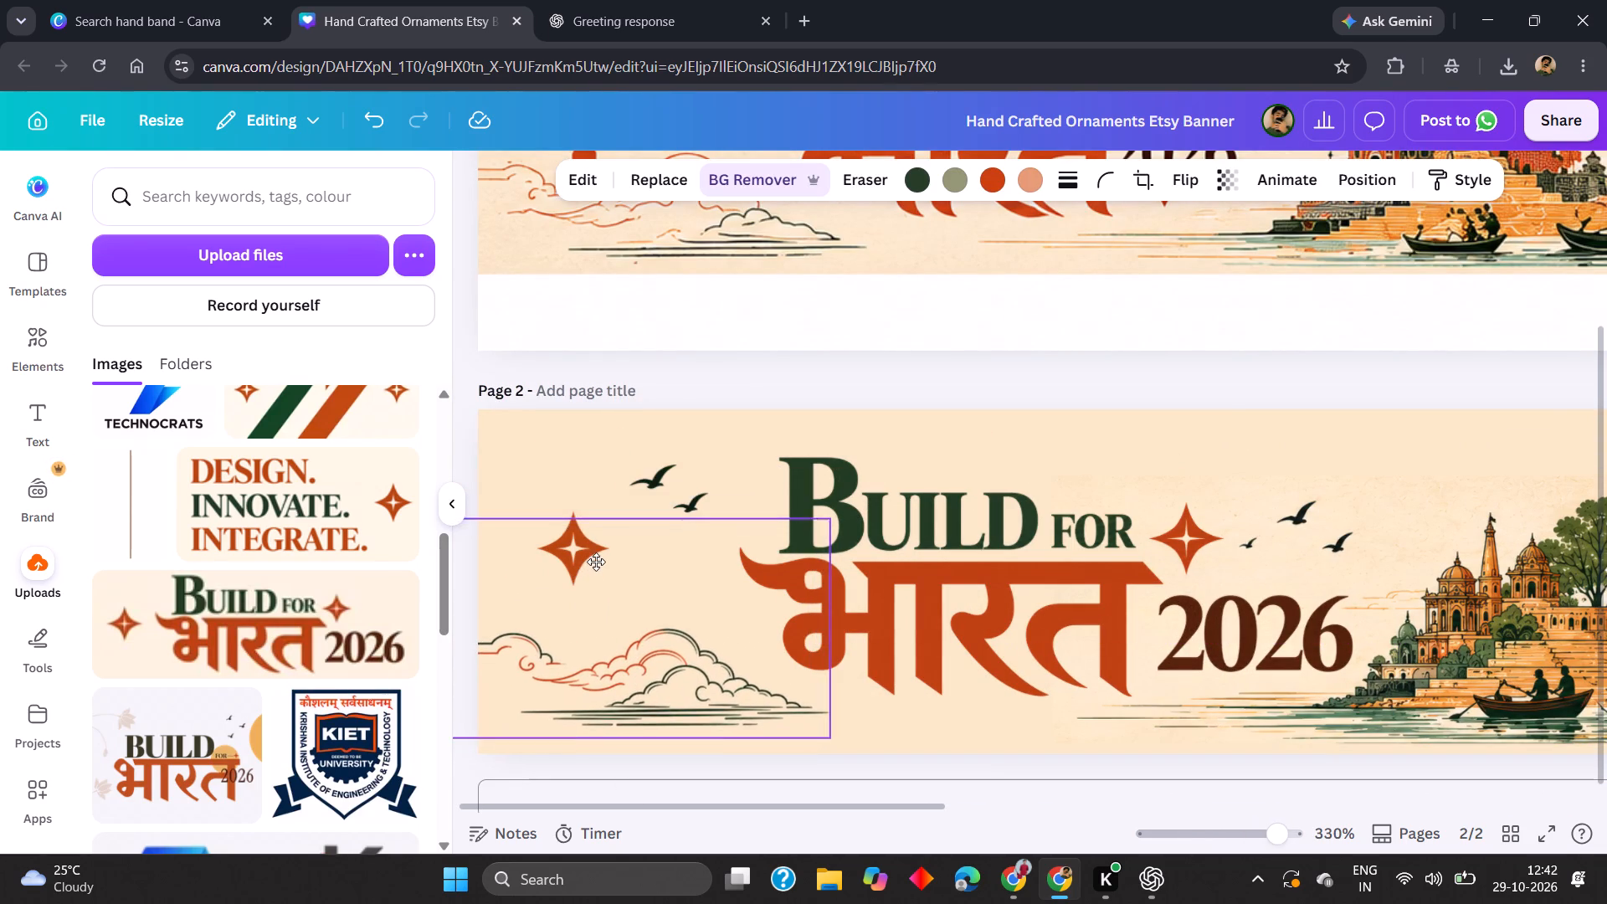
Move the star and the two birds before the title on page 2 slightly toward the page's starting edge.
click(583, 554)
drag(582, 554, 575, 557)
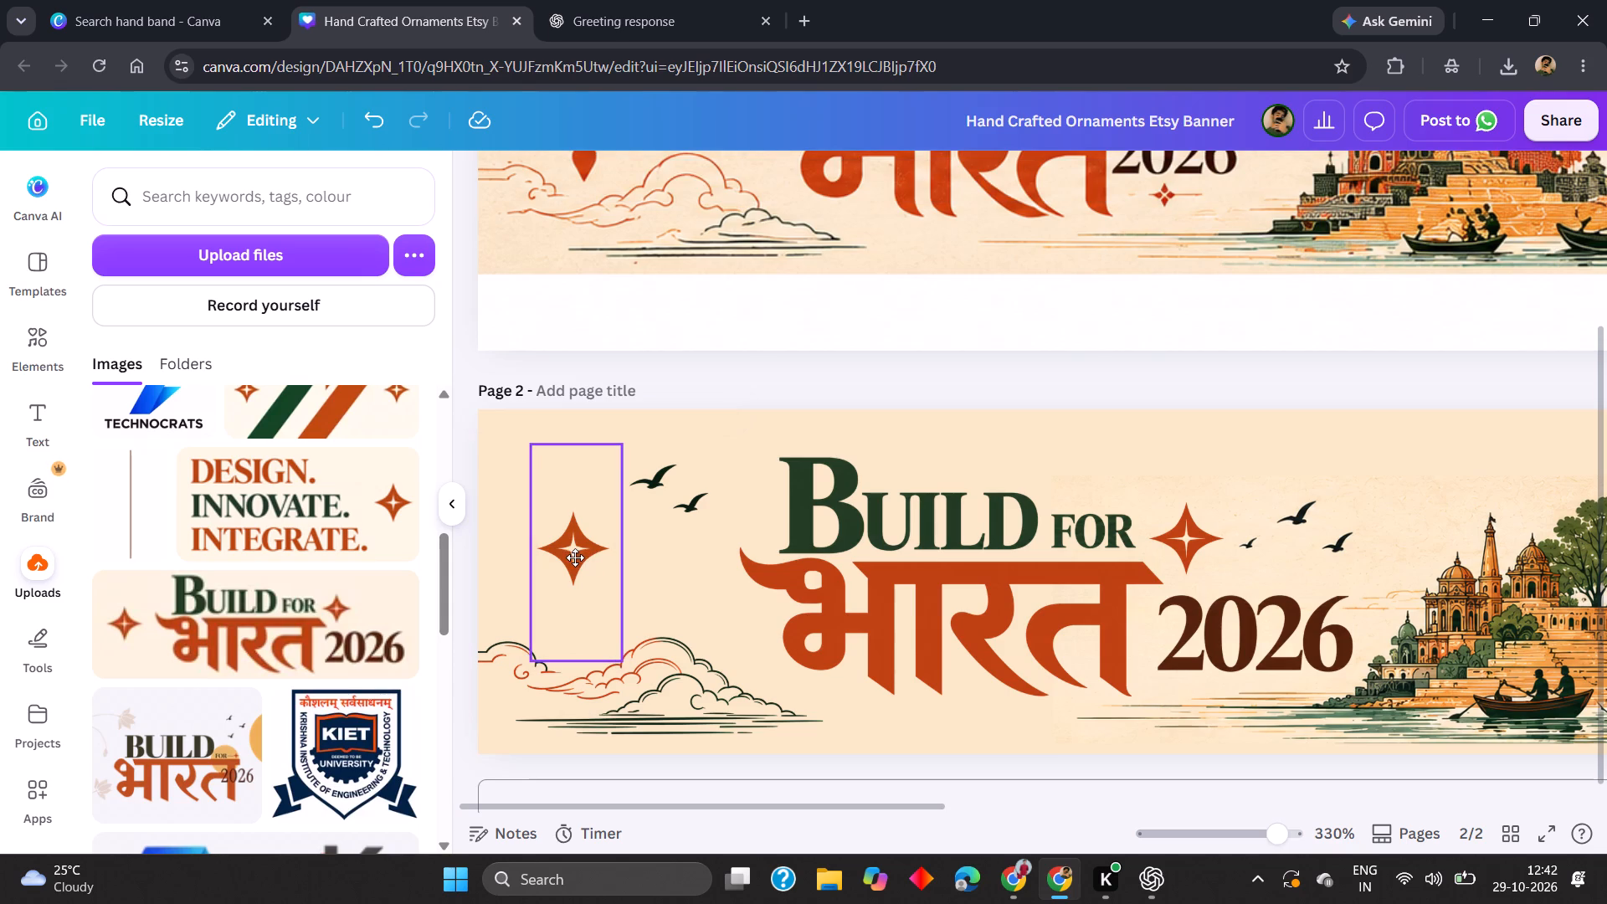
drag(575, 557, 567, 559)
click(680, 504)
click(573, 552)
drag(573, 552, 563, 552)
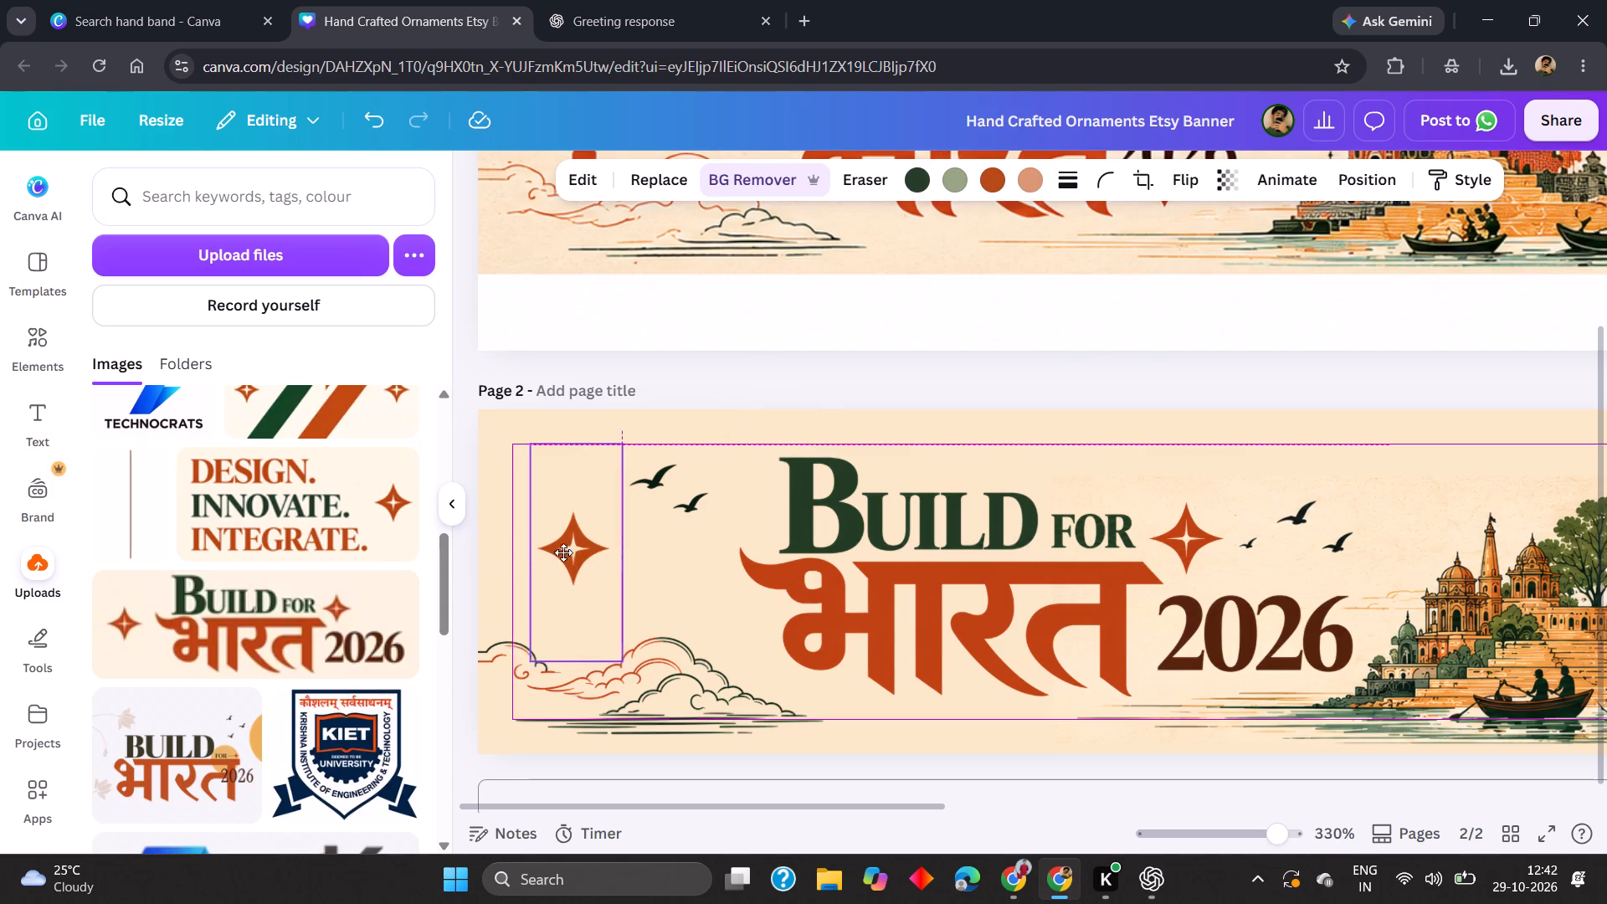
drag(563, 552, 557, 552)
click(670, 499)
drag(670, 499, 656, 501)
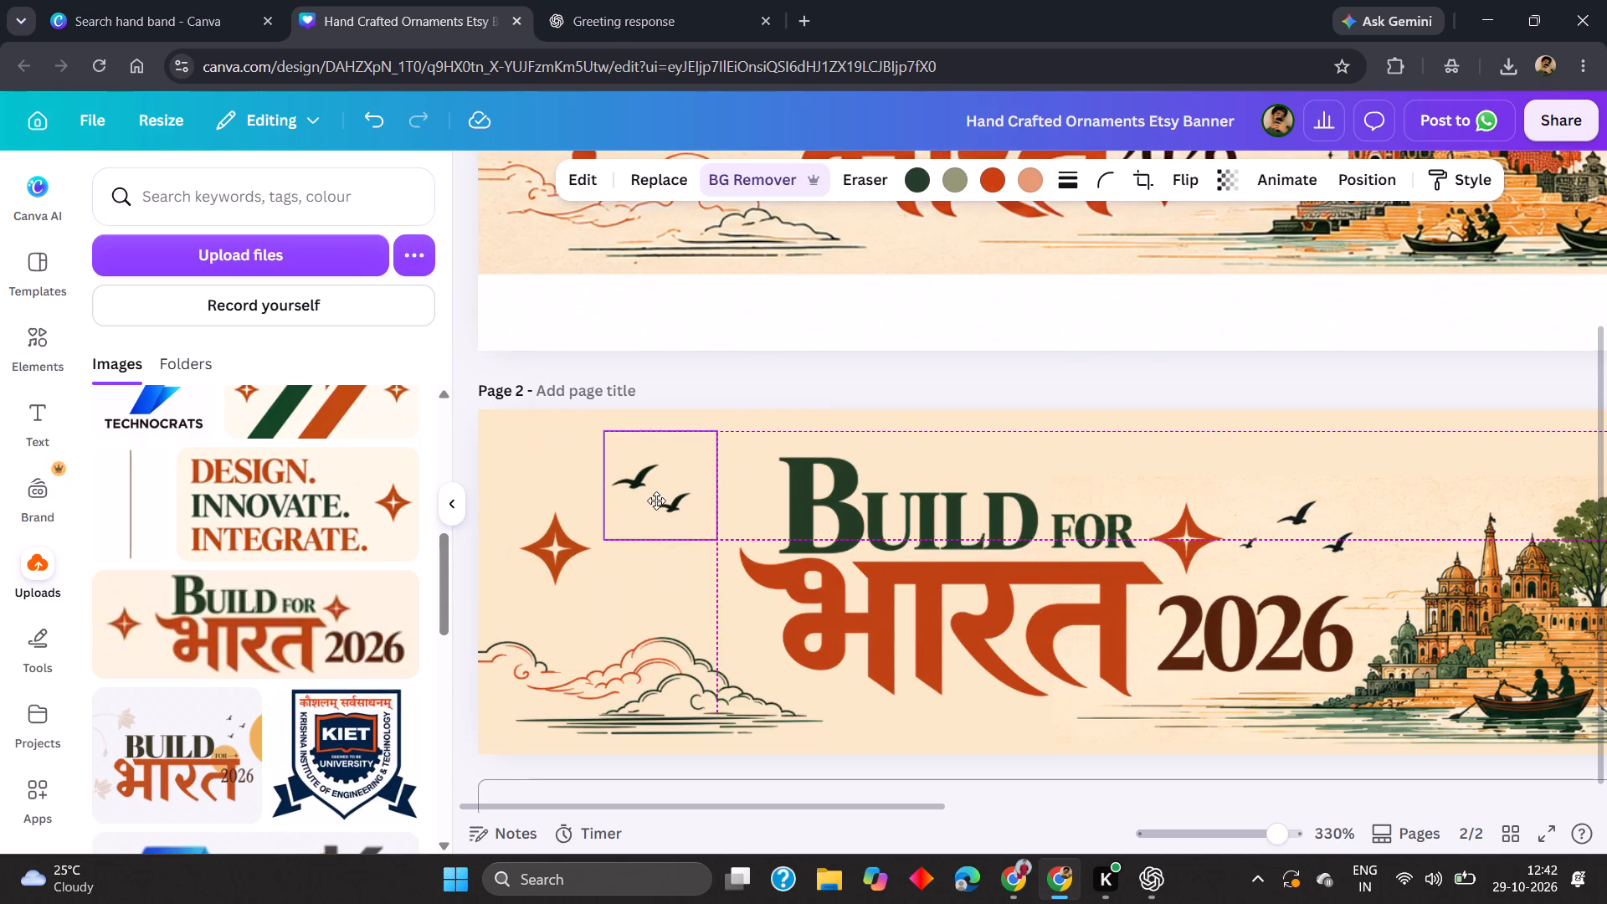
drag(656, 501, 647, 496)
Shift the Build for भारत 2026 title on page 2 toward the page's start, moving the adjacent birds and star over with it.
click(889, 521)
drag(889, 521, 864, 521)
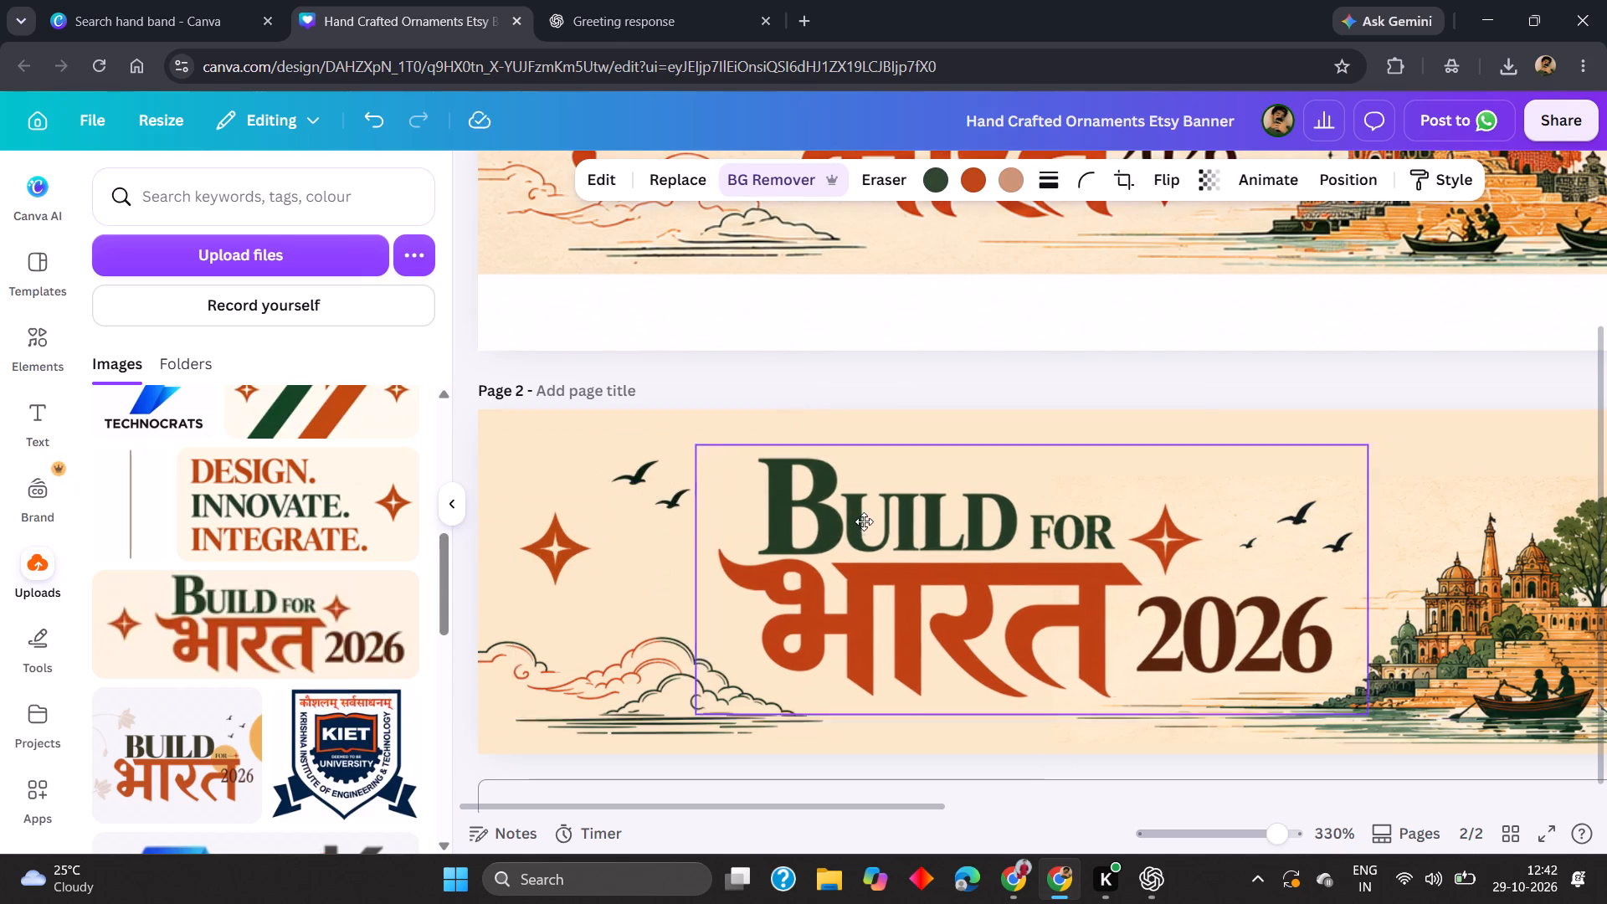
drag(864, 521, 850, 521)
click(667, 486)
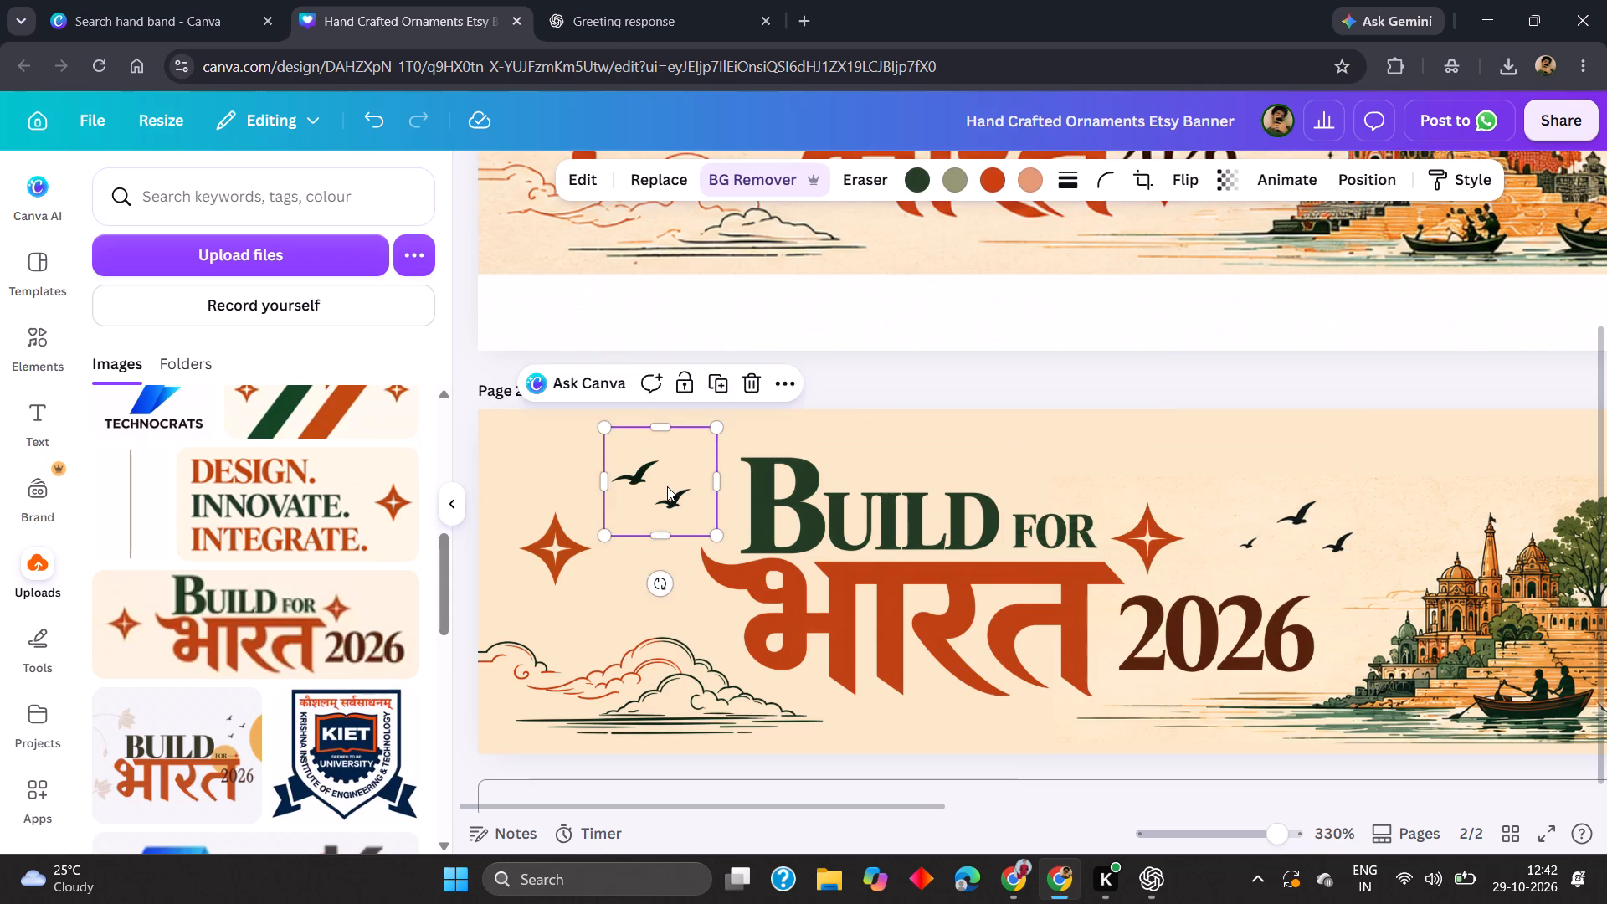
drag(667, 486, 649, 485)
click(560, 542)
drag(560, 542, 558, 543)
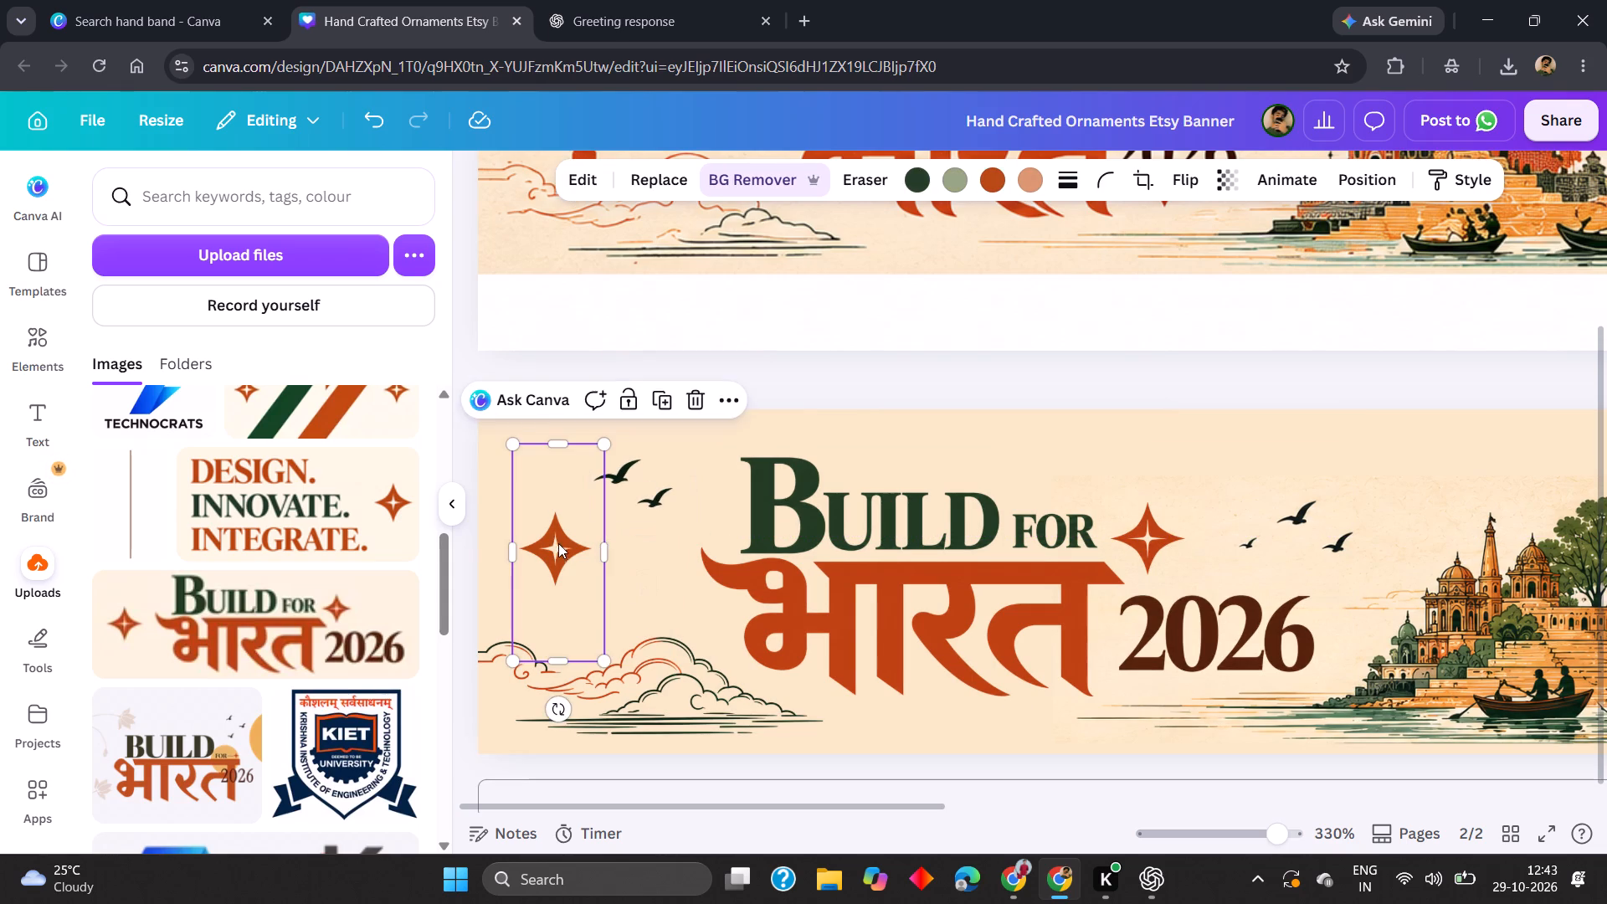
drag(558, 543, 550, 551)
Shift the temple-and-river scenery on page 2 closer to the Build for भारत 2026 title.
scroll(1142, 521, left, 4)
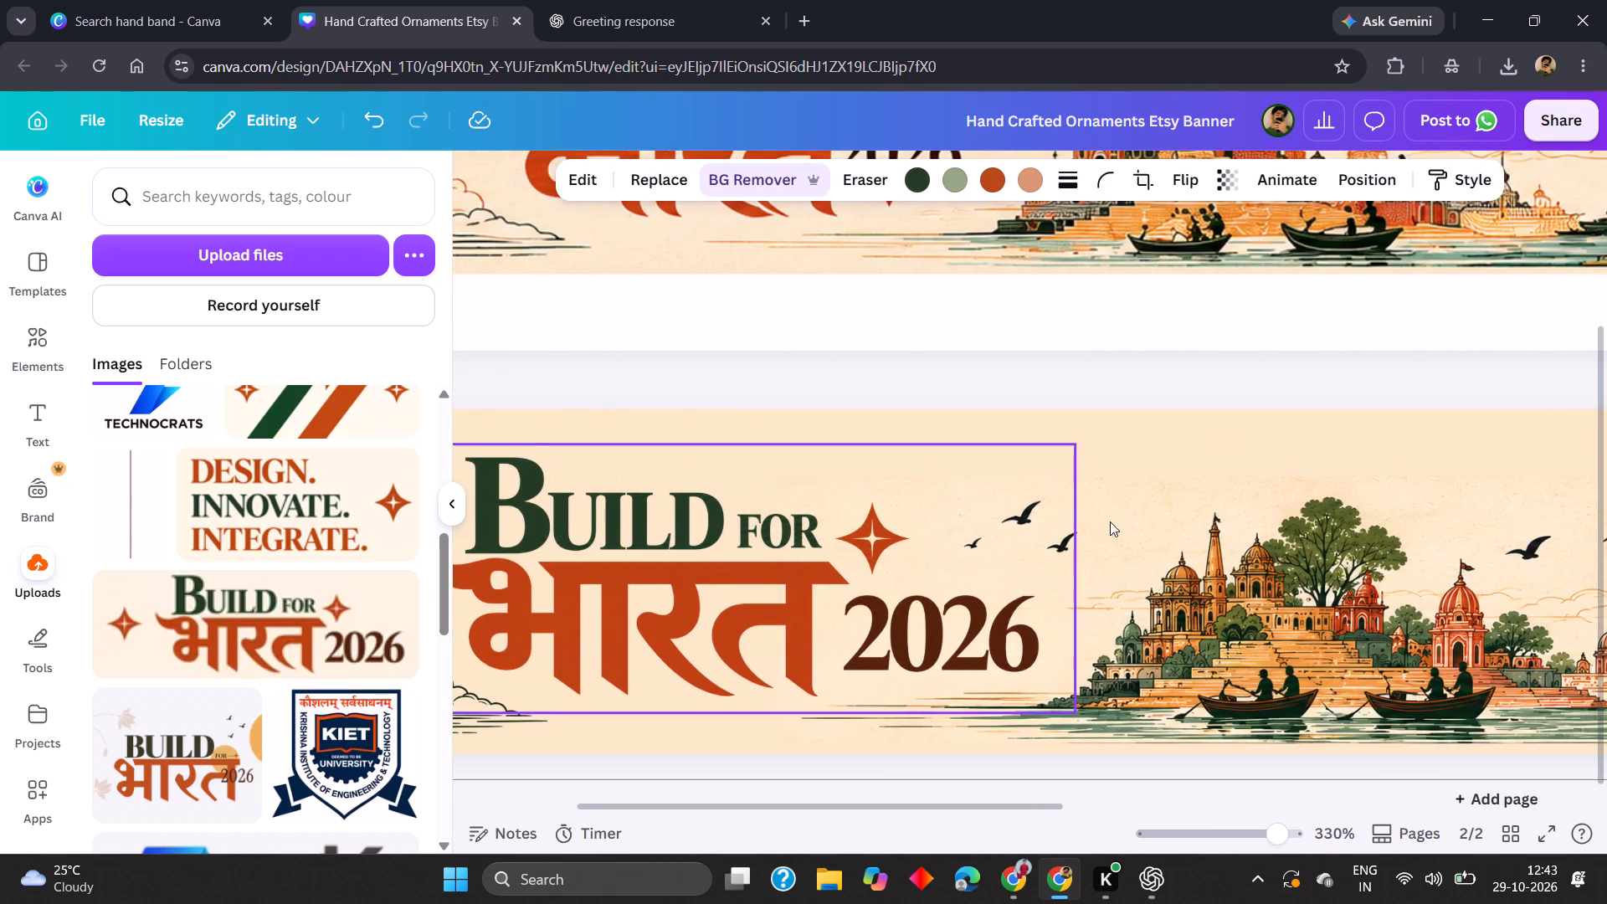
scroll(1264, 532, left, 1)
click(1278, 535)
drag(1278, 535, 1235, 543)
Lower the tagline on page 2 slightly toward the tree and move the clouds beside it toward the page's far edge.
scroll(1235, 543, left, 6)
scroll(1235, 543, down, 1)
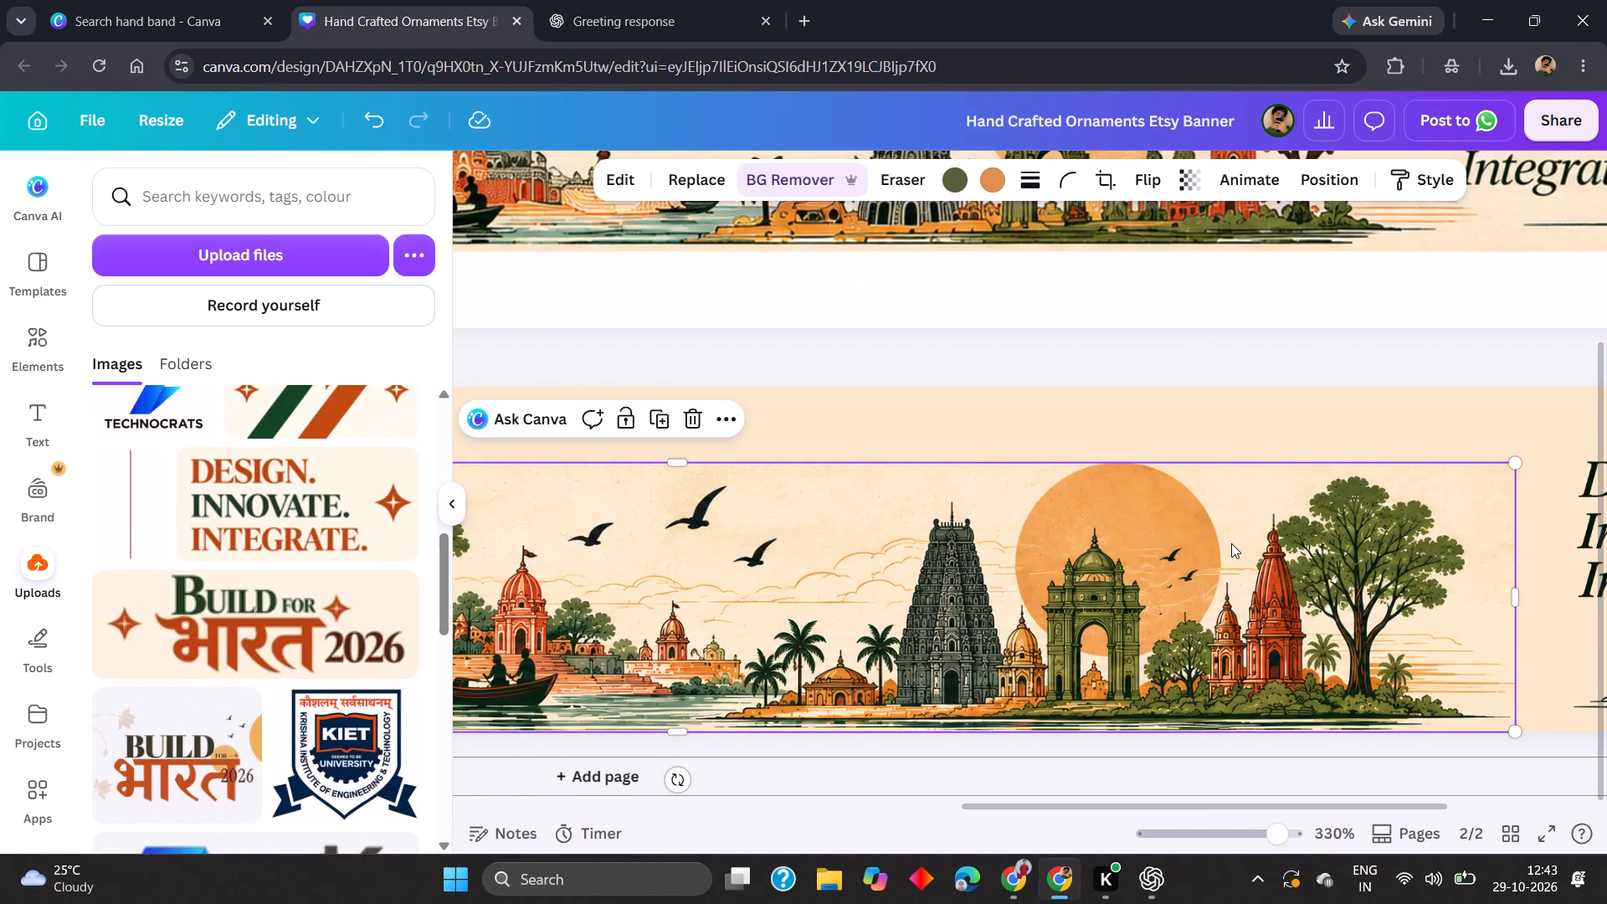
scroll(1231, 543, left, 4)
drag(1239, 555, 1207, 562)
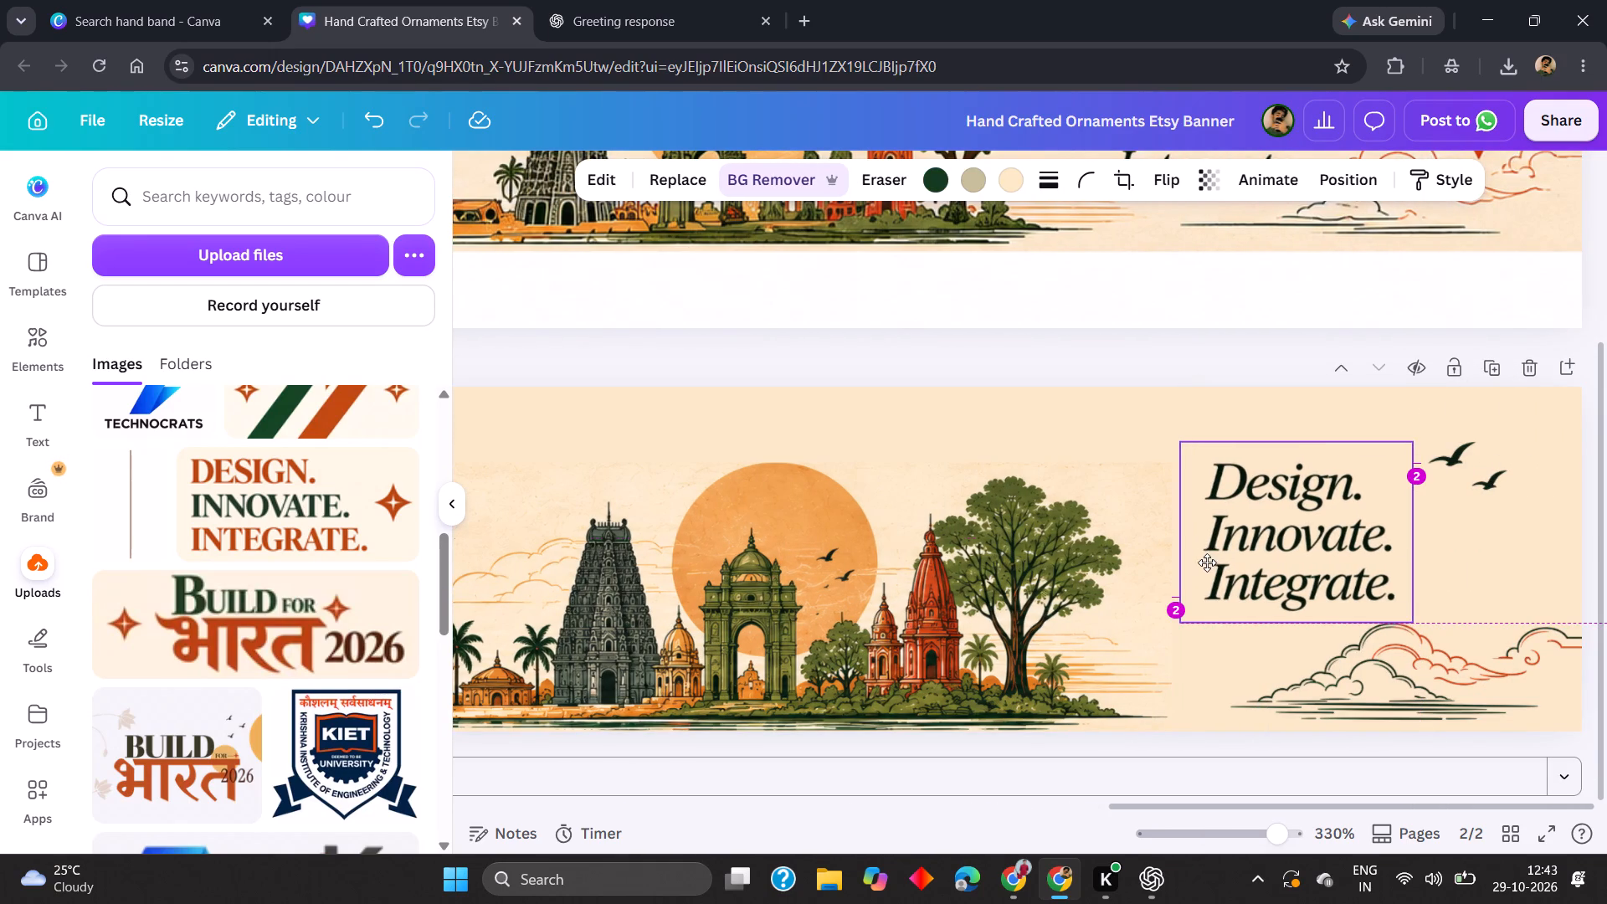
drag(1207, 562, 1203, 583)
drag(1446, 673, 1491, 673)
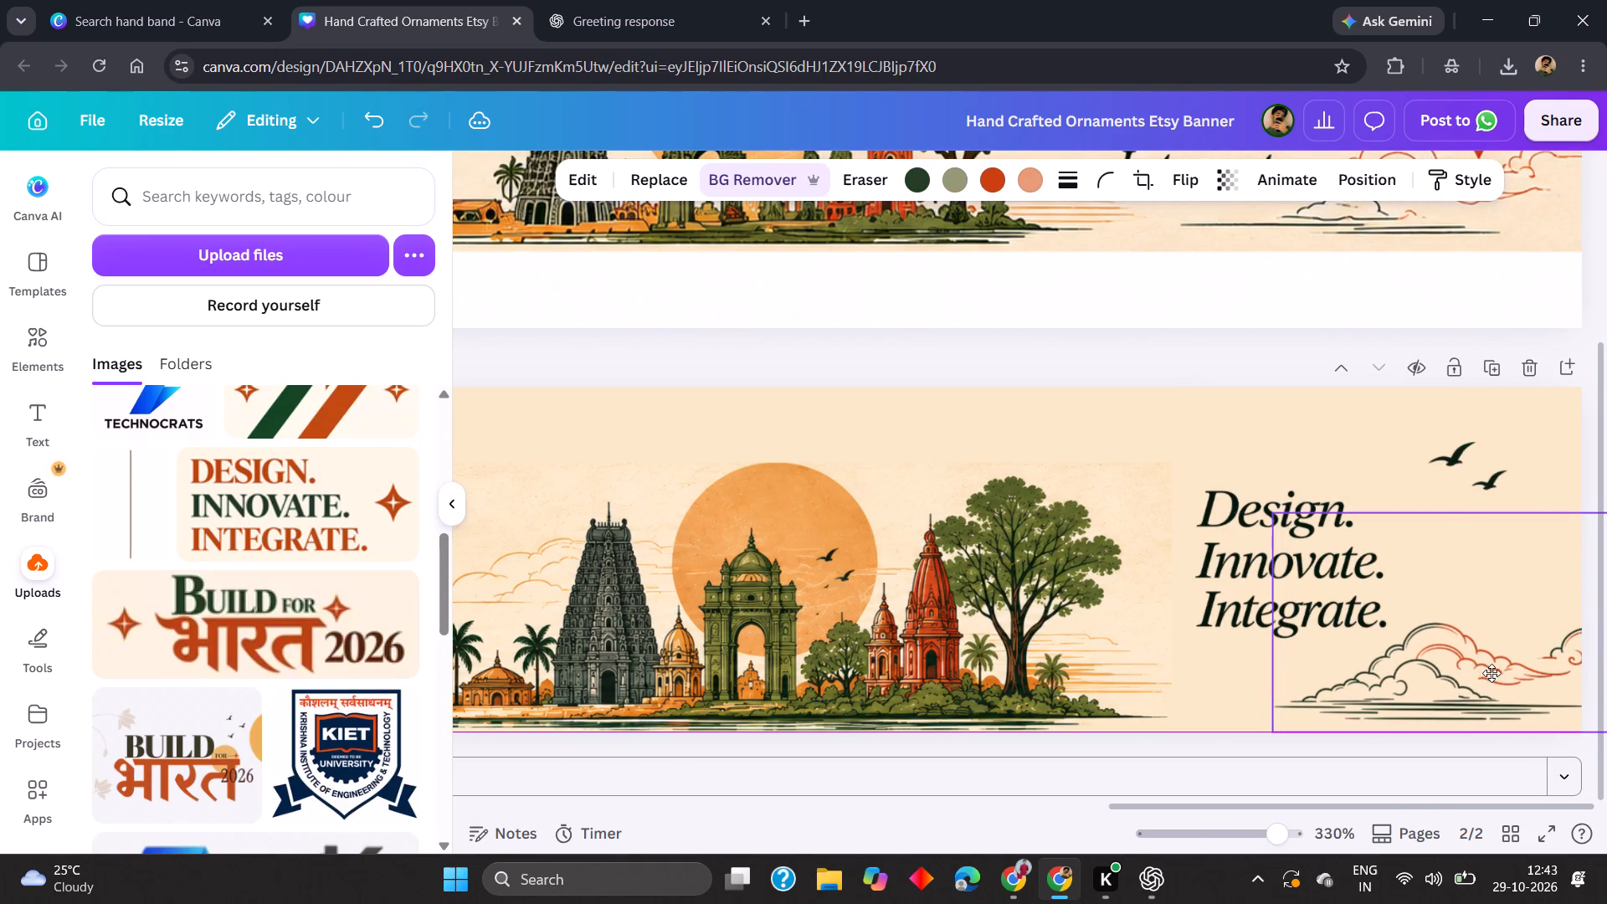
drag(1491, 673, 1493, 675)
Enlarge the Design. Innovate. Integrate. tagline on page 2 and reposition it between the last tree and the birds.
click(1337, 572)
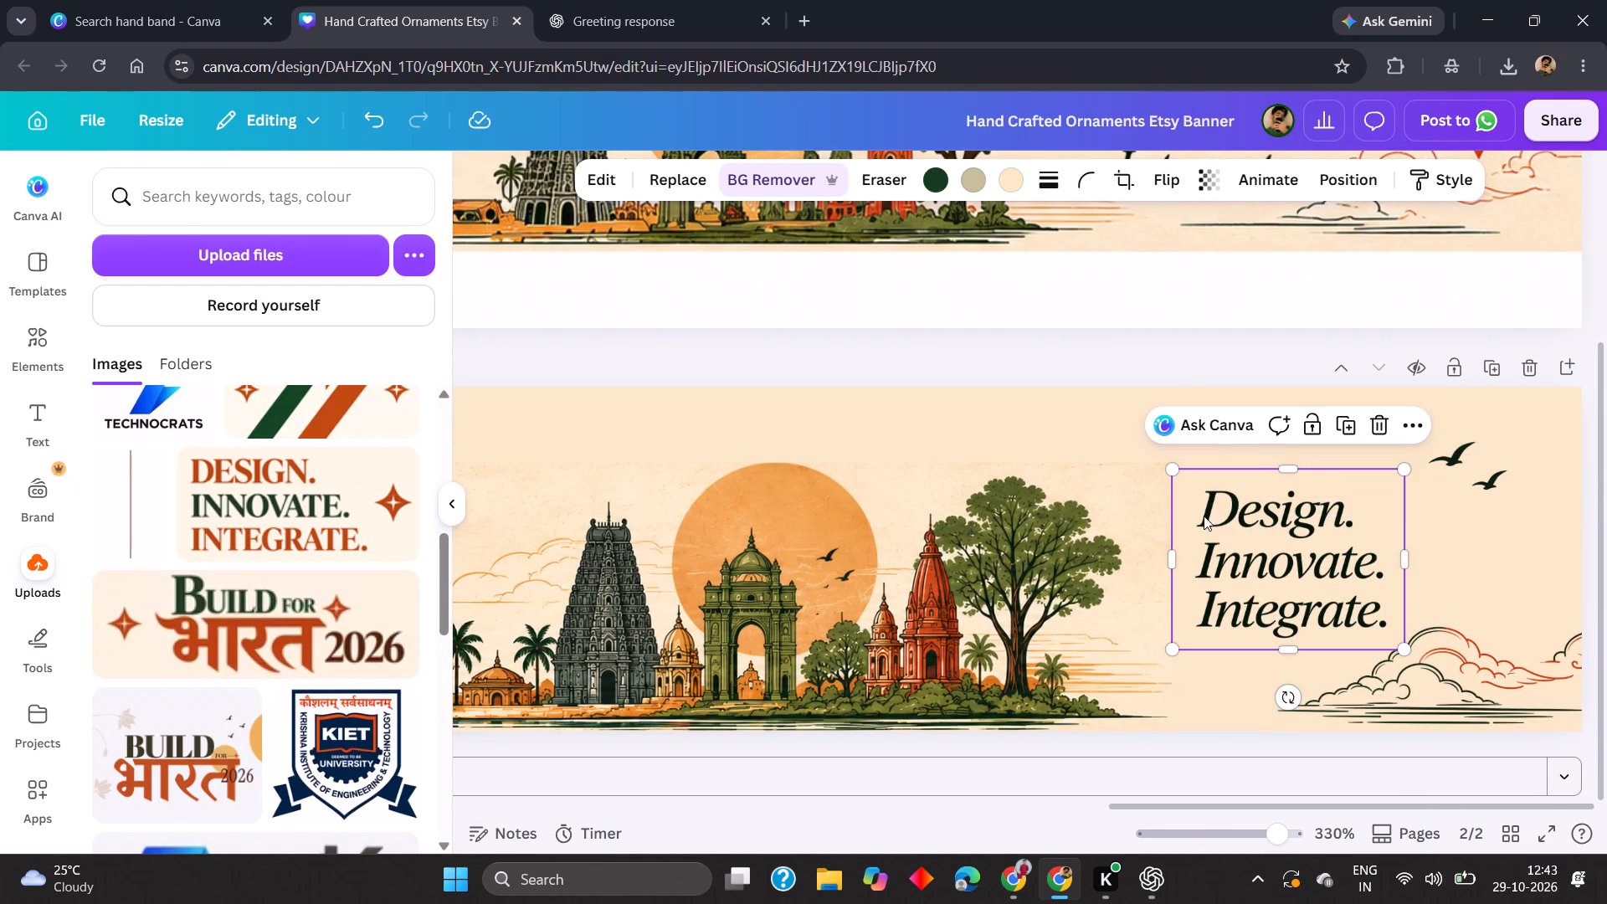
drag(1174, 468, 1142, 444)
drag(1240, 505, 1250, 506)
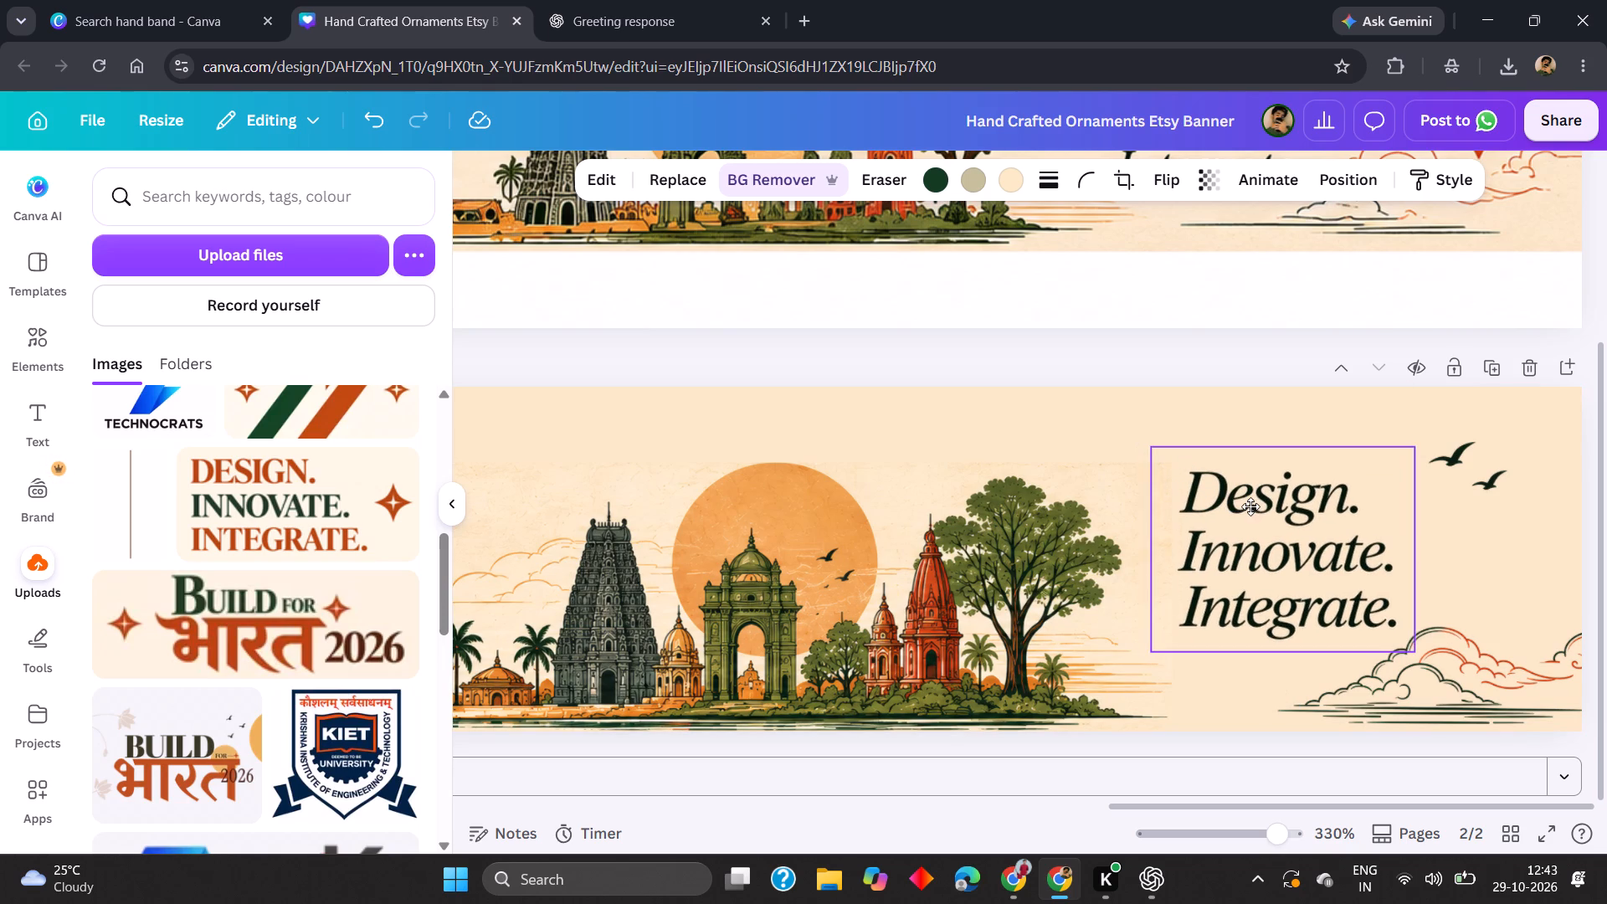
drag(1250, 506, 1266, 520)
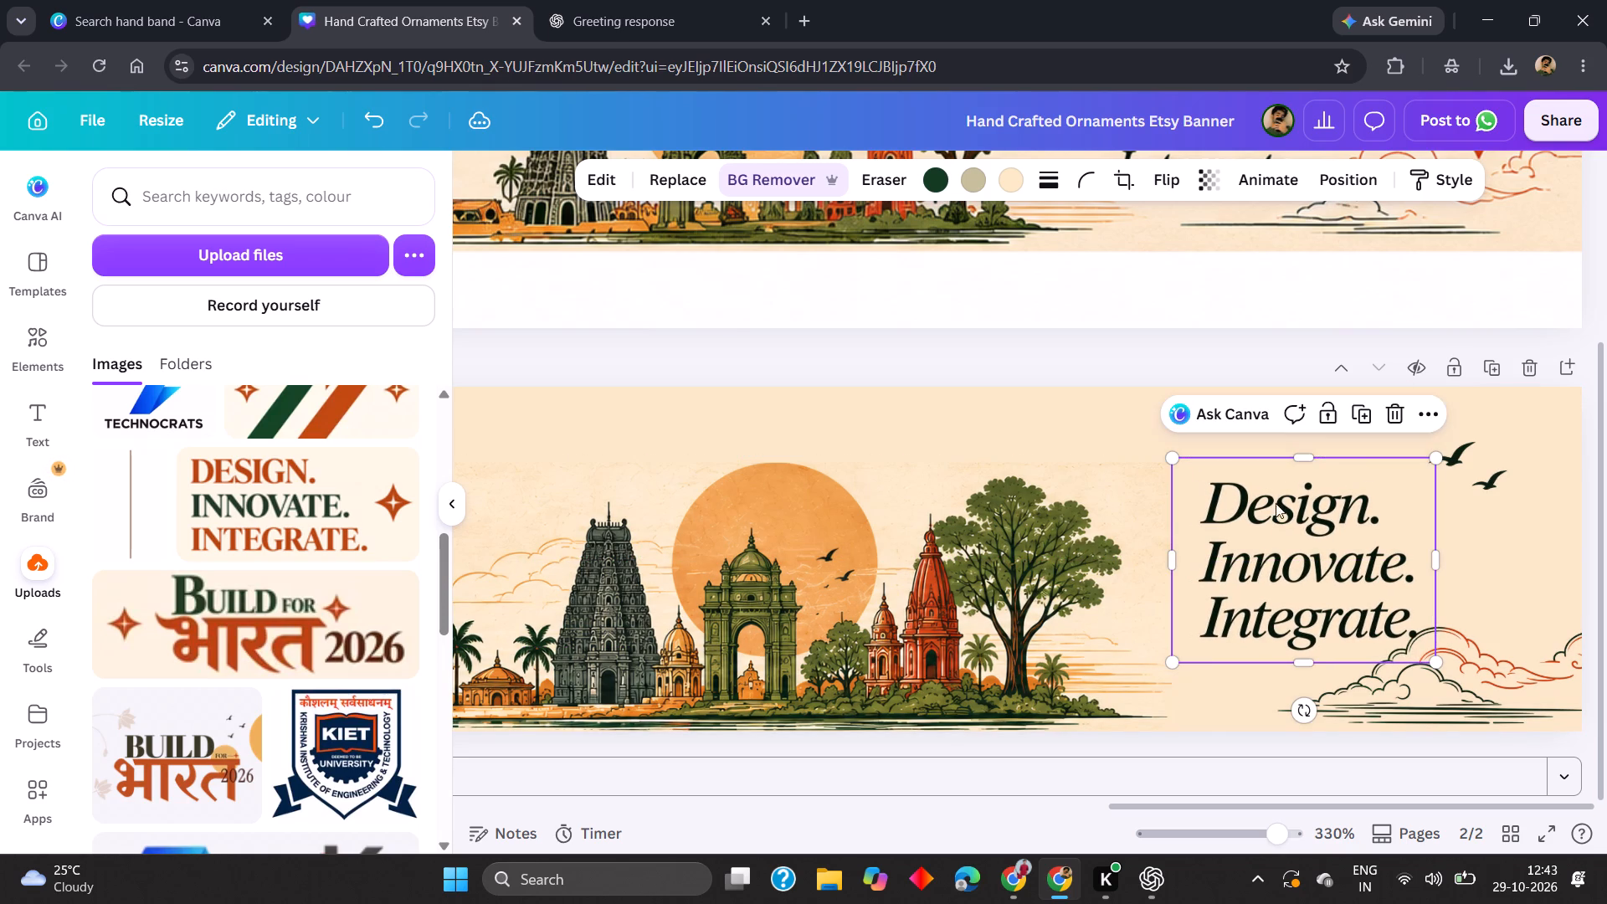
Shift the two birds beside the enlarged tagline on page 2 away from it, toward the page's far edge.
click(1444, 462)
click(1481, 472)
drag(1481, 472, 1488, 478)
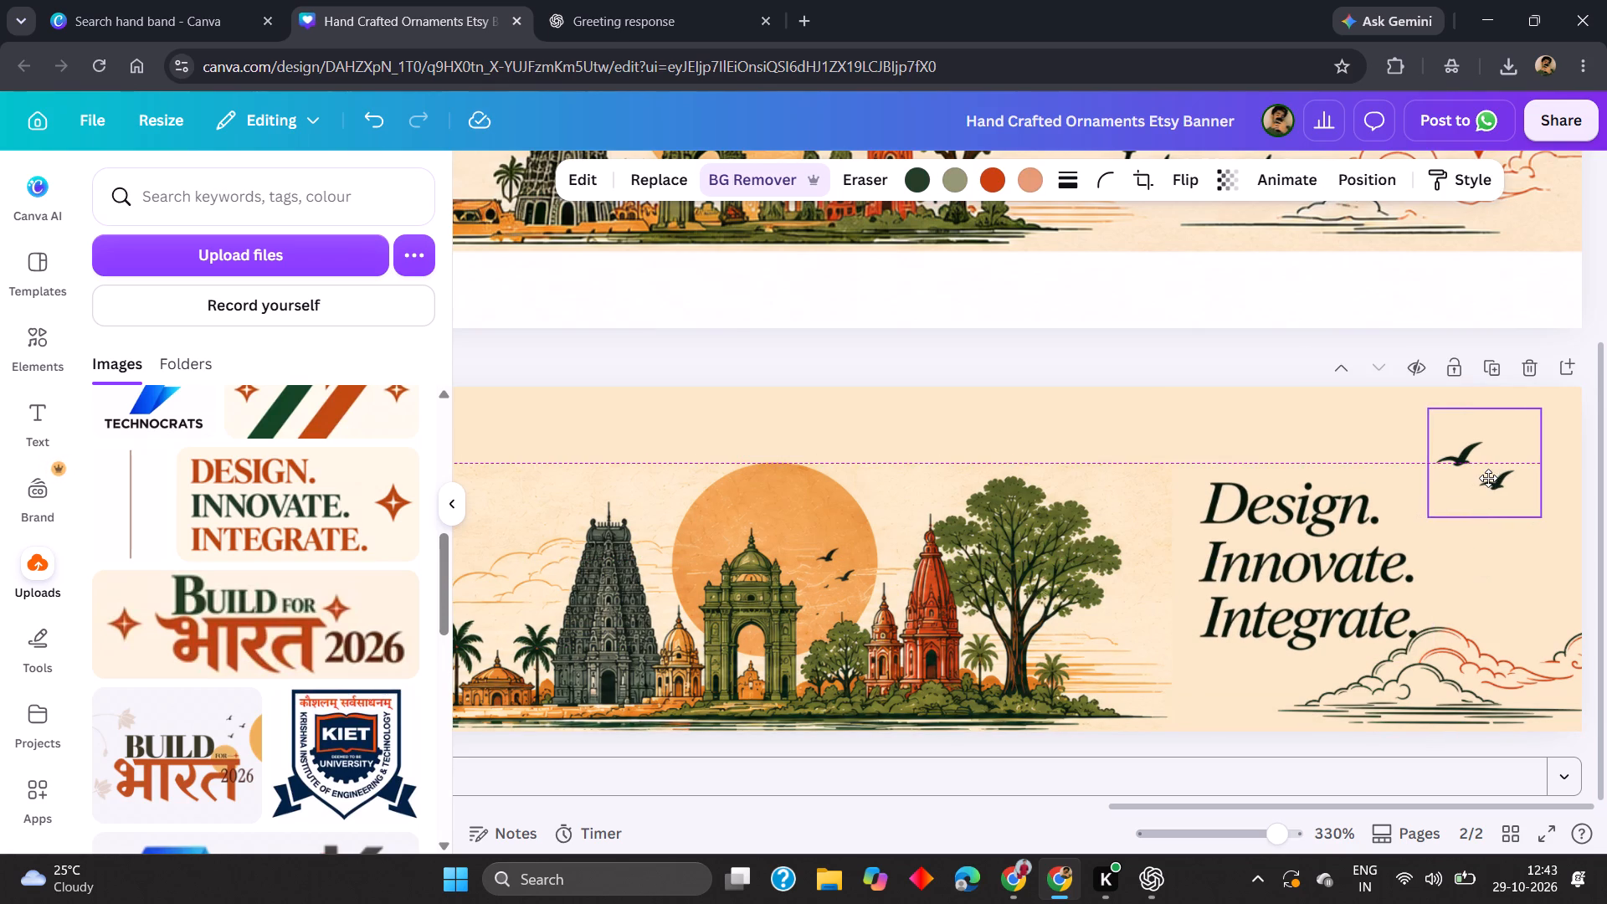
drag(1488, 478, 1486, 475)
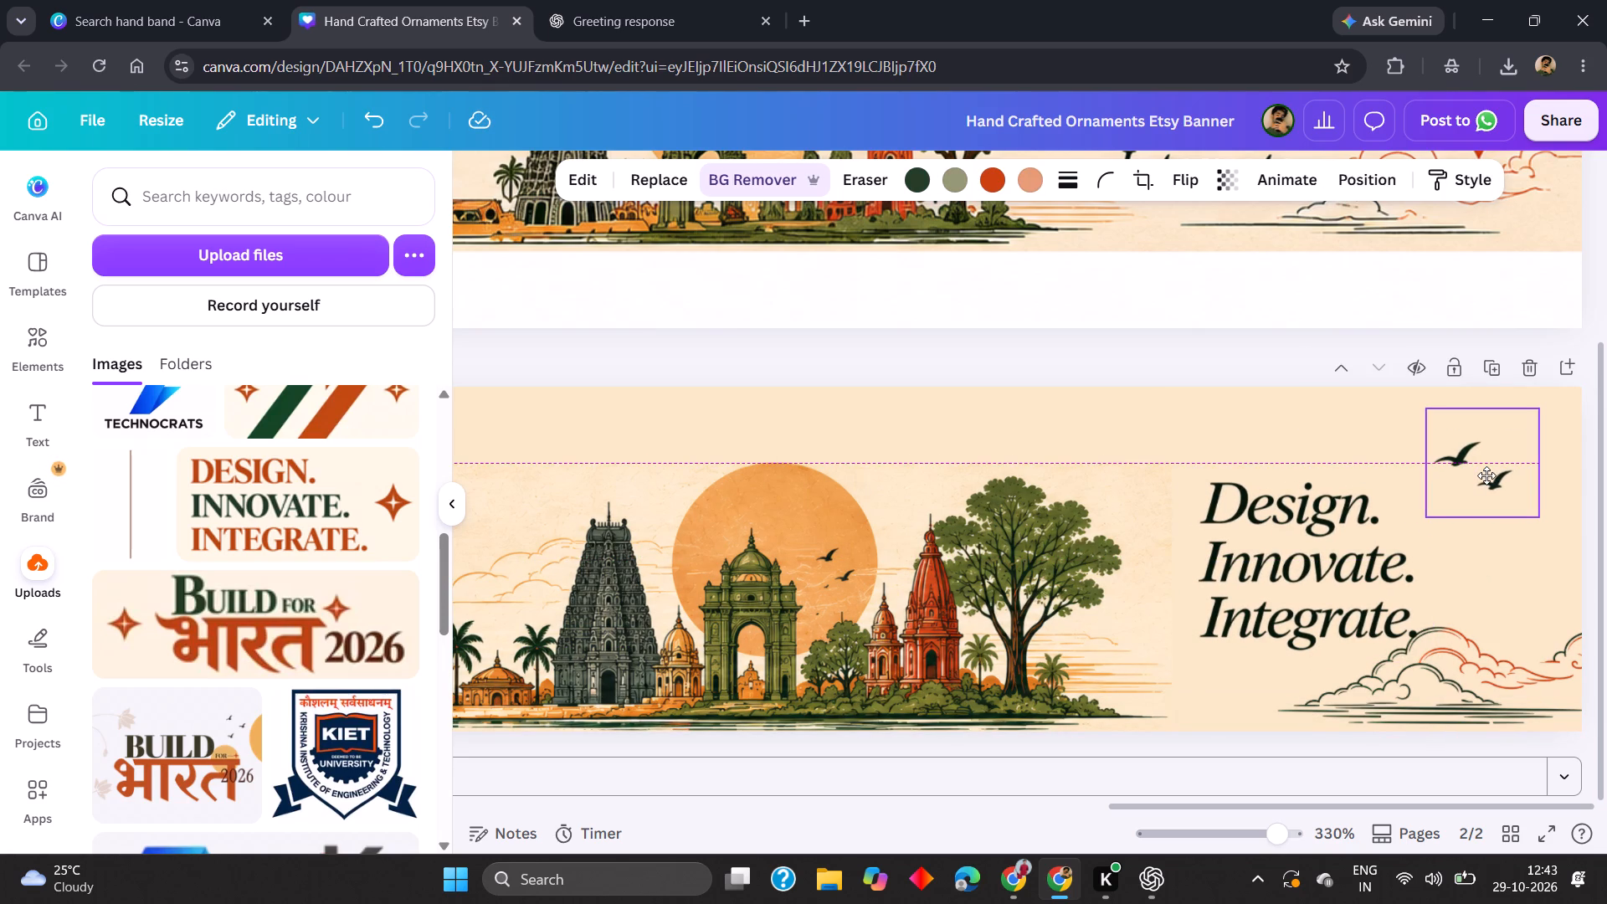
drag(1486, 475, 1491, 477)
Shrink the two birds beside the tagline on page 2 to suit page 1's proportions and lower them slightly.
scroll(1487, 484, up, 5)
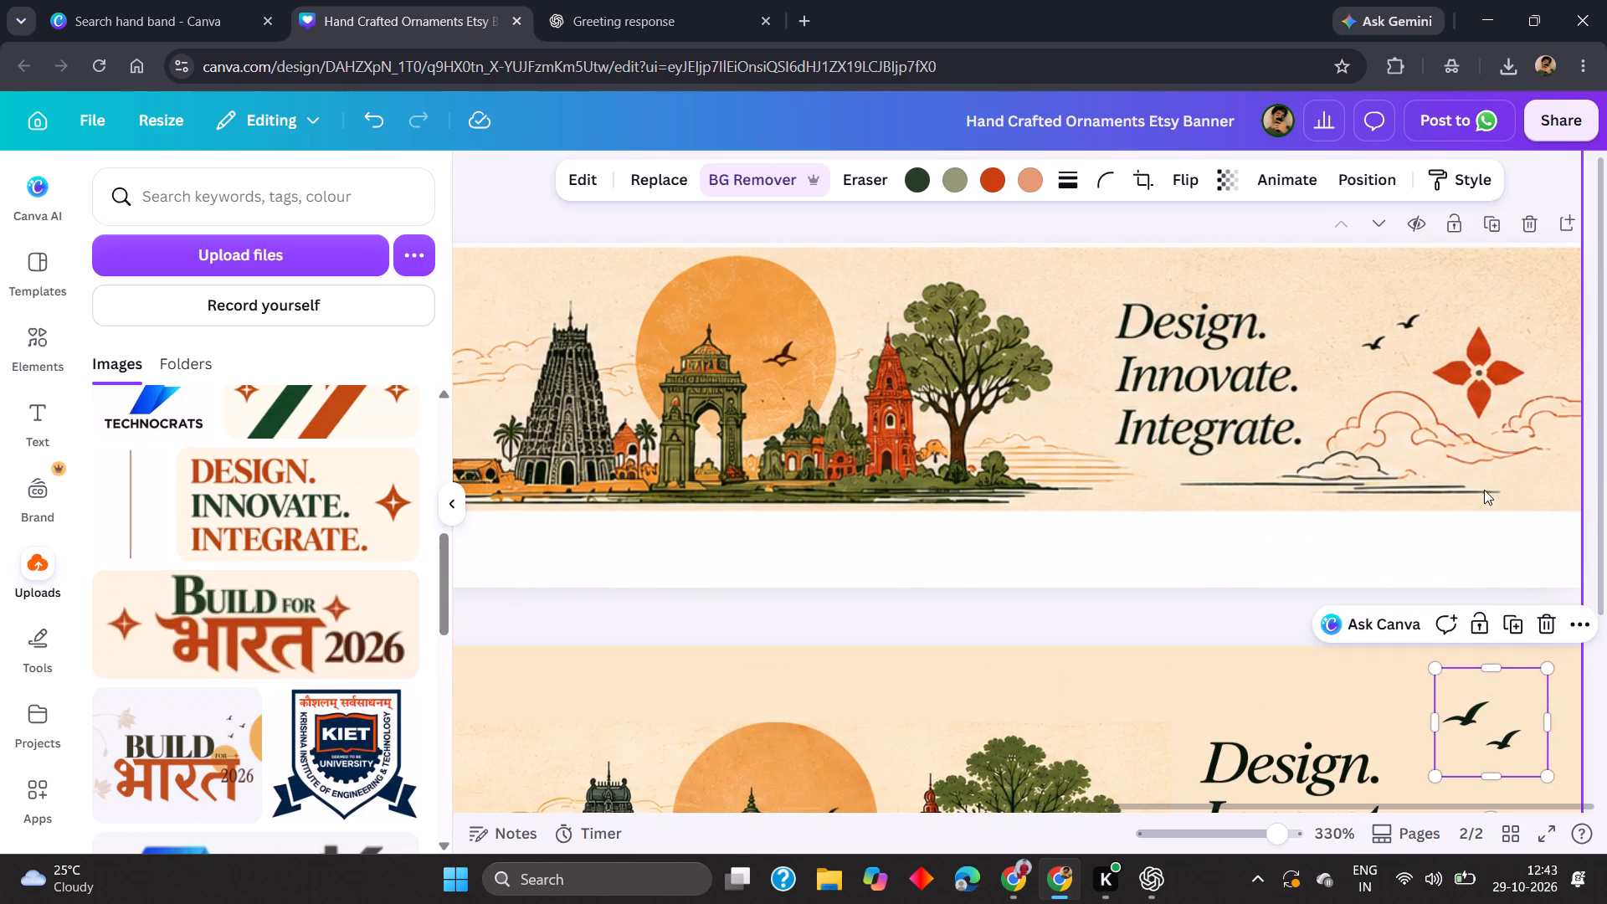
scroll(1484, 490, down, 4)
drag(1546, 583, 1543, 582)
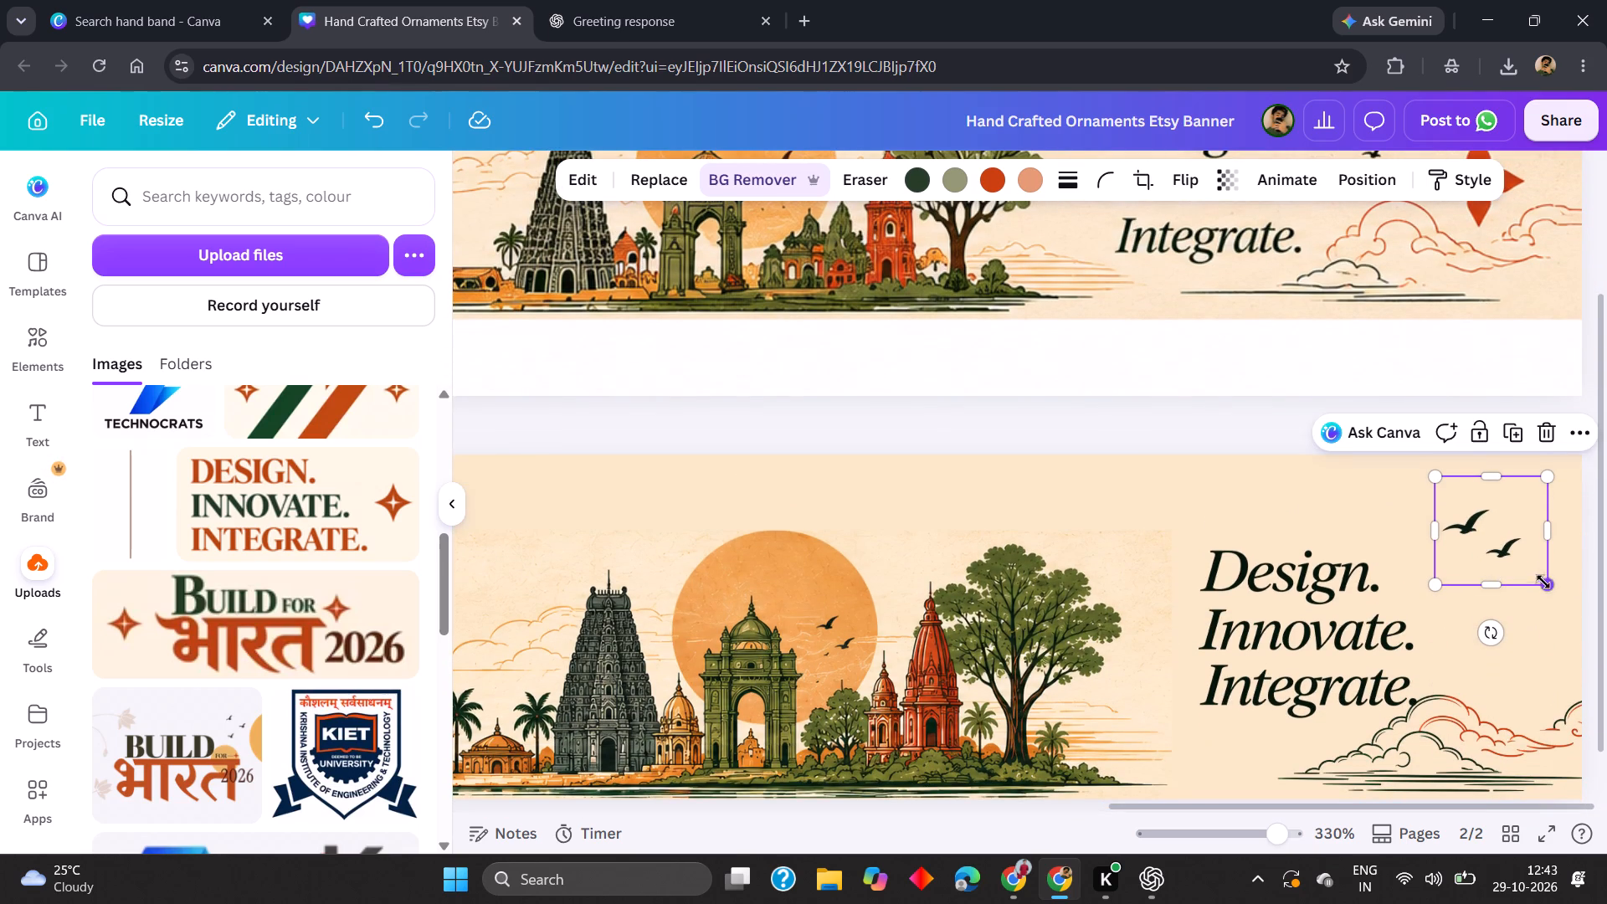
drag(1543, 582, 1519, 551)
scroll(1517, 555, up, 1)
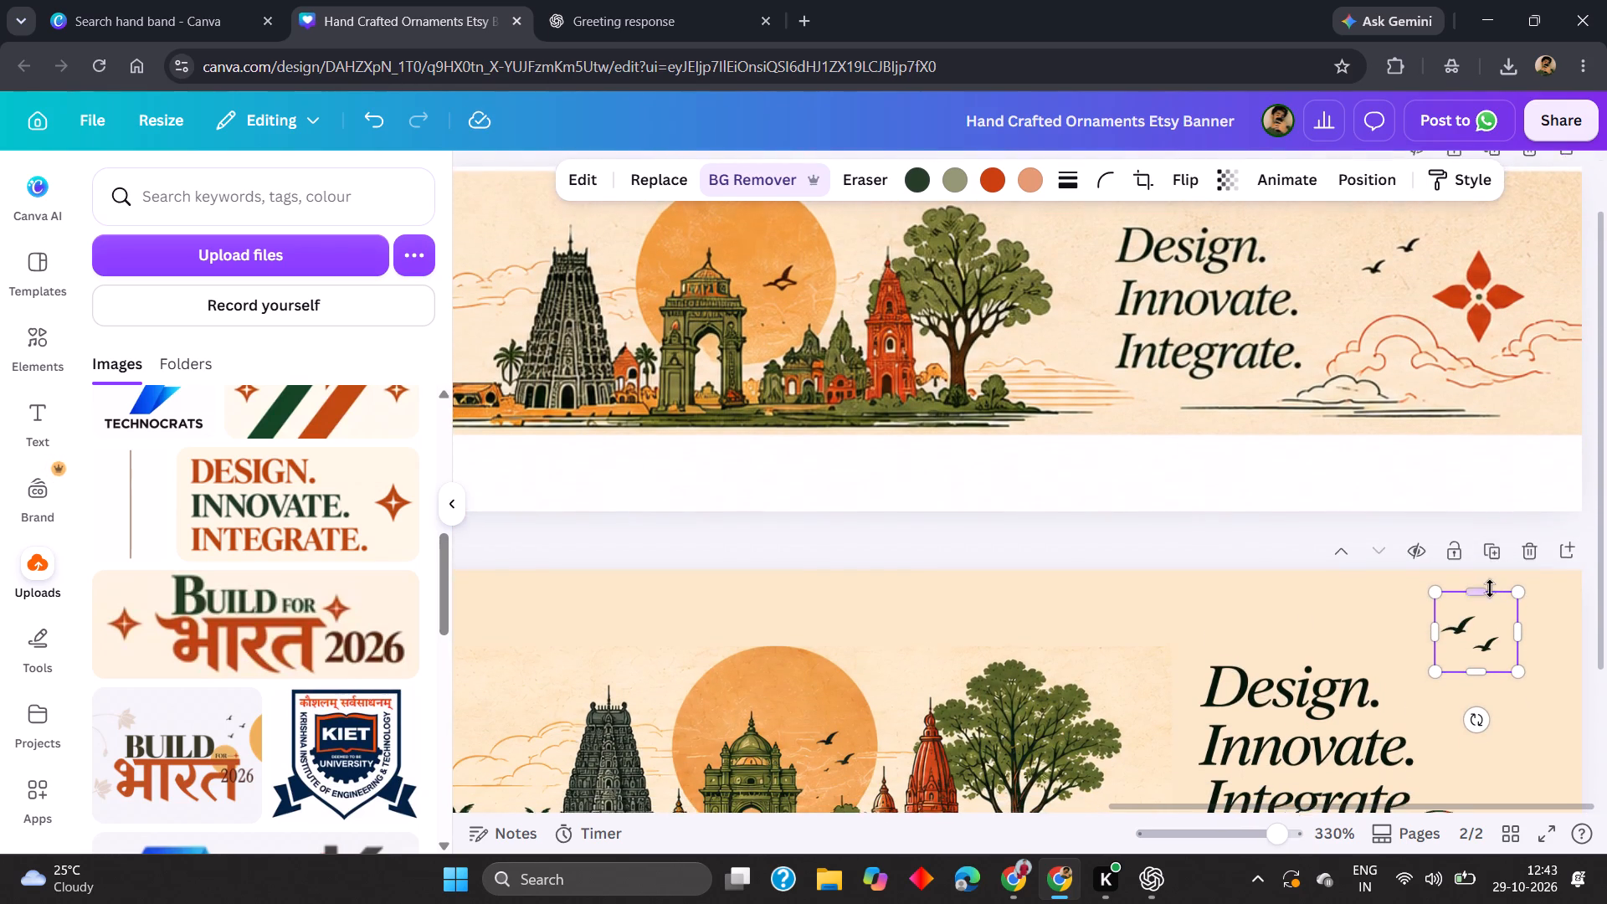
scroll(1490, 588, up, 1)
drag(1479, 619, 1476, 655)
scroll(1478, 631, up, 1)
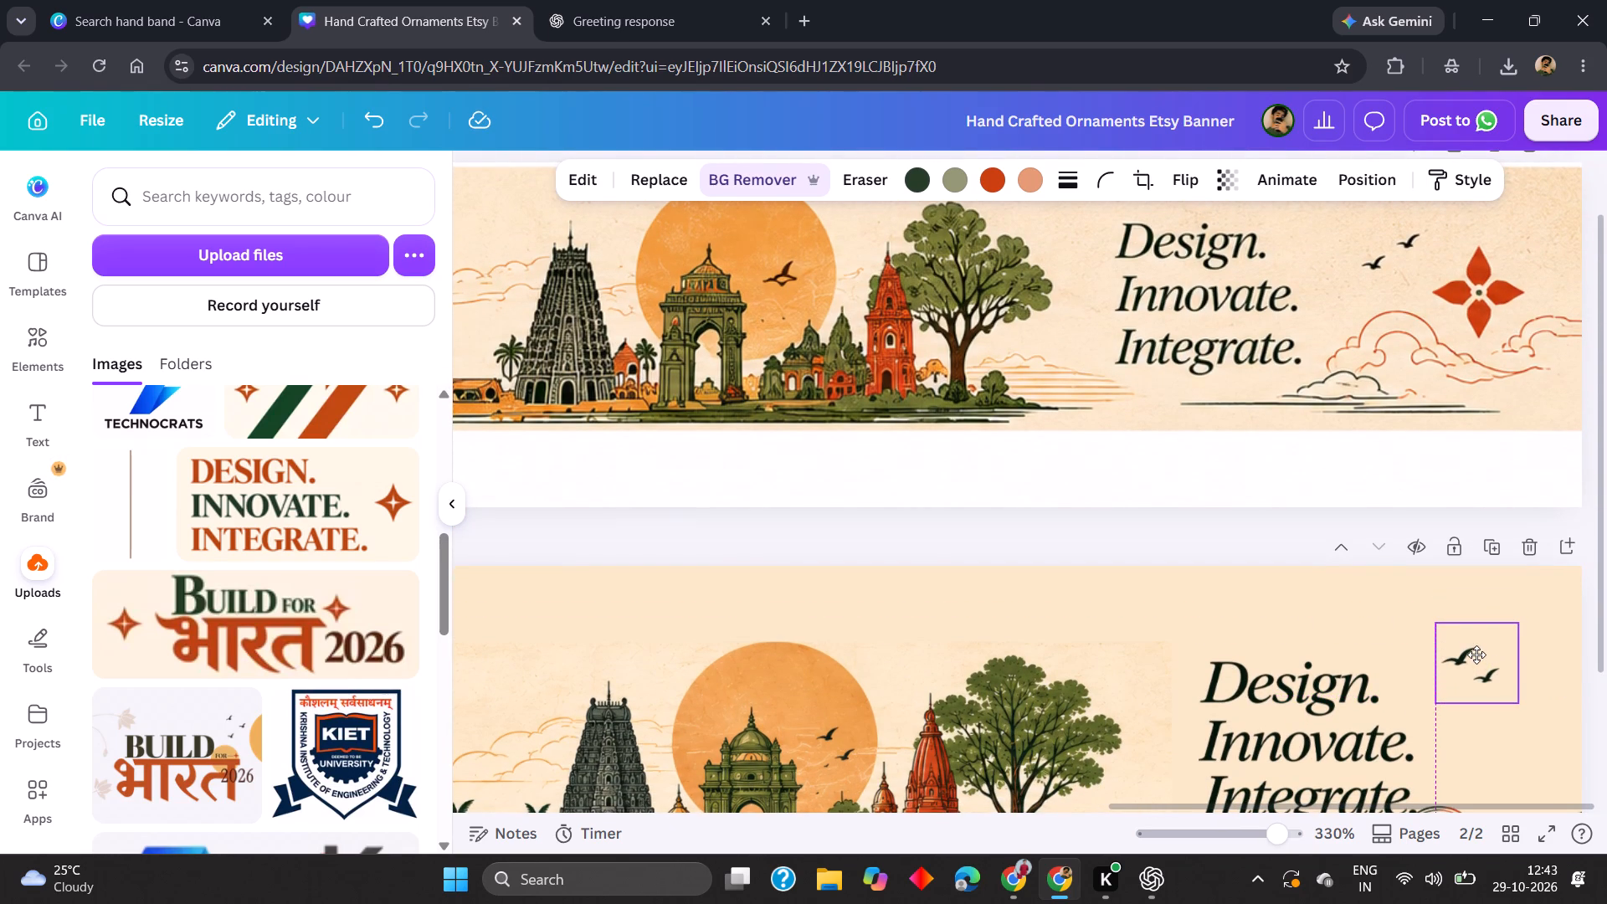
drag(1476, 655, 1474, 638)
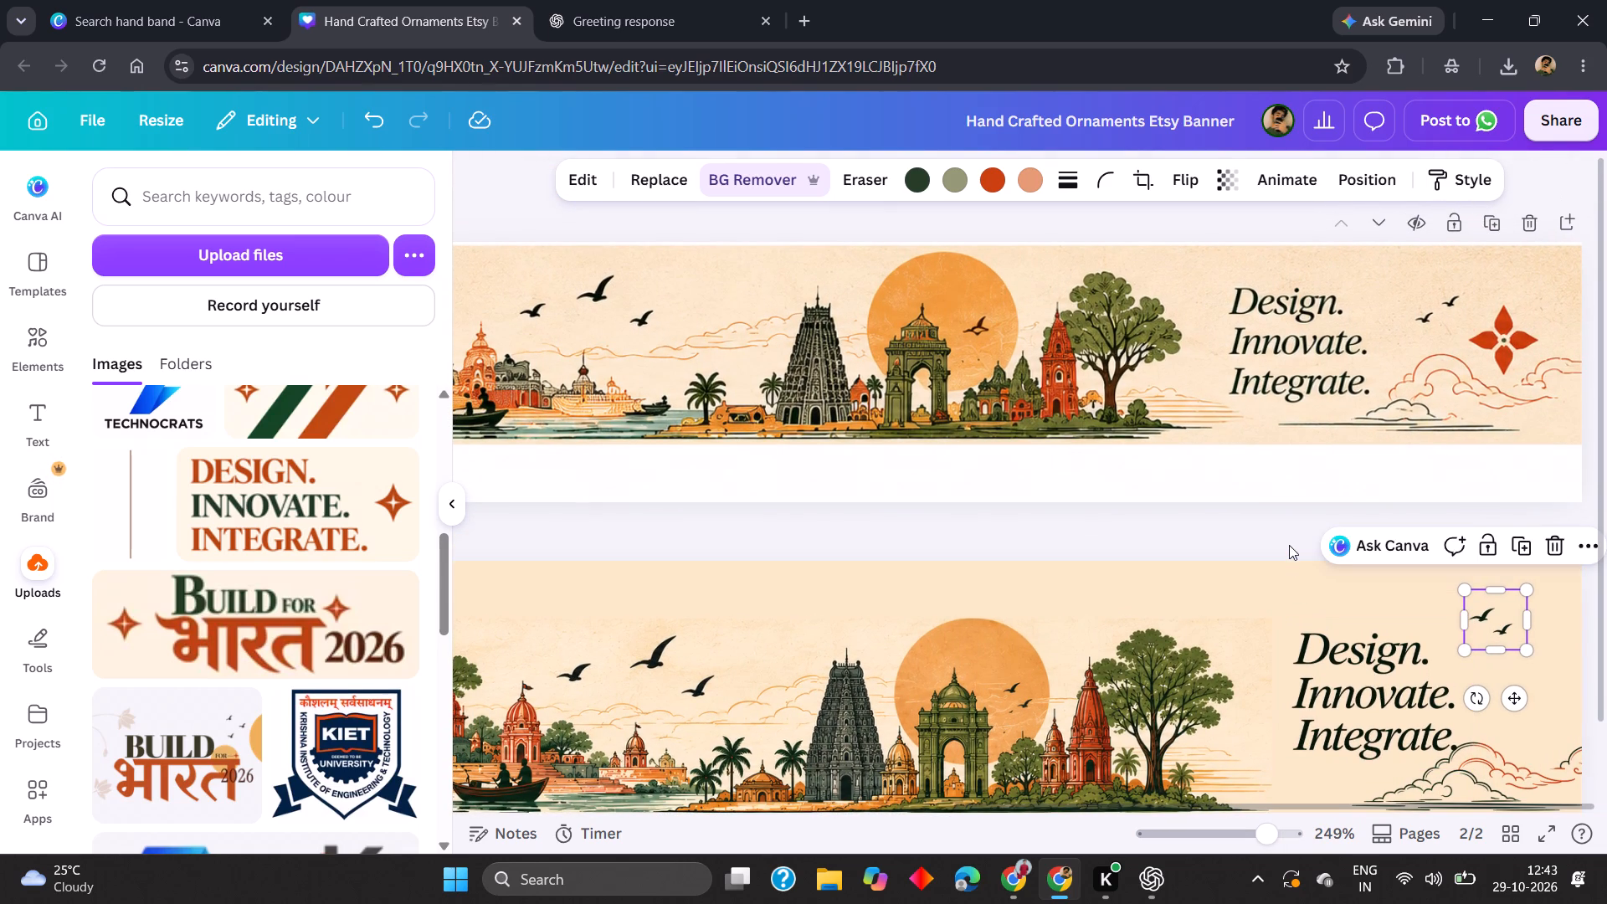
click(1289, 537)
Reduce the tagline on page 2 slightly so that it clears the clouds and birds.
scroll(1289, 537, down, 1)
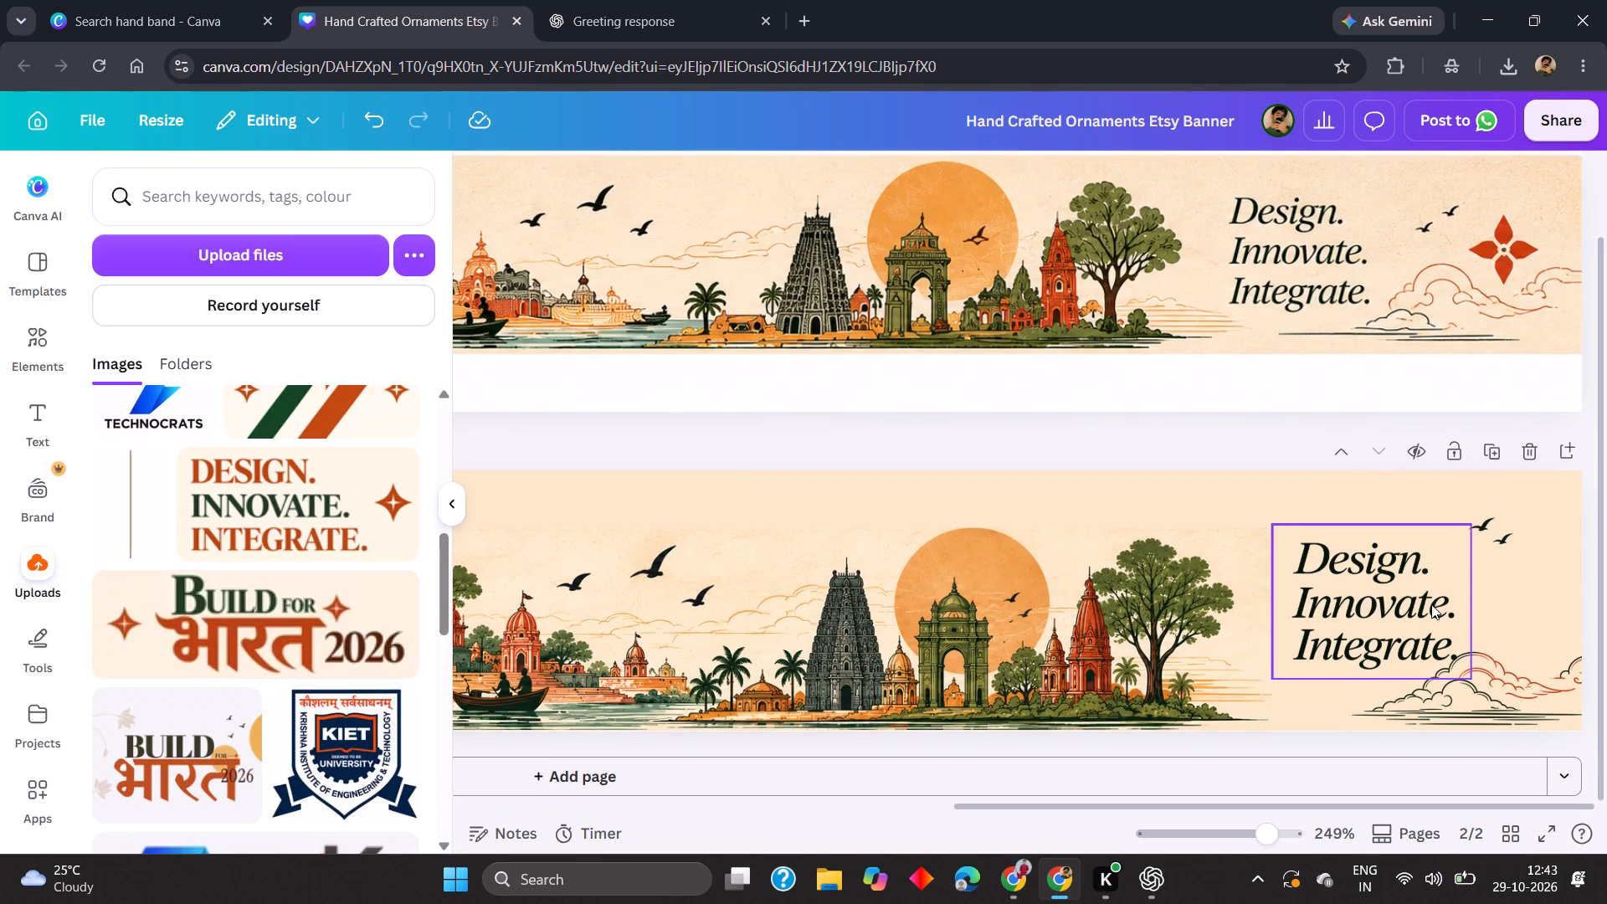
scroll(1431, 604, down, 1)
click(1431, 604)
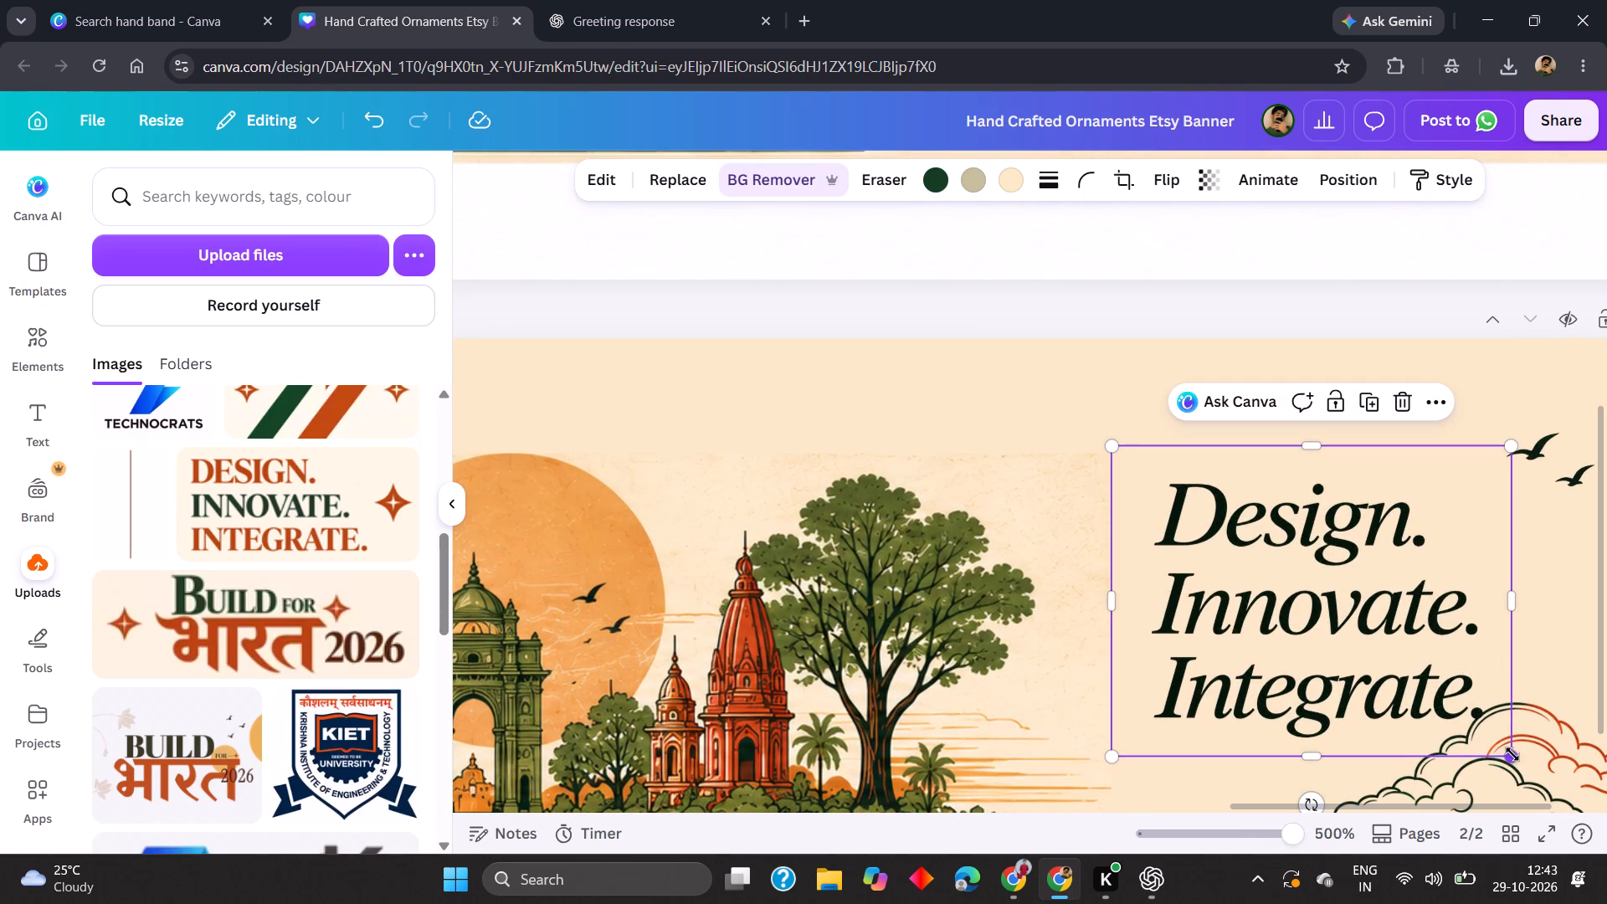
drag(1512, 754, 1490, 736)
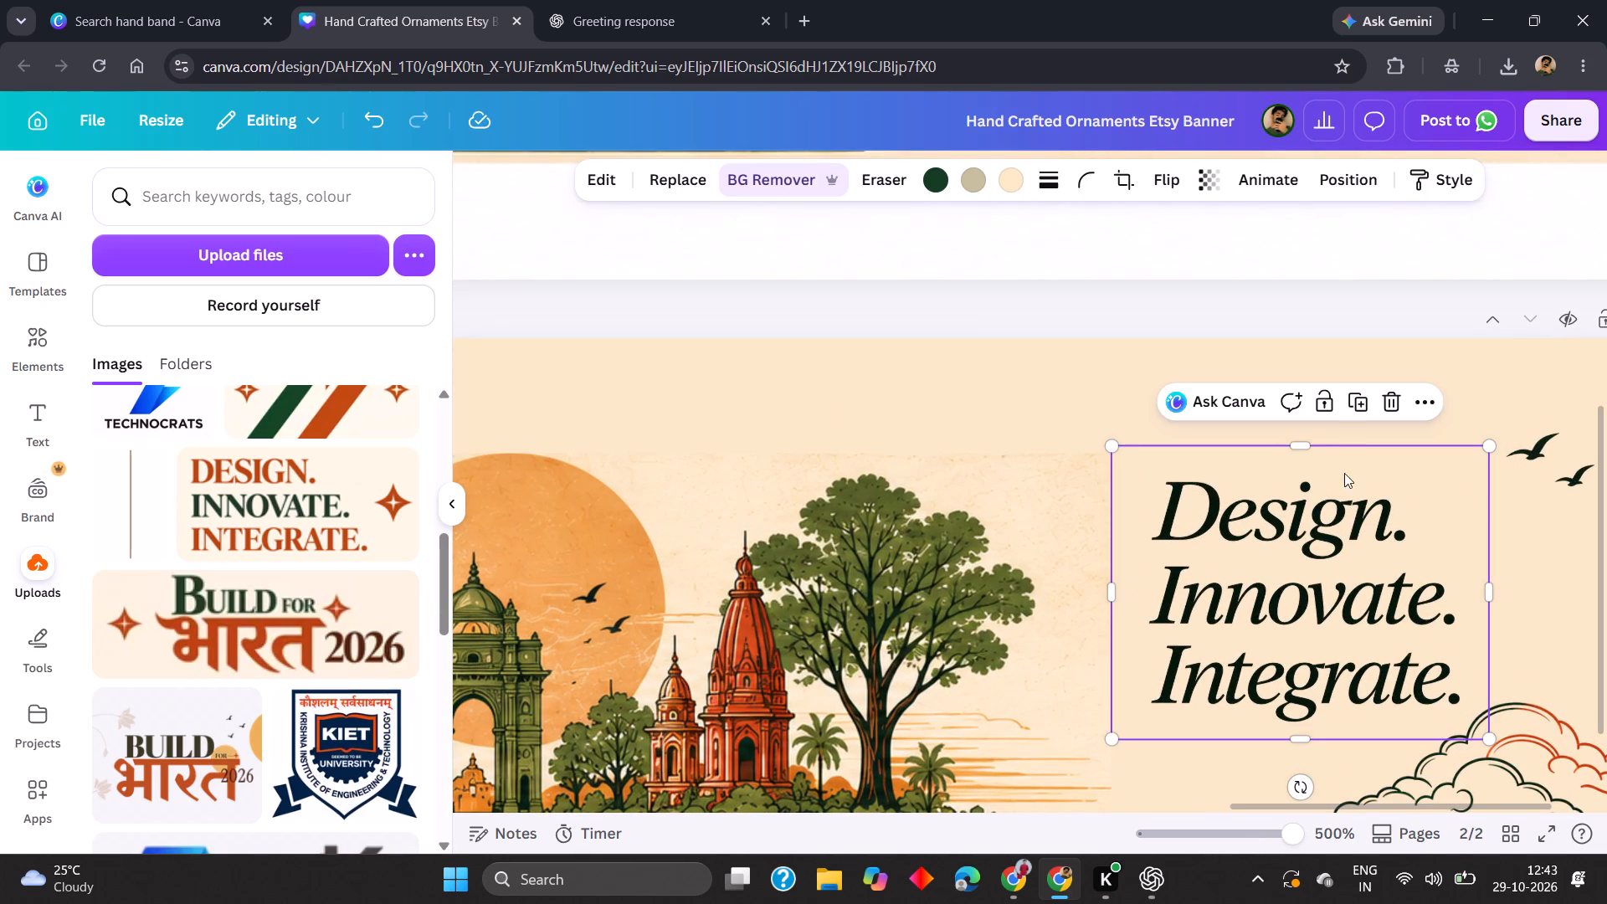
click(1304, 308)
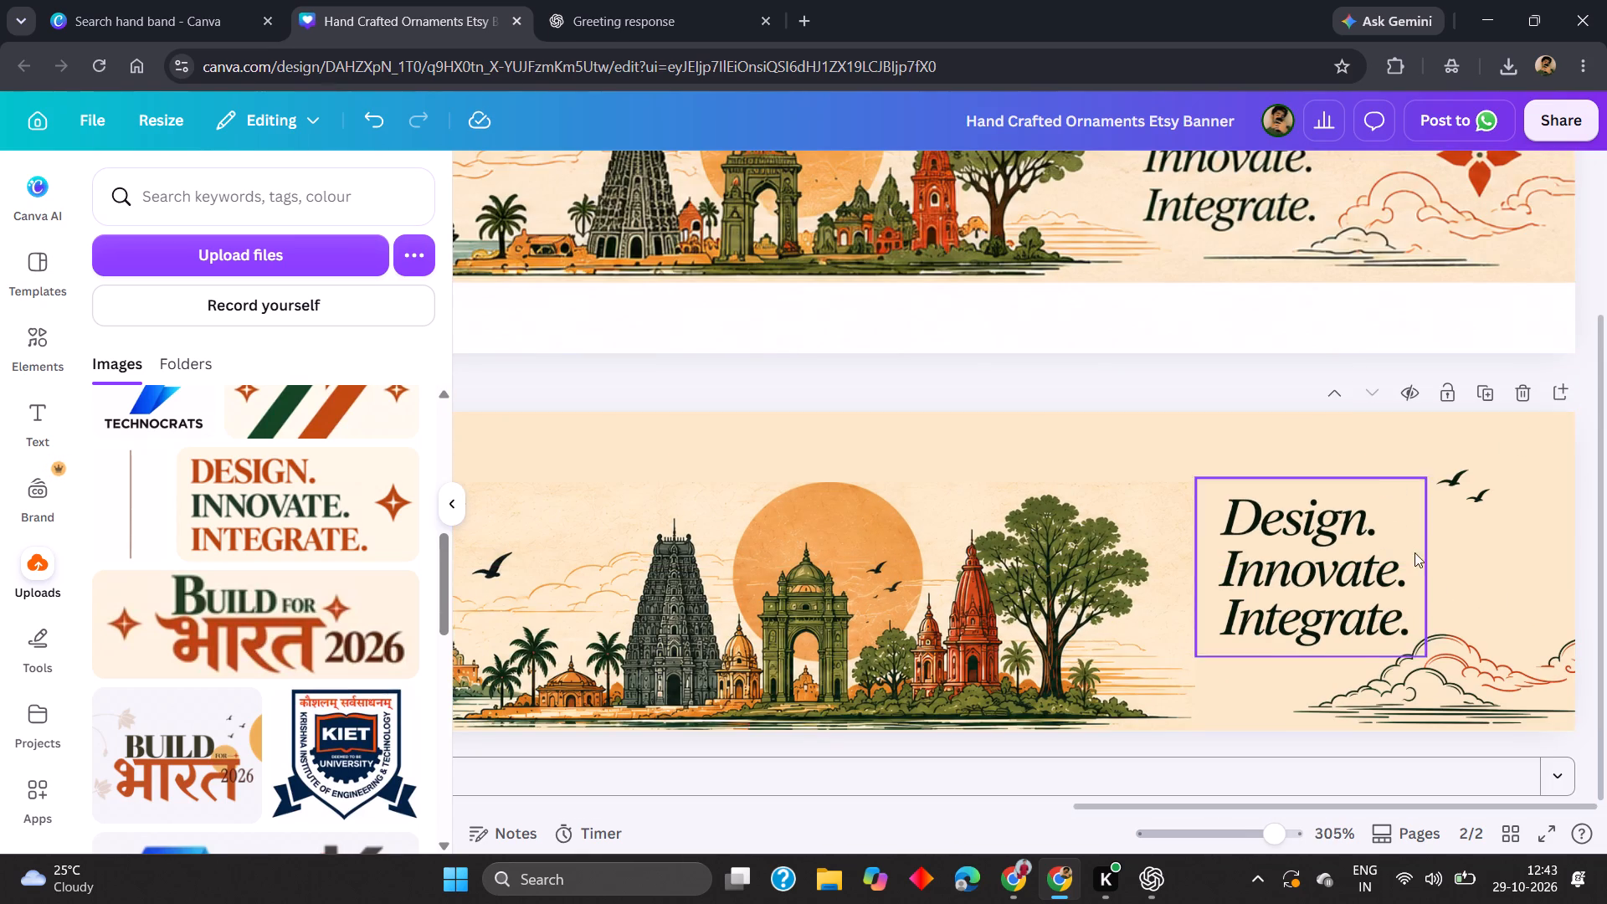
Duplicate the star at the start of page 2 and align the copy with the original at the same height.
scroll(1430, 598, up, 1)
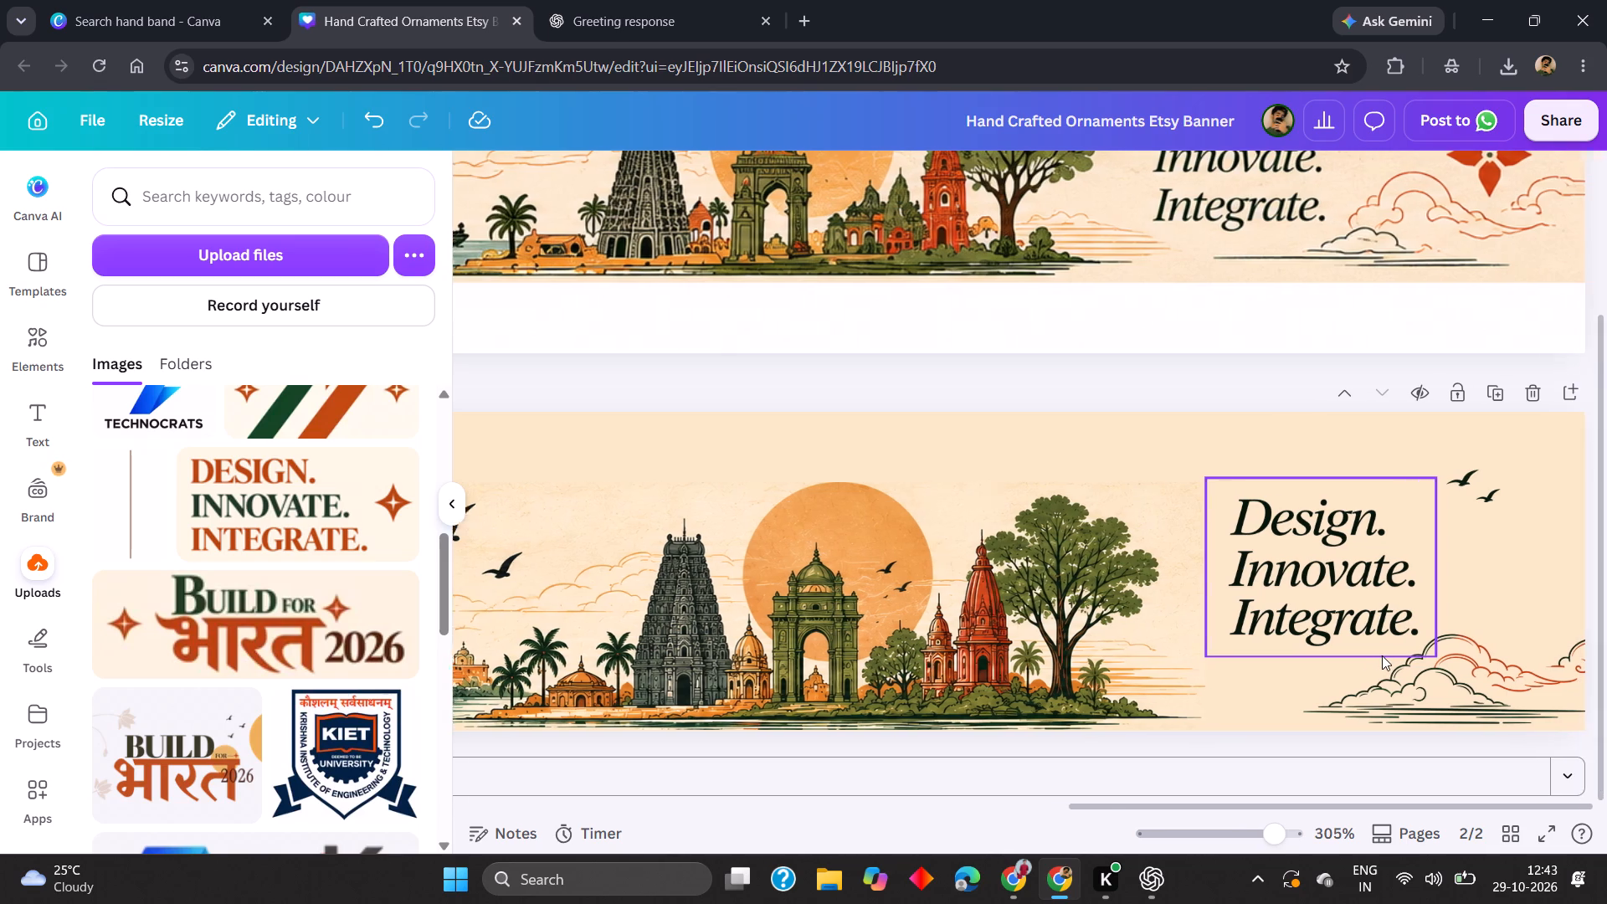
scroll(1382, 655, up, 1)
scroll(1381, 655, right, 9)
scroll(1136, 671, right, 2)
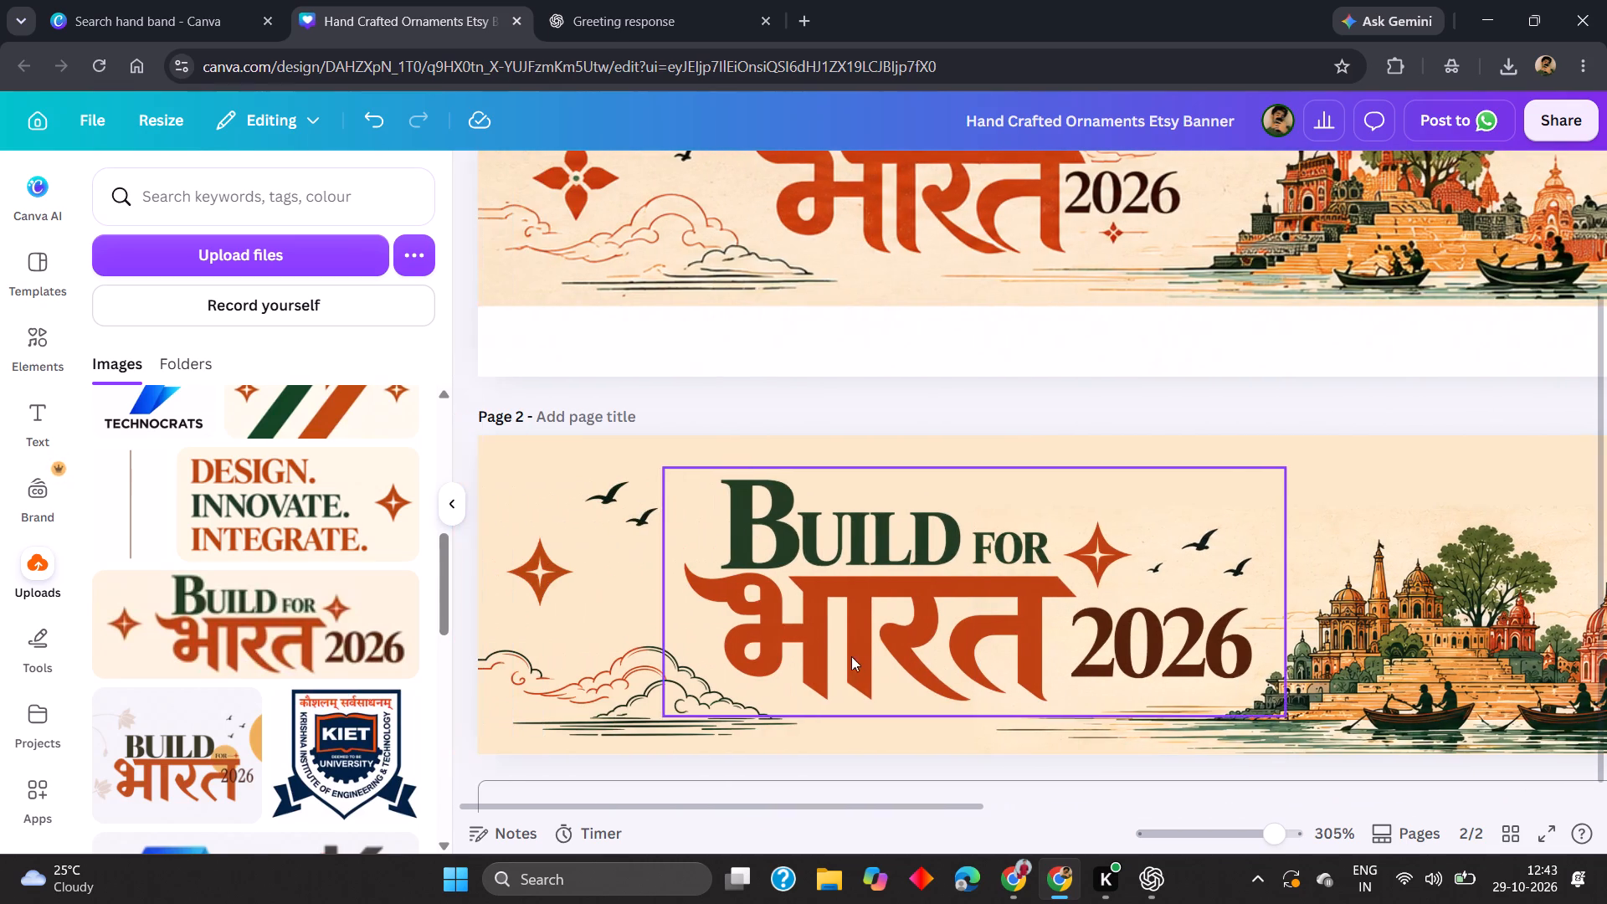
click(544, 573)
key(ctrl+d)
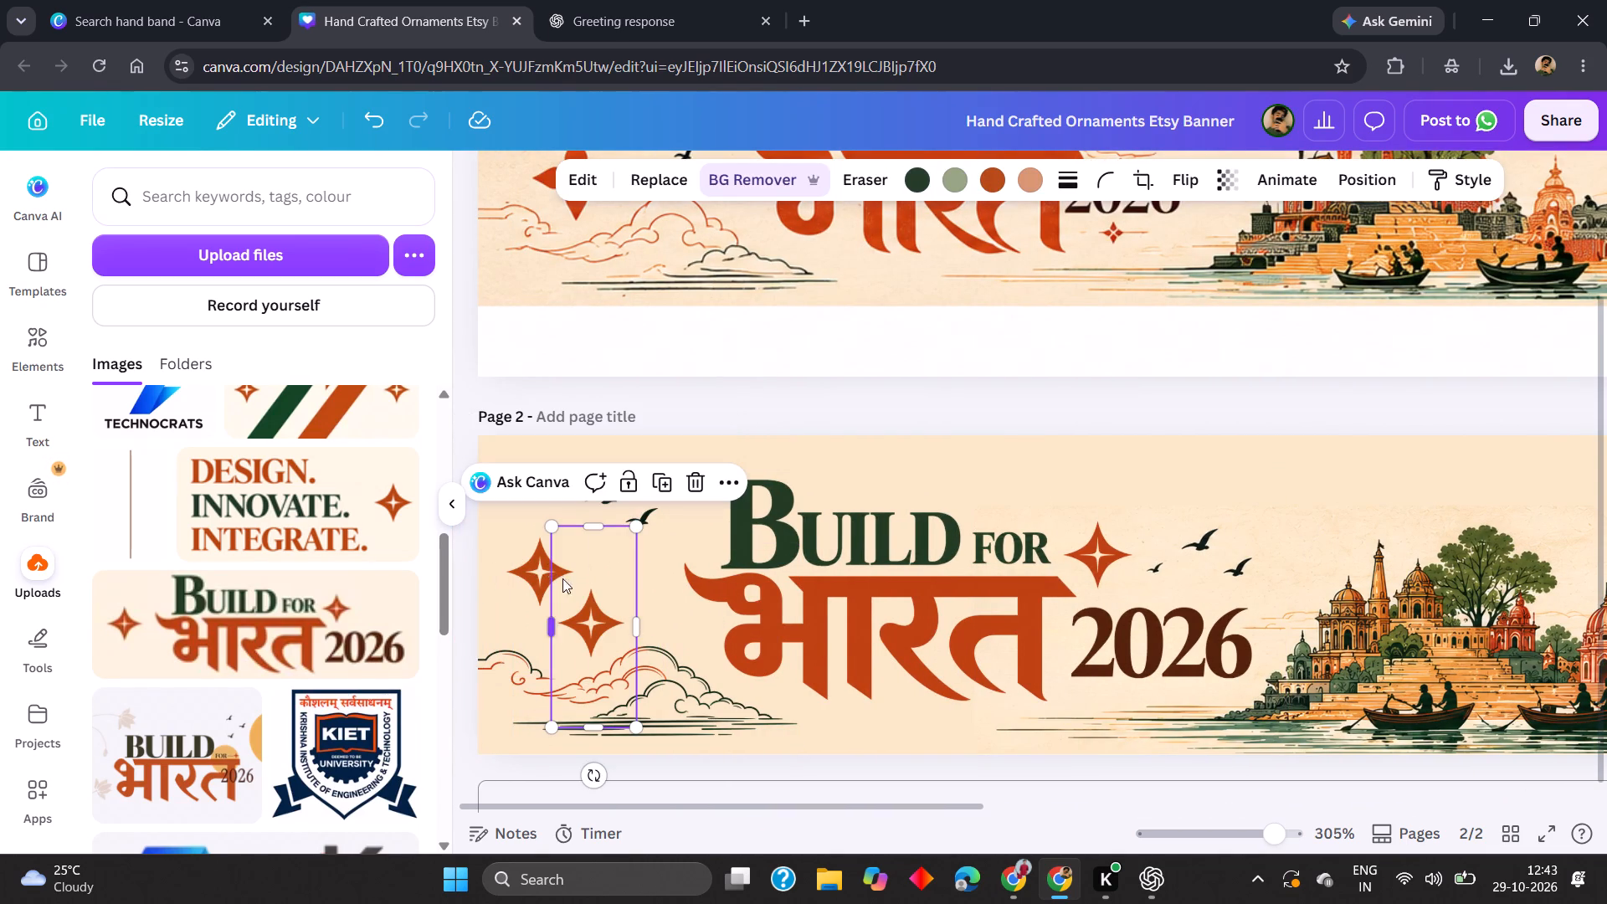
drag(588, 586, 531, 537)
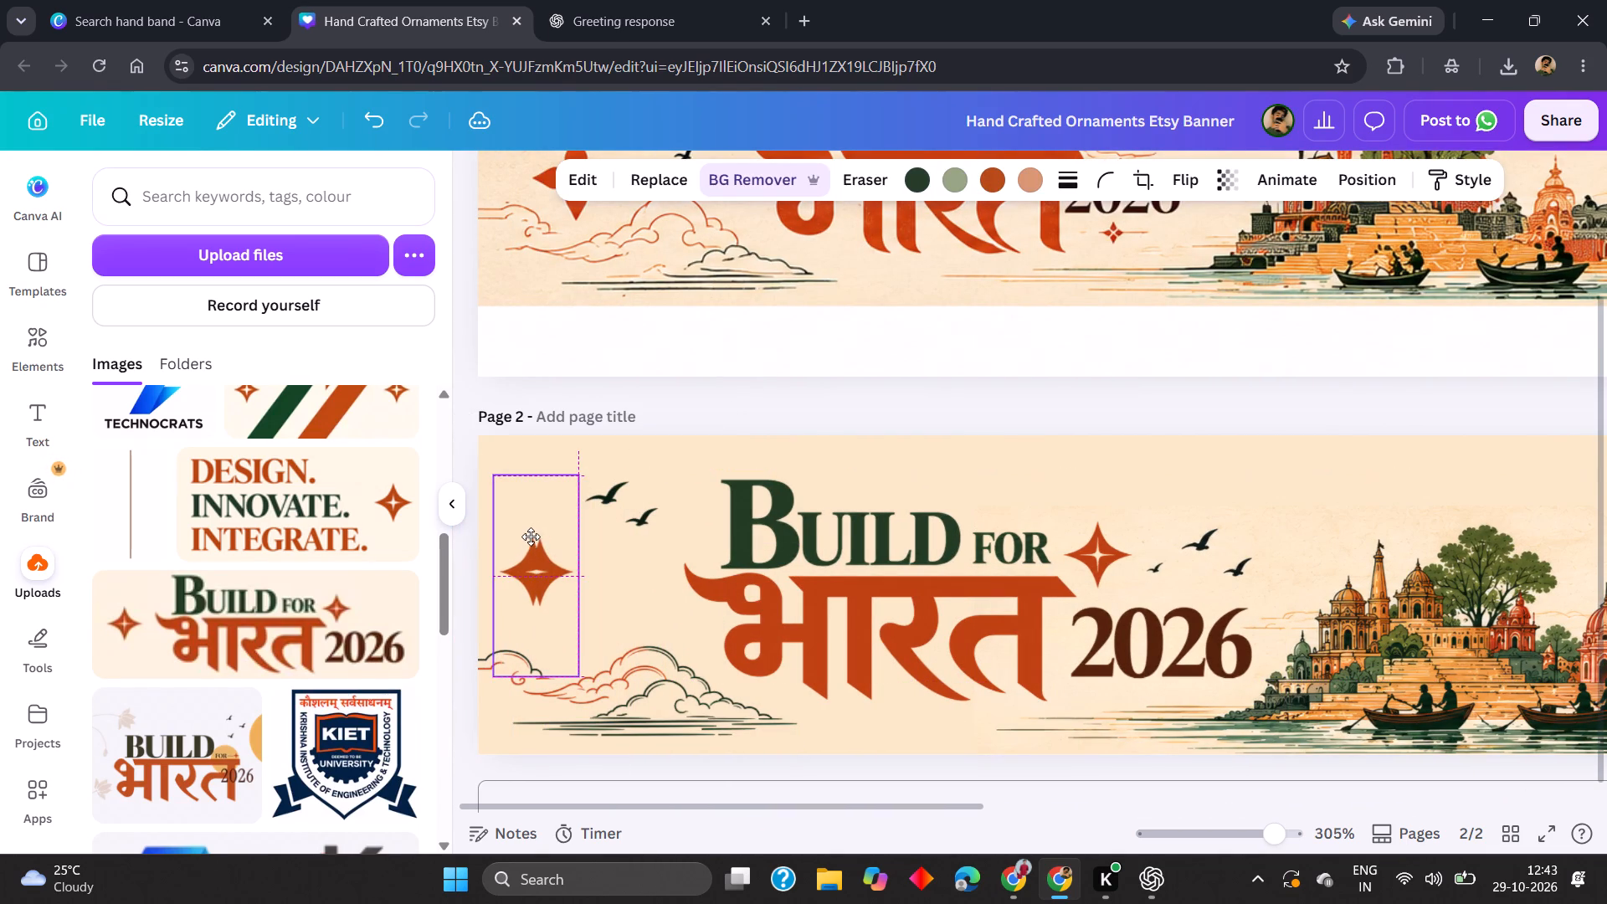
drag(531, 537, 537, 535)
Move the duplicated star straight across page 2 to the far end, past the tagline and next to the birds.
key(shift+Right)
key(shift+Right)
key(shift+Right)
key(shift+Right)
key(shift+Right)
key(shift+Right)
key(shift+Right)
key(shift+Right)
key(shift+Right)
key(shift+Right)
key(shift+Right)
key(shift+Right)
key(shift+Right)
key(shift+Right)
key(shift+Right)
key(shift+Right)
key(shift+Right)
key(shift+Right)
key(shift+Right)
key(shift+Right)
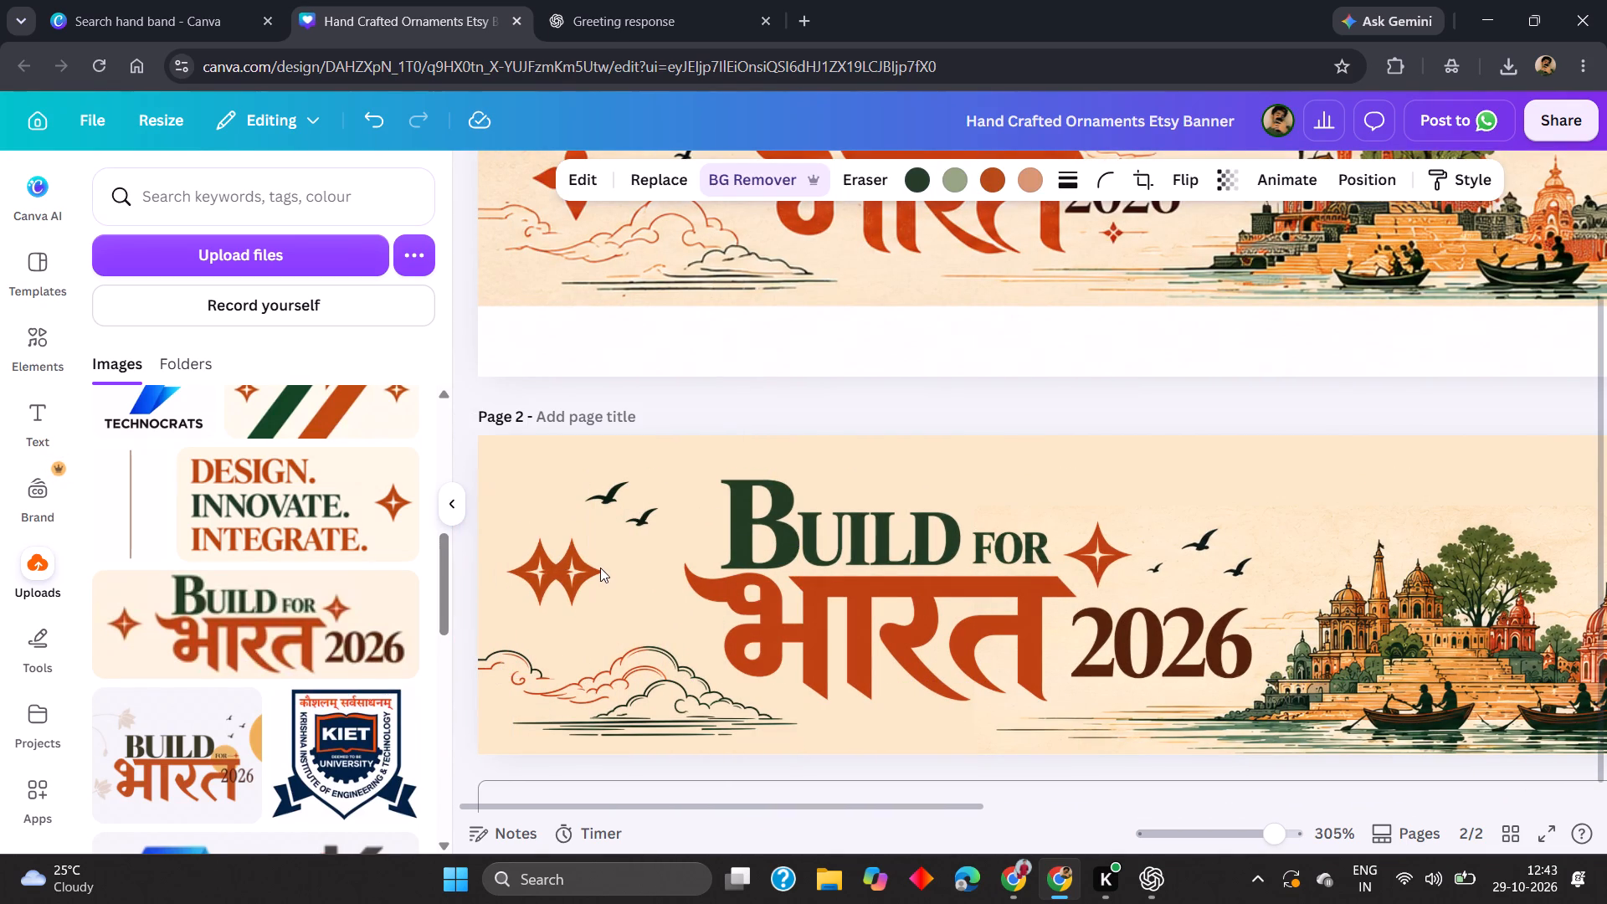
scroll(607, 559, left, 6)
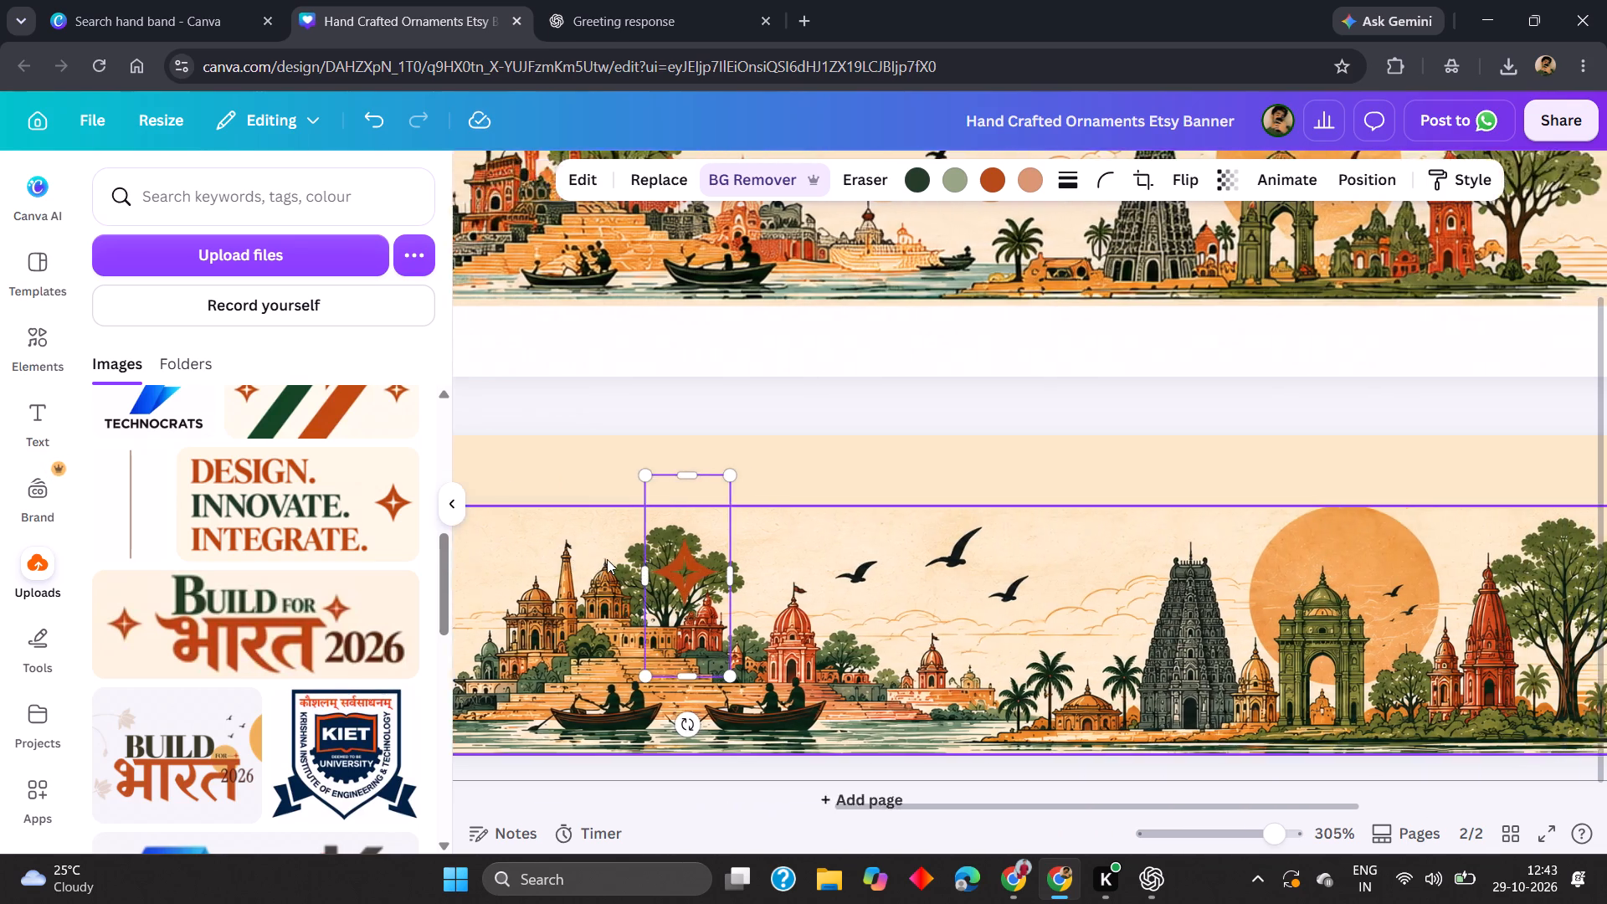
scroll(607, 559, left, 1)
key(shift+Right)
key(shift+Right)
key(shift+Right)
key(shift+Right)
key(shift+Right)
key(shift+Right)
key(shift+Right)
key(shift+Right)
key(shift+Right)
key(shift+Right)
key(shift+Right)
key(shift+Right)
key(shift+Right)
key(shift+Right)
key(shift+Right)
key(shift+Right)
key(shift+Right)
key(shift+Right)
key(shift+Right)
key(shift+Right)
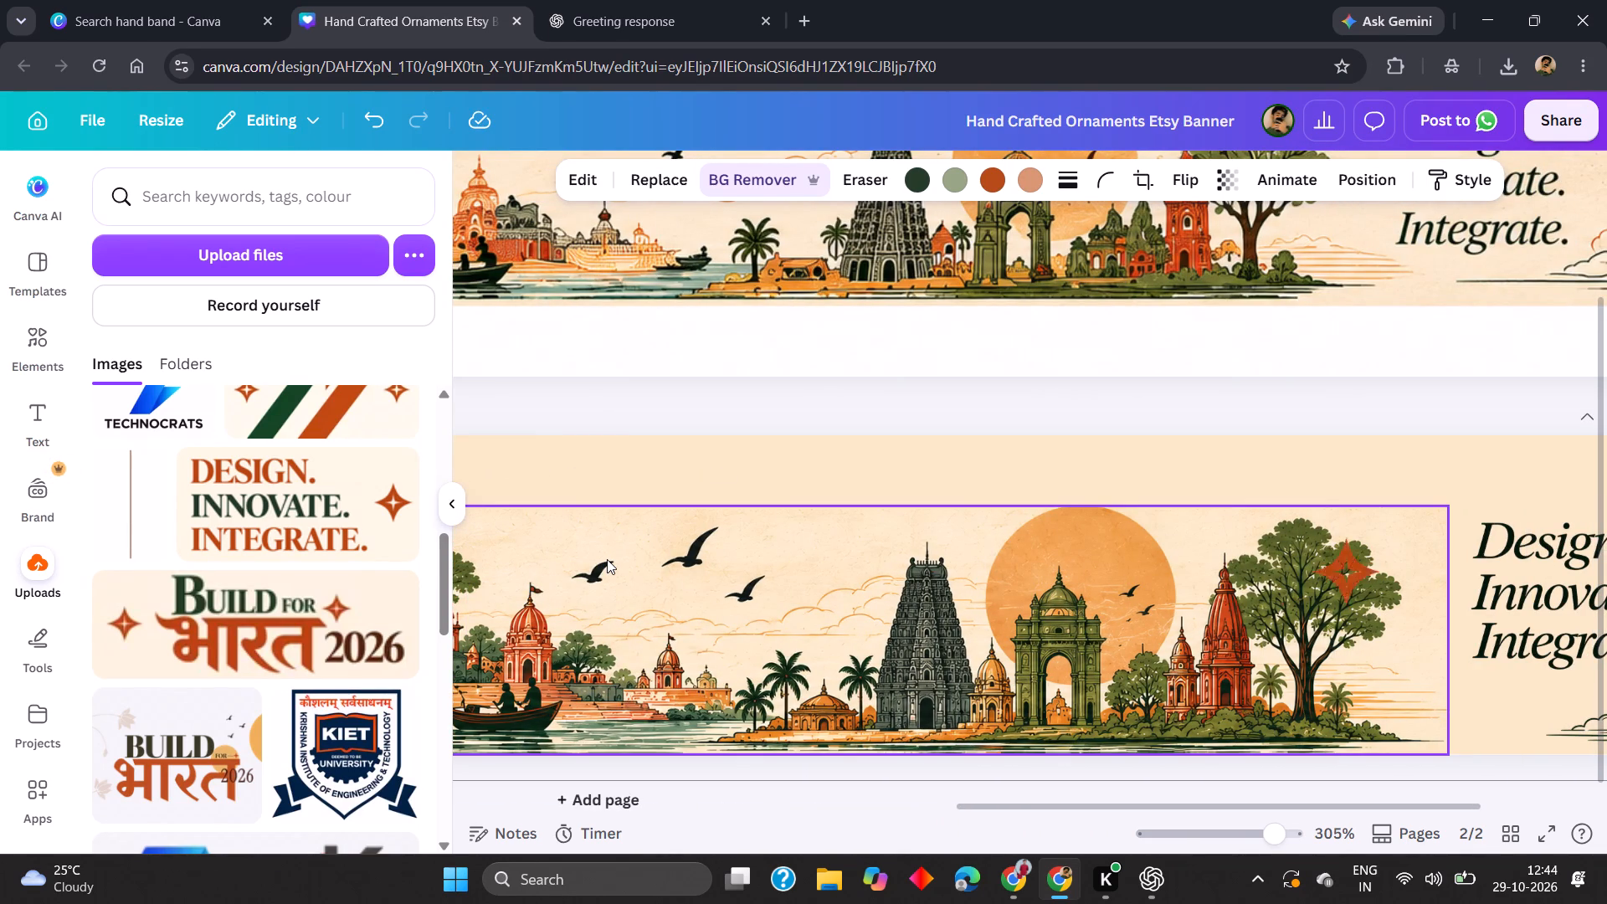
scroll(607, 559, left, 9)
key(shift+Right)
key(shift+Right)
key(shift+Right)
key(shift+Right)
key(shift+Right)
key(shift+Right)
key(shift+Right)
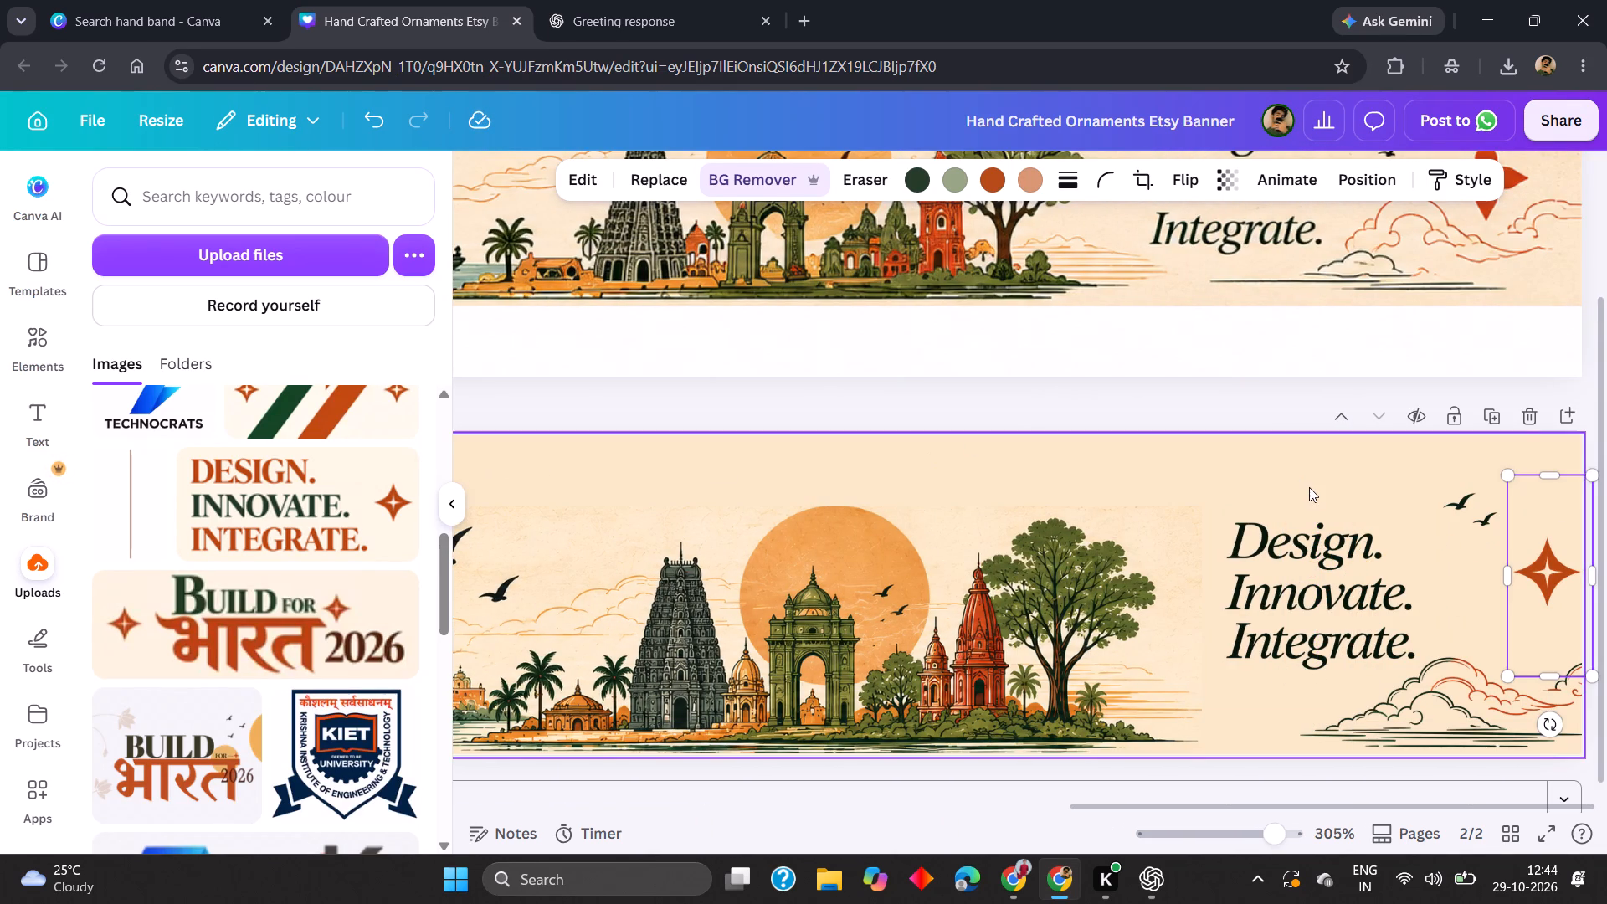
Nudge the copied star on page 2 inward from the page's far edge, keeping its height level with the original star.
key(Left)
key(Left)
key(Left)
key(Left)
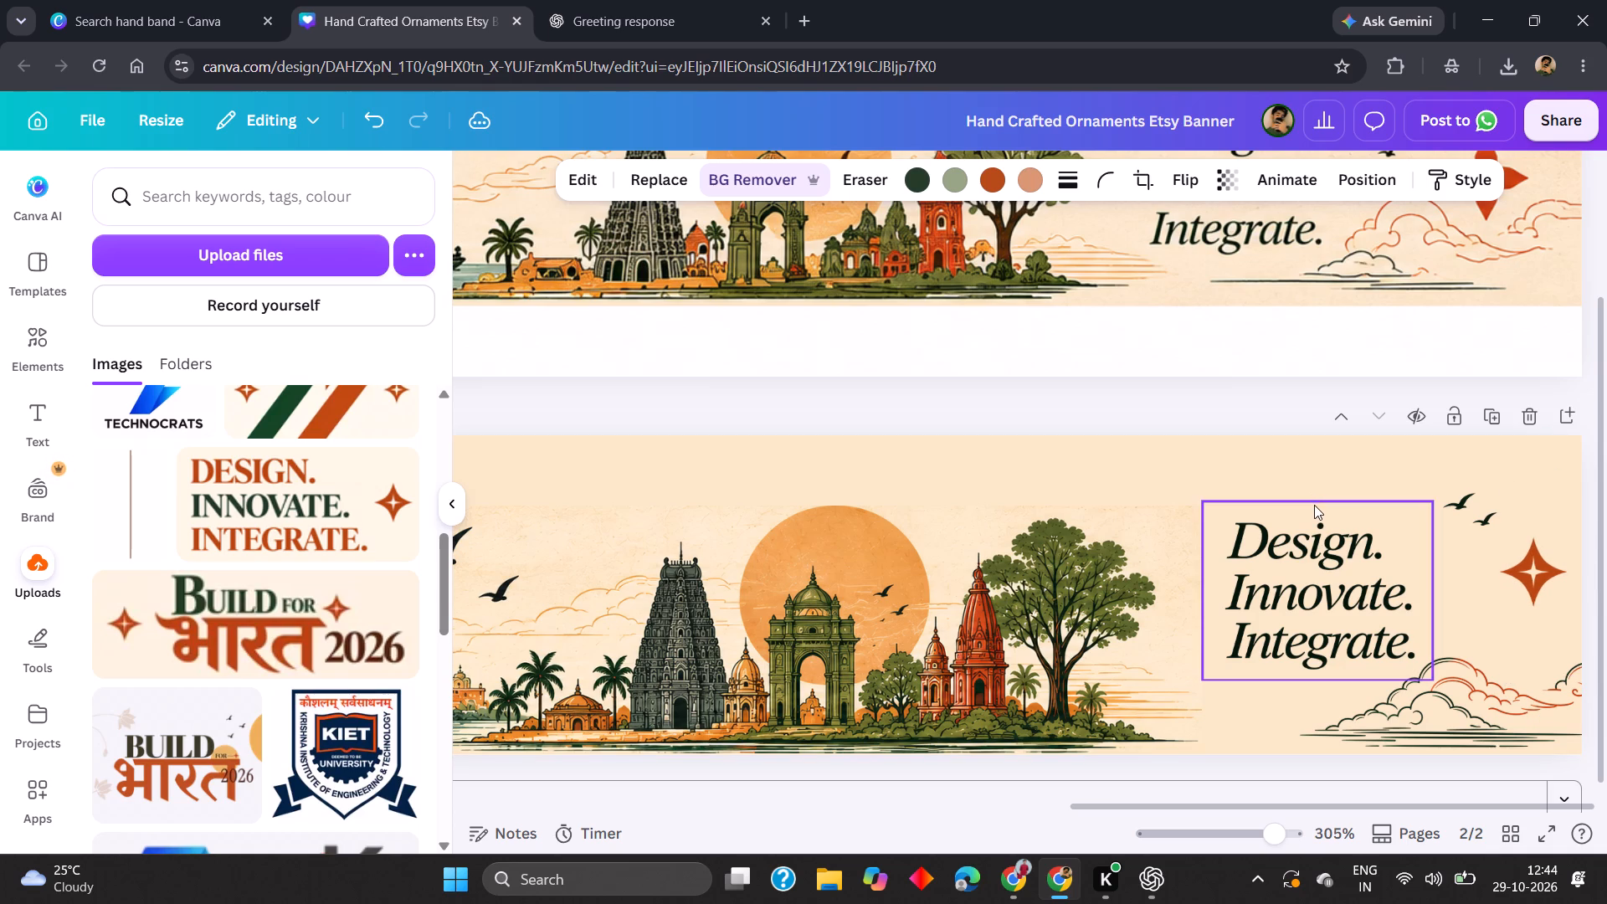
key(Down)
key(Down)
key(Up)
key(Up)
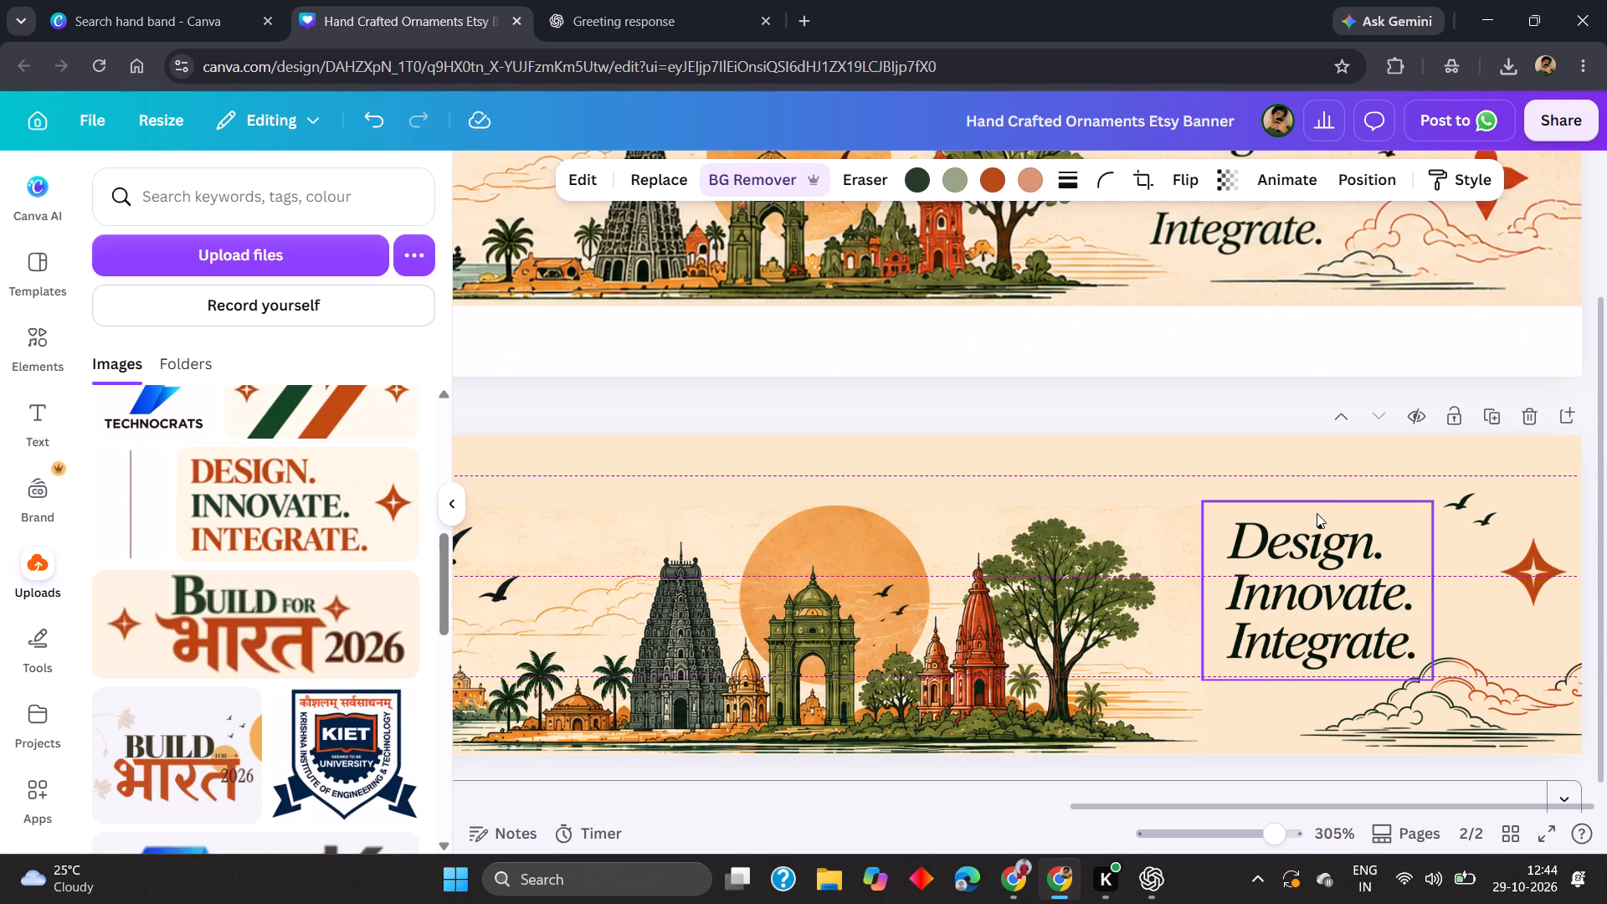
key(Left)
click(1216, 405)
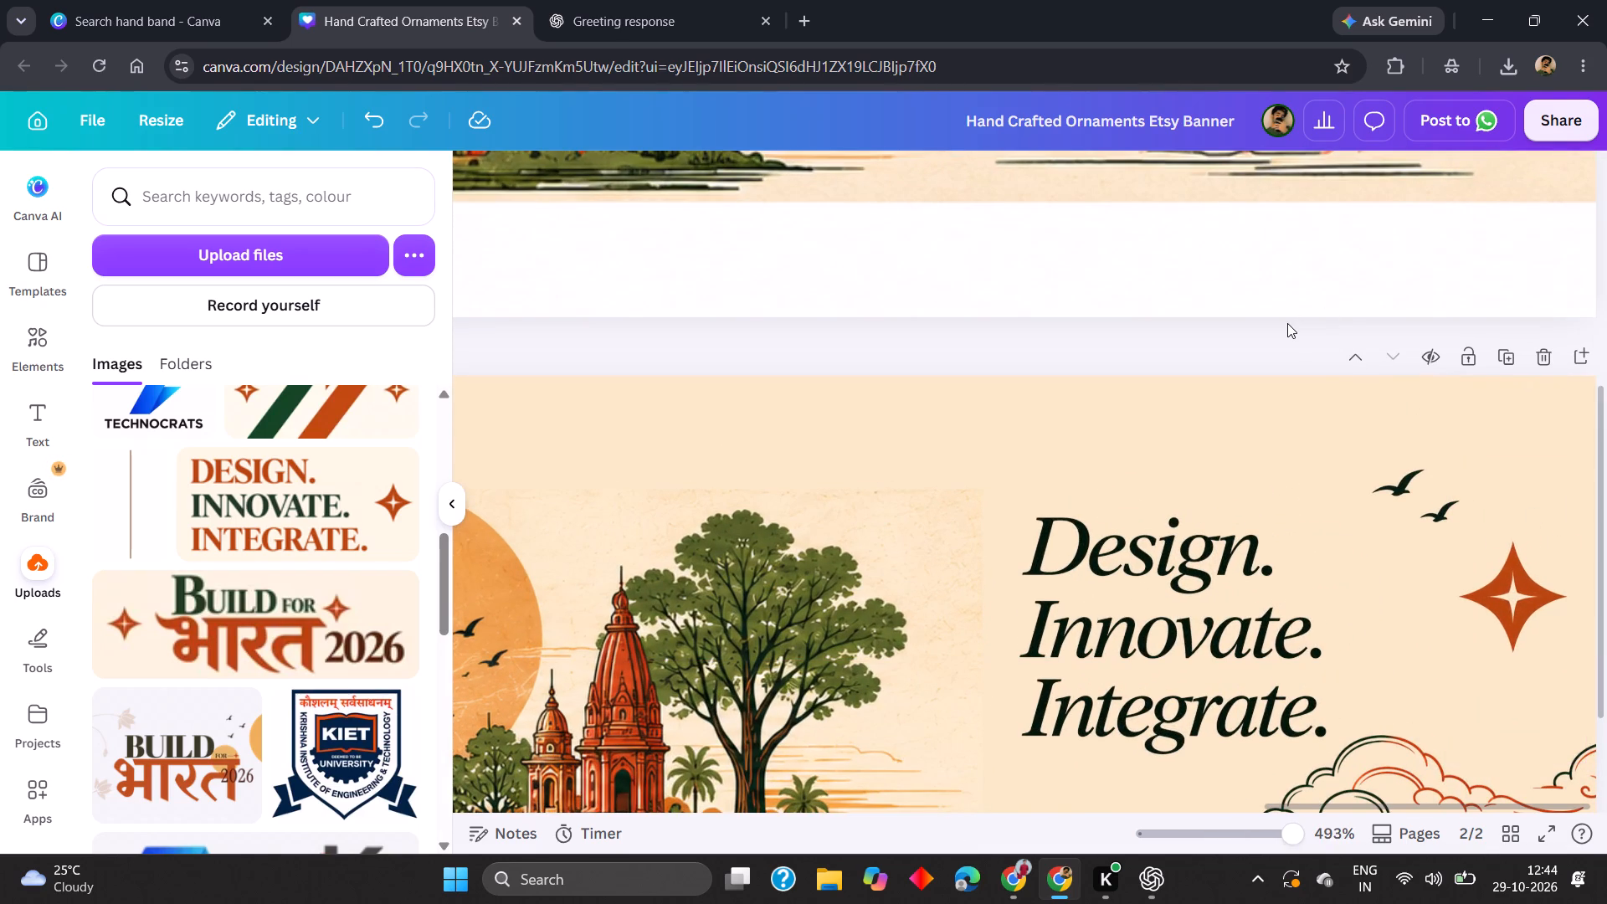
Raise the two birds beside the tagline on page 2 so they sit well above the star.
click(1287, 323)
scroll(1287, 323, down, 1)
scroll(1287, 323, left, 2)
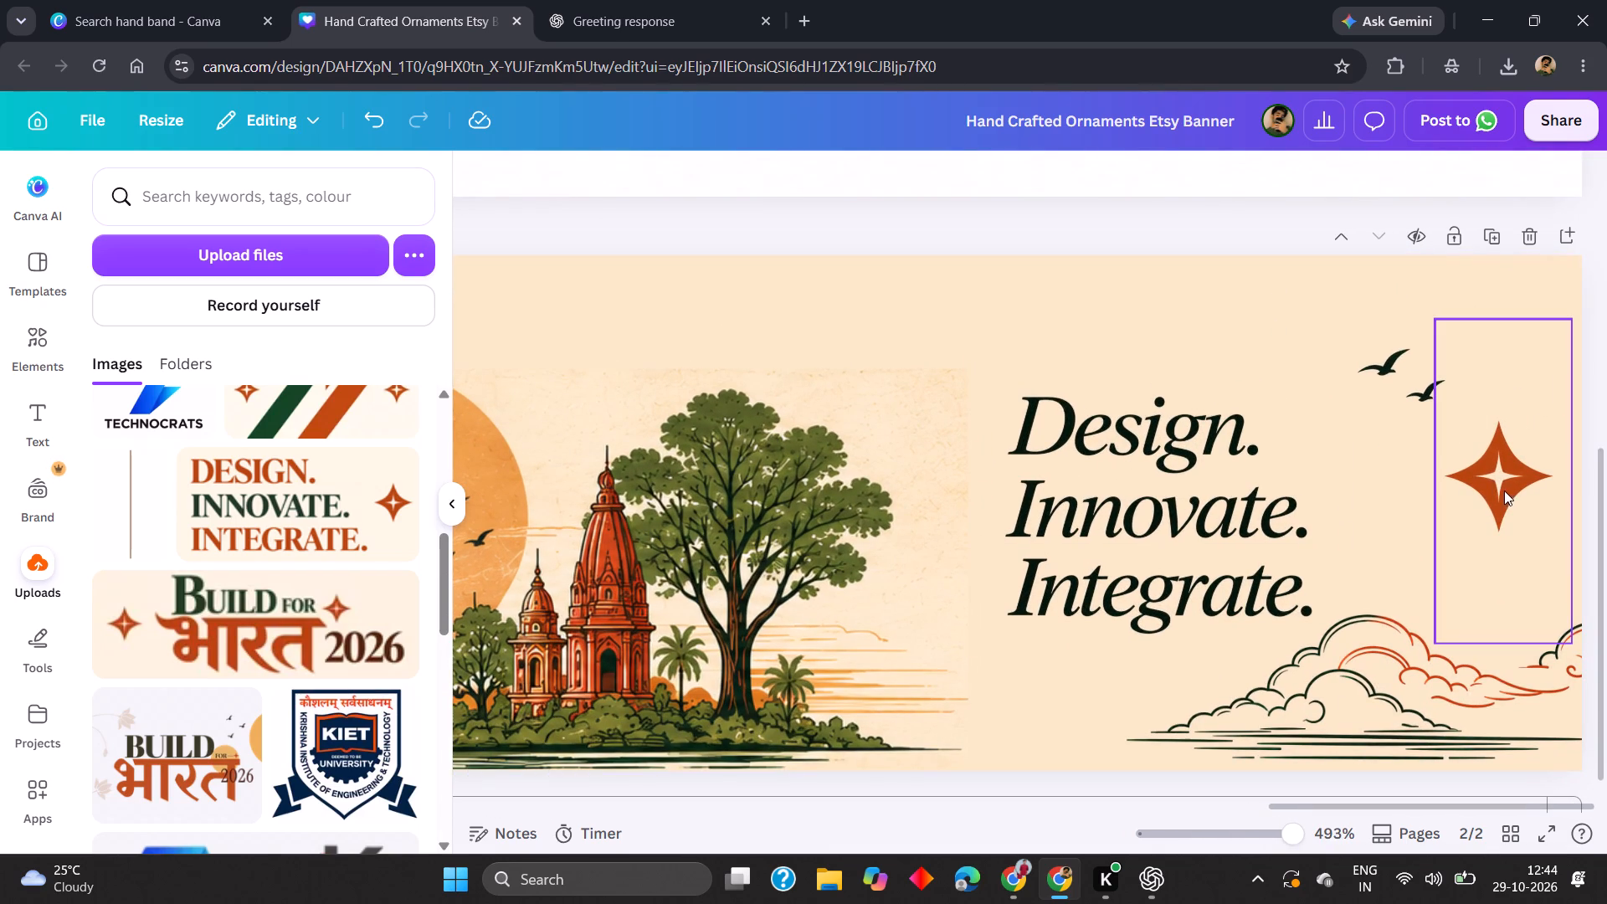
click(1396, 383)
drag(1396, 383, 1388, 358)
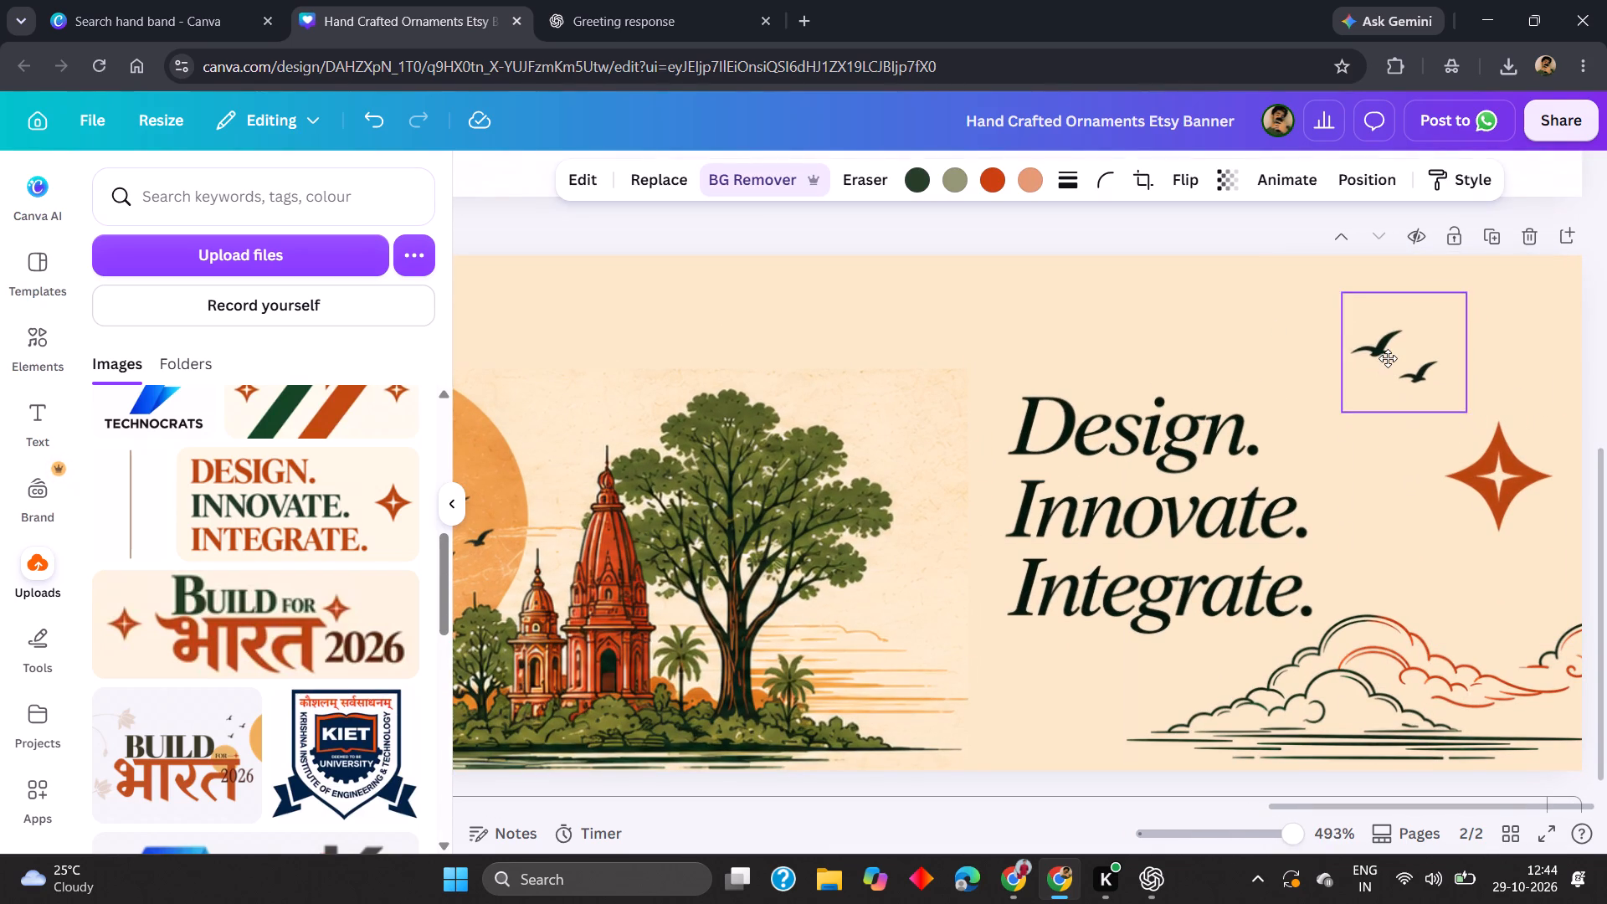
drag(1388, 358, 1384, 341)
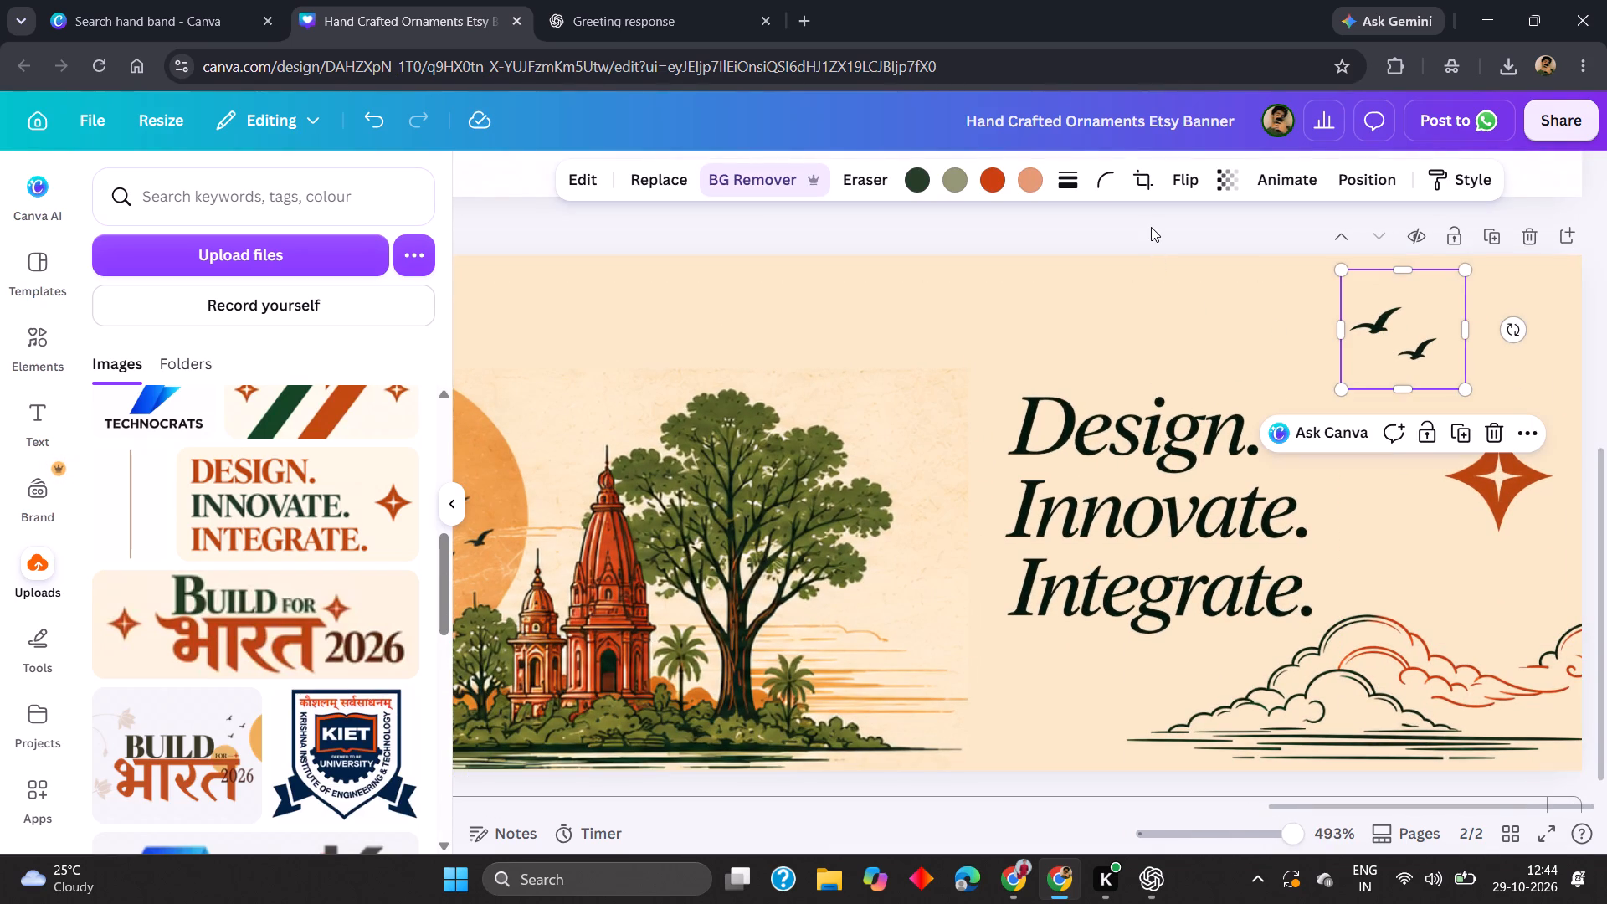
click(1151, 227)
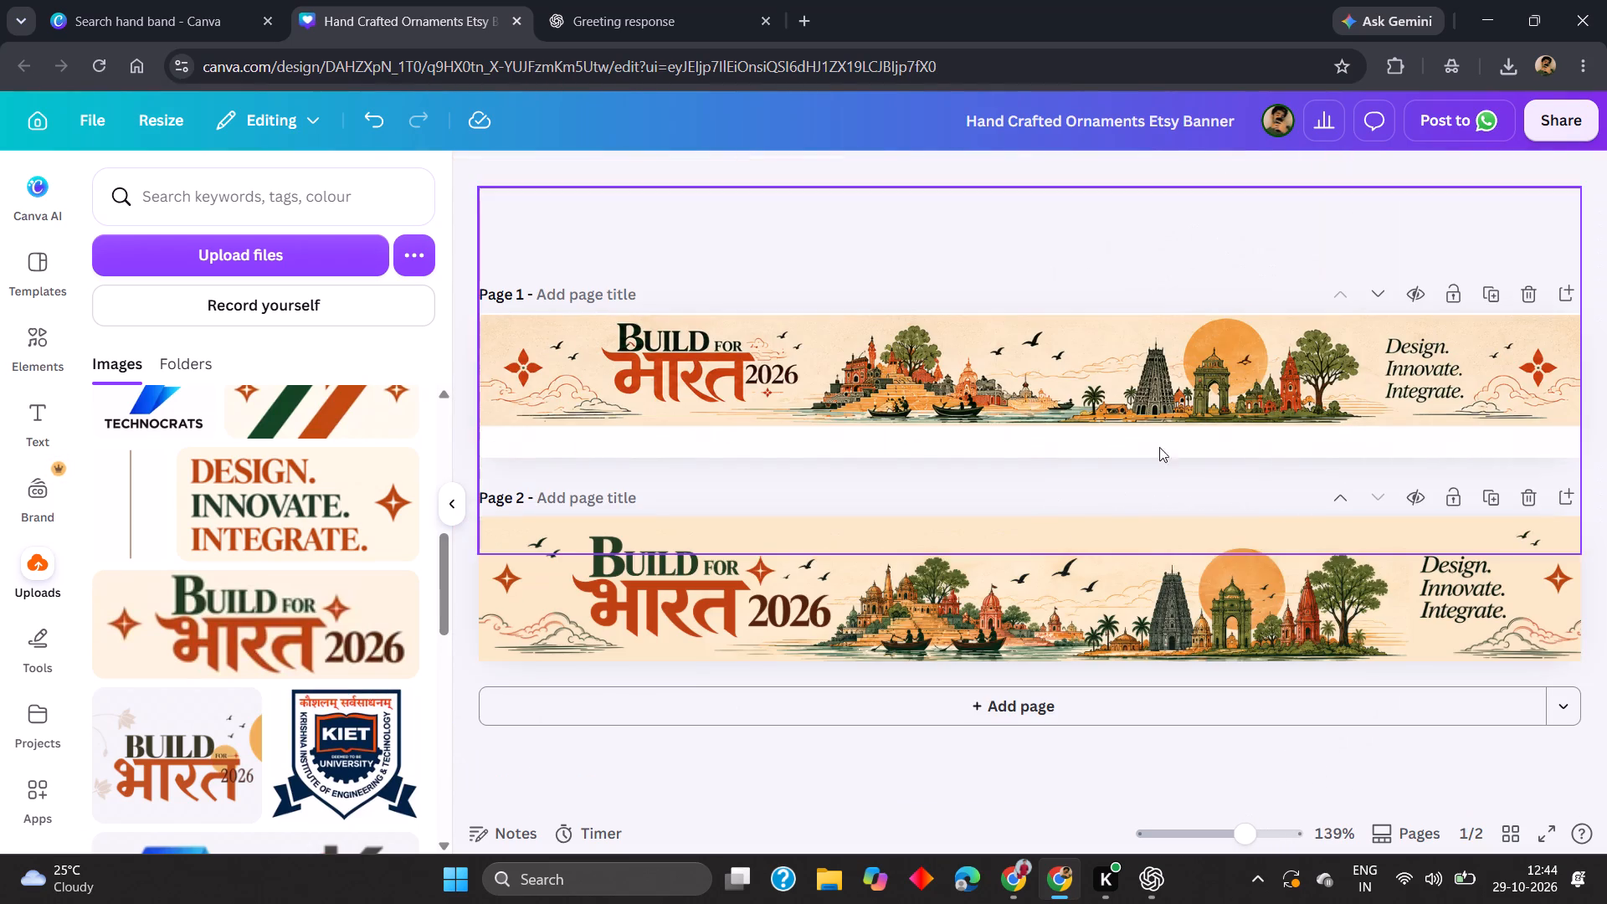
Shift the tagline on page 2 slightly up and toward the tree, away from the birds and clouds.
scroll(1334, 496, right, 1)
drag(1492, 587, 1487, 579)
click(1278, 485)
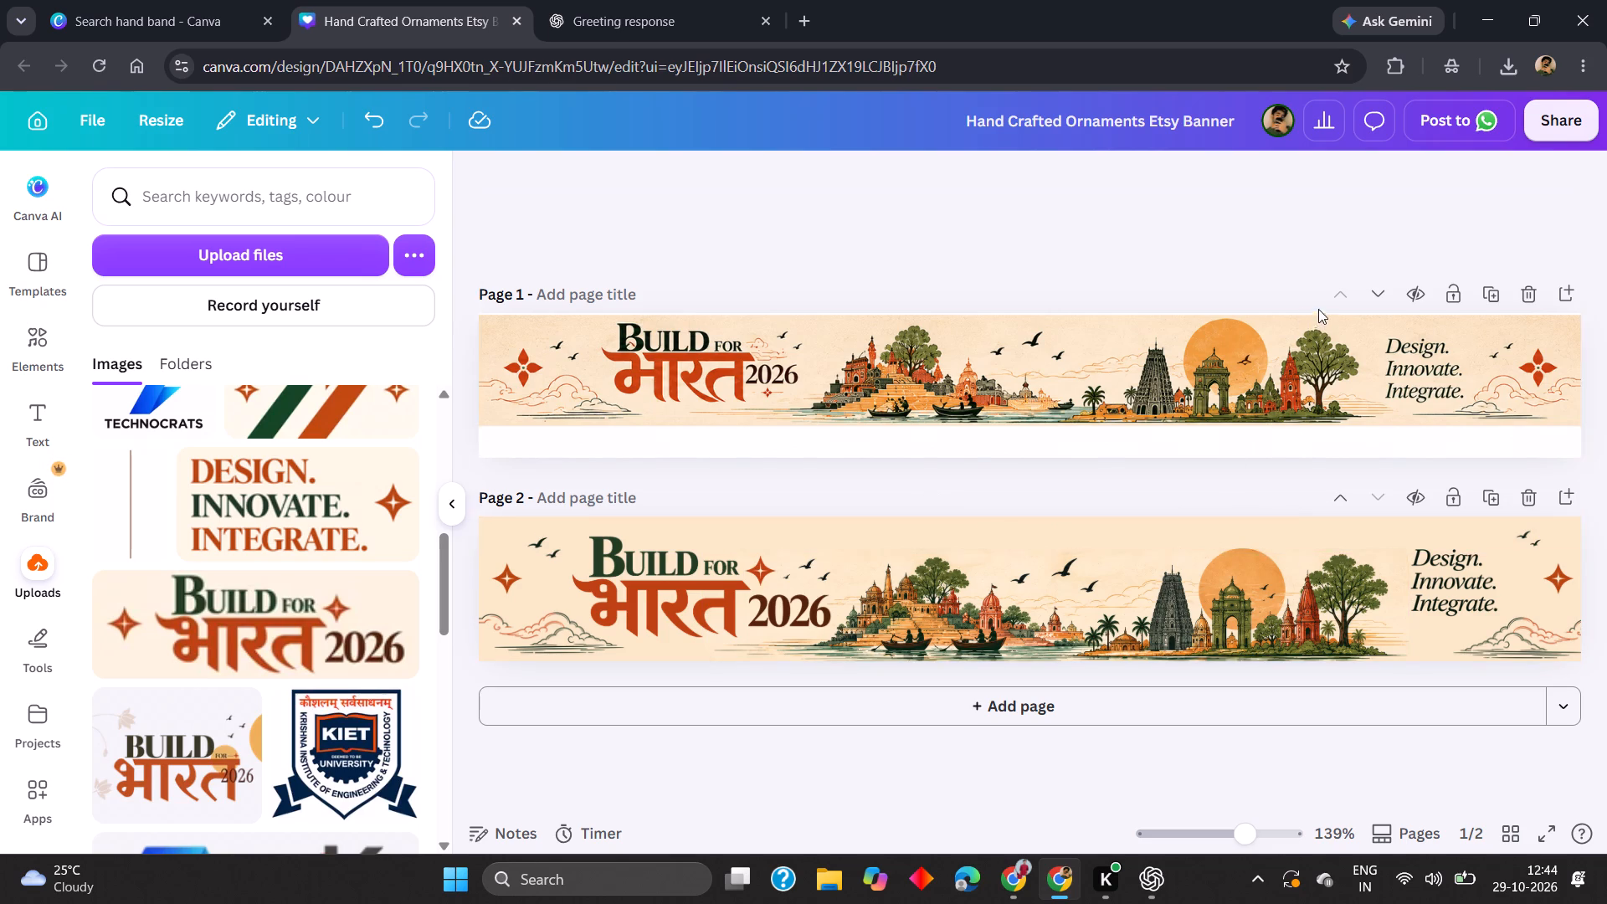
Delete page 1 with the reference banner, keeping only the rebuilt wristband page.
click(1111, 357)
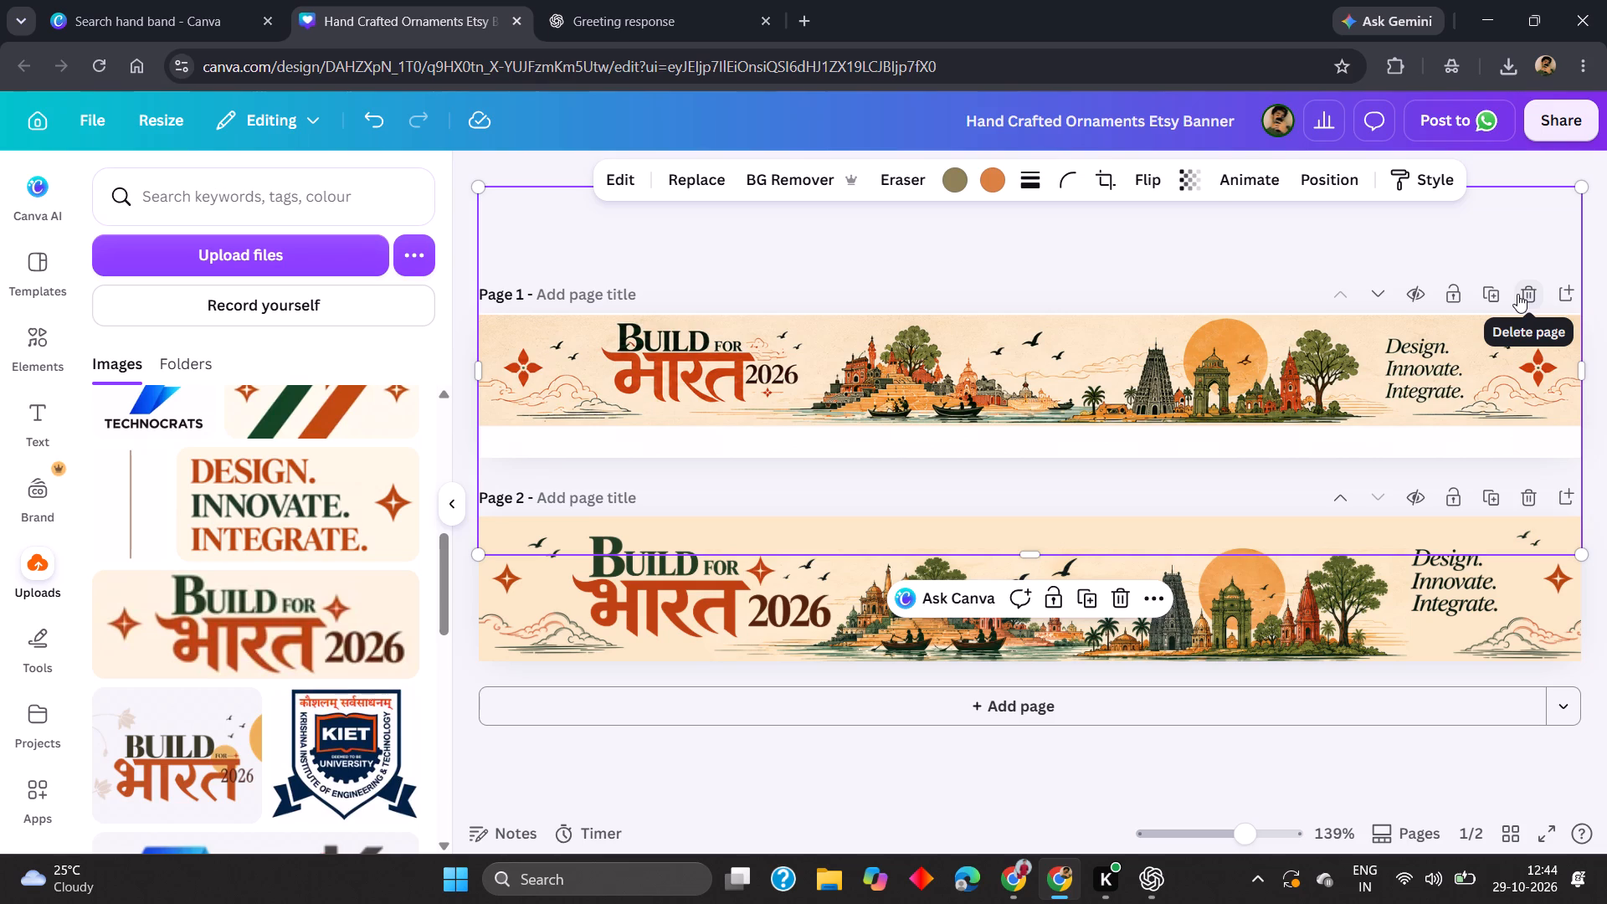
click(1517, 294)
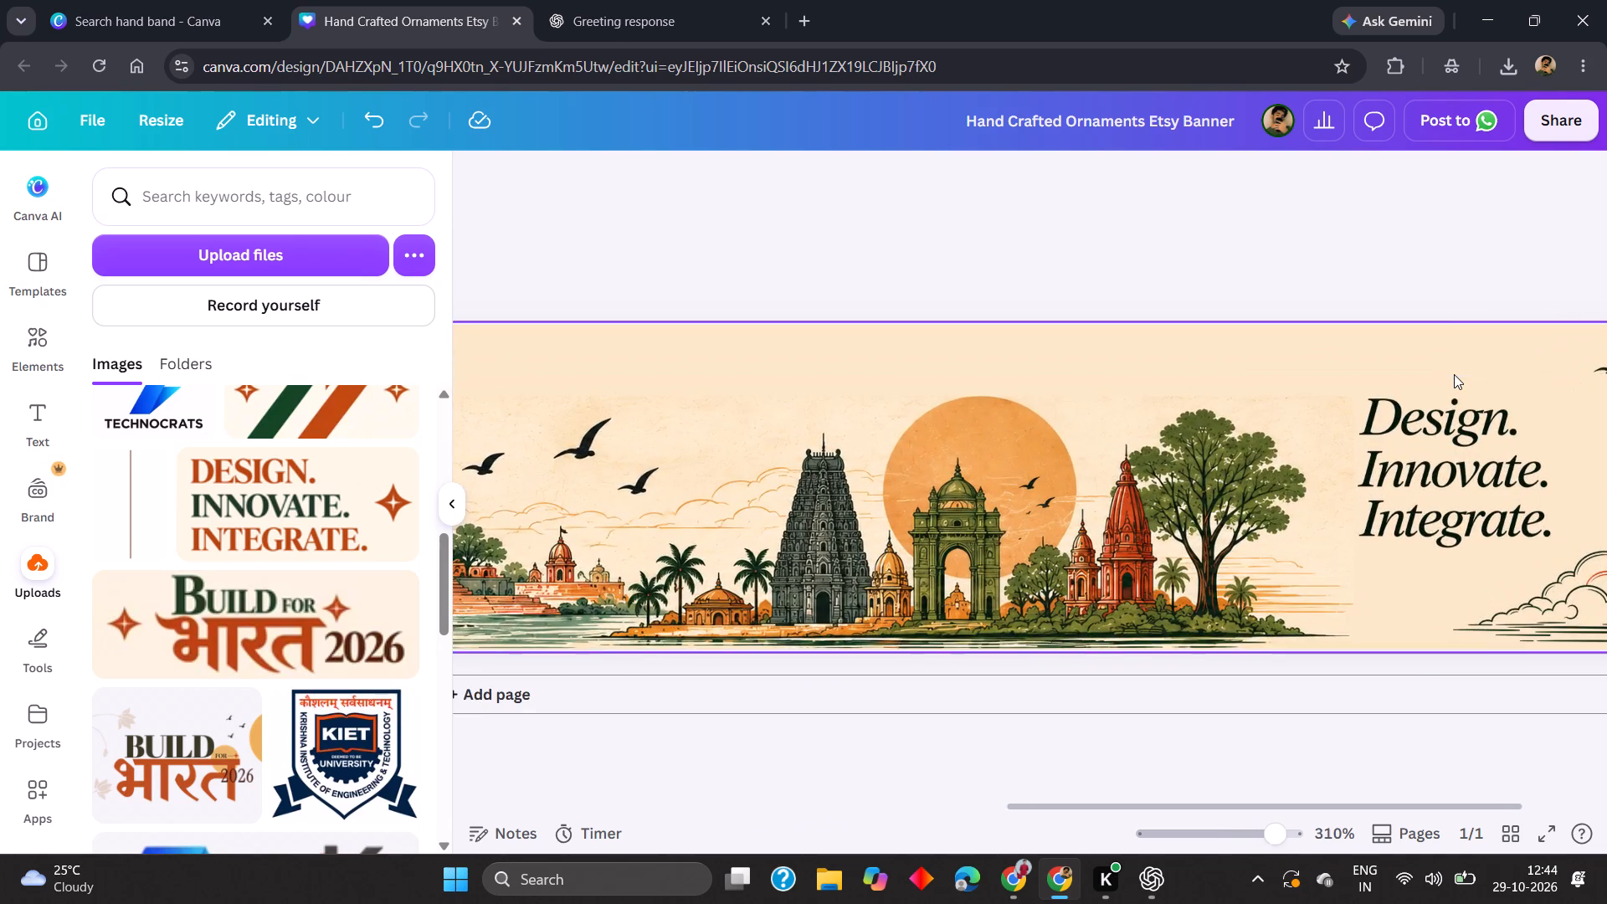
Delete the two birds, the star and the clouds around the tagline at the far end of the banner.
click(1260, 405)
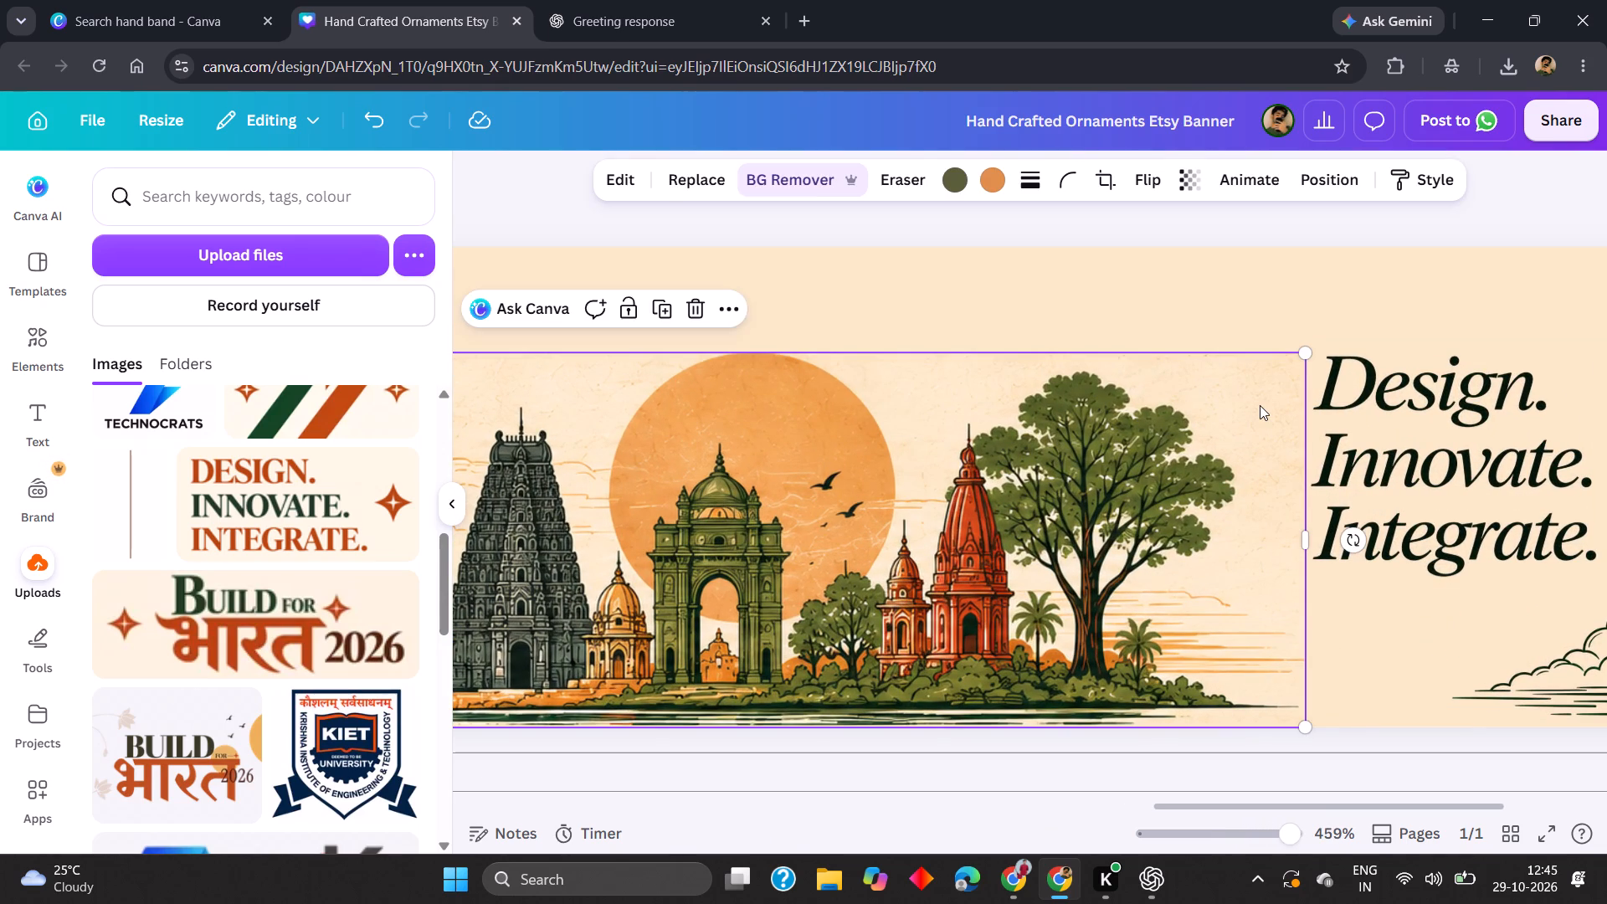
scroll(1260, 405, right, 1)
click(1249, 298)
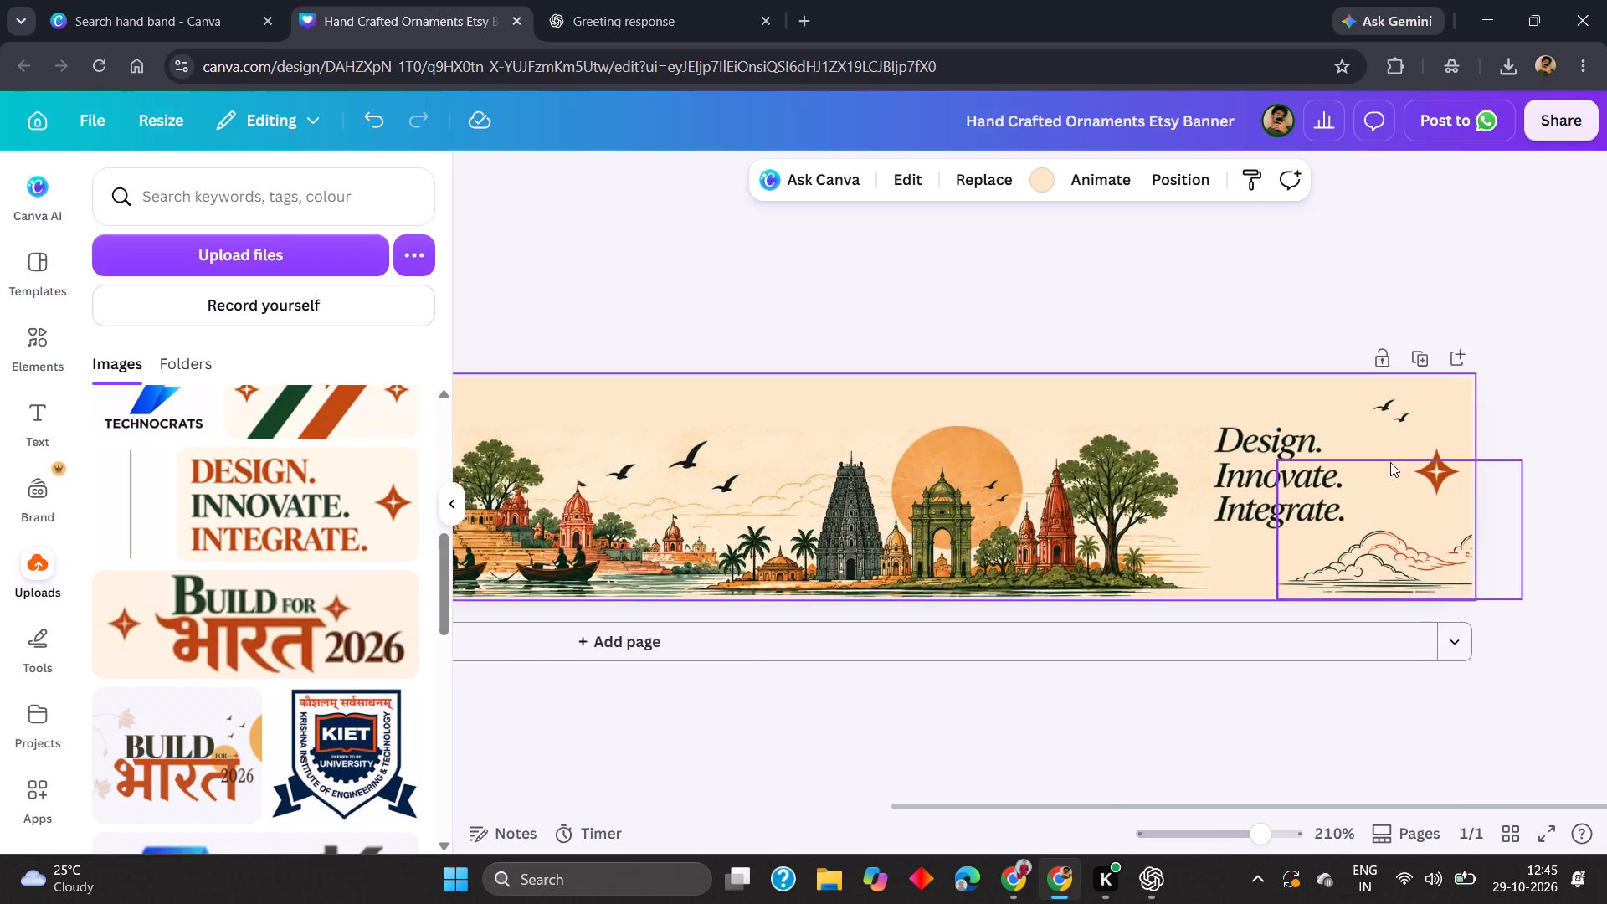
click(1461, 360)
key(BackSpace)
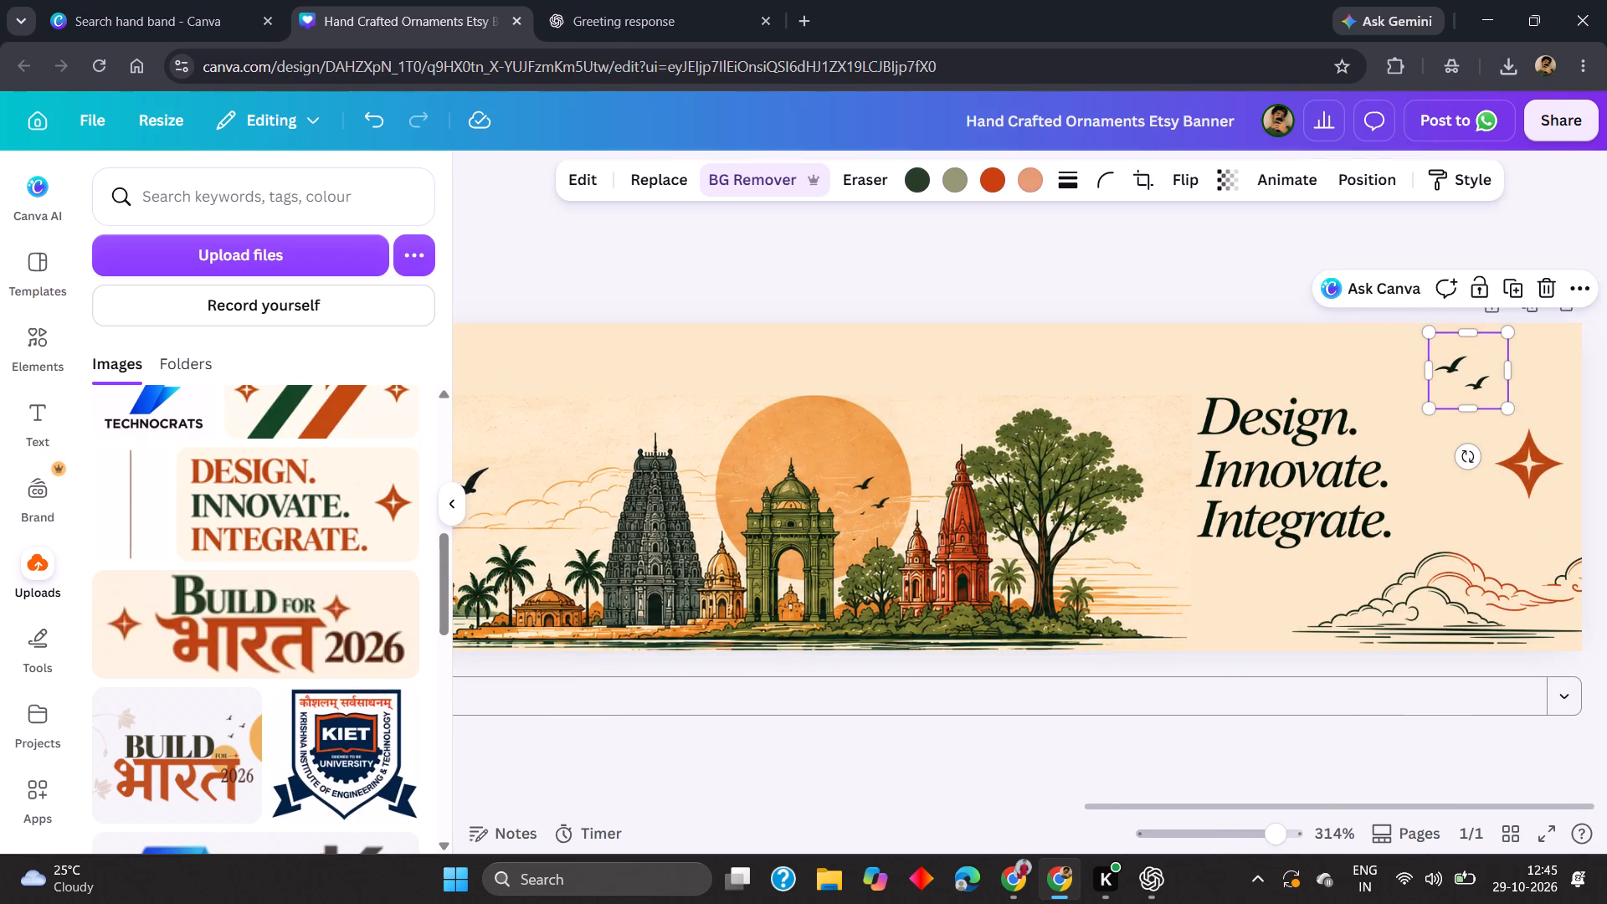
click(1520, 485)
key(BackSpace)
click(1462, 571)
key(BackSpace)
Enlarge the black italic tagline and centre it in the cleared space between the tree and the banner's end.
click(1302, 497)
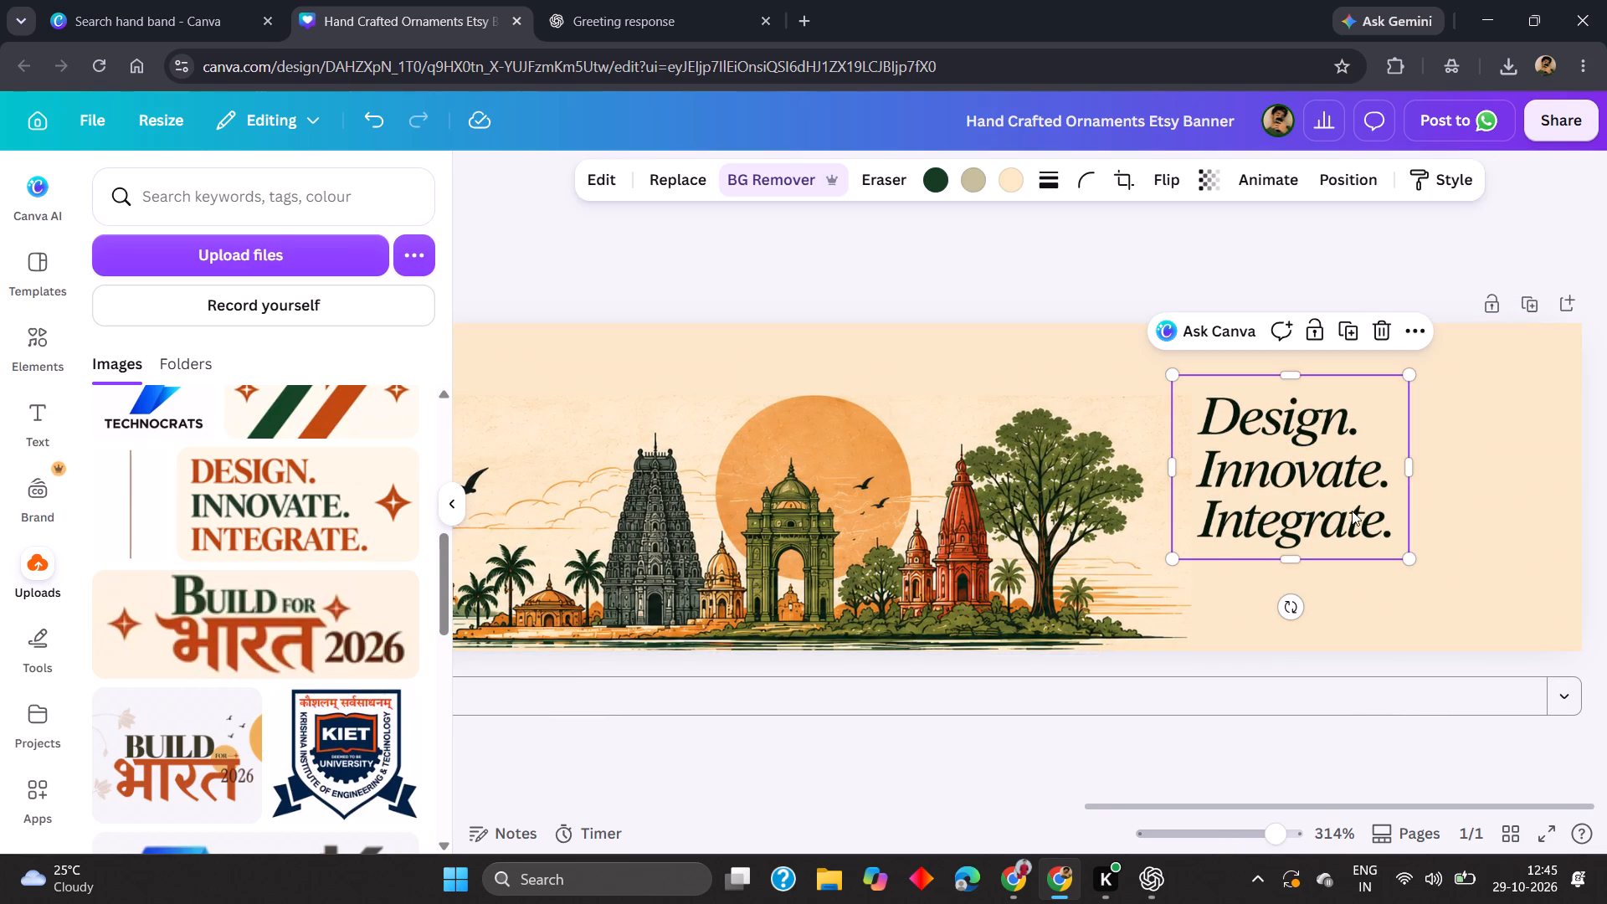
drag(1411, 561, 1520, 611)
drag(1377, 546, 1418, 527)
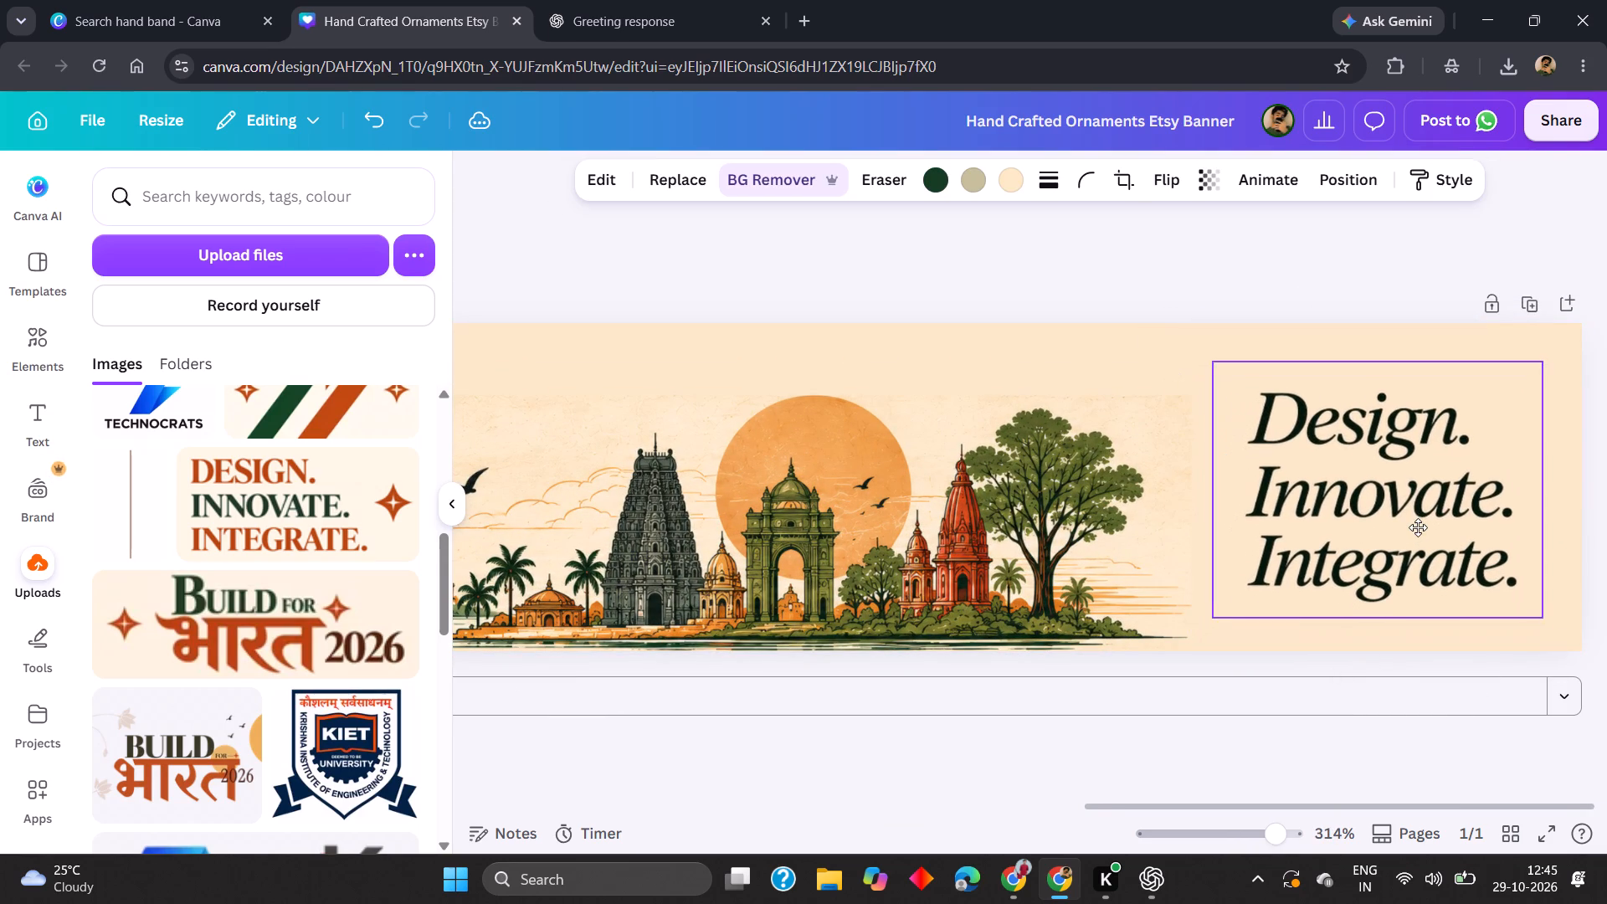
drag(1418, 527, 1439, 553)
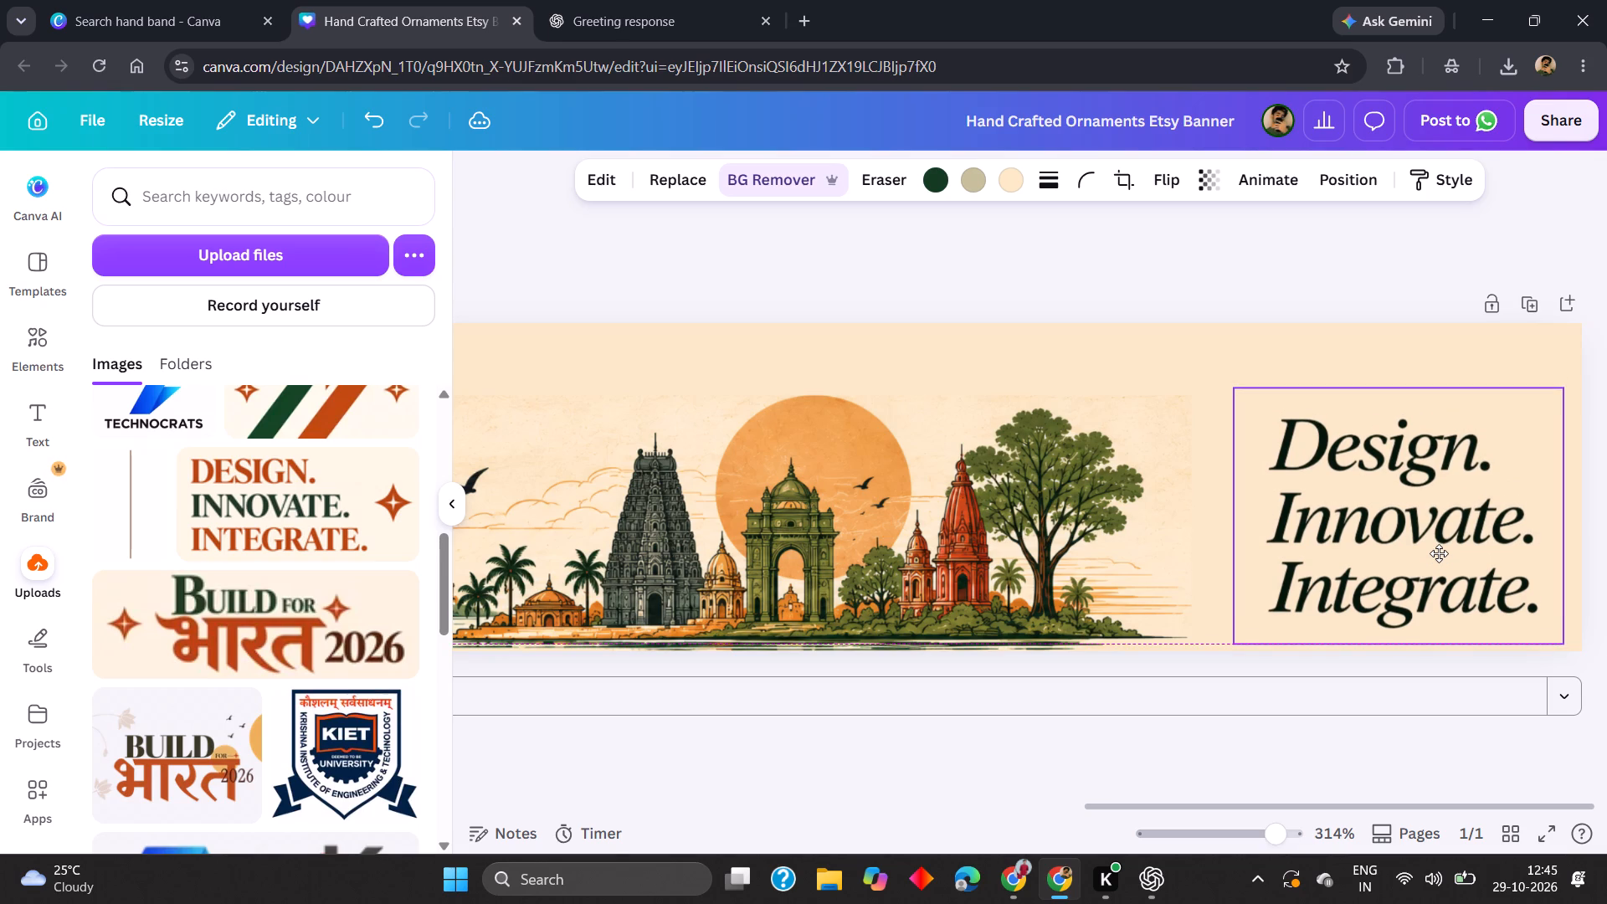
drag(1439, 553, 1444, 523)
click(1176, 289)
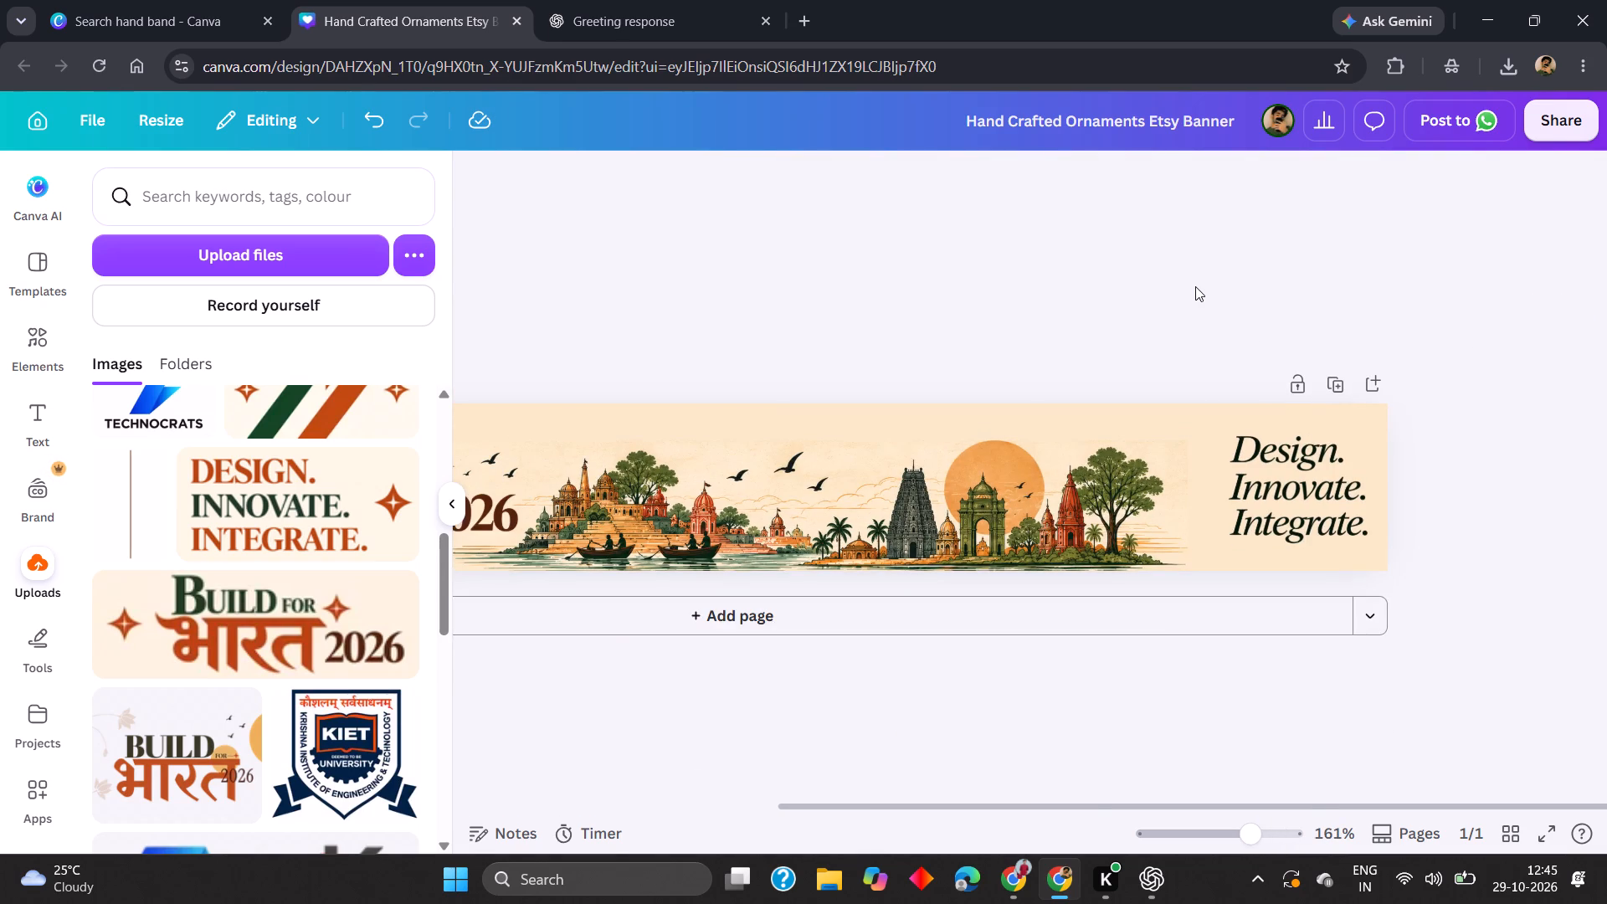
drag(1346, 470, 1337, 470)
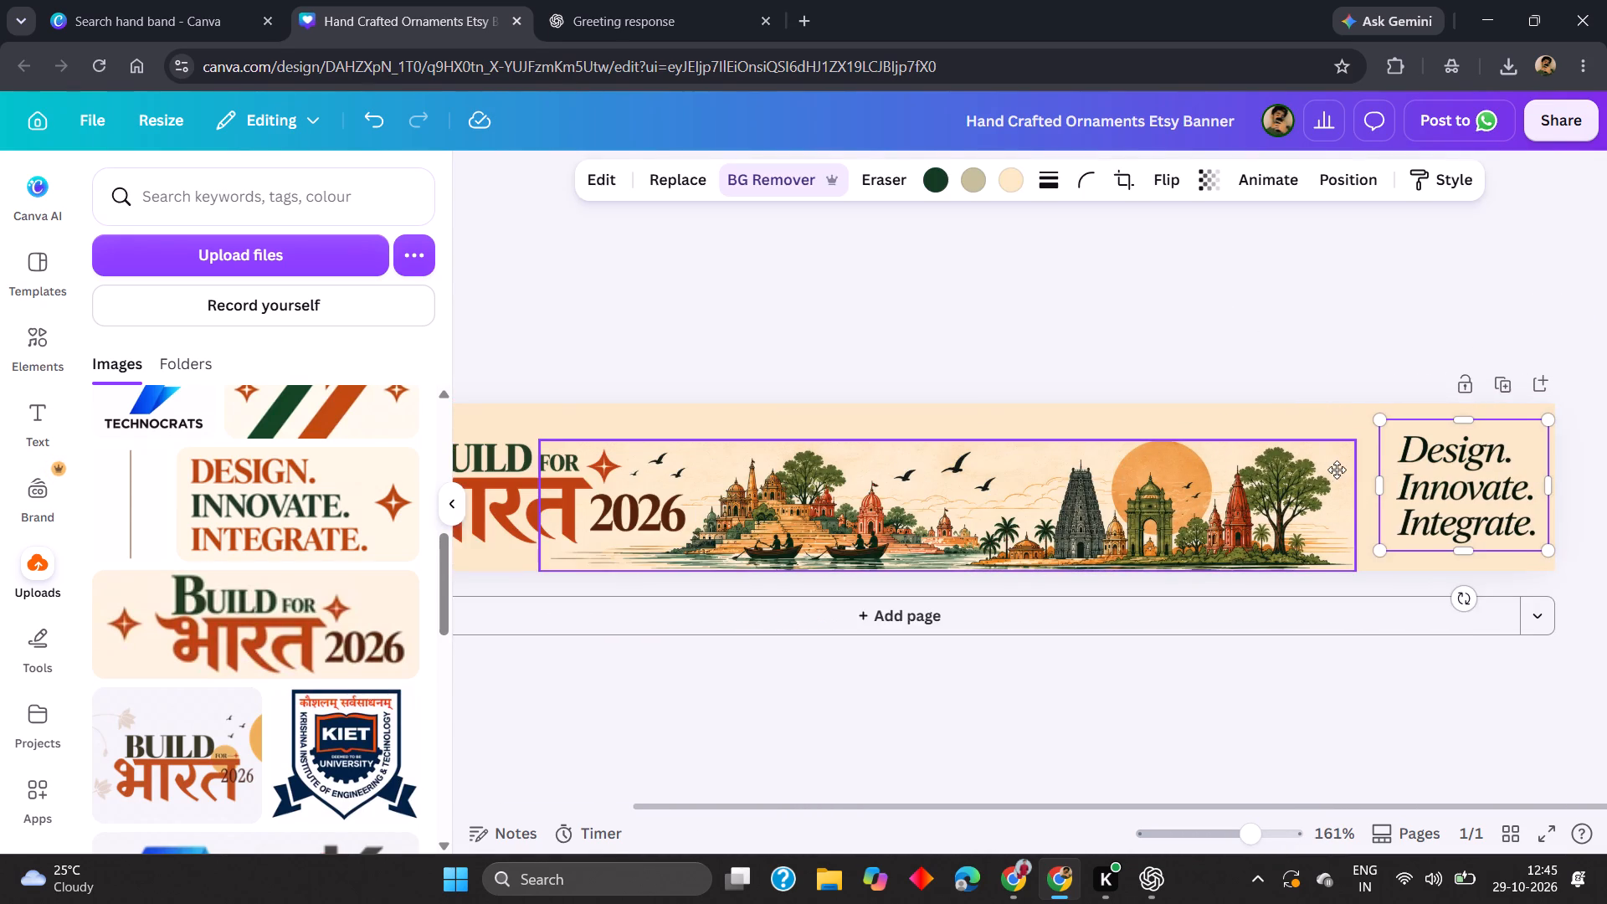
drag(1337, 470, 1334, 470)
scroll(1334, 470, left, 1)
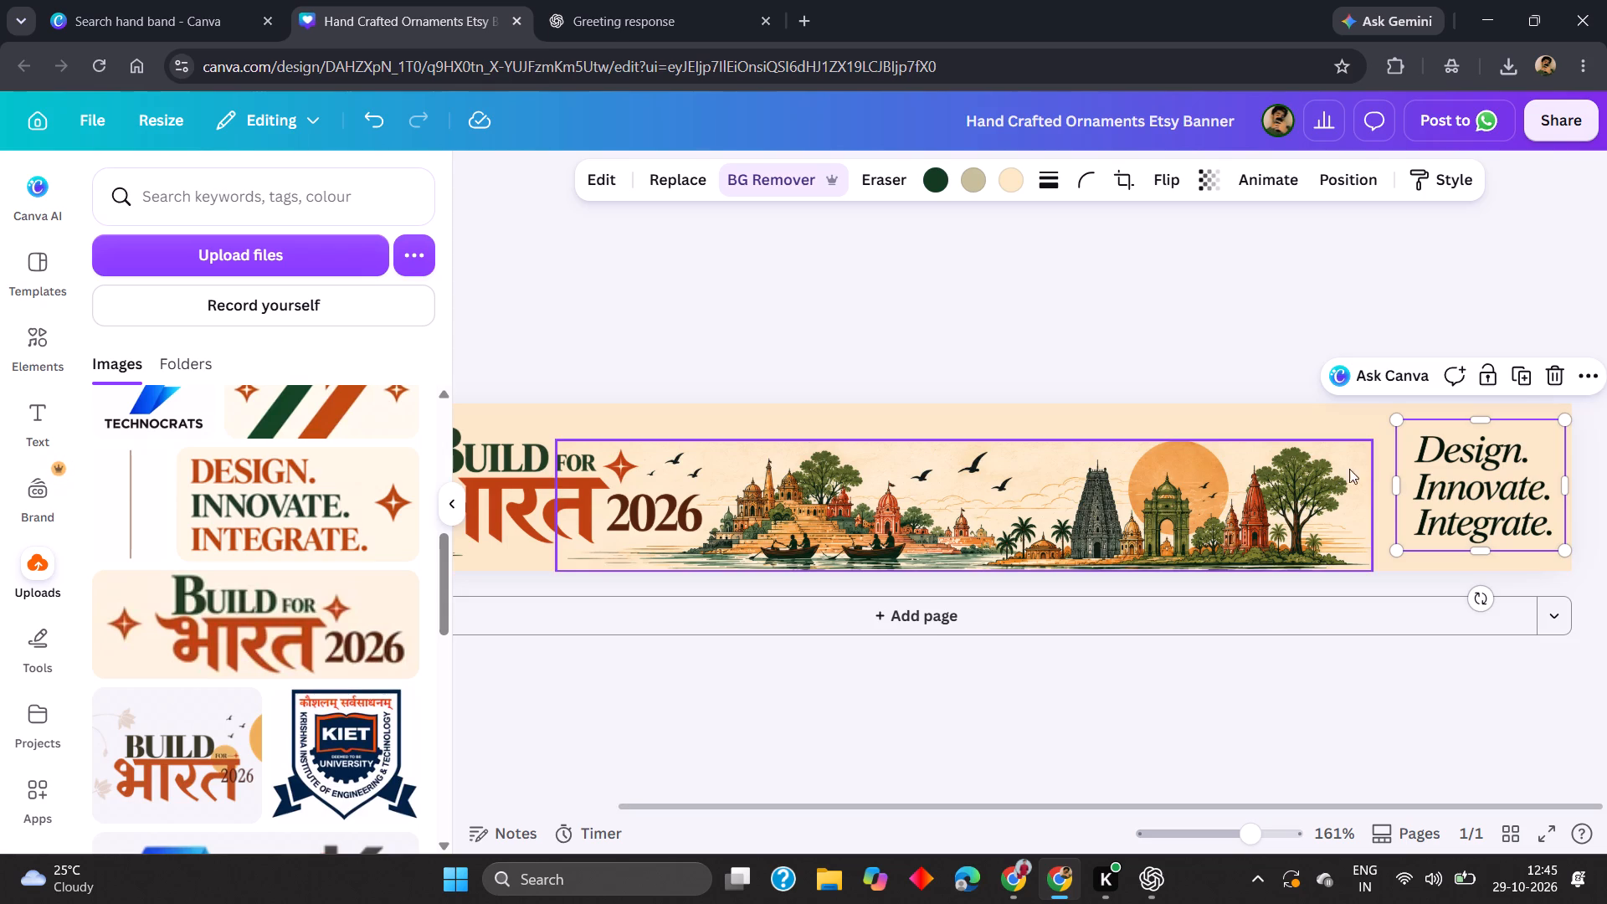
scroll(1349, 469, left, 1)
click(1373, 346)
Delete the black italic "Design. Innovate. Integrate." tagline from the banner.
click(1493, 481)
key(BackSpace)
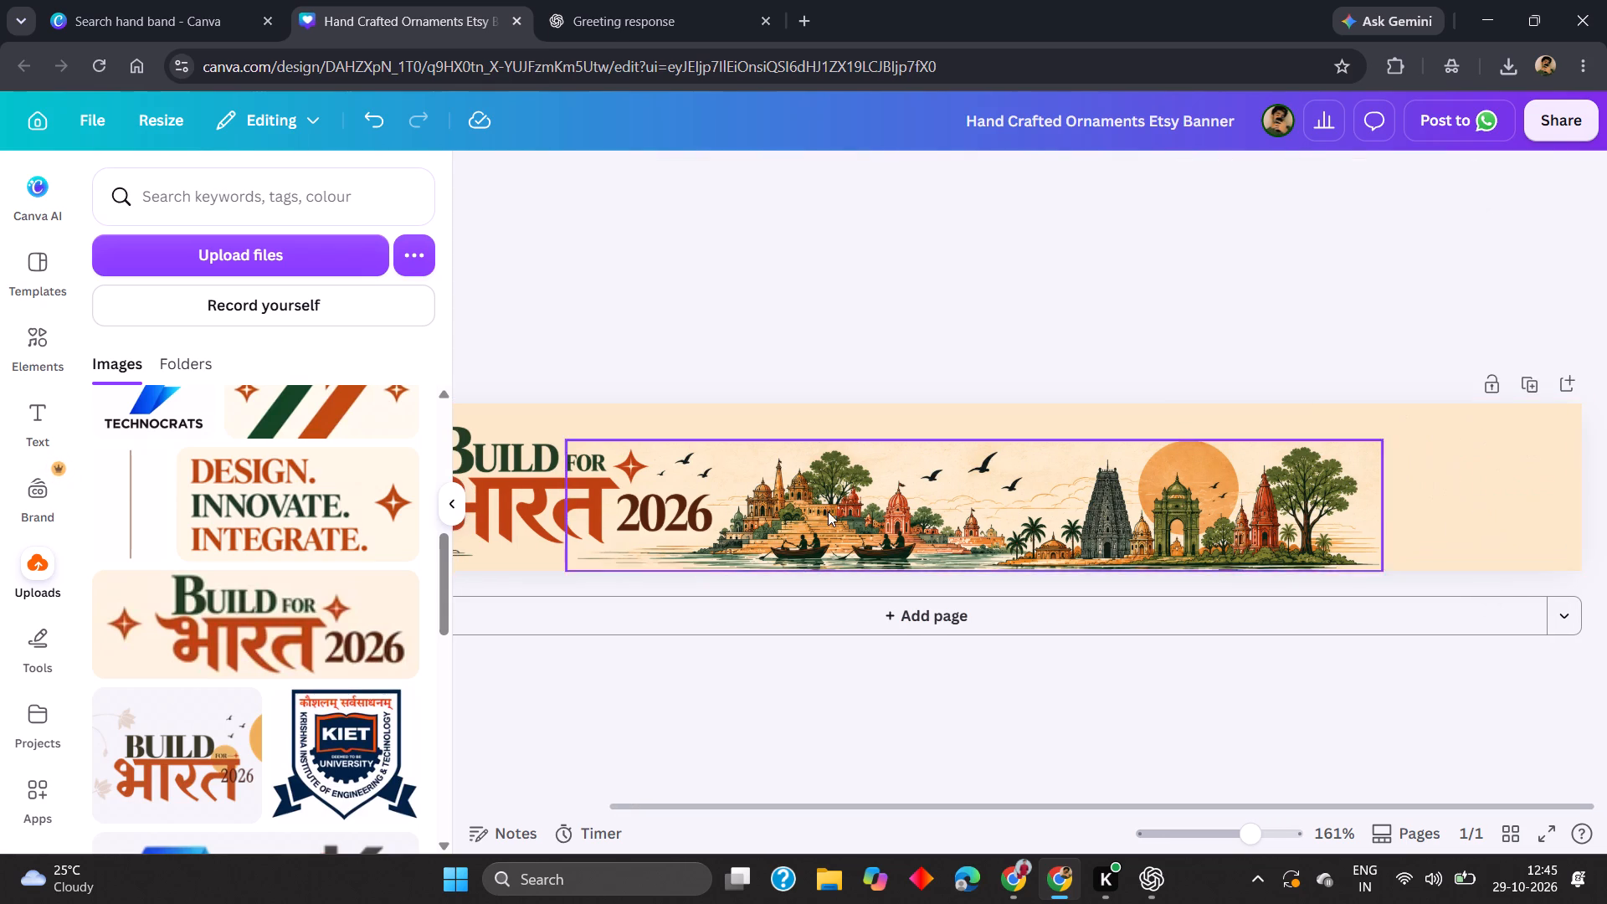
Add the uploaded orange-and-green "DESIGN. INNOVATE. INTEGRATE." image with its star, remove its background and place it past the tree.
click(282, 503)
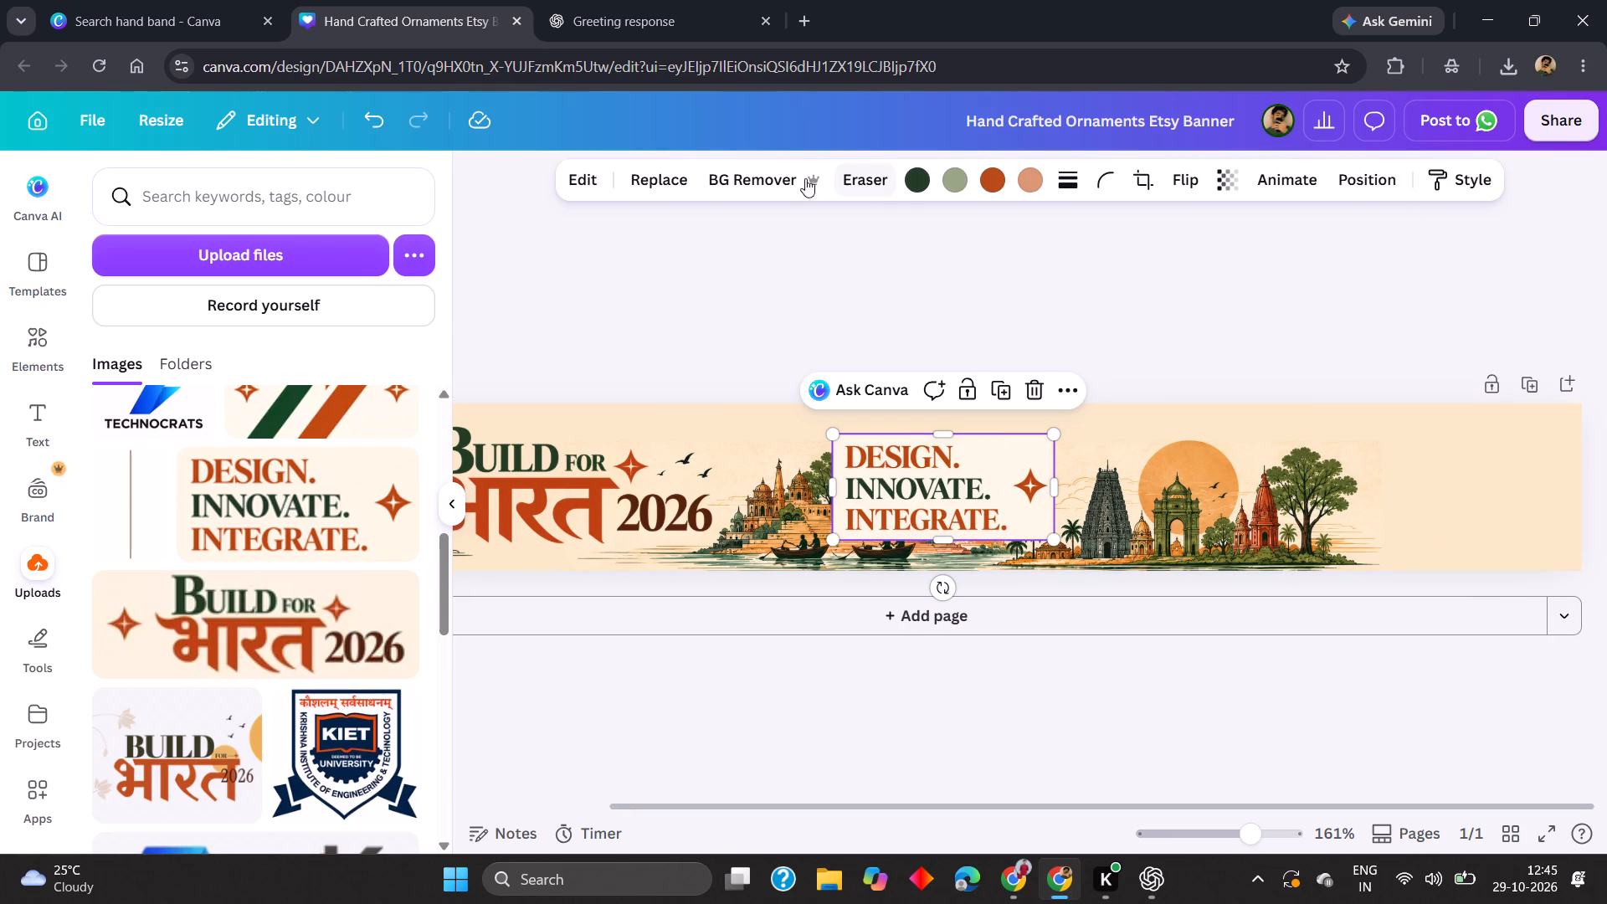
click(778, 184)
drag(911, 467, 1461, 475)
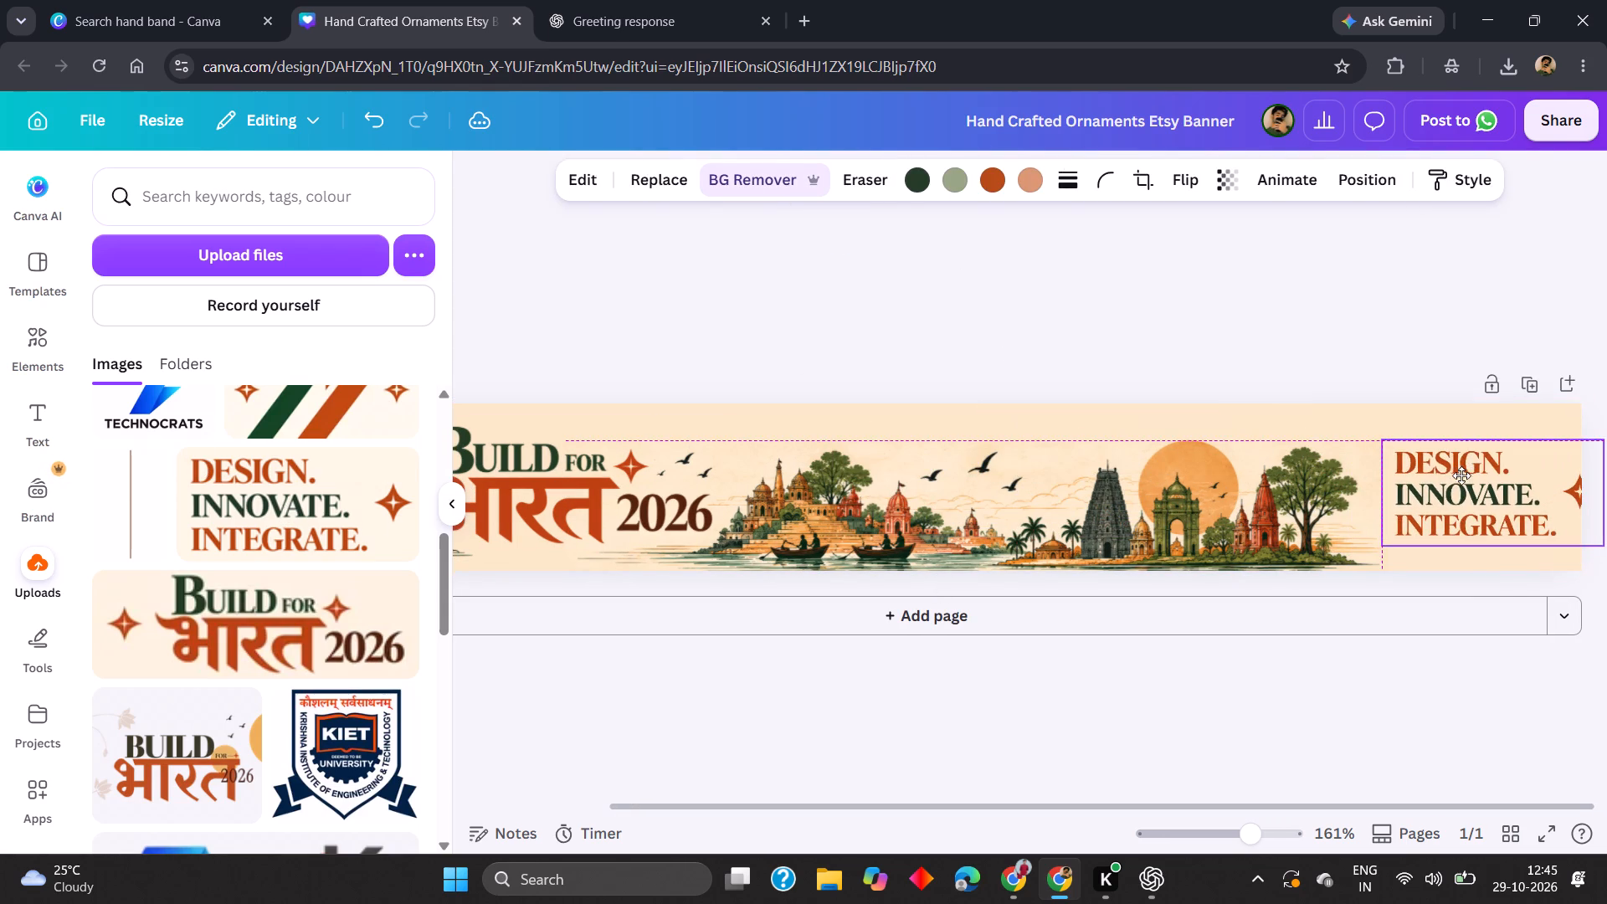
drag(1461, 475, 1439, 470)
Move the coloured tagline away from the tree so that its text fills the end space and its star runs off the page.
scroll(1440, 469, left, 2)
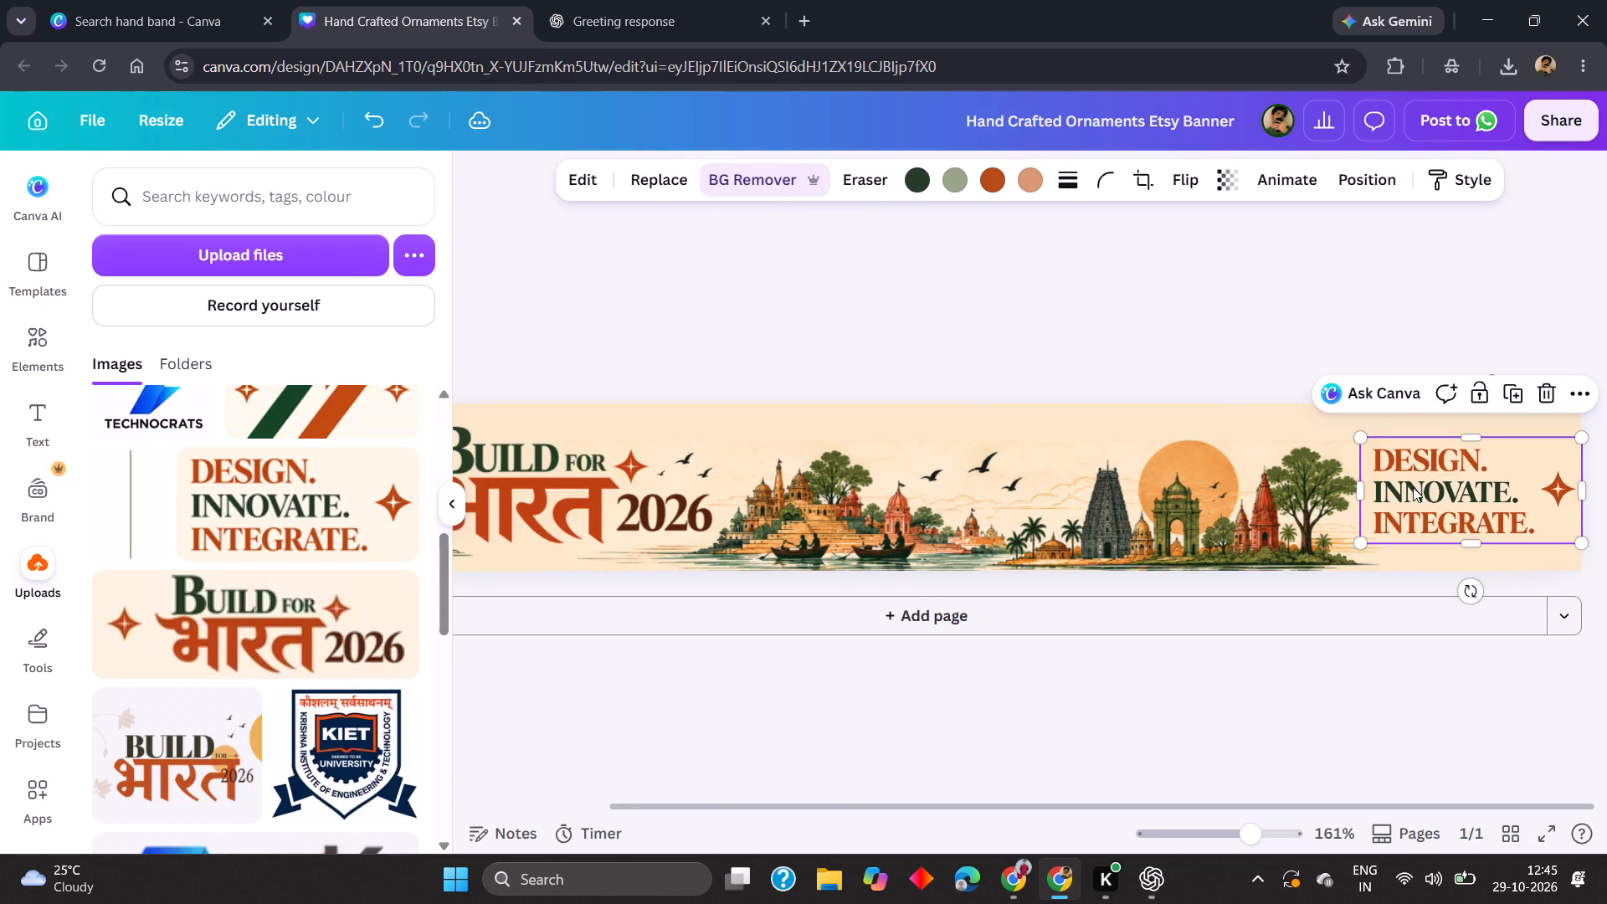
scroll(1412, 491, left, 6)
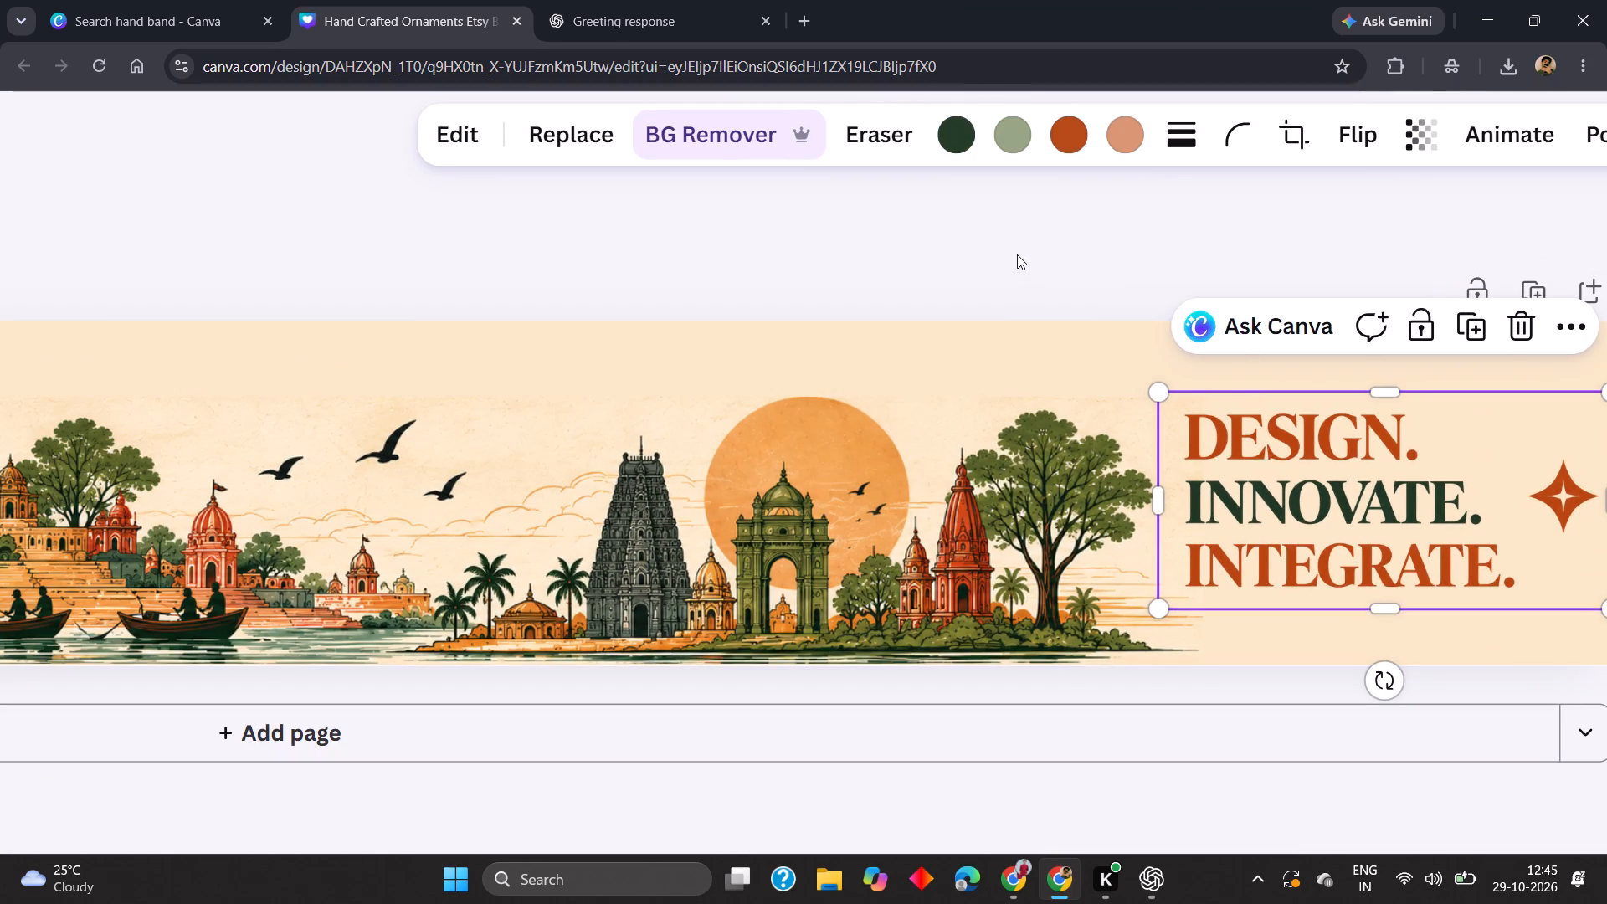
click(1017, 255)
scroll(1035, 270, left, 3)
drag(1255, 499, 1275, 506)
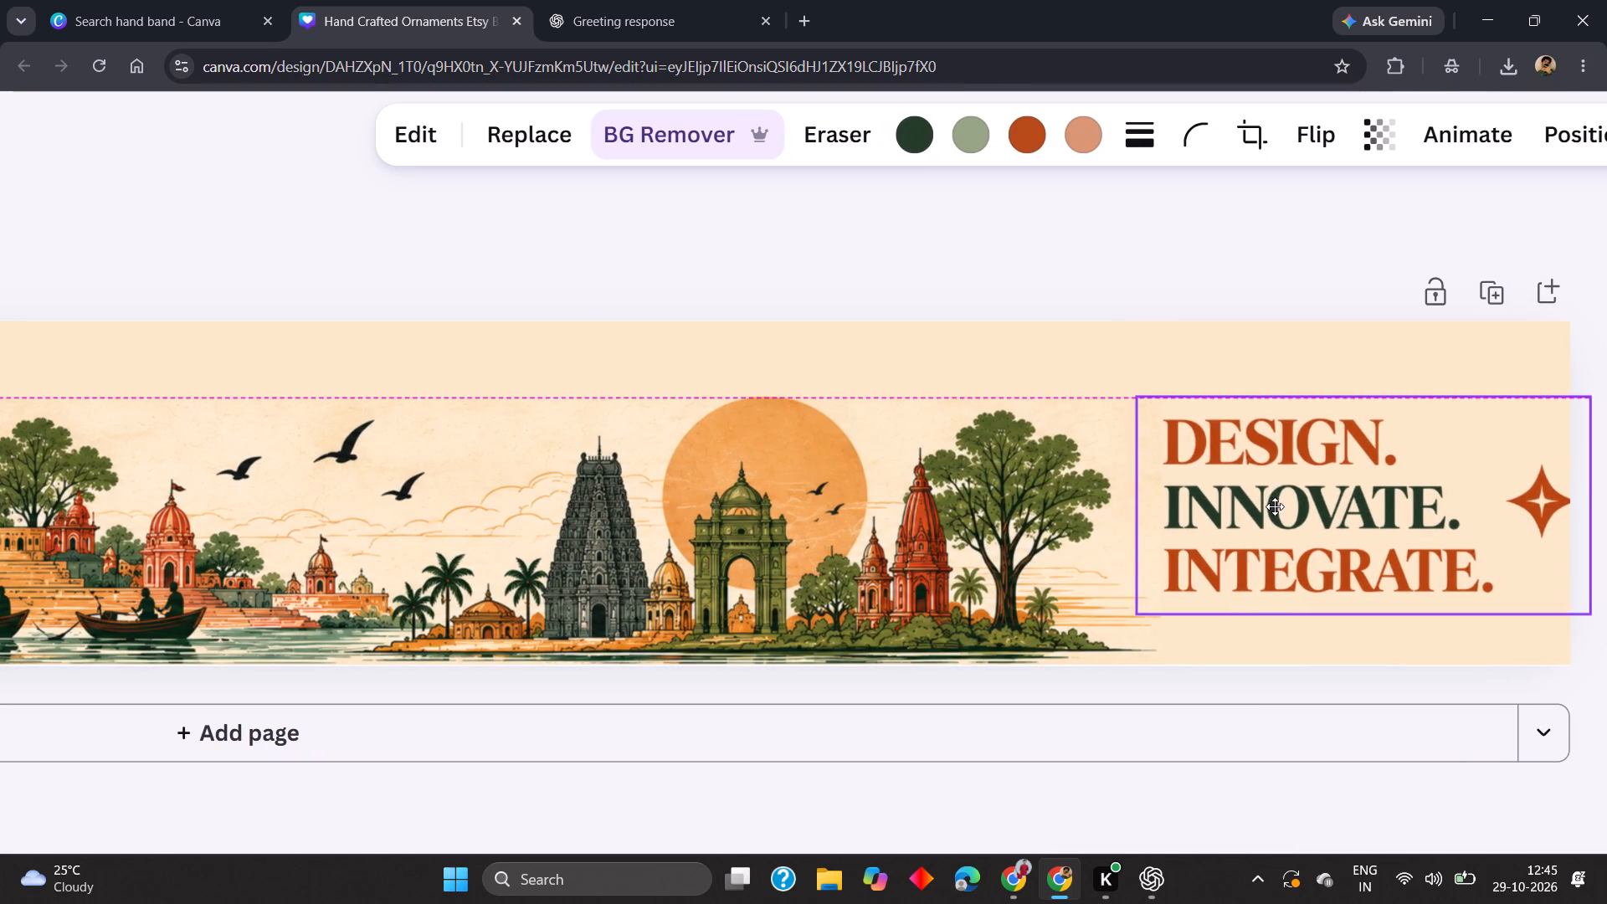
drag(1275, 506, 1265, 496)
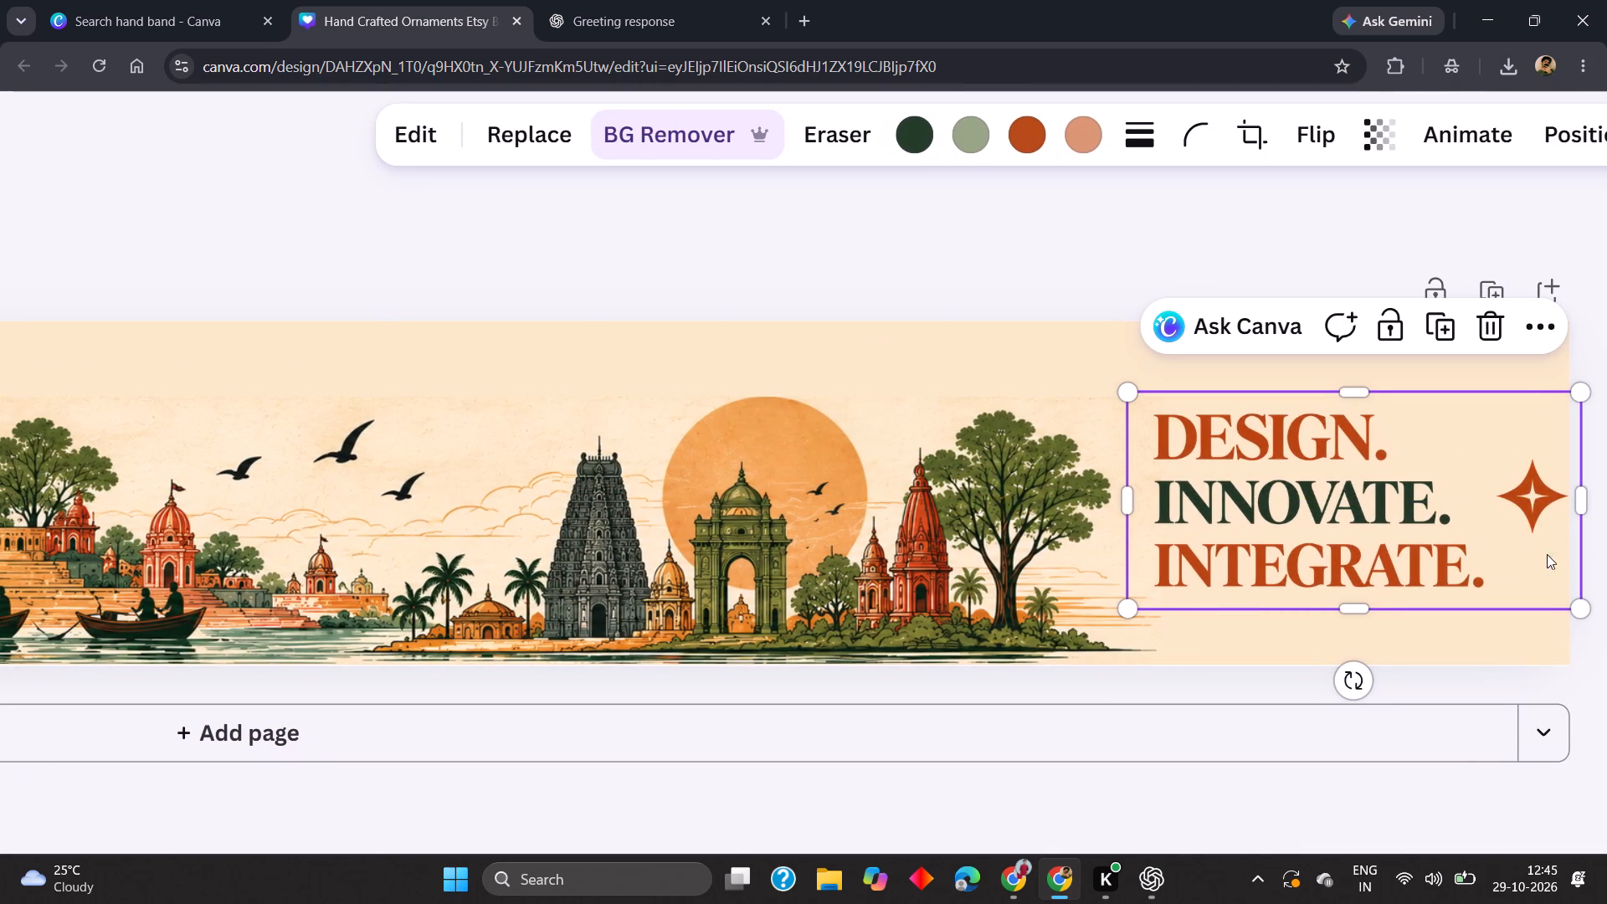
drag(1364, 530, 1430, 538)
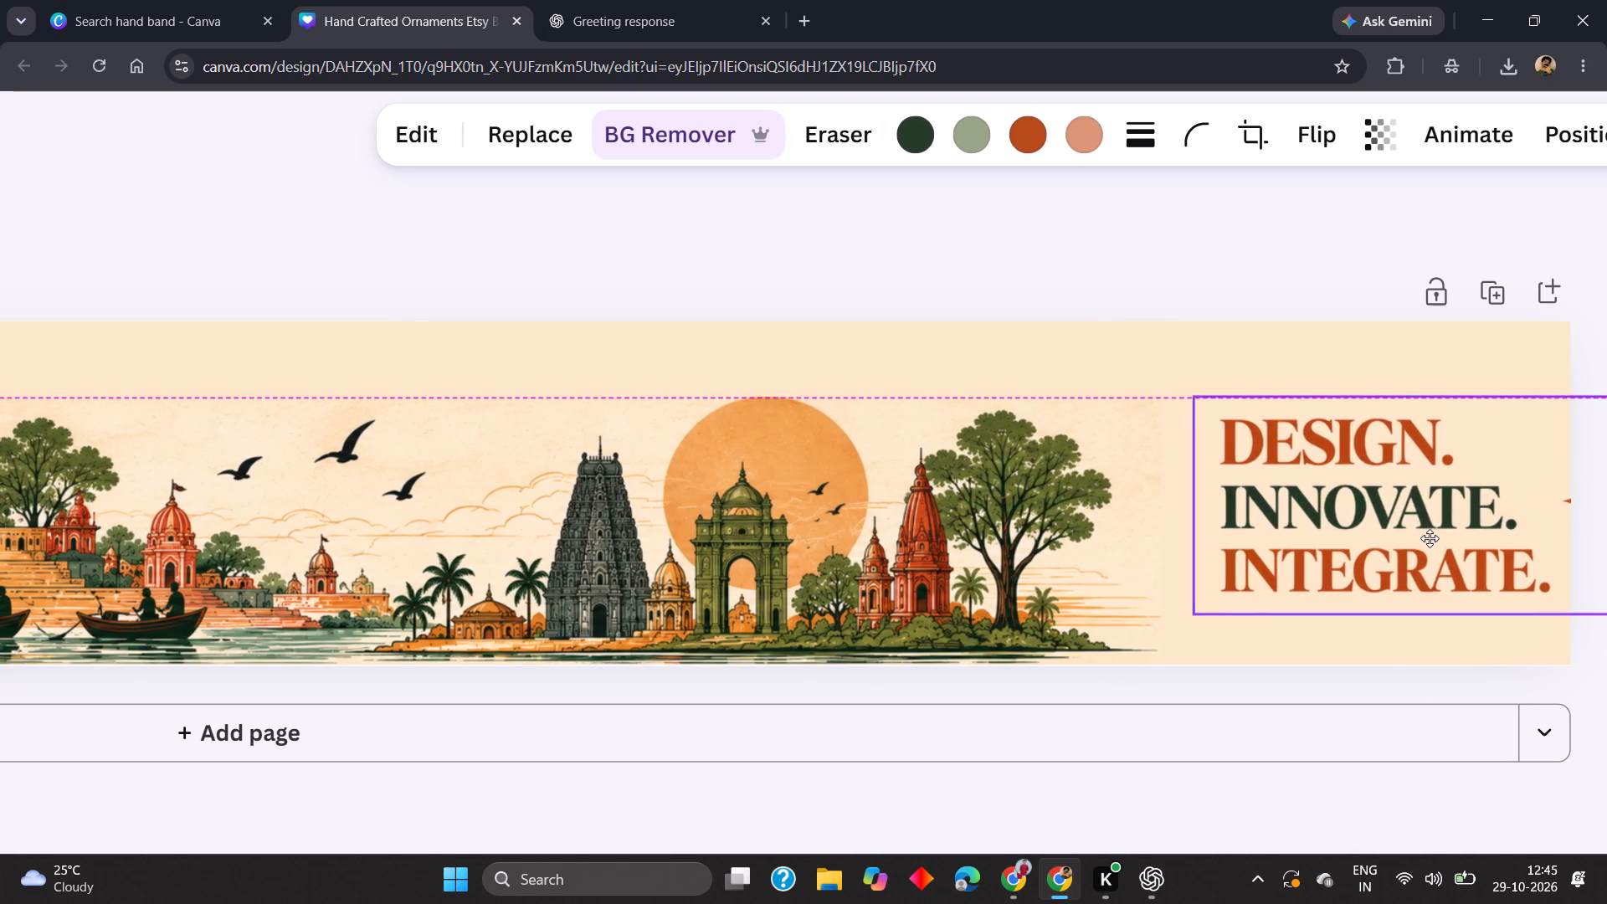
drag(1430, 538, 1424, 539)
click(1250, 480)
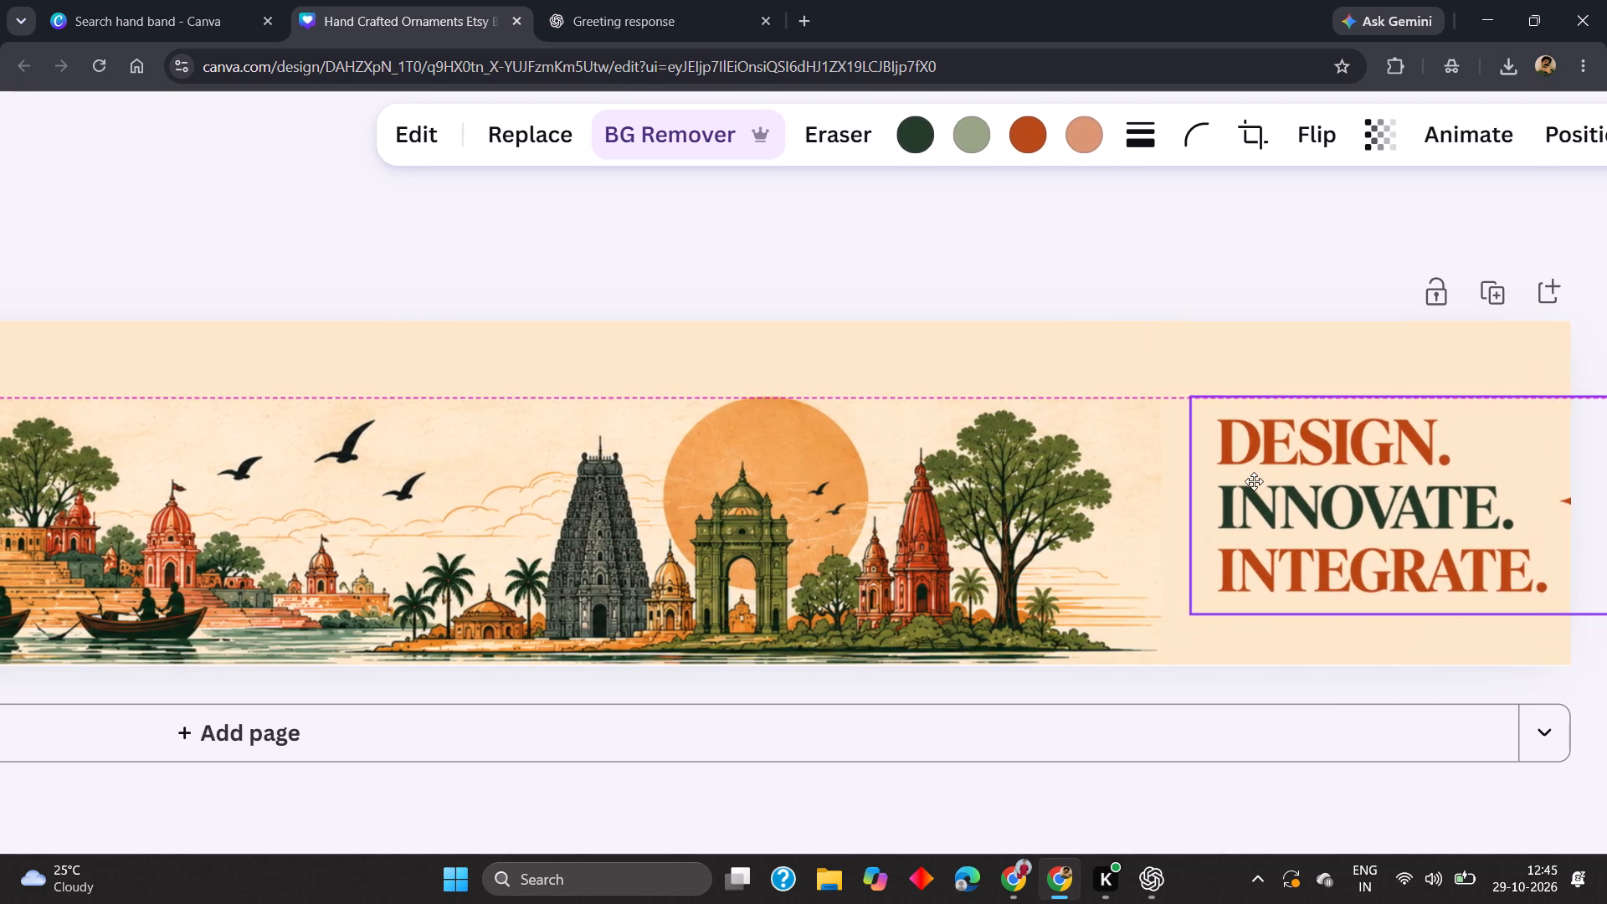
click(1104, 258)
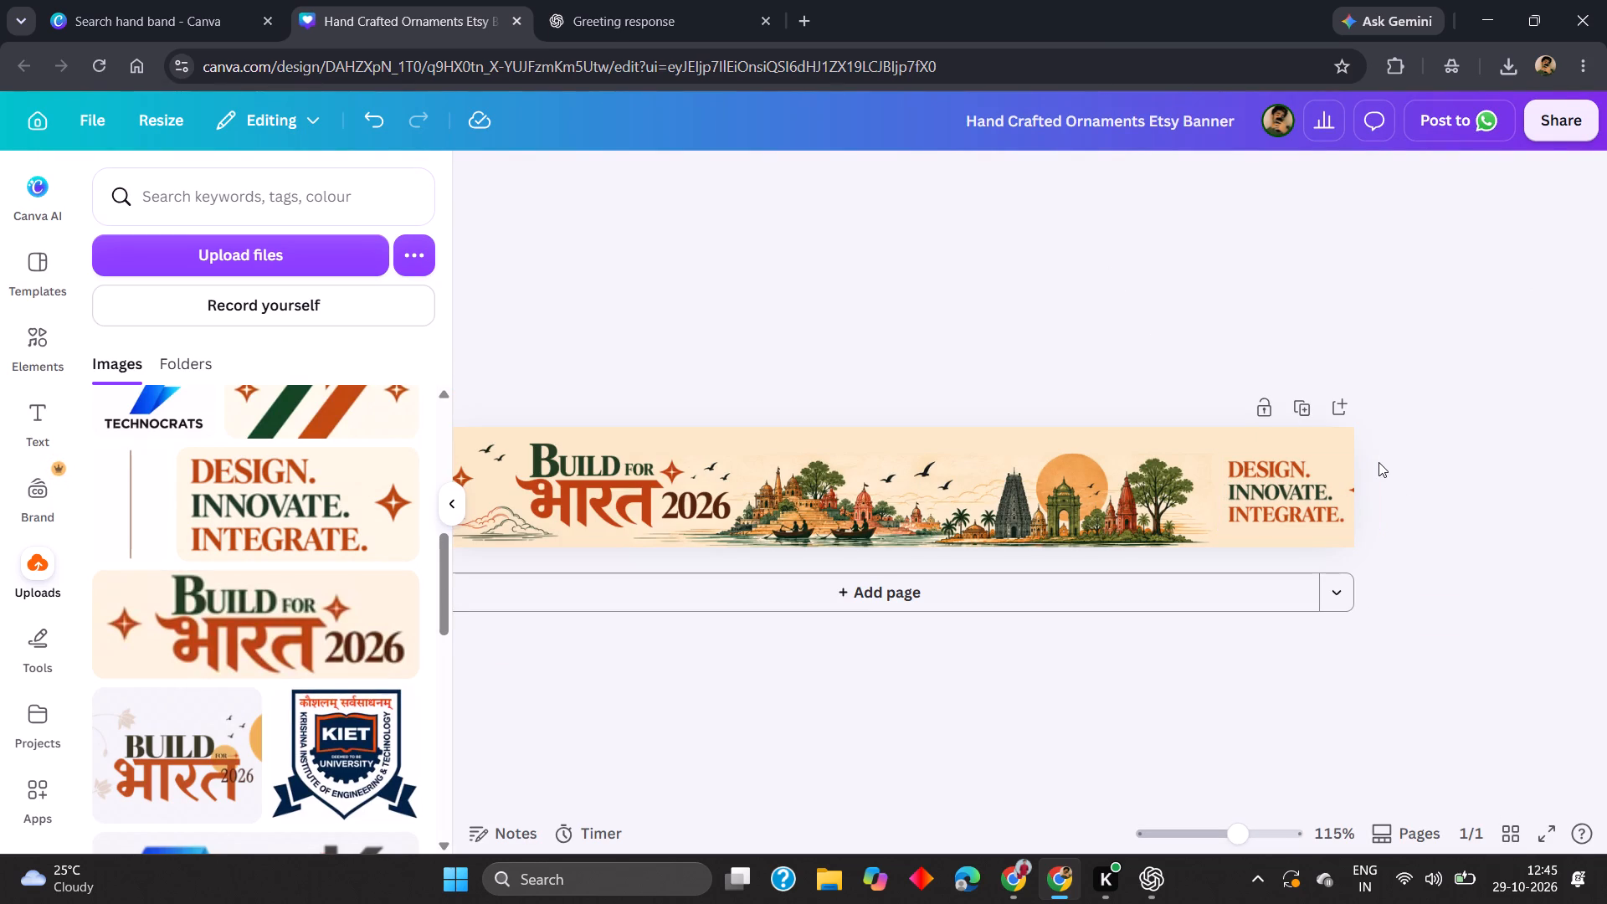
Crop the star out of the coloured tagline image so that only the three words remain.
scroll(1368, 484, left, 3)
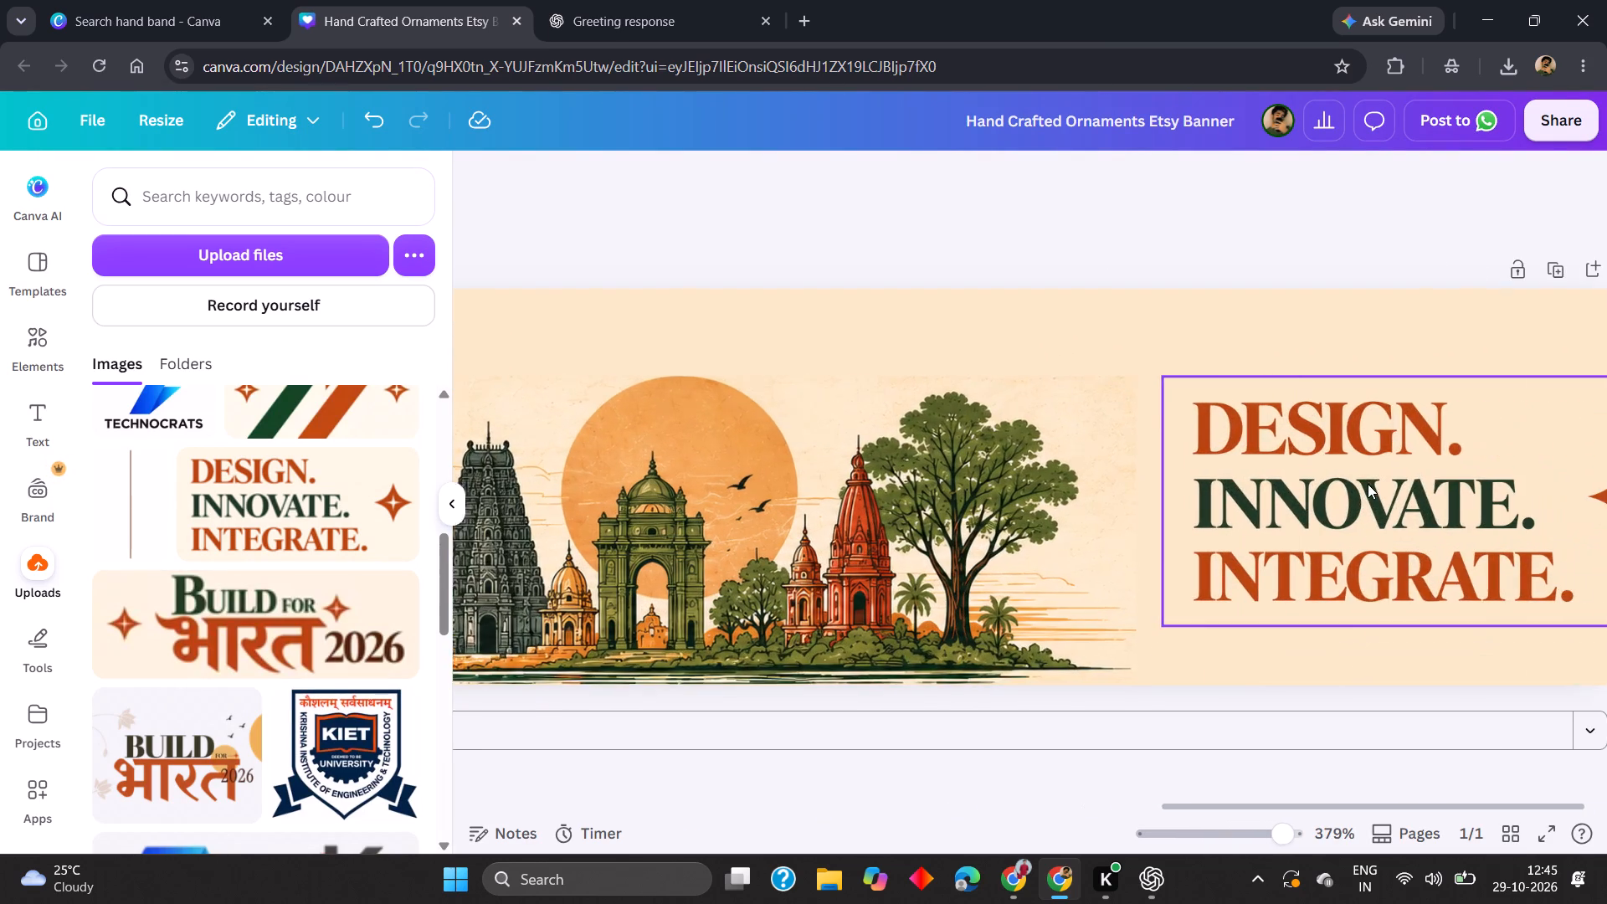
scroll(1368, 484, left, 3)
click(1368, 484)
scroll(1414, 492, left, 1)
drag(1589, 496, 1538, 511)
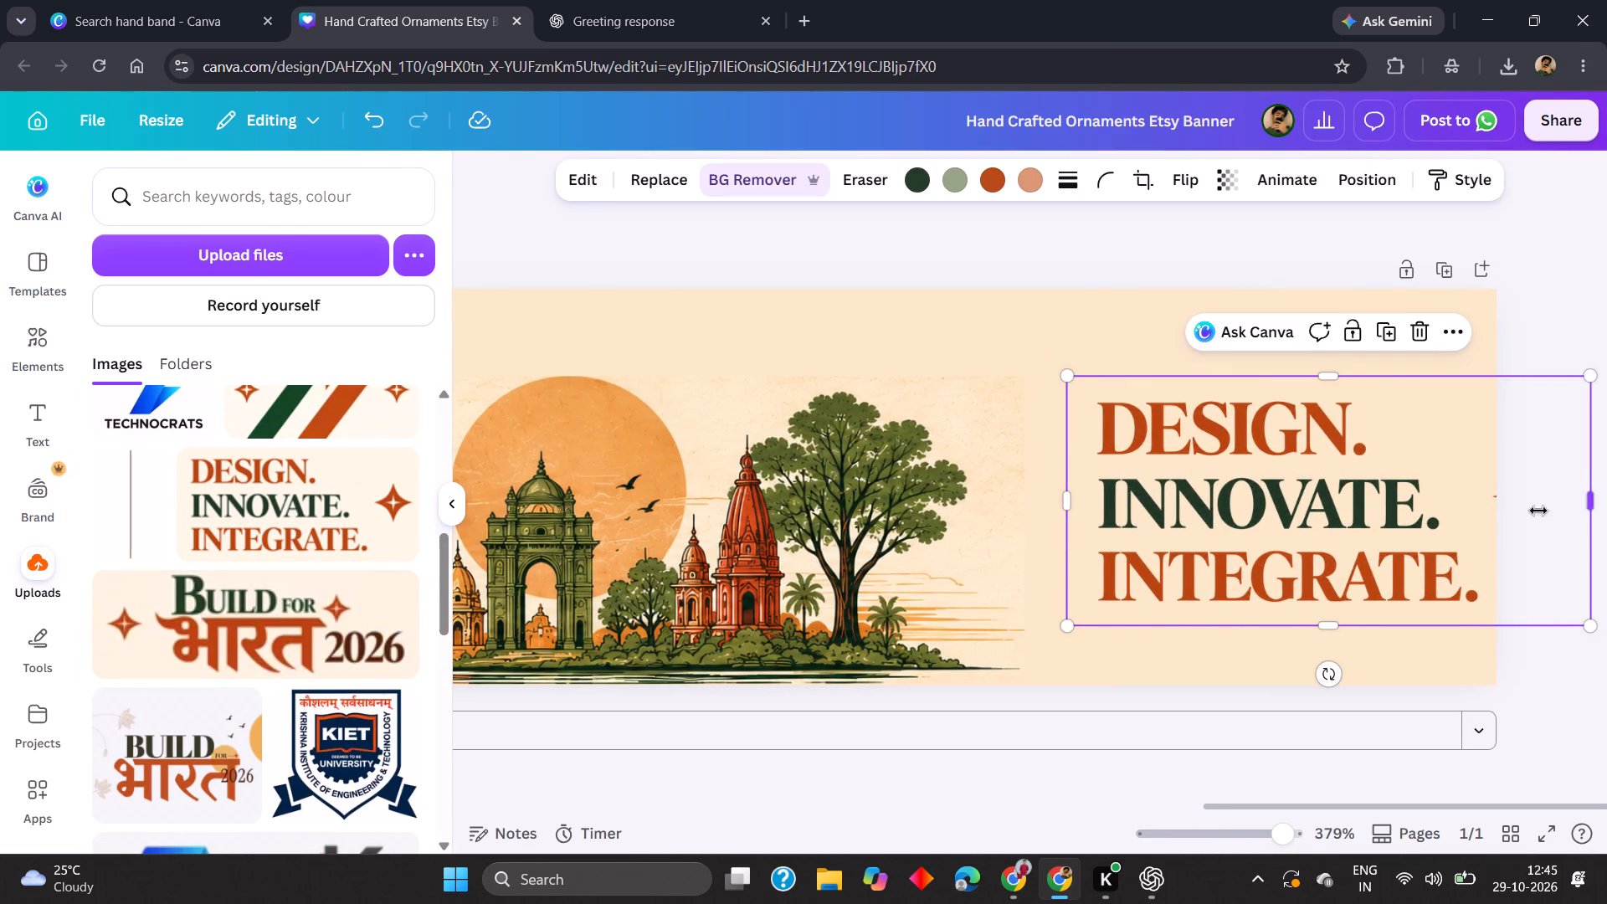
drag(1538, 511, 1573, 514)
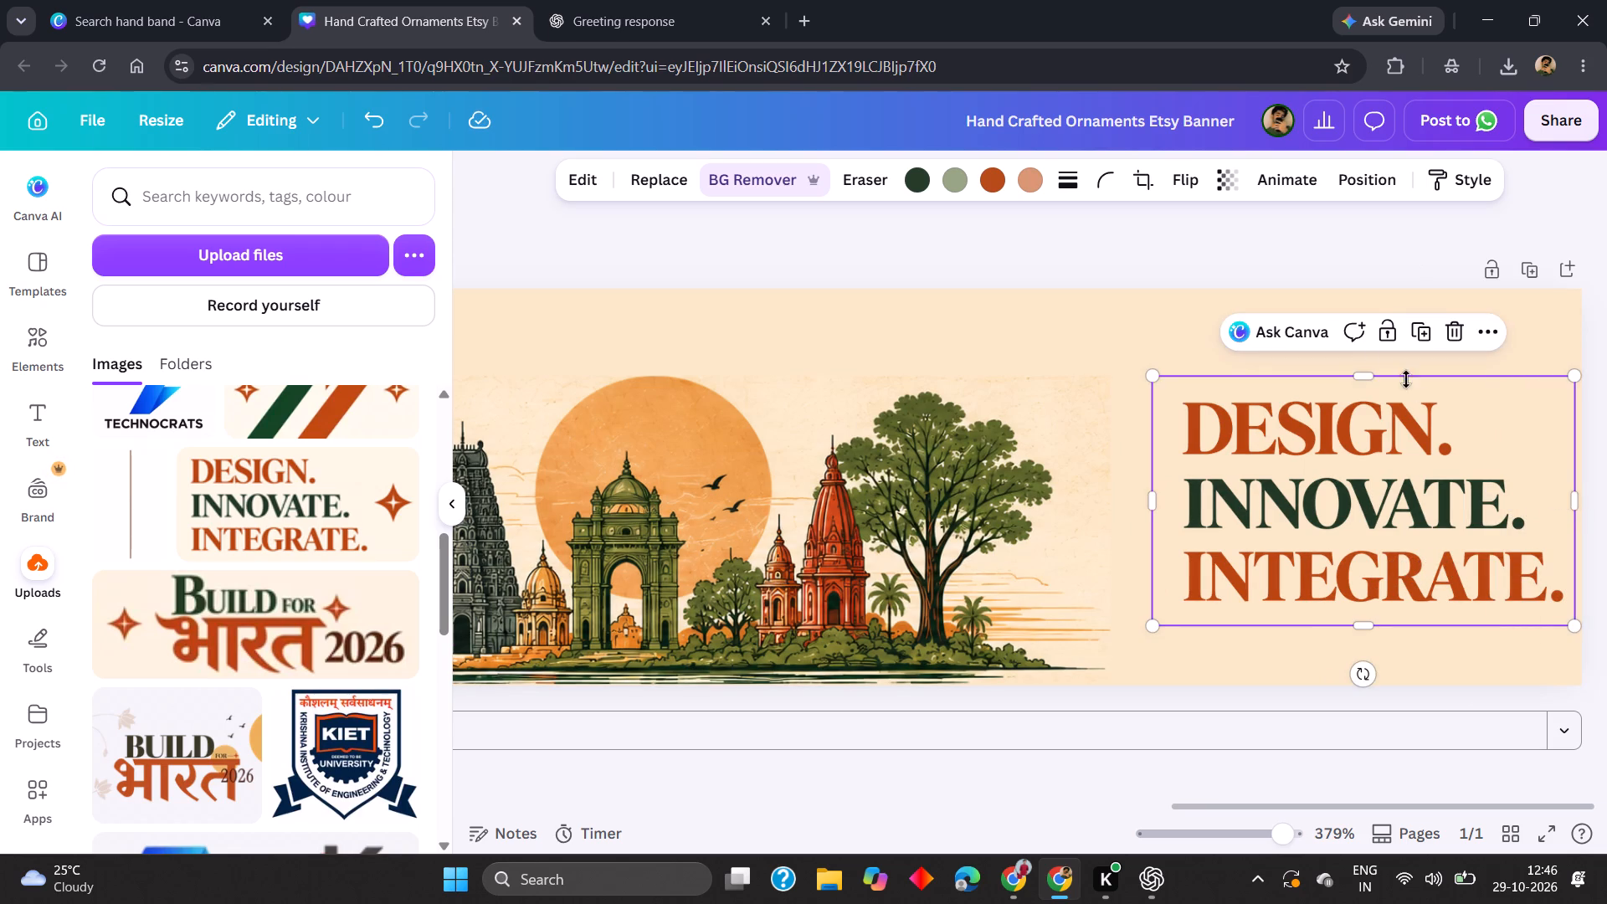
click(1208, 250)
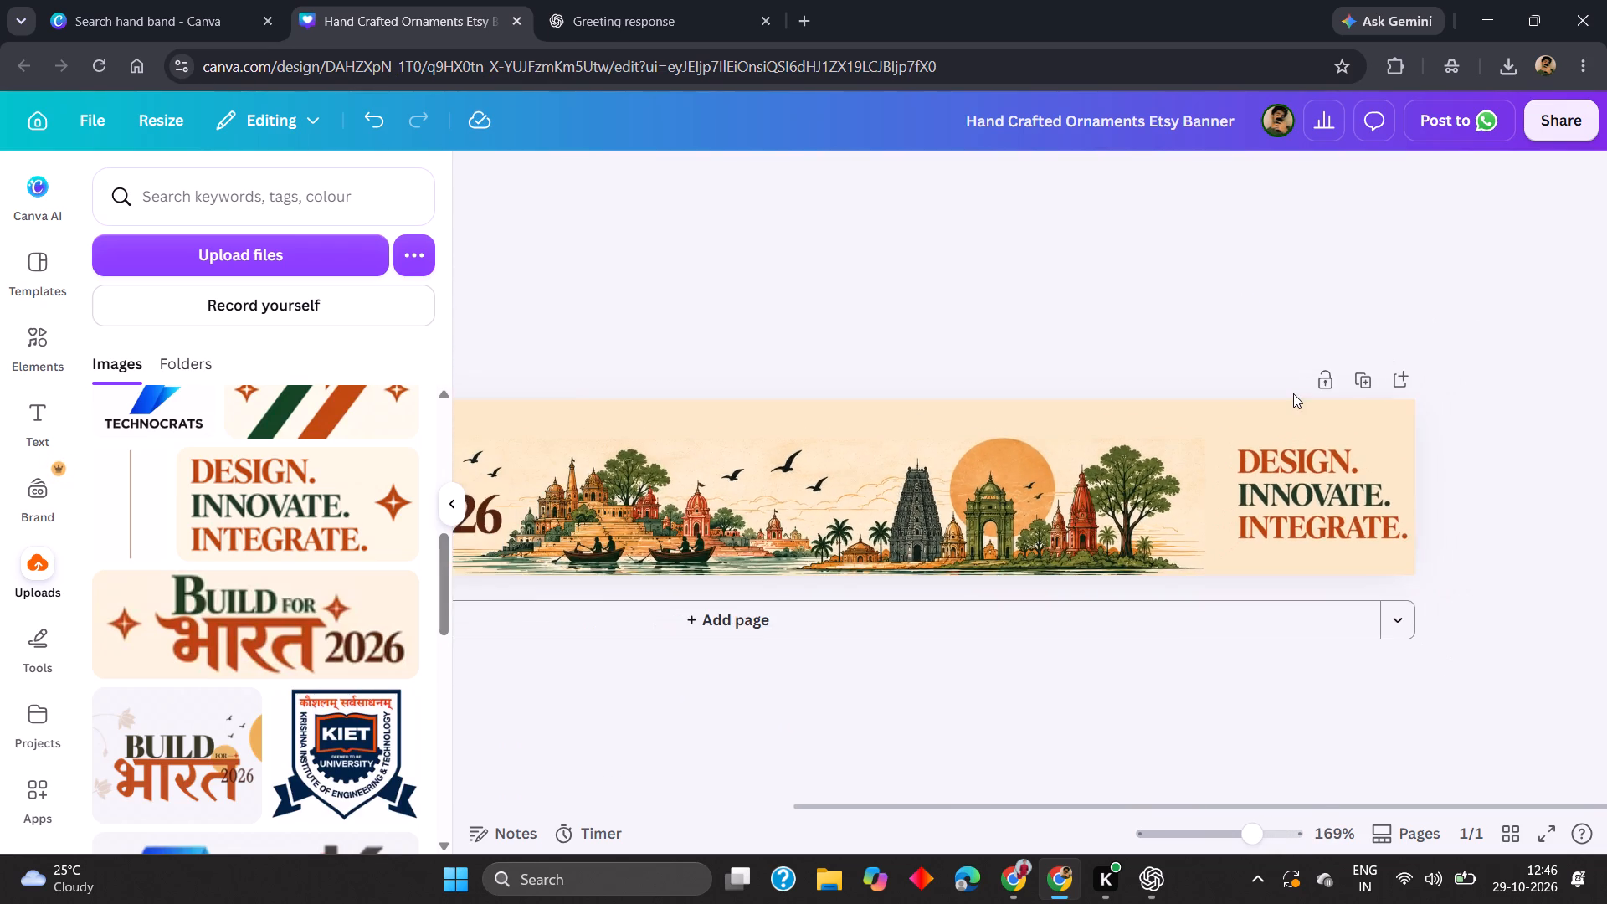
Enlarge the coloured tagline slightly to about 109 by 64 and nudge it into place in the banner's end space.
scroll(1293, 393, right, 1)
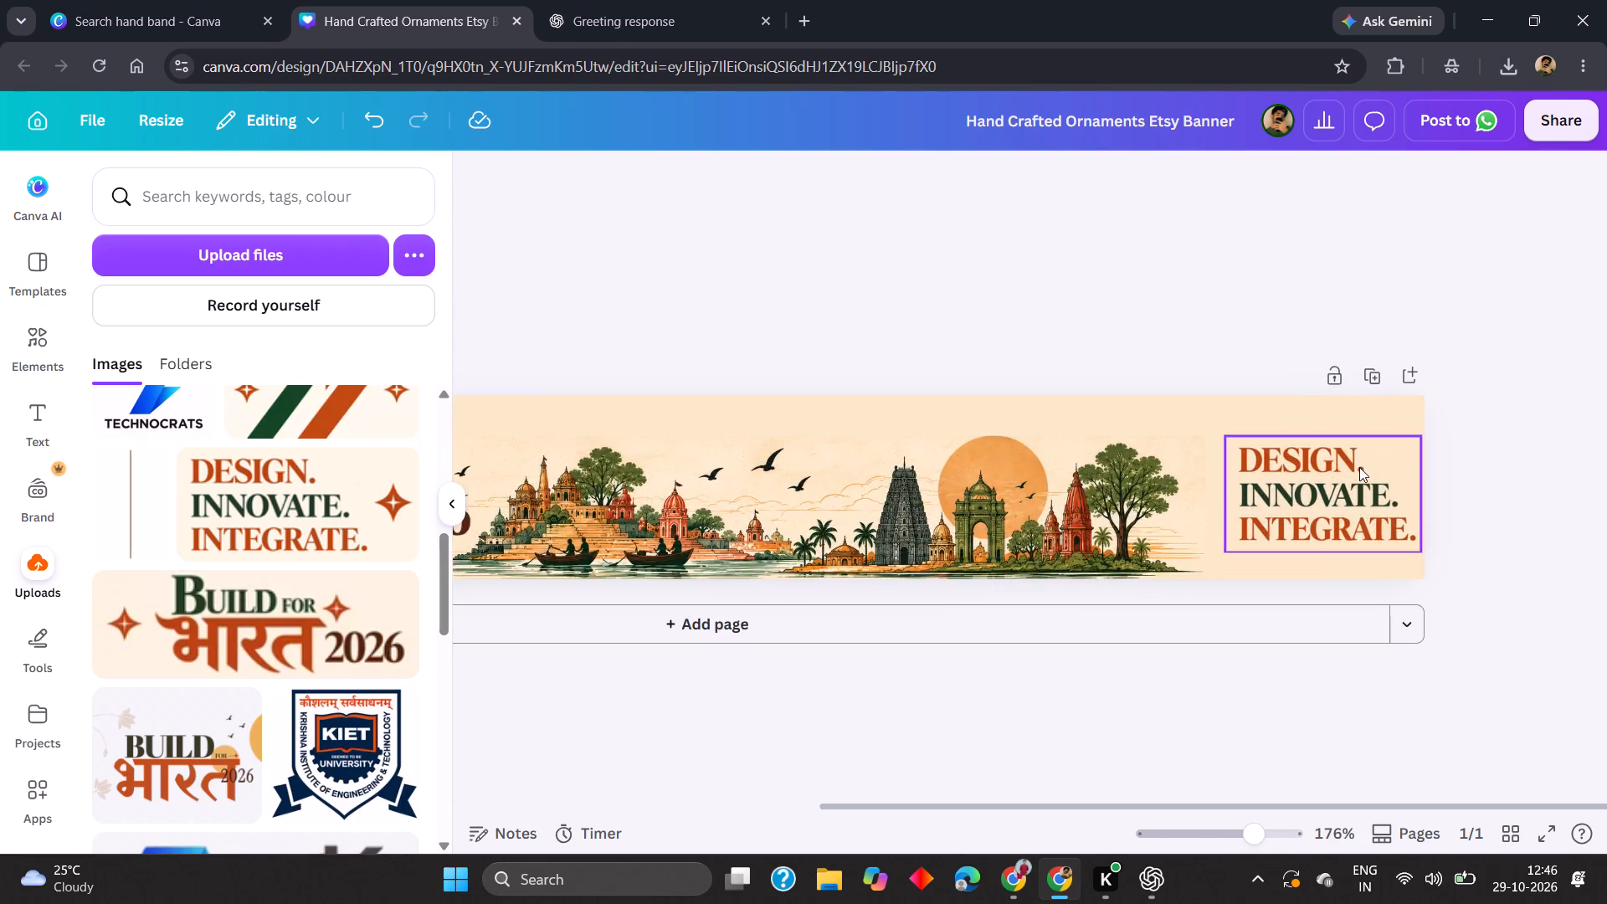
click(1357, 485)
drag(1293, 414, 1286, 410)
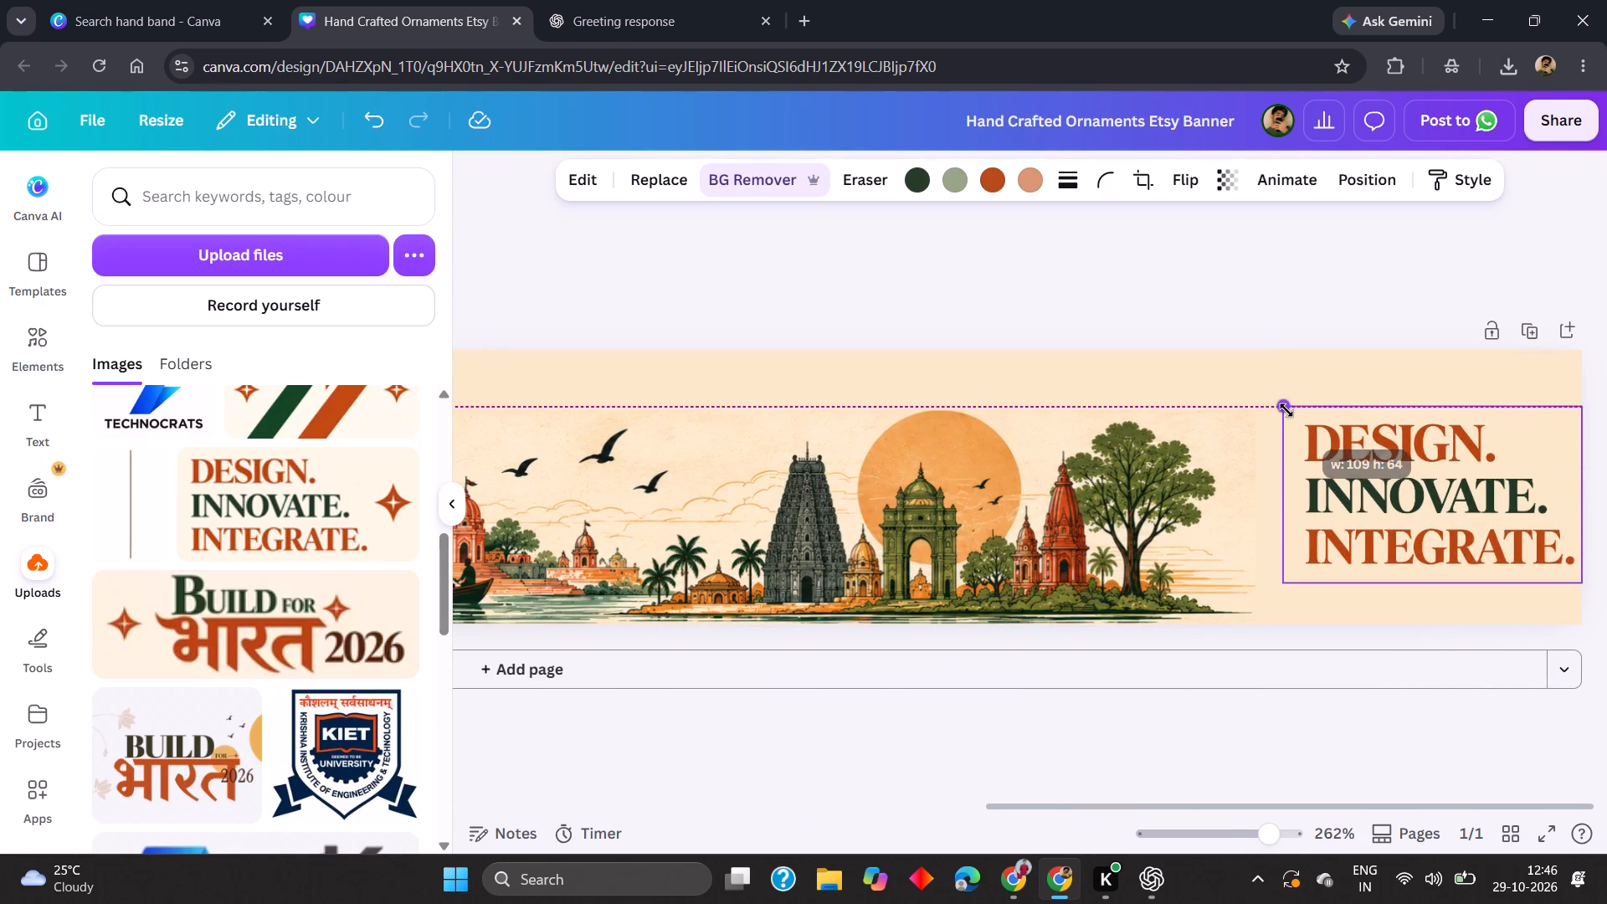
drag(1286, 410, 1281, 410)
click(1187, 308)
click(1384, 459)
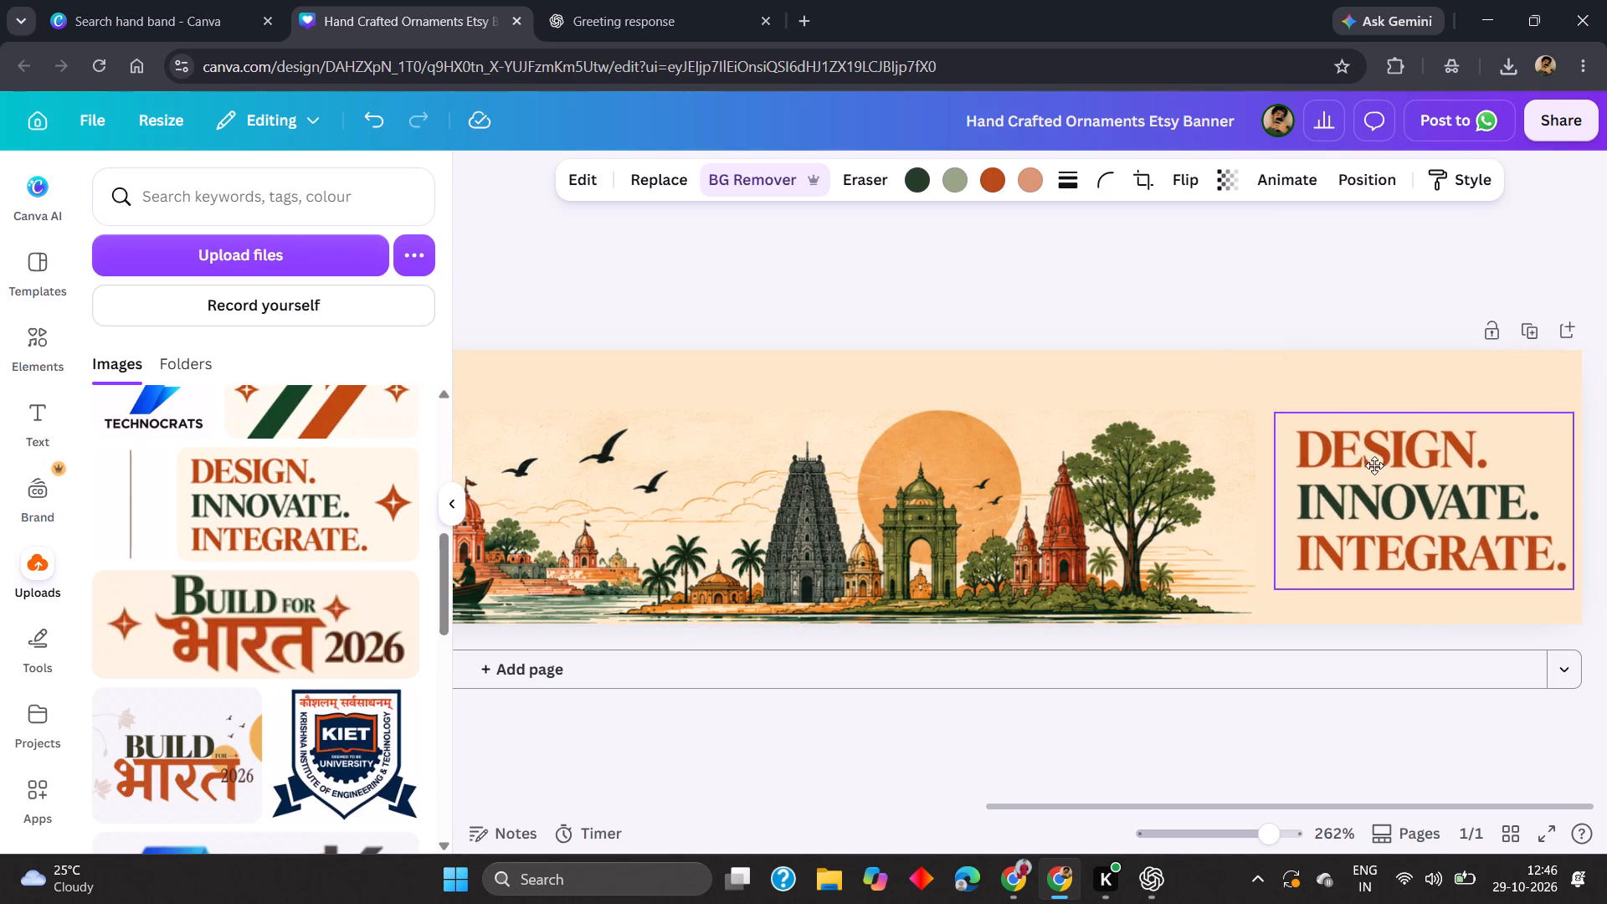
click(1225, 321)
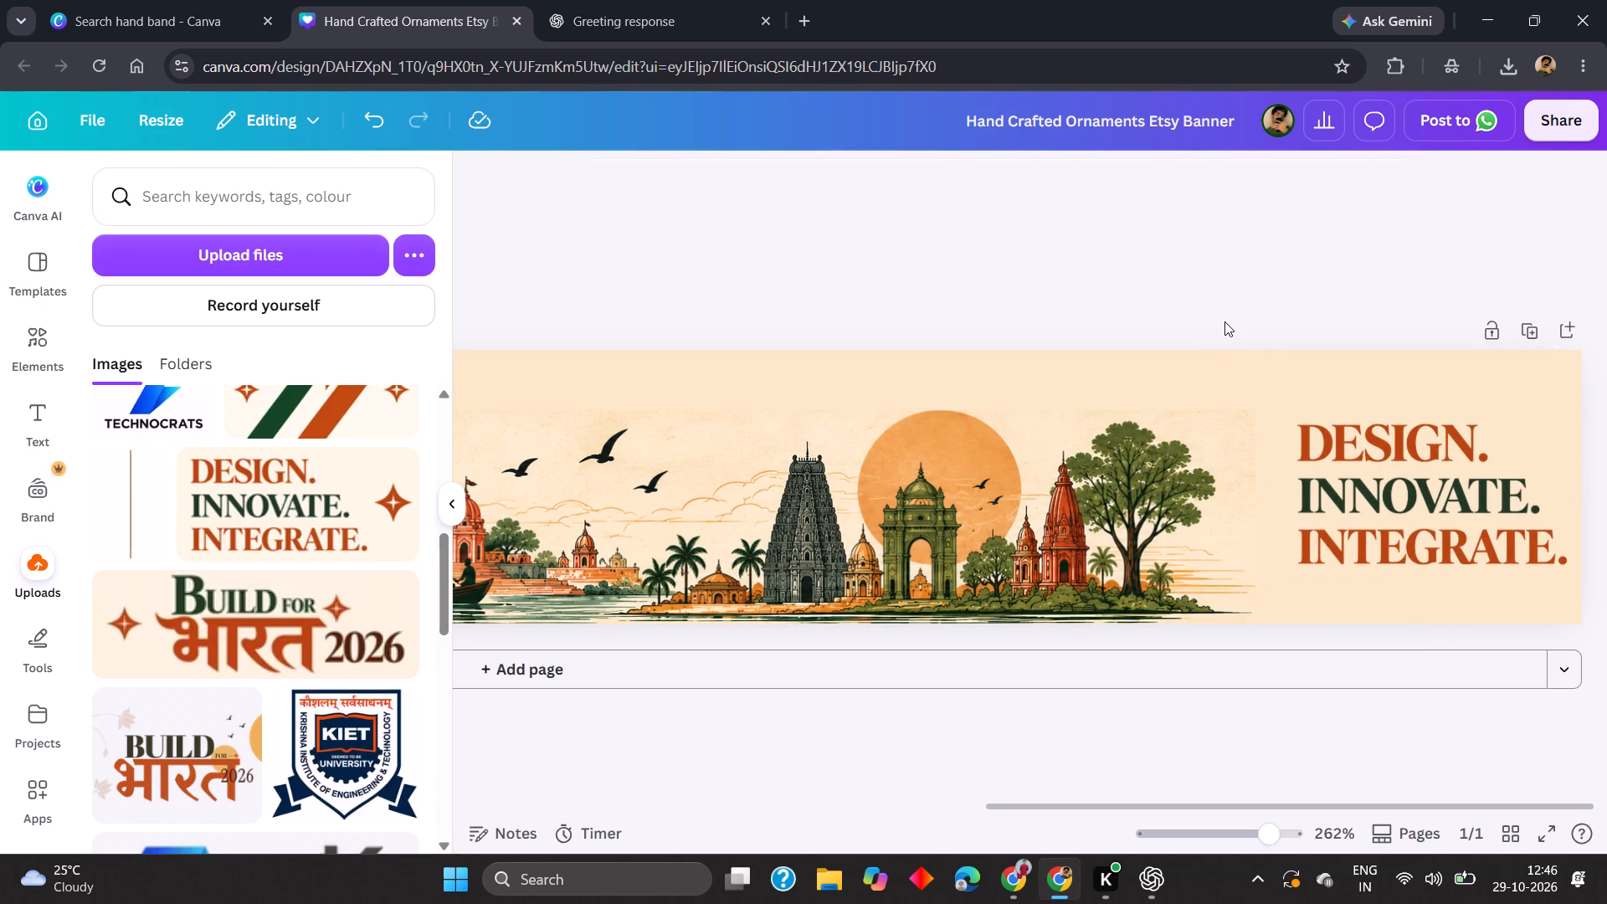
Duplicate the cloud line art from the banner's opening, move the copy to the tagline section and flip it horizontally.
scroll(1233, 343, right, 2)
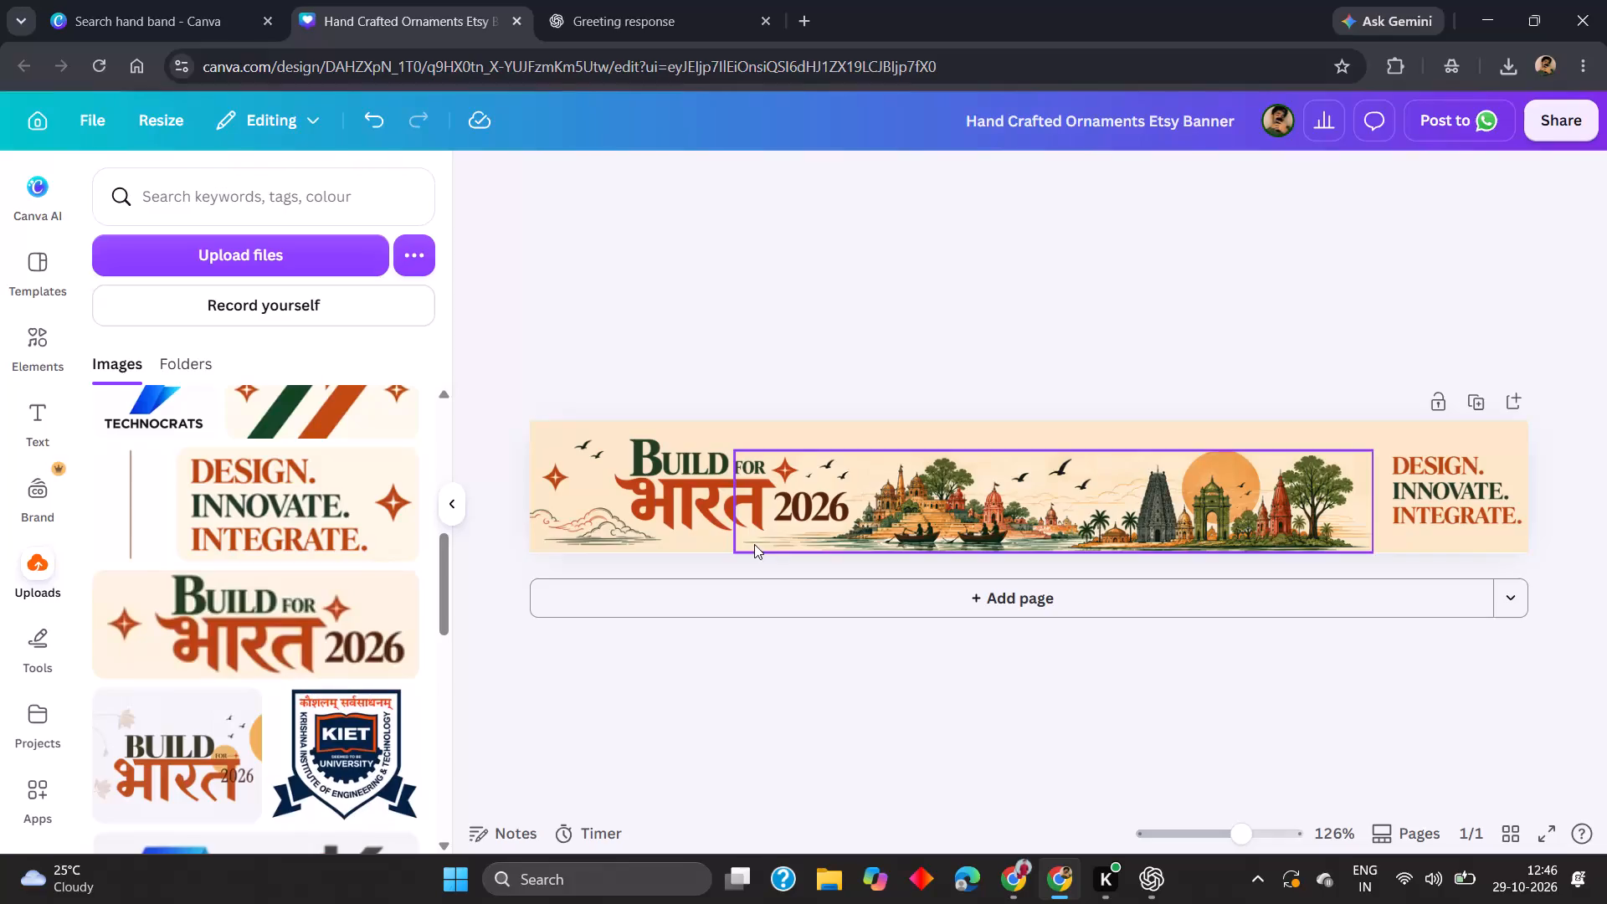
click(590, 522)
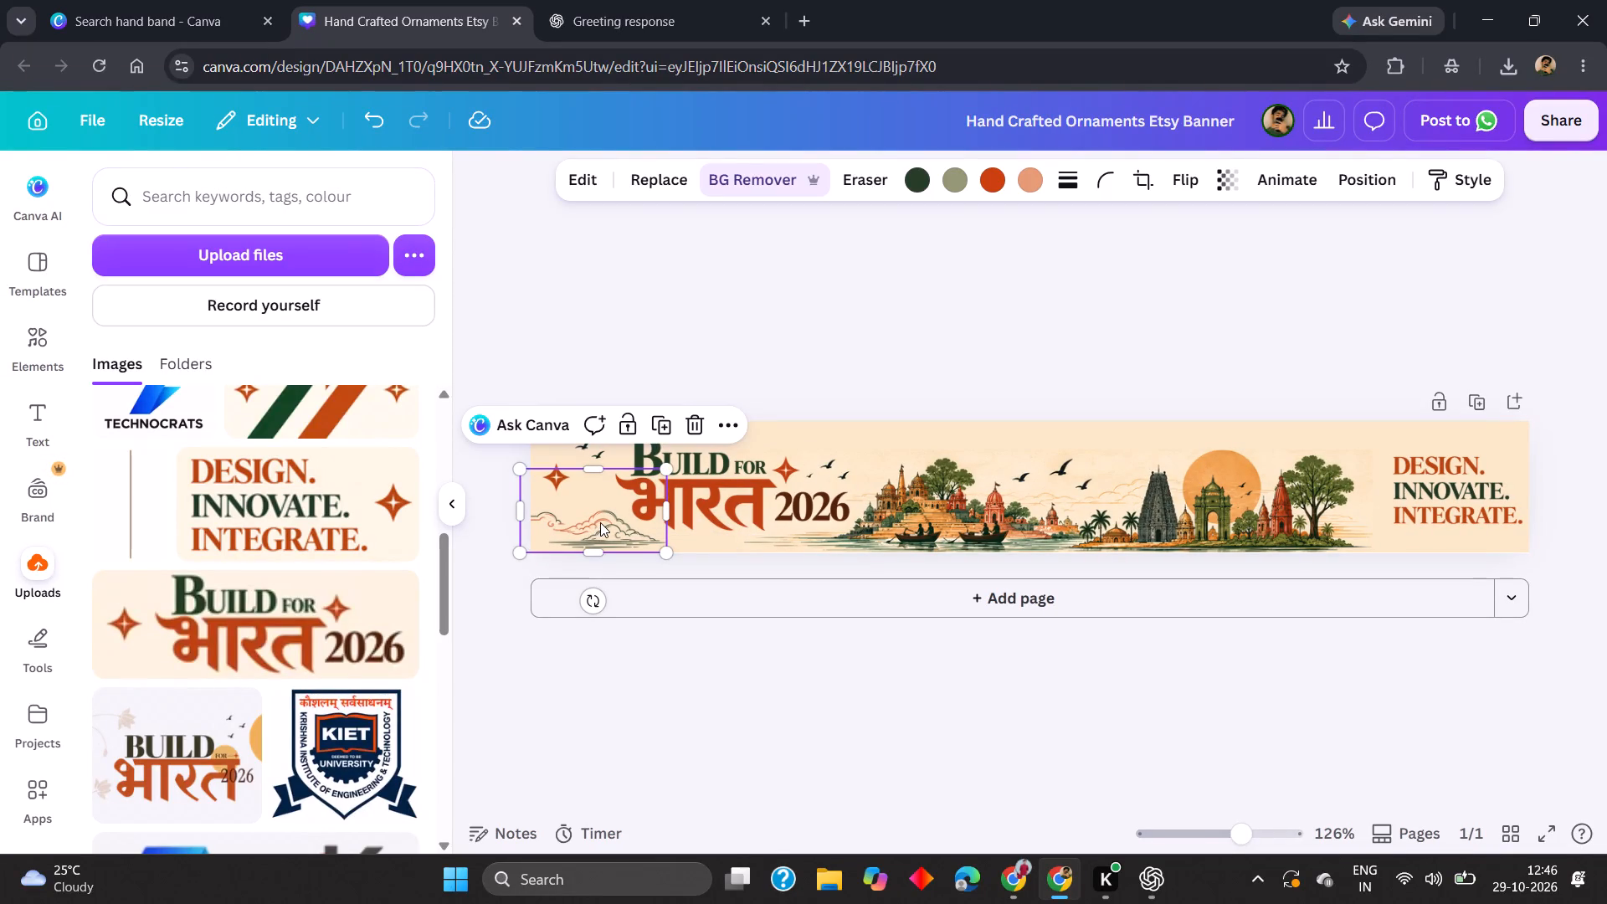
key(ctrl+z)
key(ctrl+d)
drag(615, 529, 973, 503)
scroll(793, 510, left, 2)
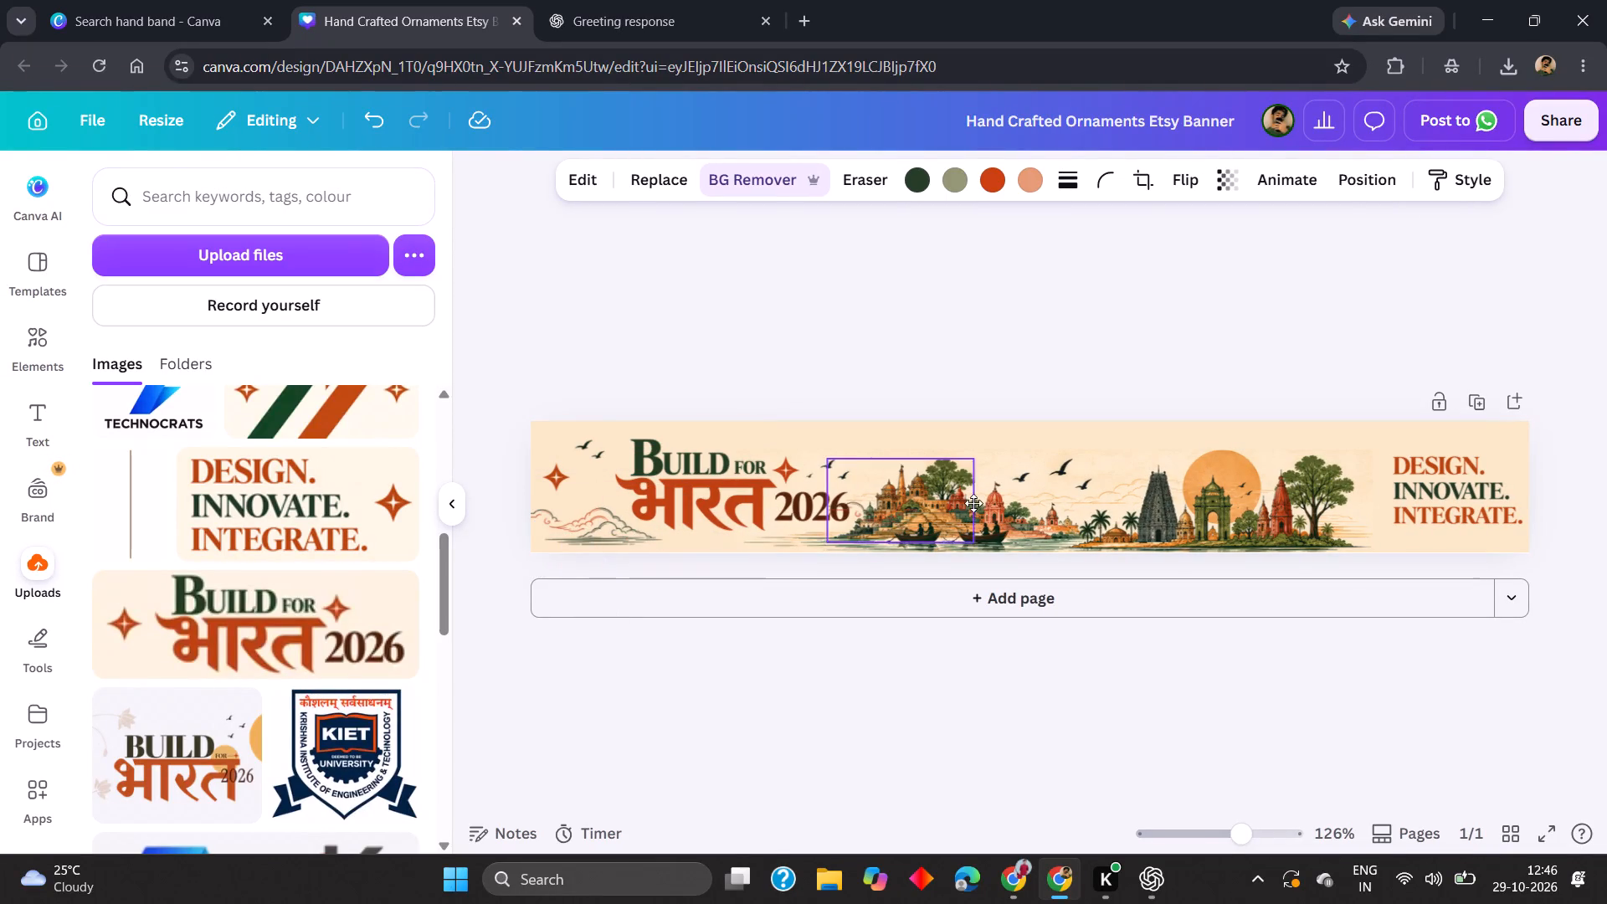
scroll(973, 503, left, 3)
drag(973, 503, 1541, 516)
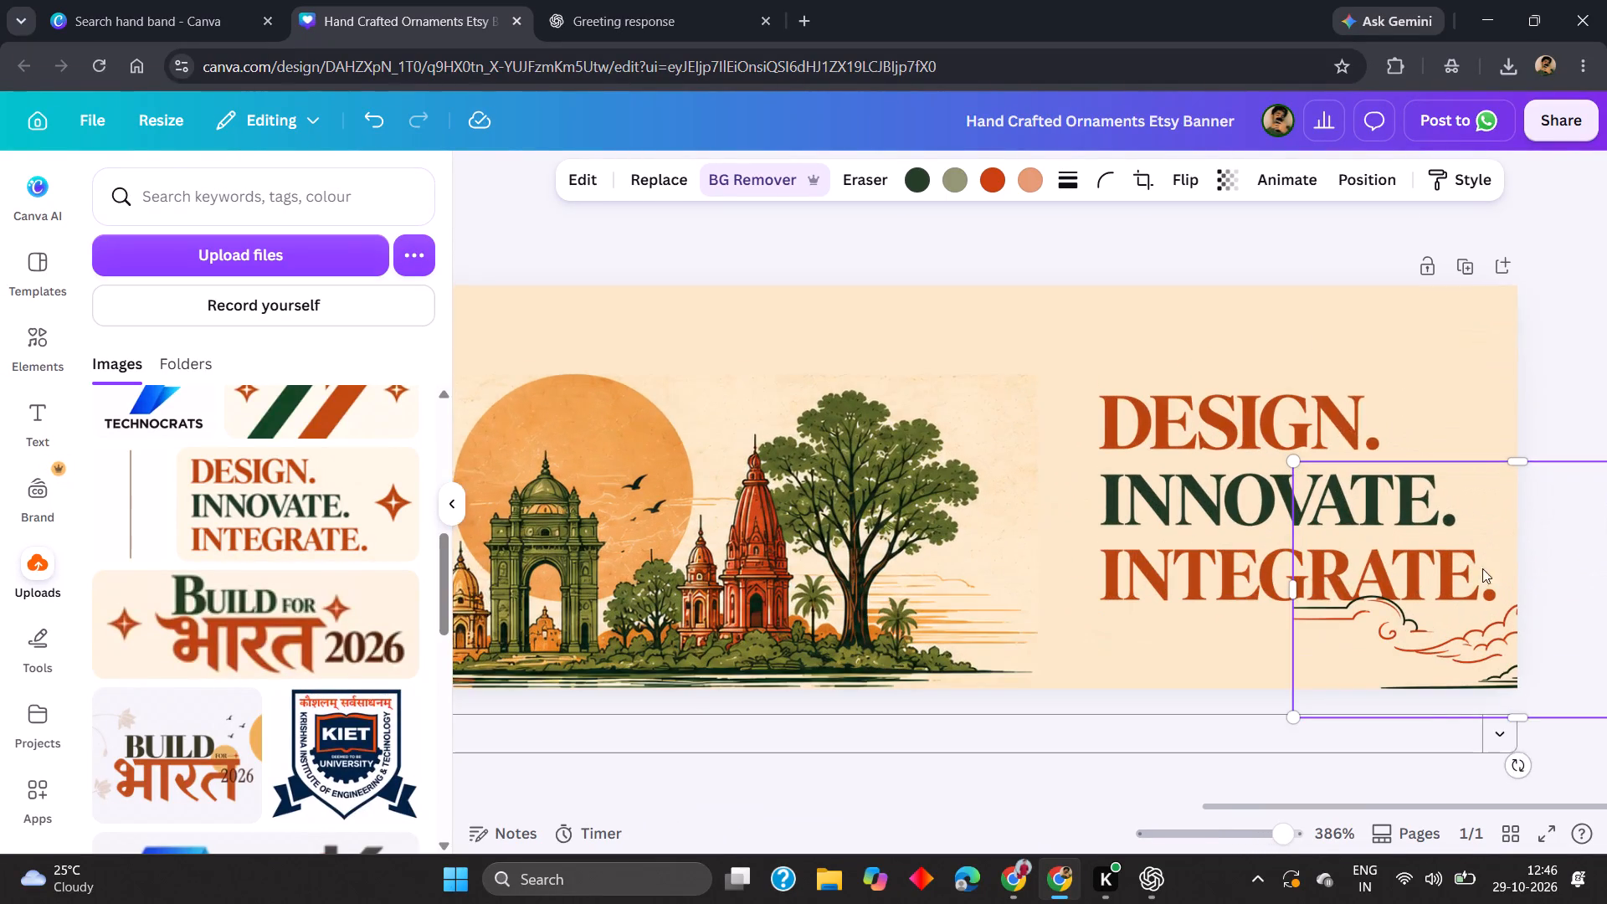
scroll(1456, 619, down, 1)
drag(1434, 665, 1209, 420)
click(1176, 169)
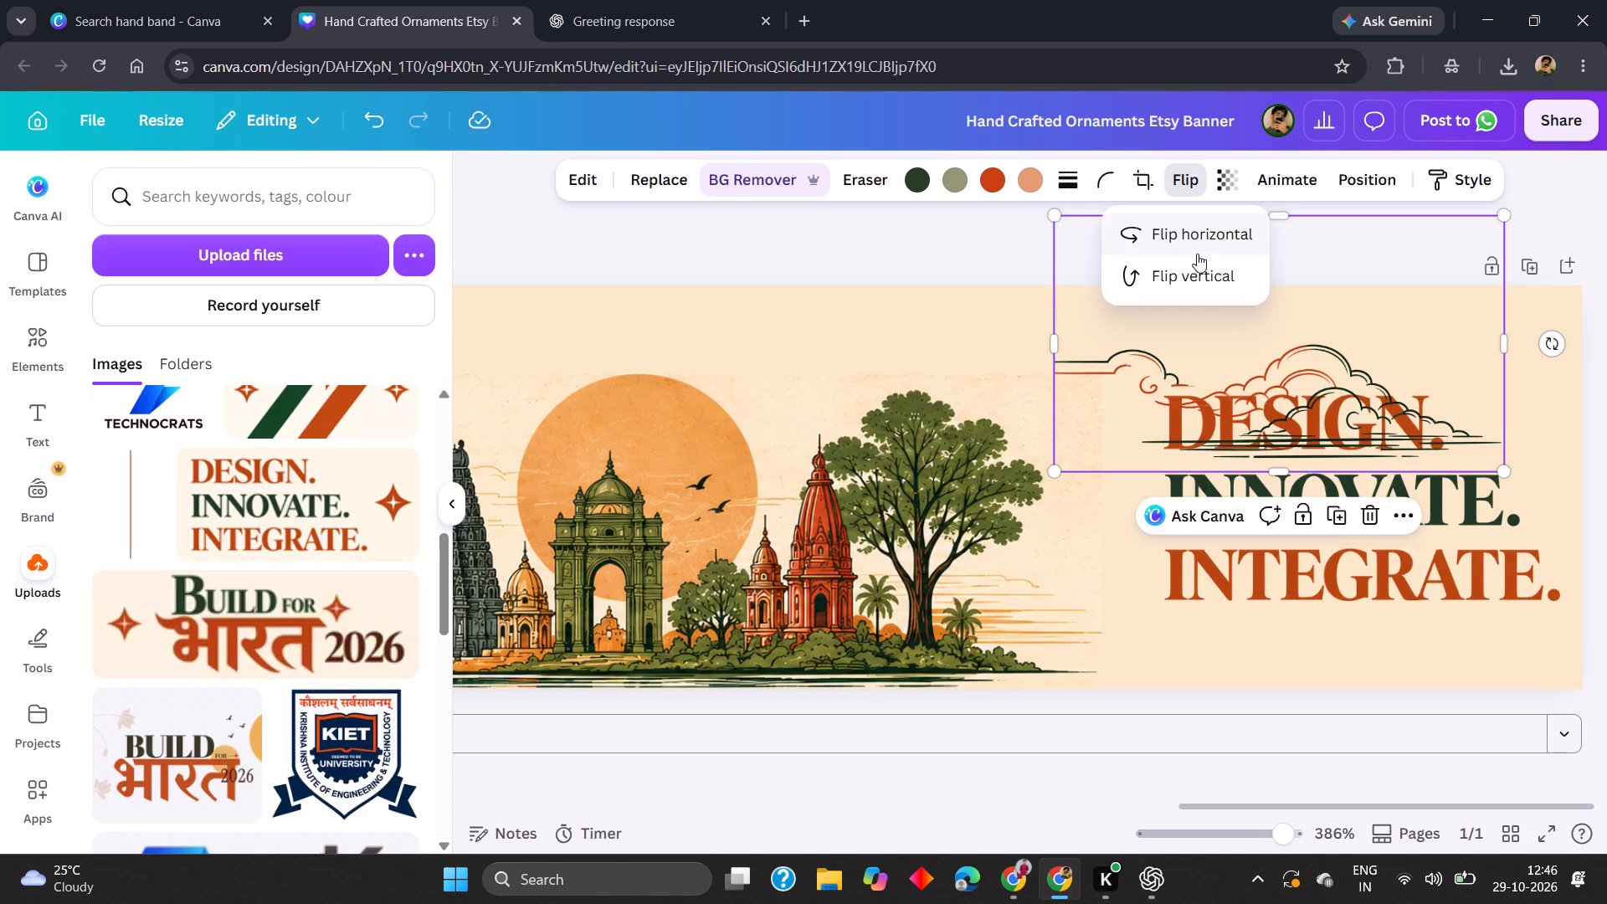
click(1197, 244)
Position the flipped cloud partly off the page's top edge so only its lower horizontal strokes show above the tagline.
drag(1214, 385, 1394, 322)
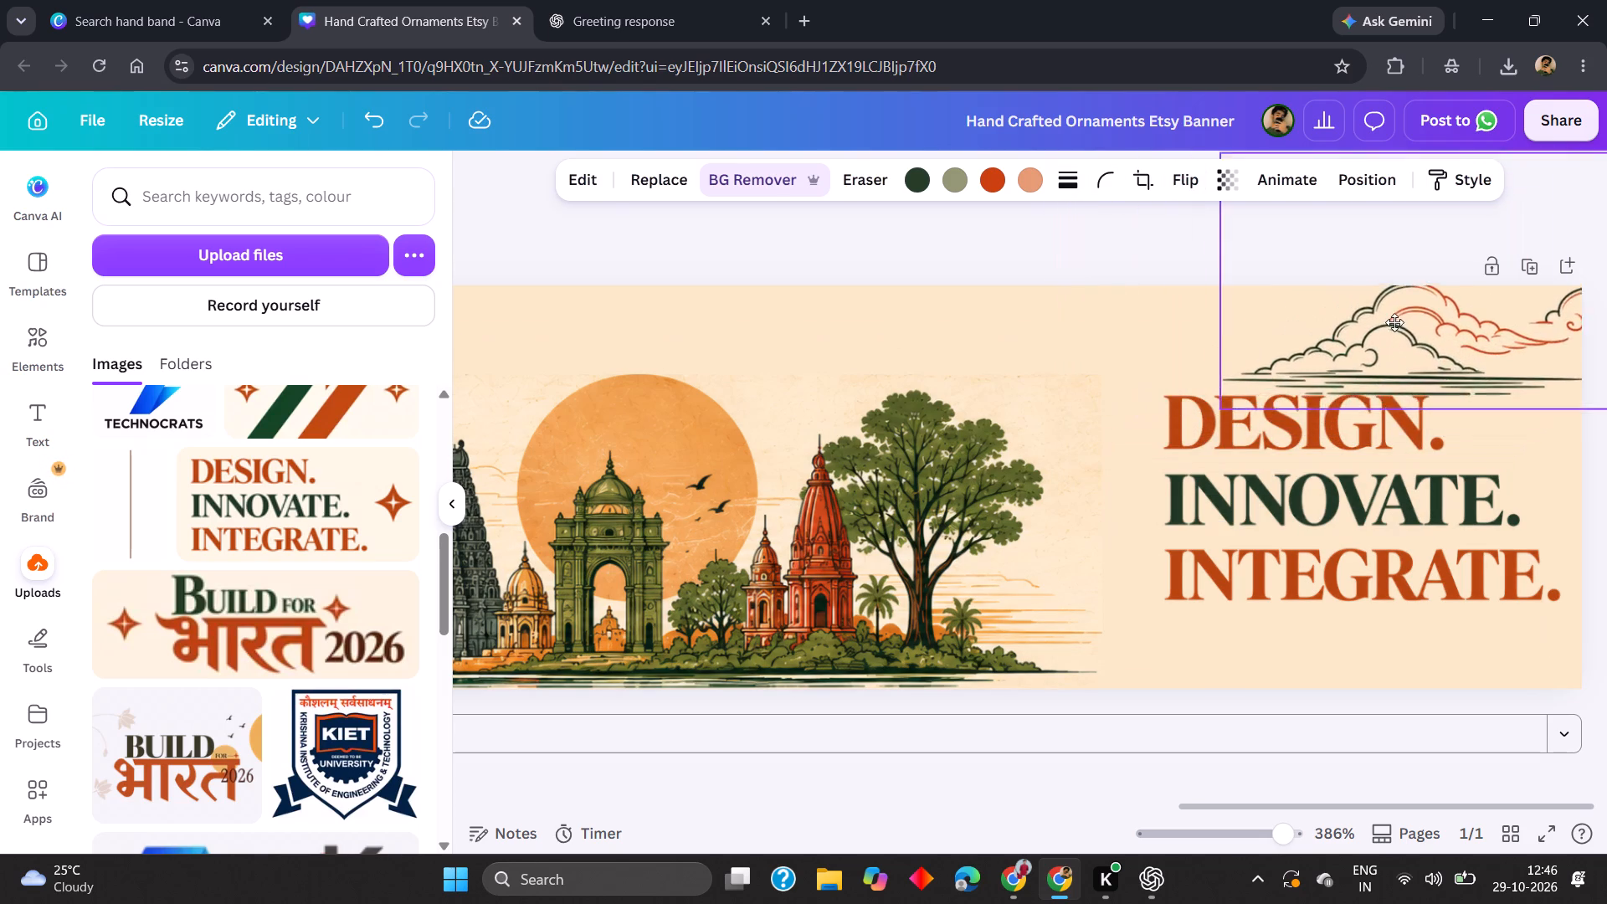
drag(1394, 322, 1541, 271)
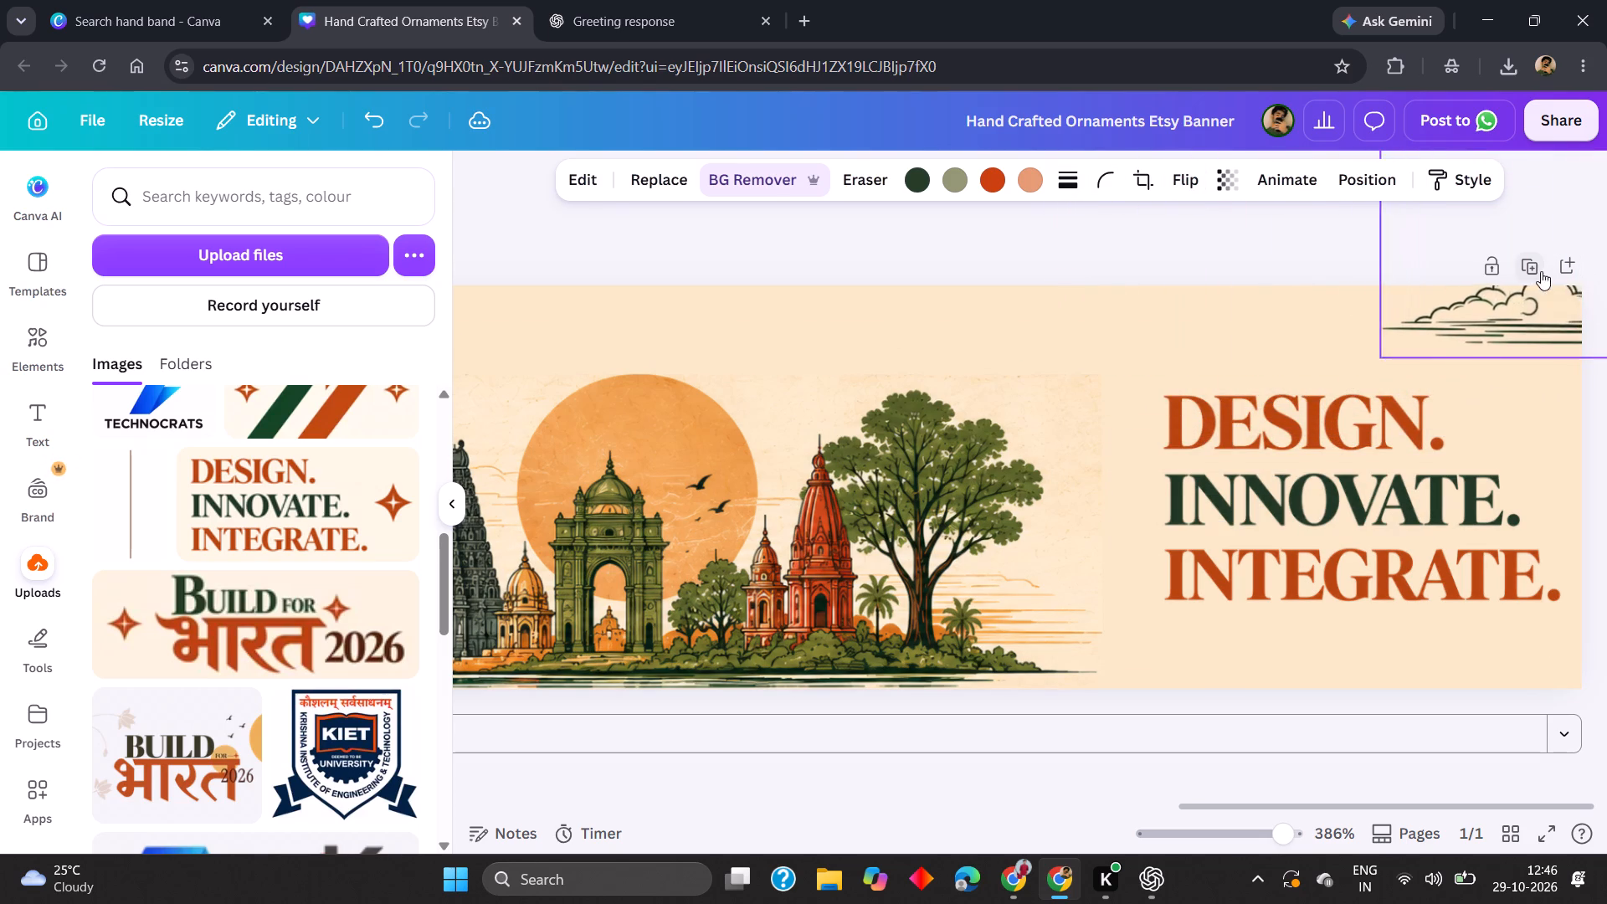
drag(1541, 271, 1338, 247)
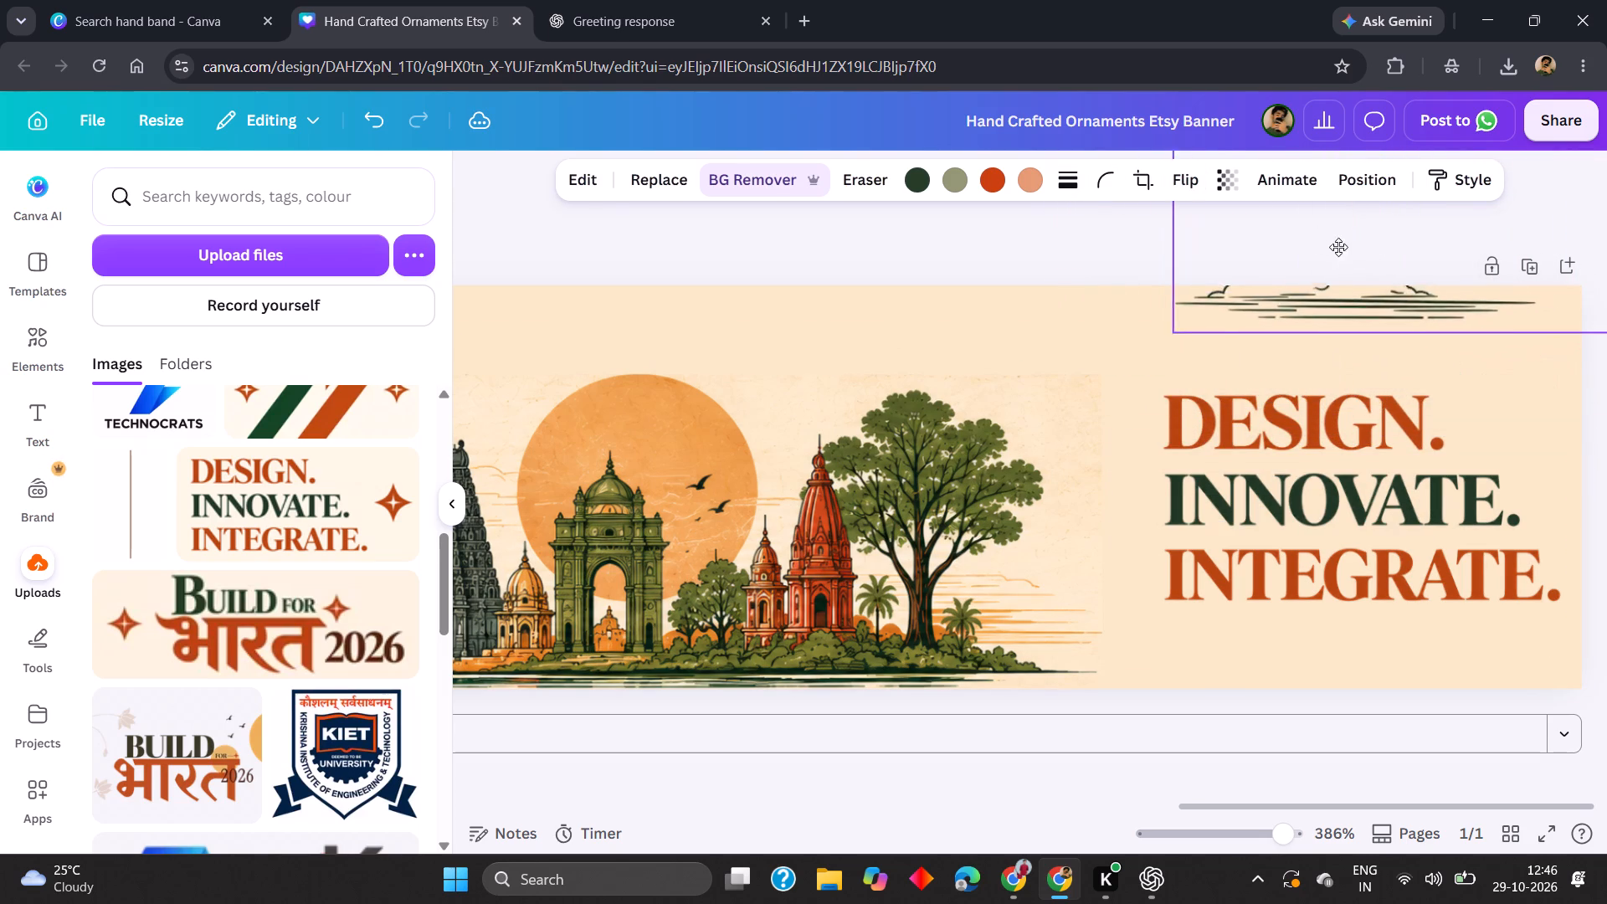
drag(1338, 247, 1348, 239)
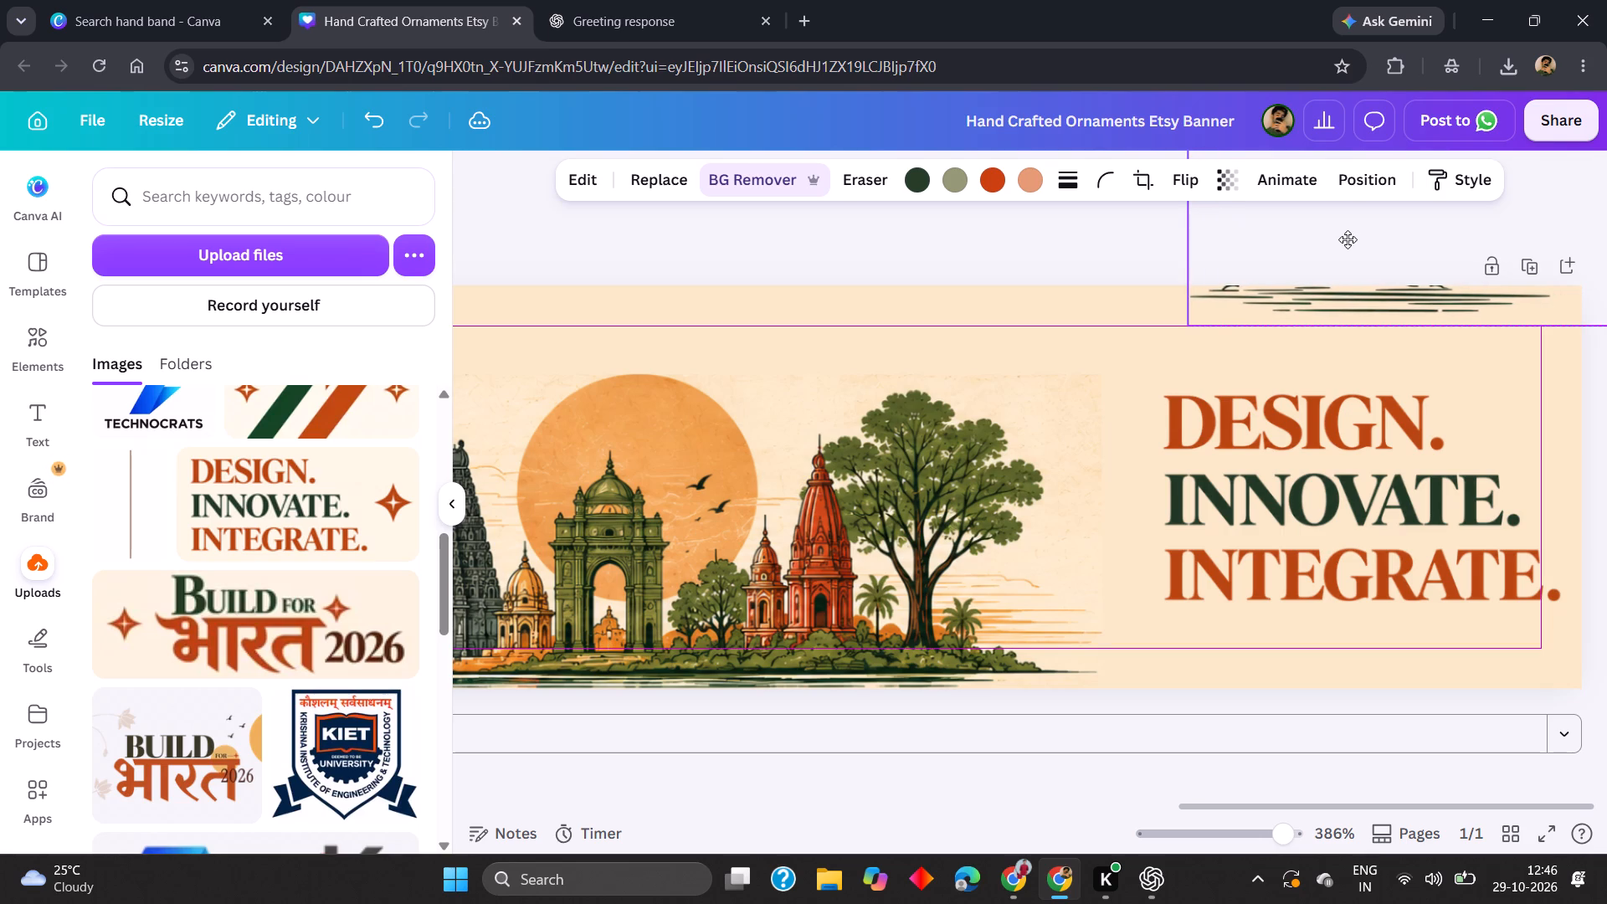
drag(1348, 239, 1371, 239)
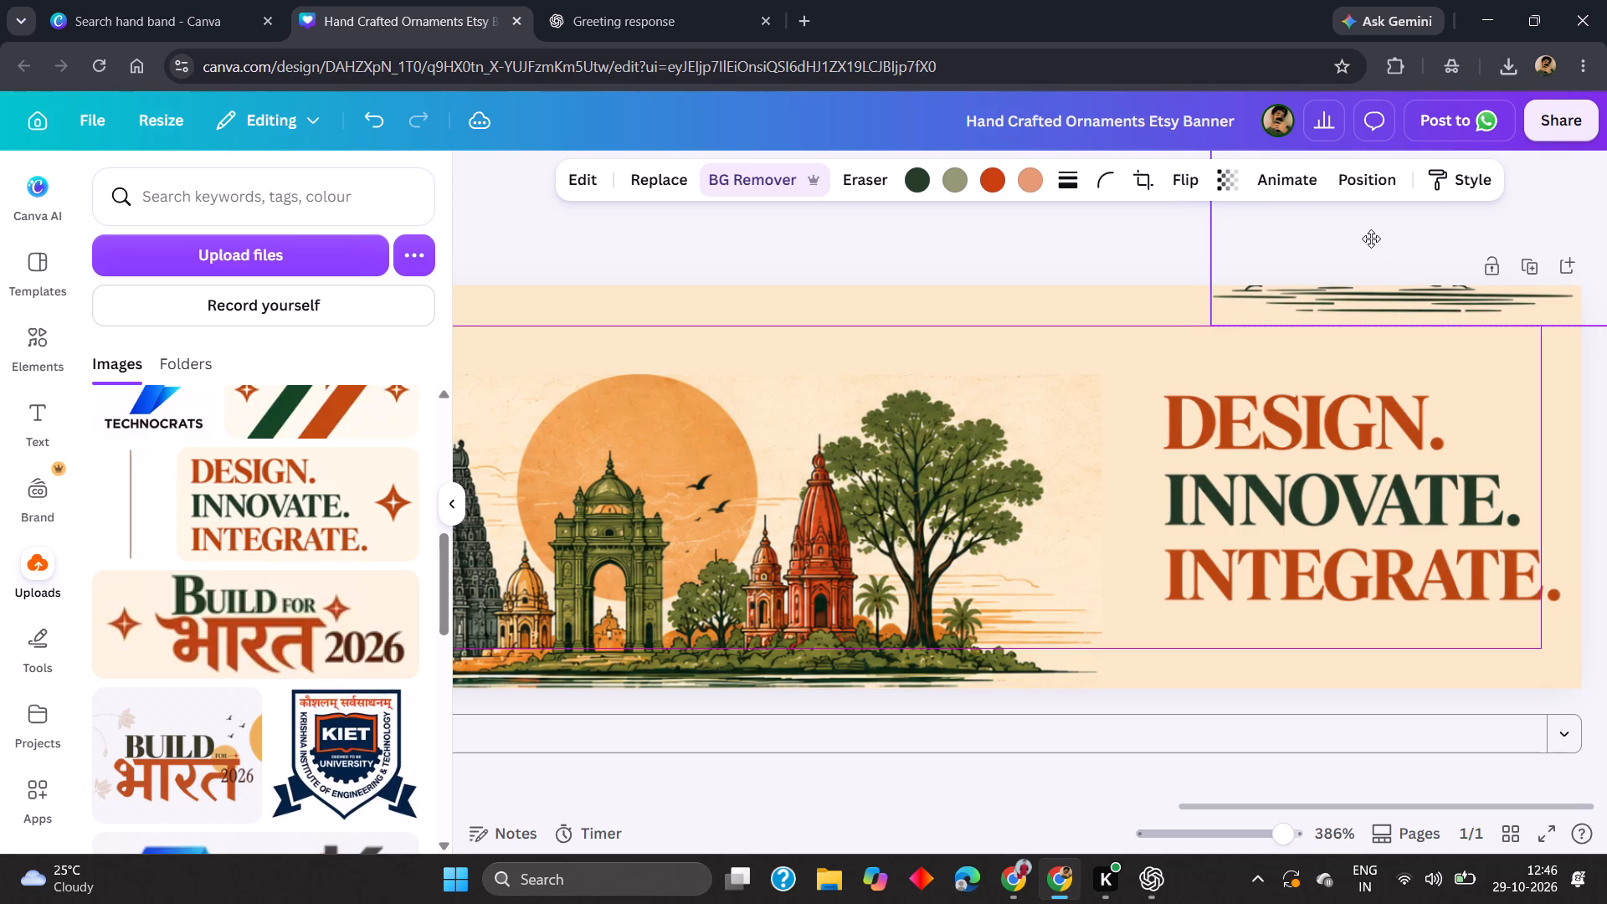
drag(1371, 239, 1369, 241)
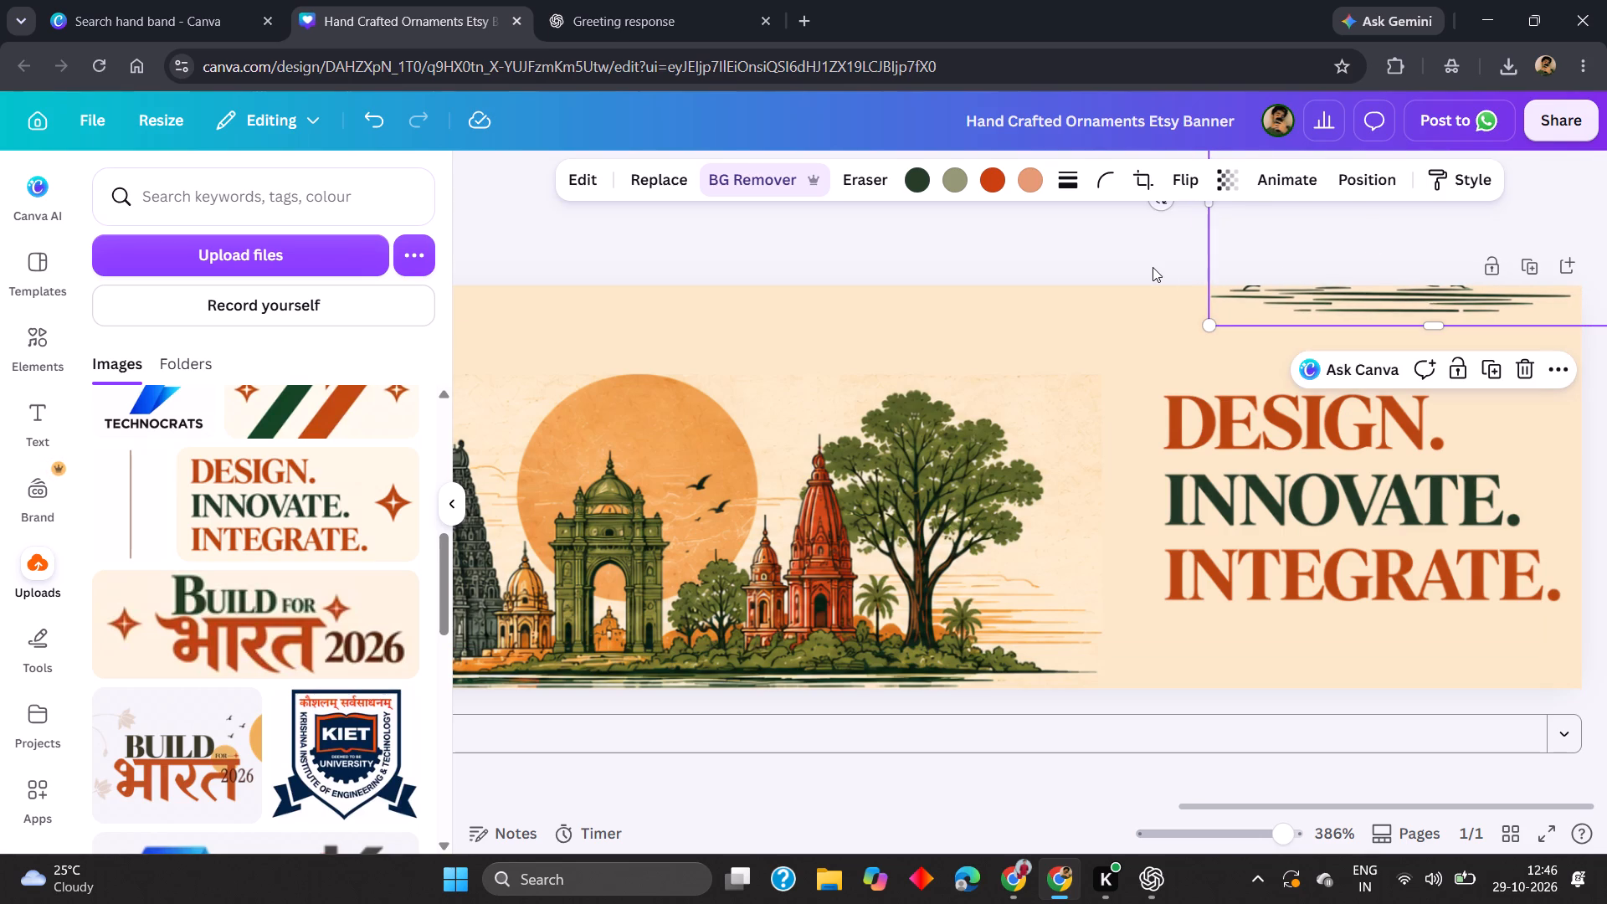
click(1153, 267)
Duplicate the top-edge cloud and place the copy in the lower end corner below the tagline, running partly off the page.
scroll(1153, 267, left, 2)
click(1294, 295)
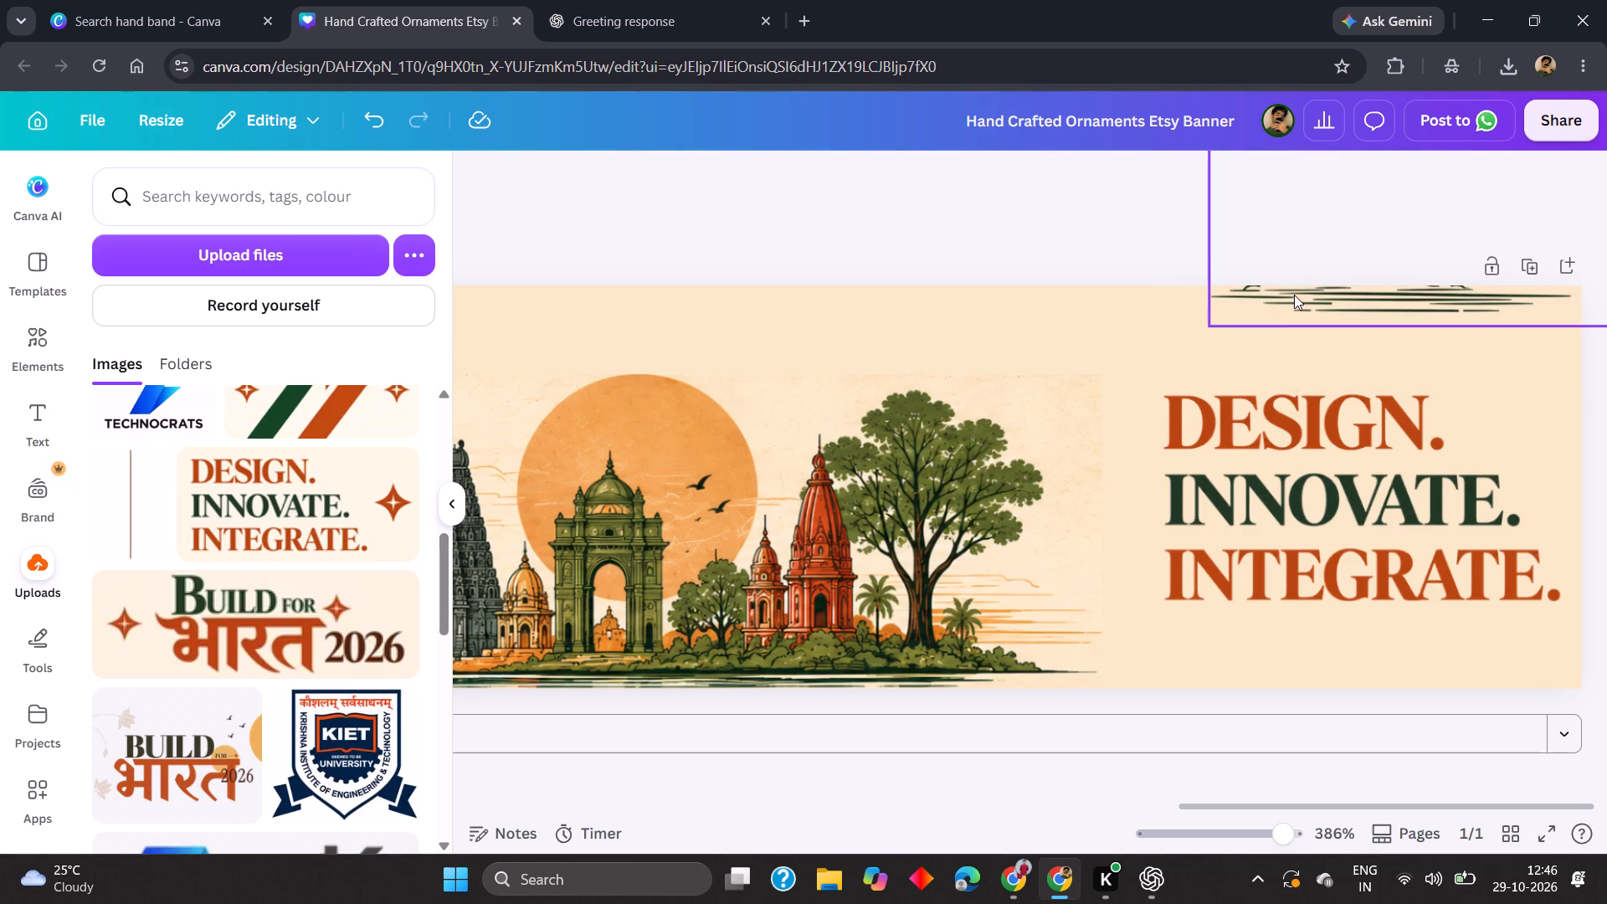
key(ctrl+d)
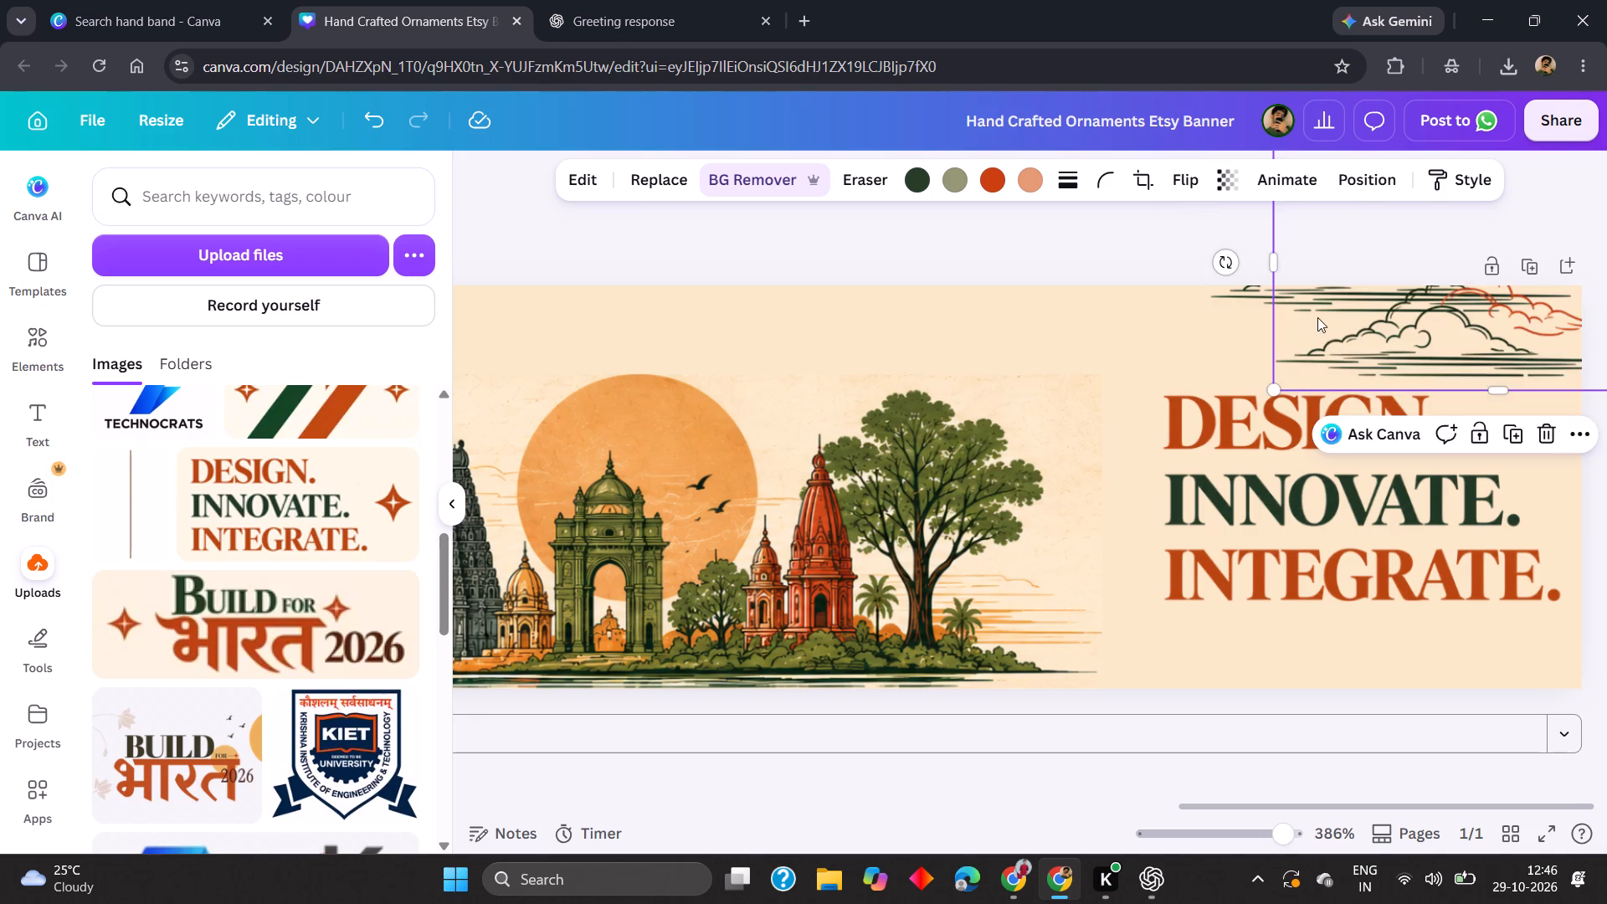
drag(1318, 318, 1363, 678)
scroll(1241, 566, down, 2)
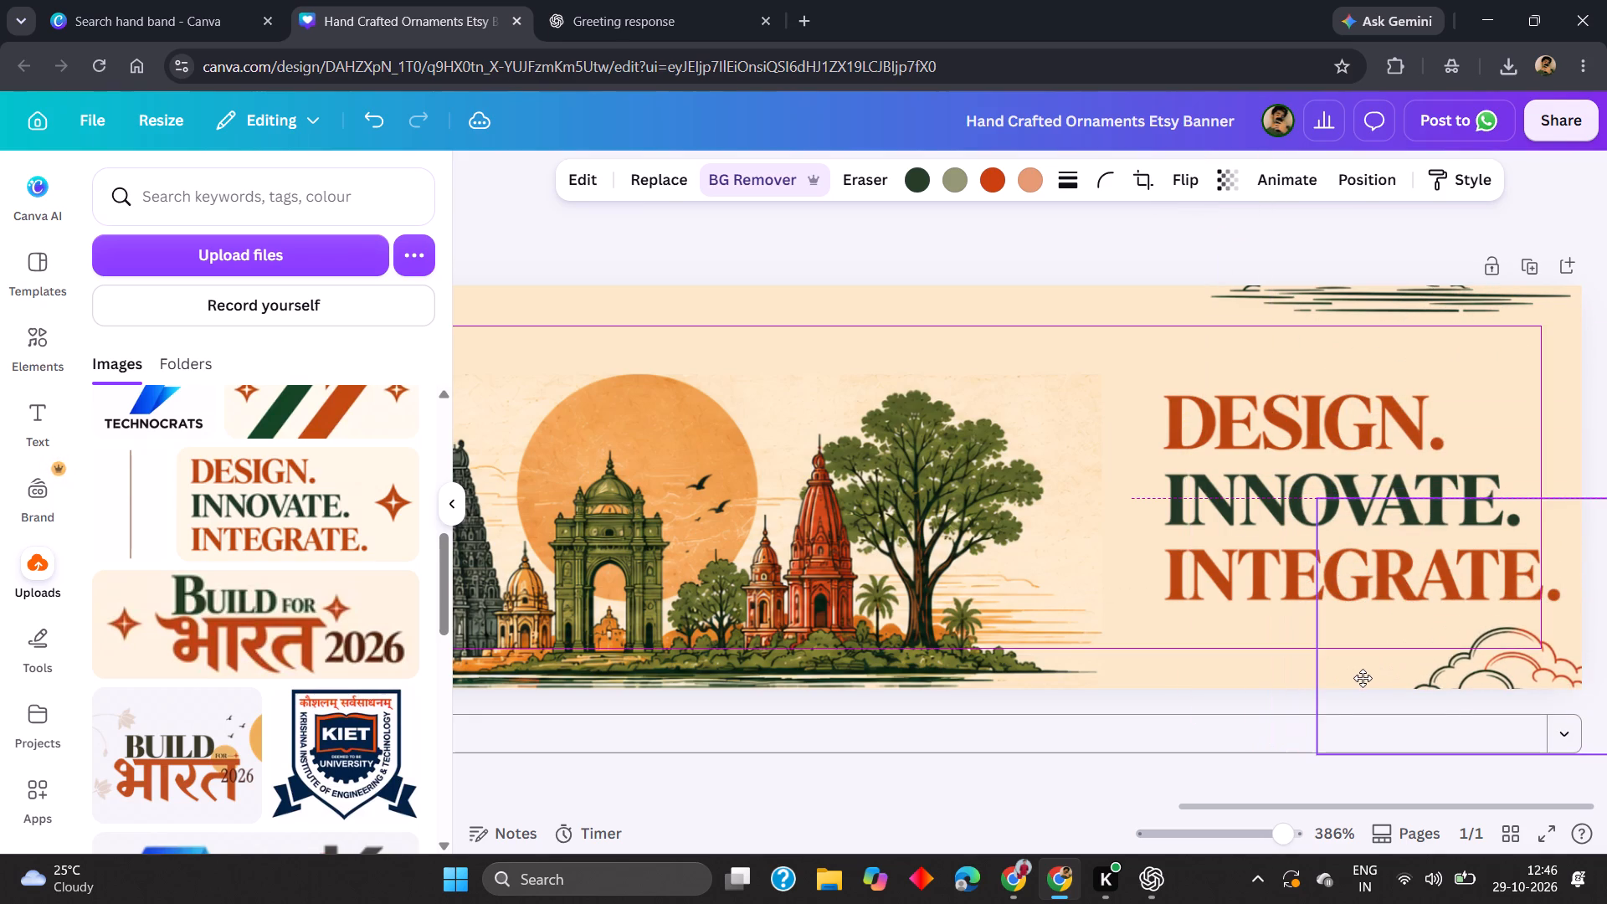
drag(1363, 678, 1409, 675)
Nudge the coloured tagline slightly upward, away from the corner cloud.
drag(1320, 559, 1319, 547)
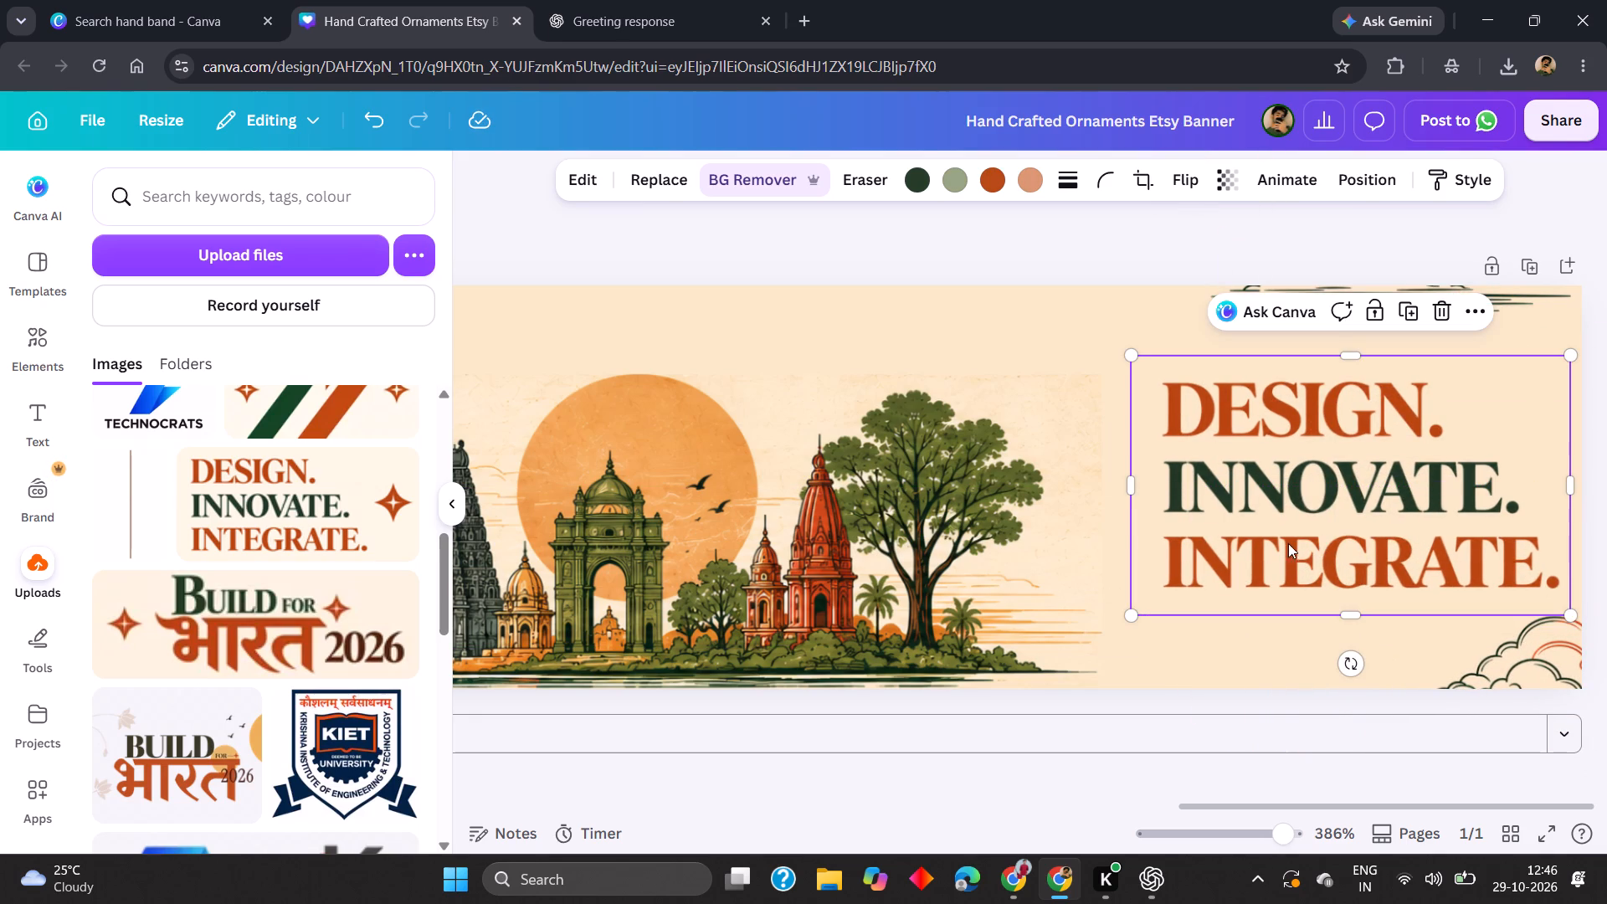
click(1018, 234)
Duplicate the pair of birds from the banner's opening and move the copy to the end section, beside the word "DESIGN.".
scroll(1031, 250, up, 1)
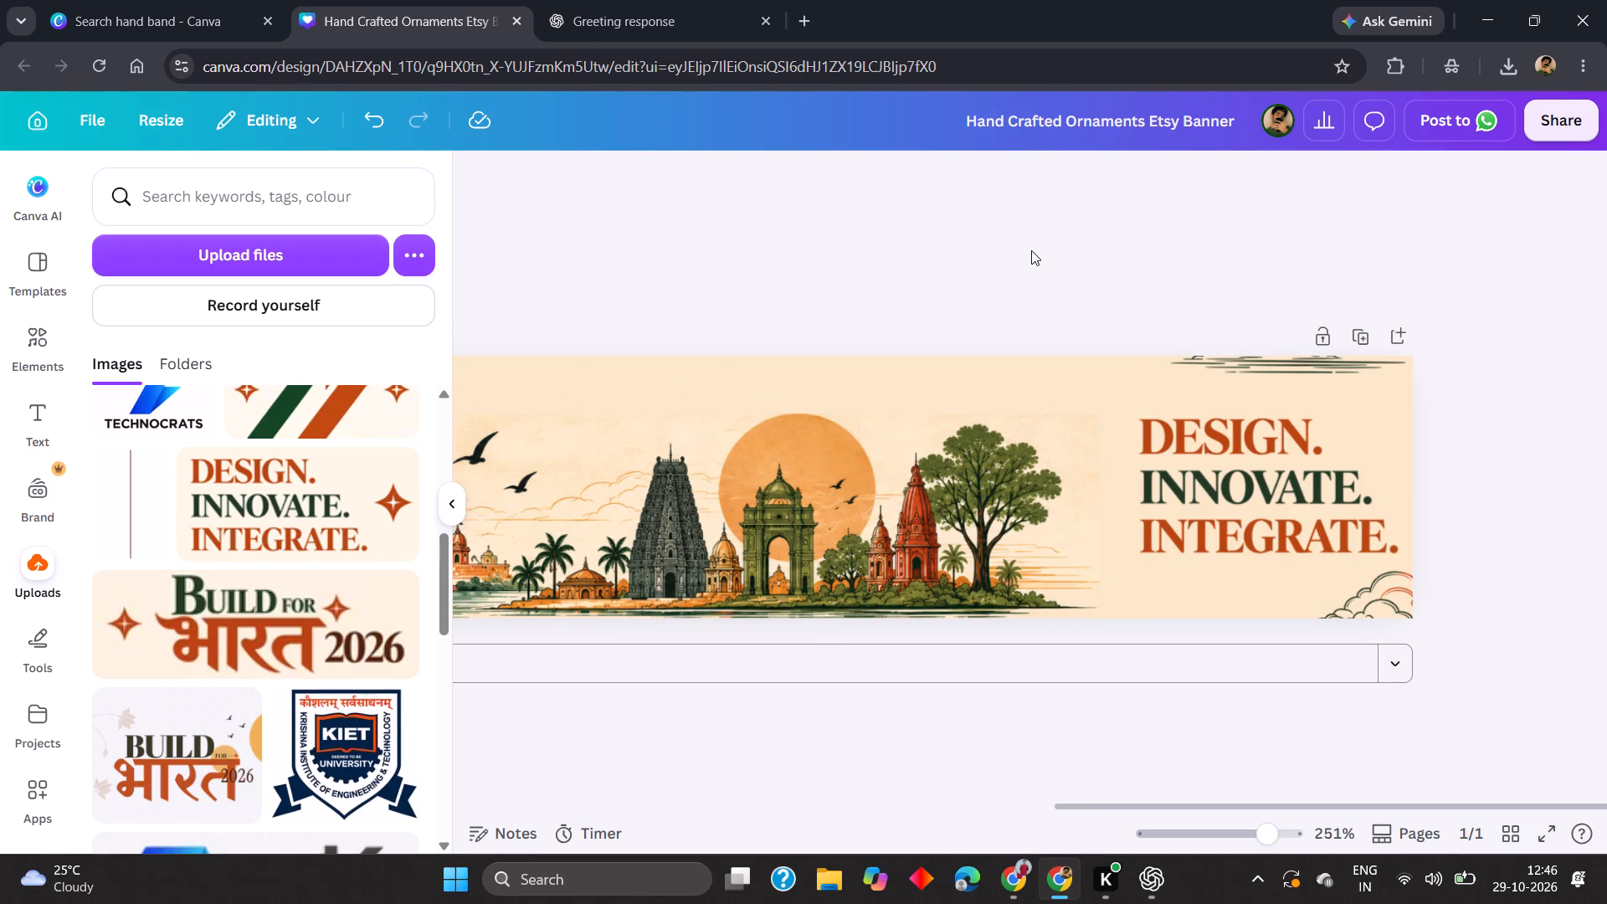
scroll(1031, 250, up, 1)
scroll(1033, 254, right, 7)
scroll(1033, 255, left, 8)
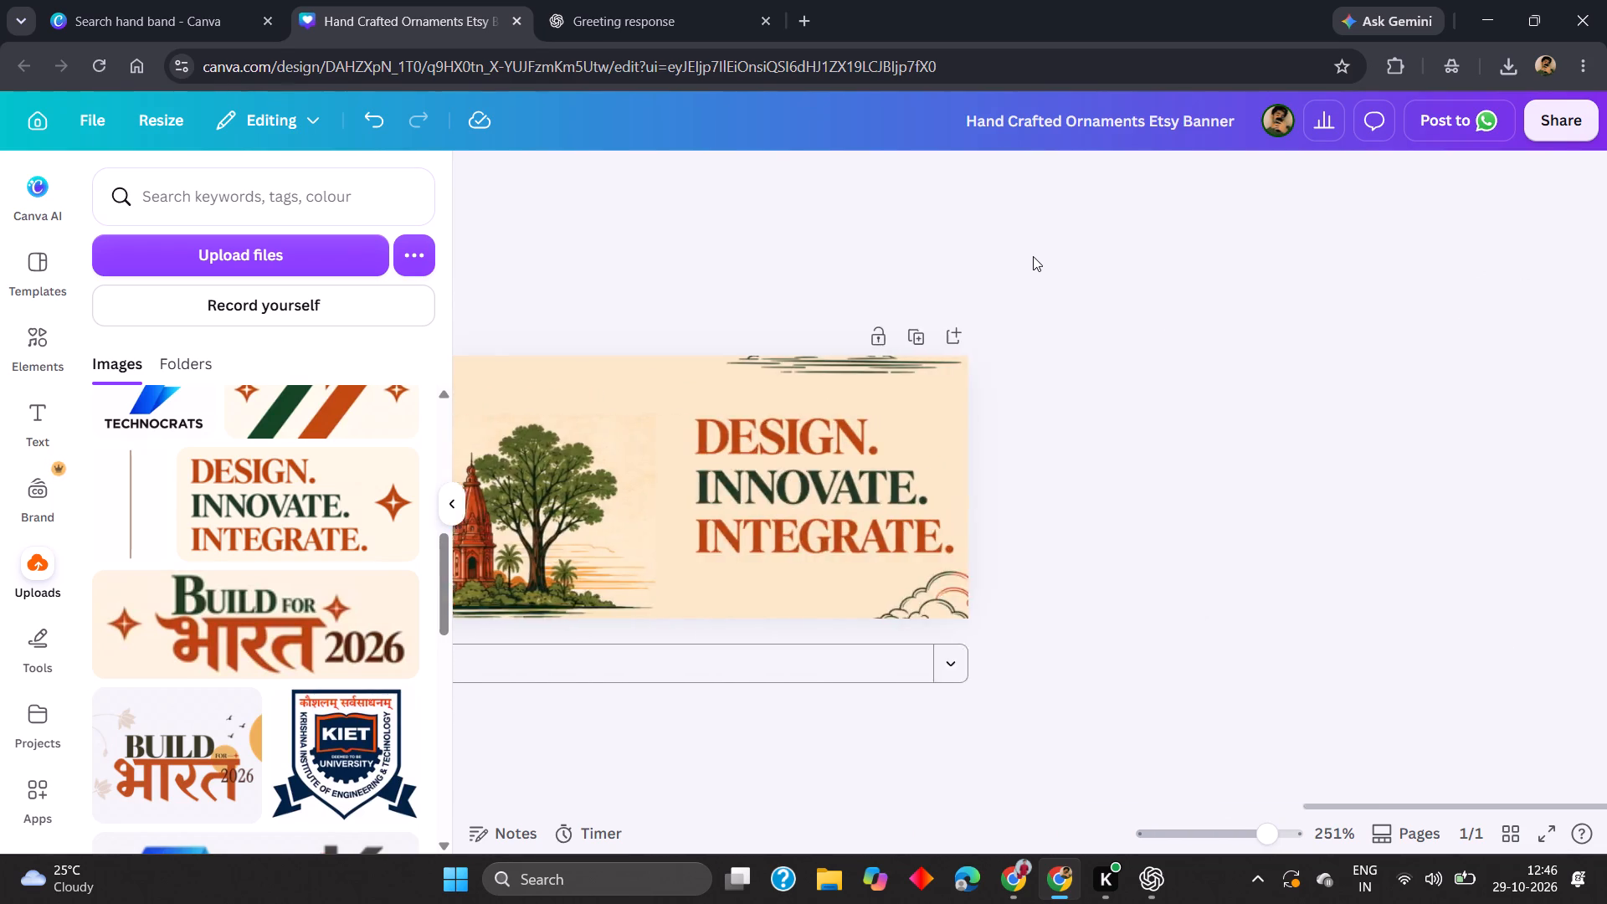
scroll(1033, 256, right, 7)
click(623, 438)
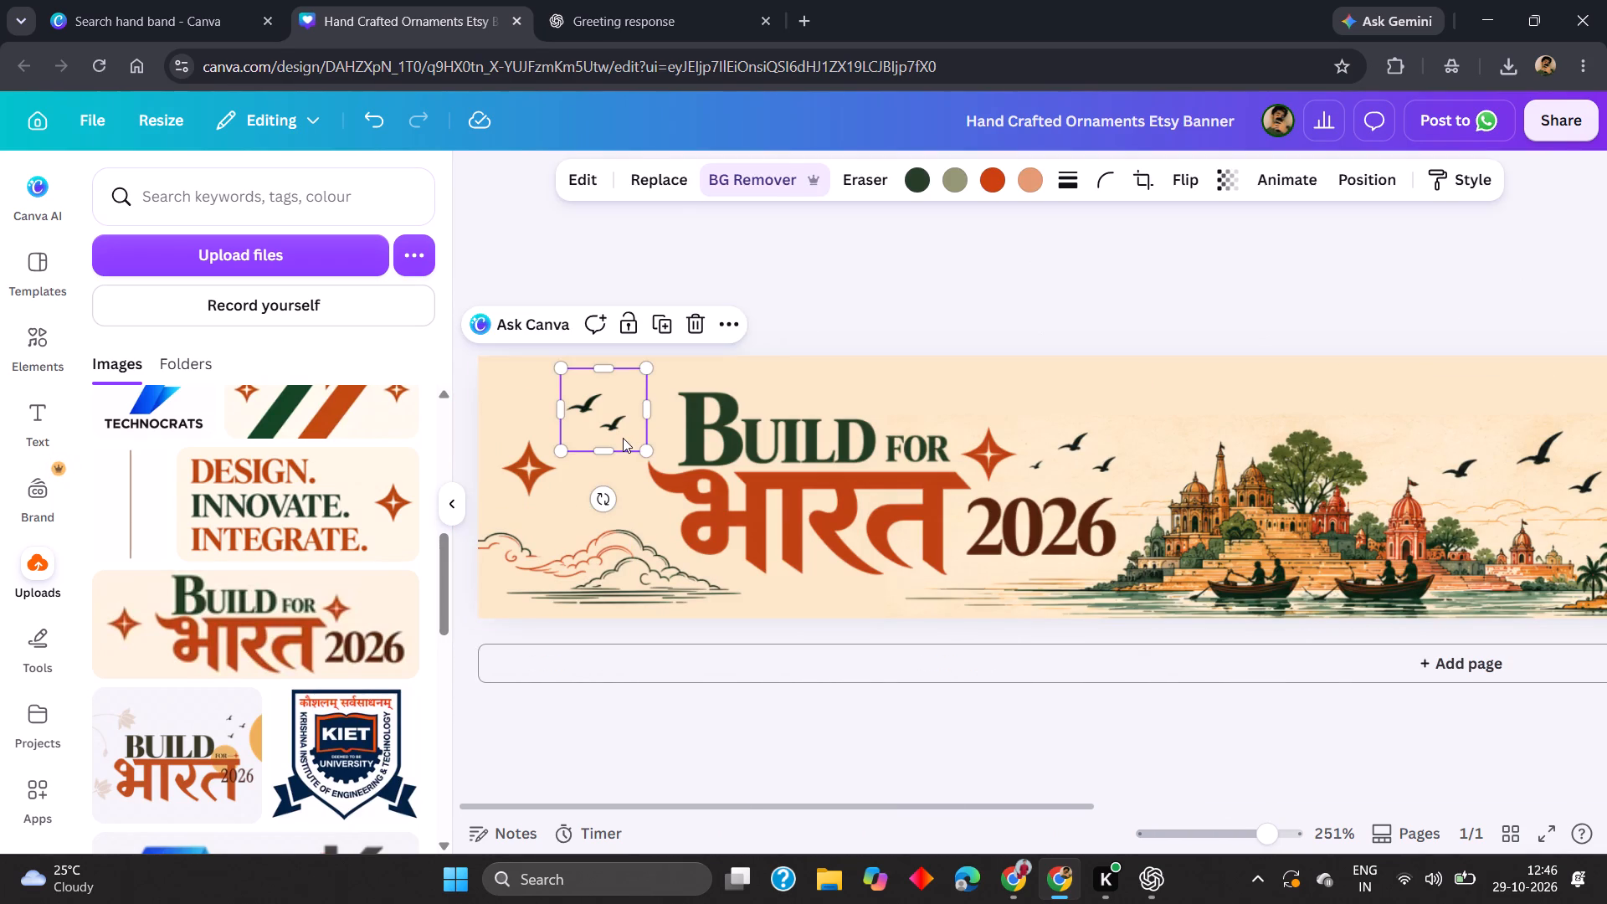
key(ctrl+d)
drag(631, 437, 1146, 397)
scroll(665, 420, left, 8)
scroll(1084, 393, left, 4)
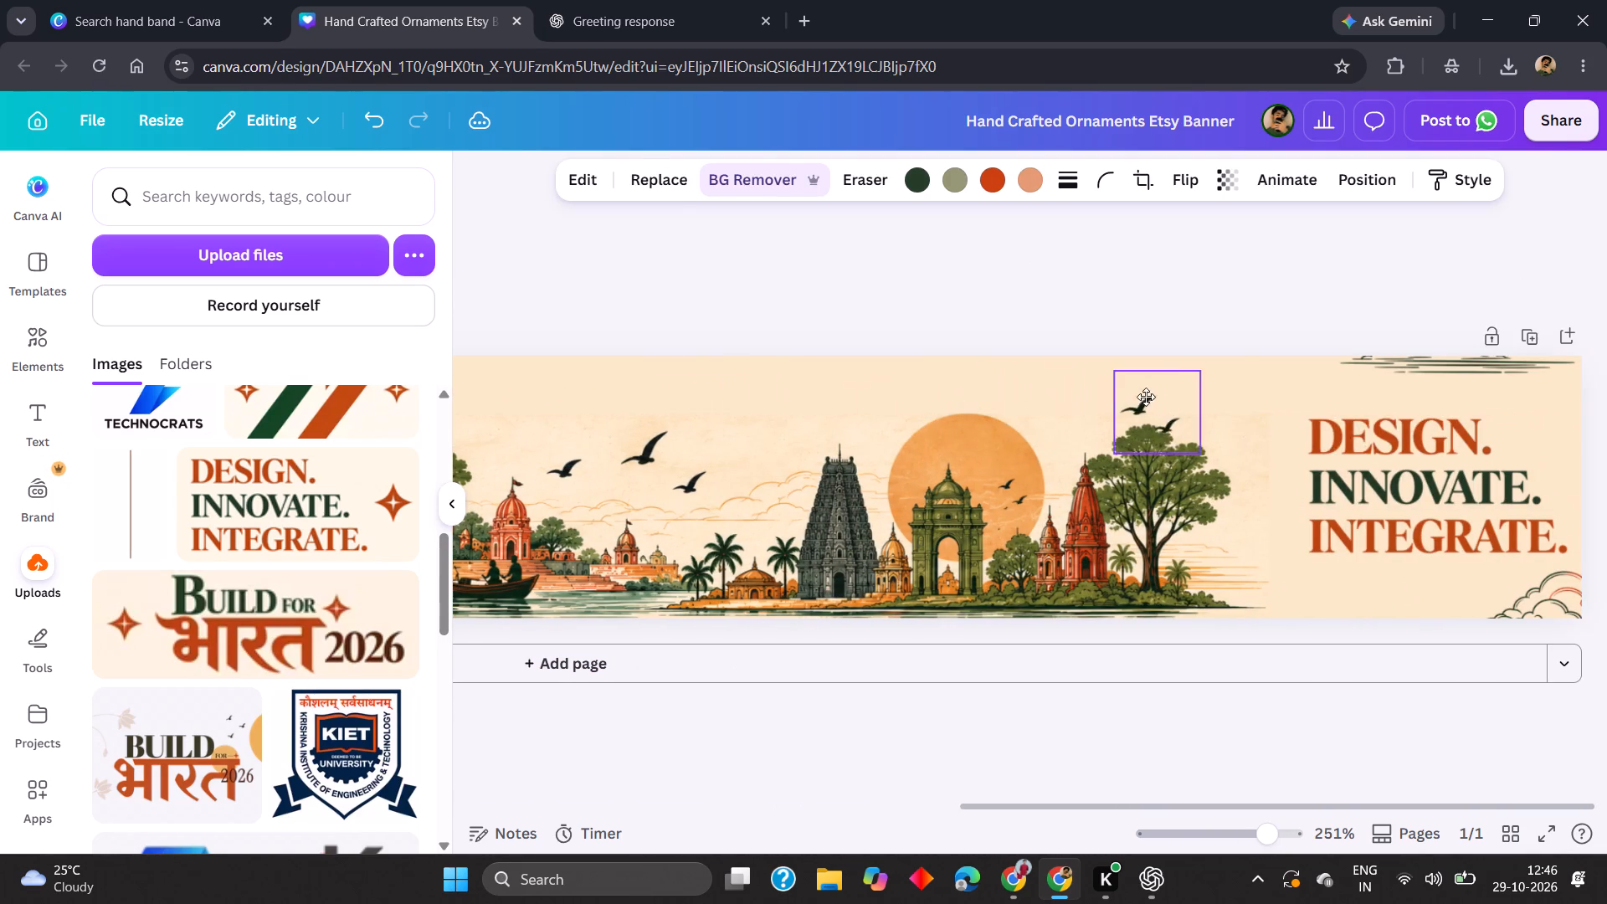
scroll(1146, 397, left, 1)
drag(1146, 397, 1533, 415)
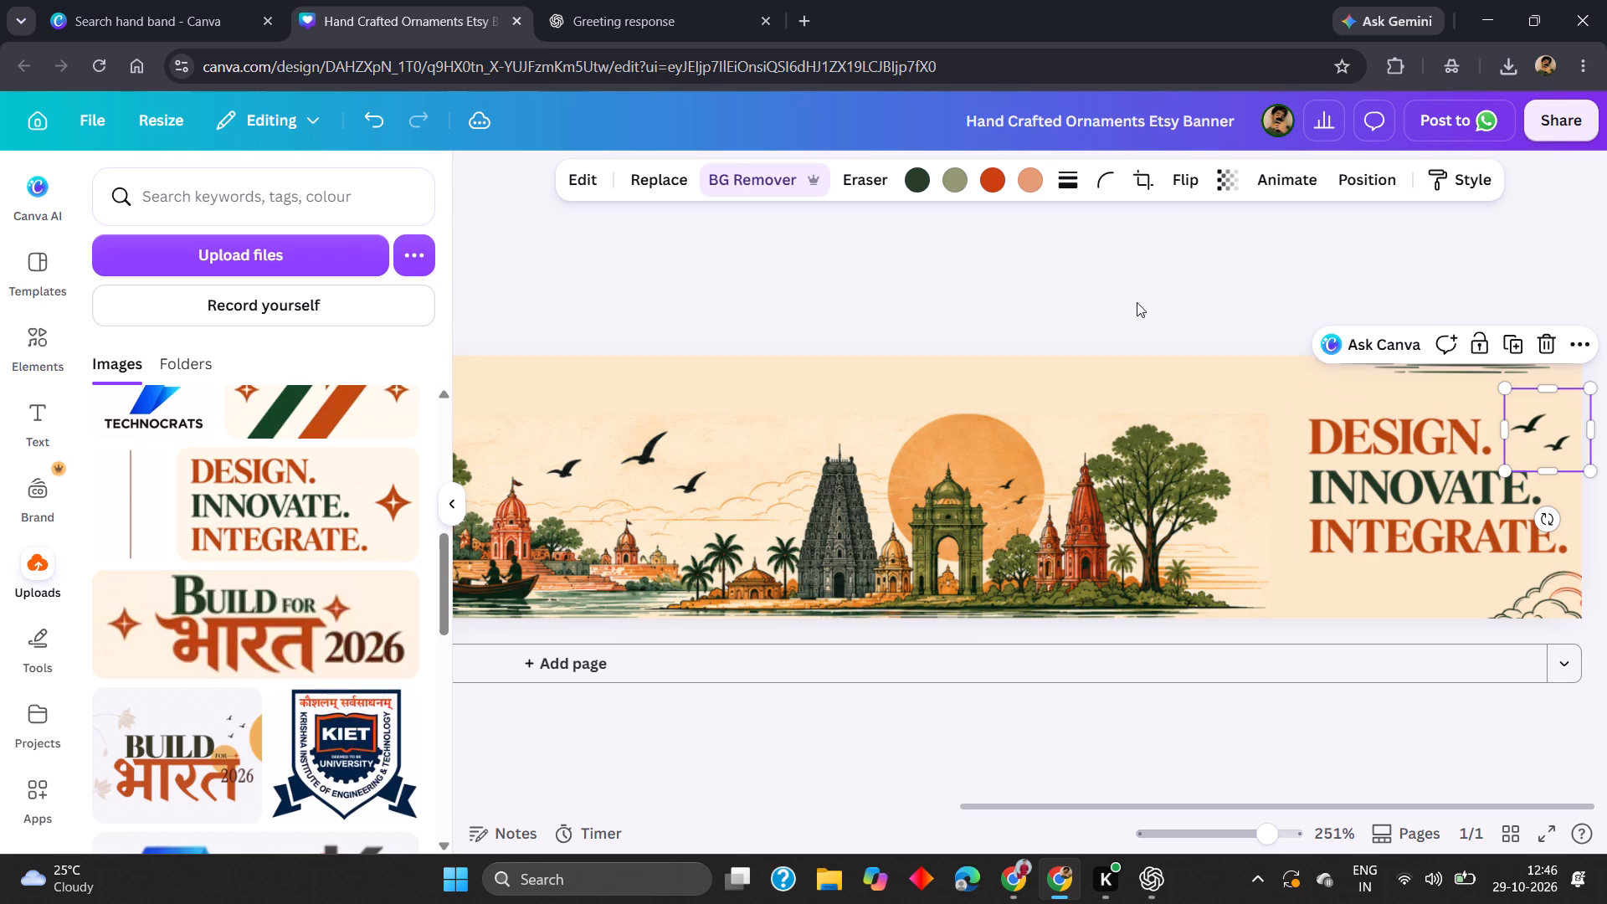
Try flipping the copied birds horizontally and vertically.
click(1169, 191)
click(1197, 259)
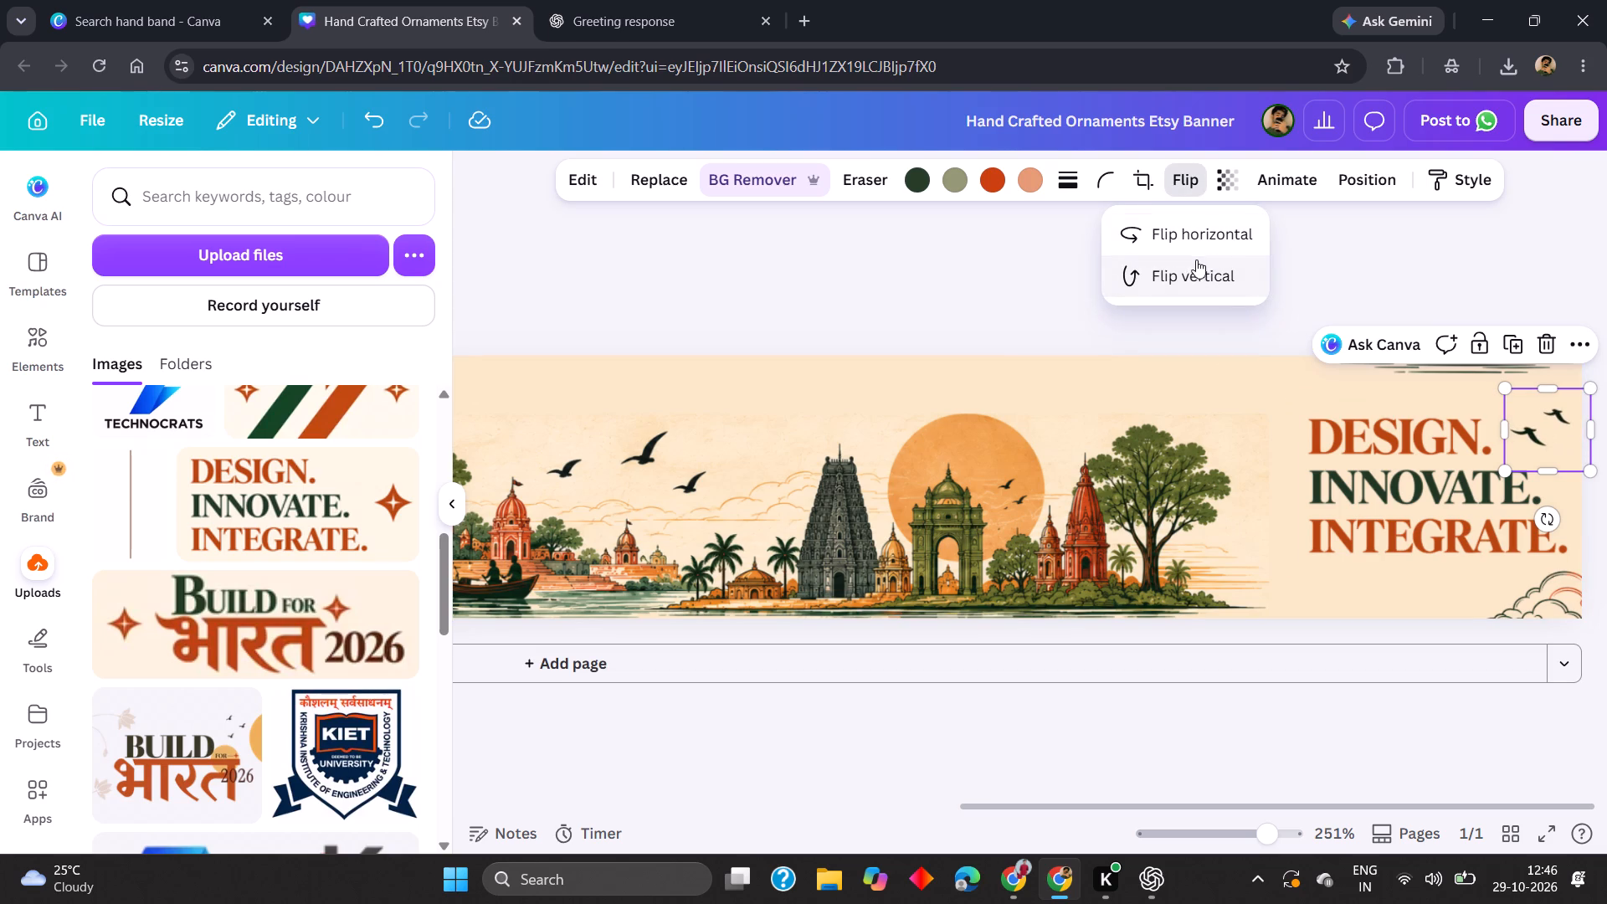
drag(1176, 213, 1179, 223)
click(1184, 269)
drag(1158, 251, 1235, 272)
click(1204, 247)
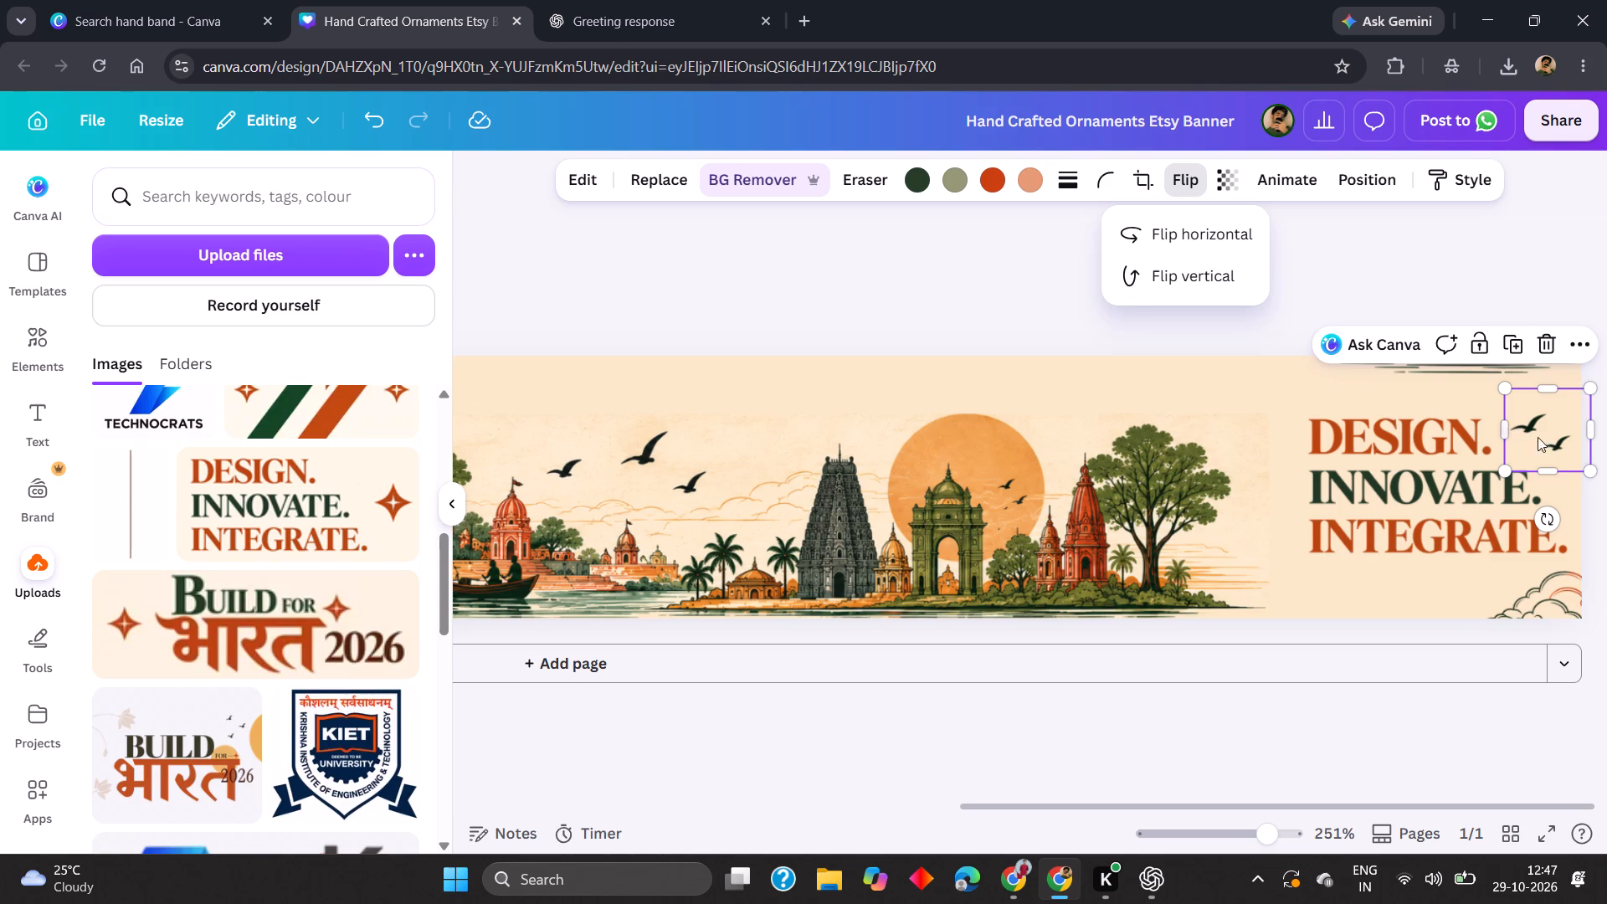
Shrink the copied birds to about 23 by 22 and place them inside the page edge, just past the word "DESIGN.".
drag(1506, 472, 1535, 452)
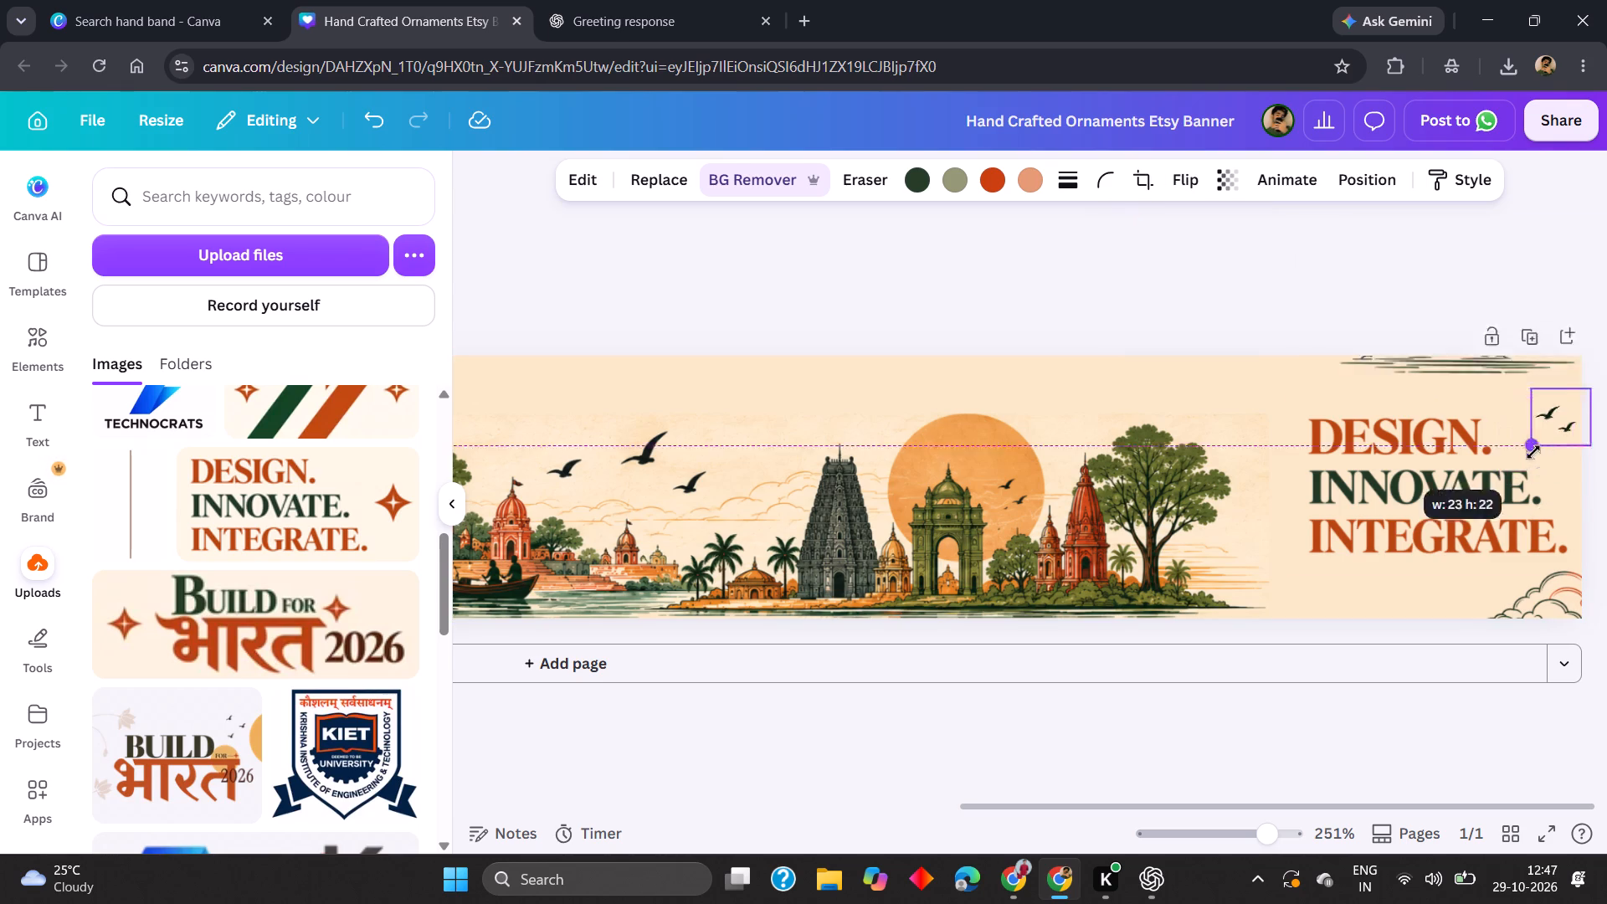
scroll(1509, 465, left, 7)
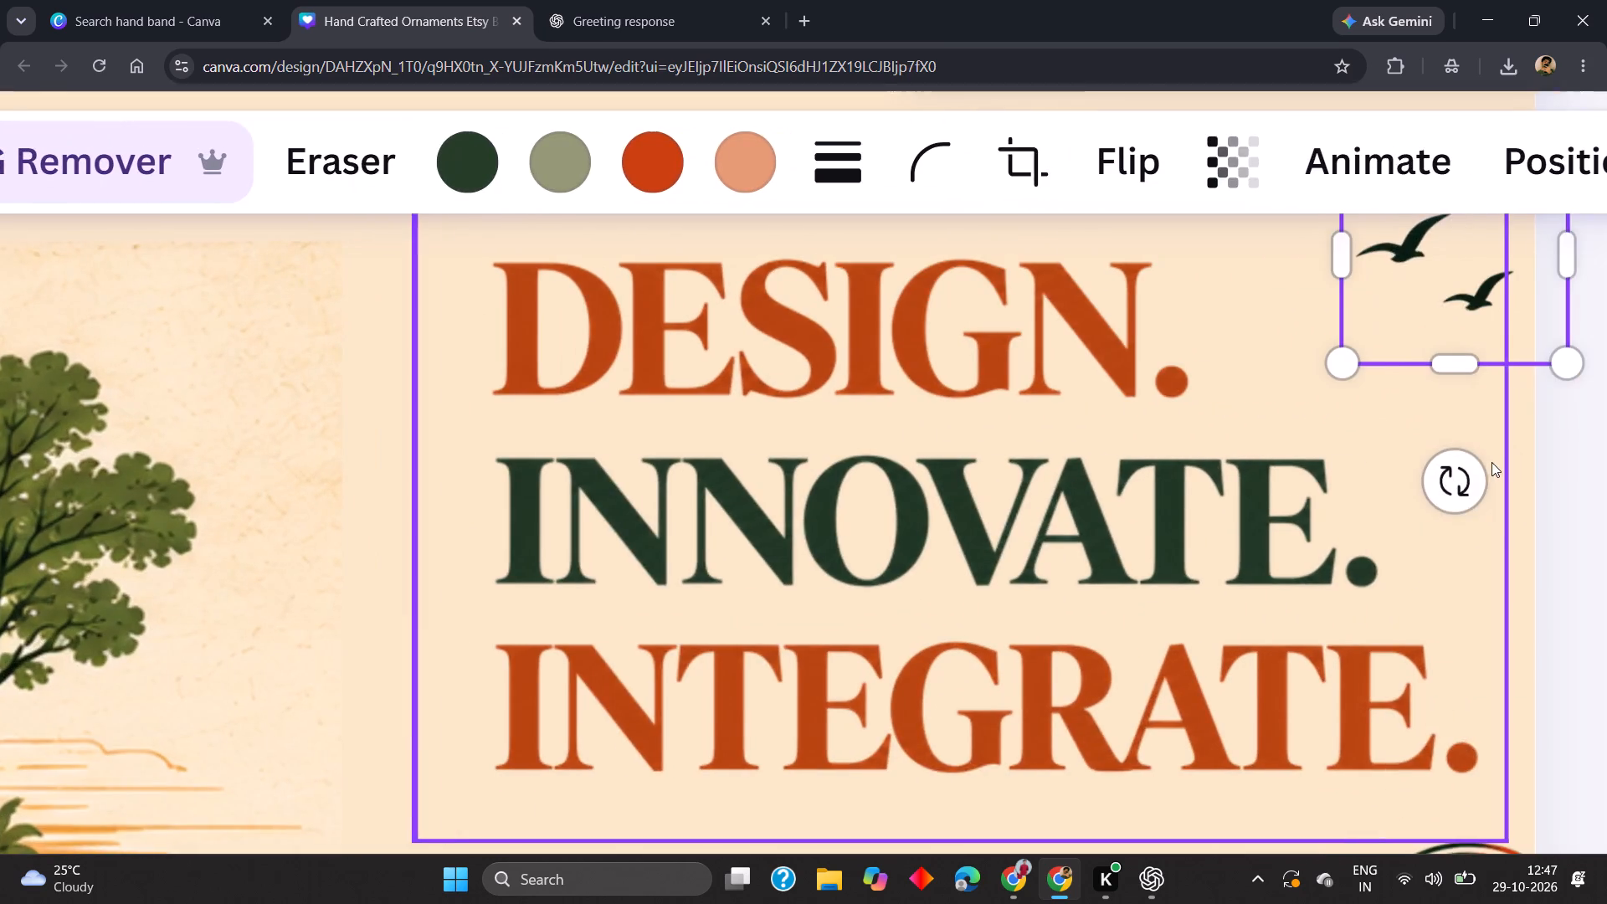
scroll(1491, 462, left, 7)
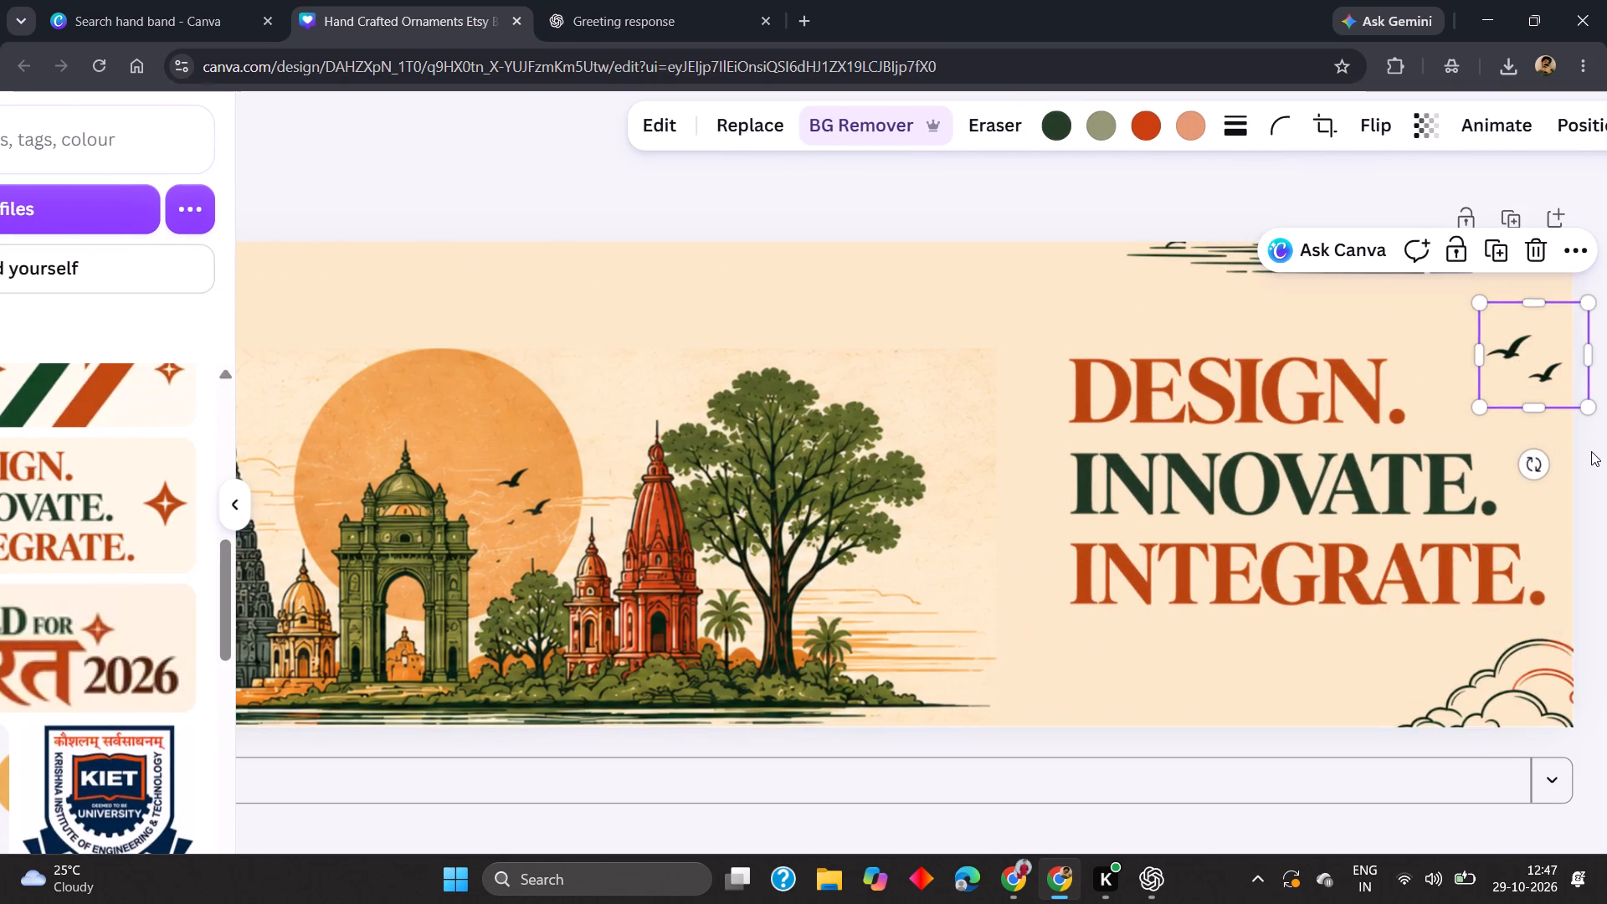
click(1591, 451)
click(1533, 372)
drag(1527, 369, 1509, 368)
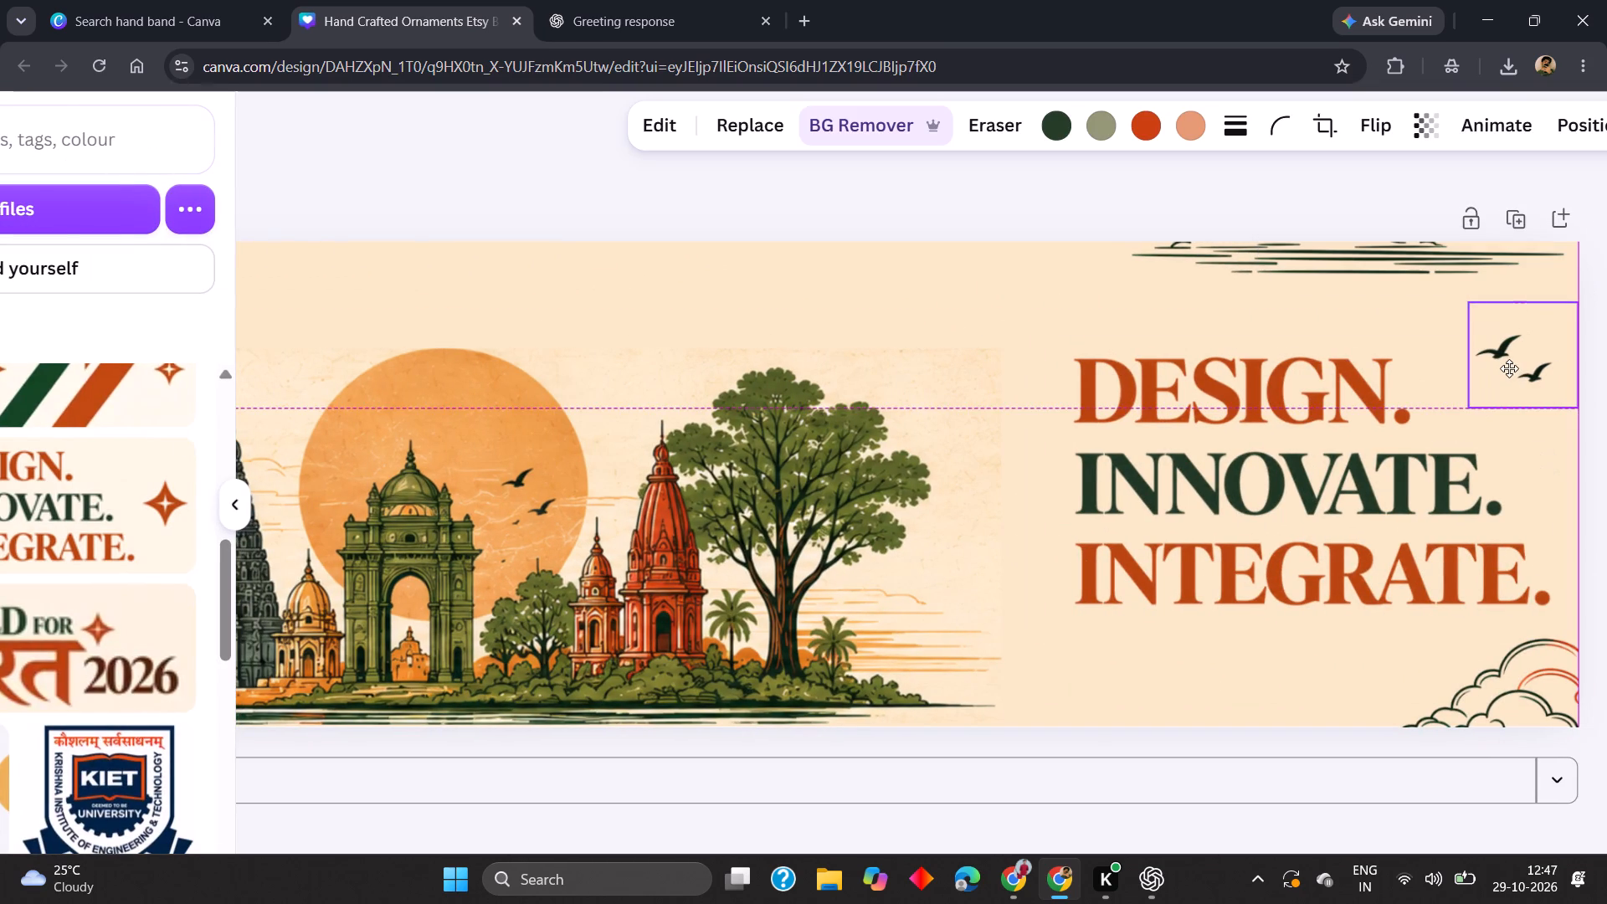
drag(1509, 368, 1498, 366)
click(1140, 197)
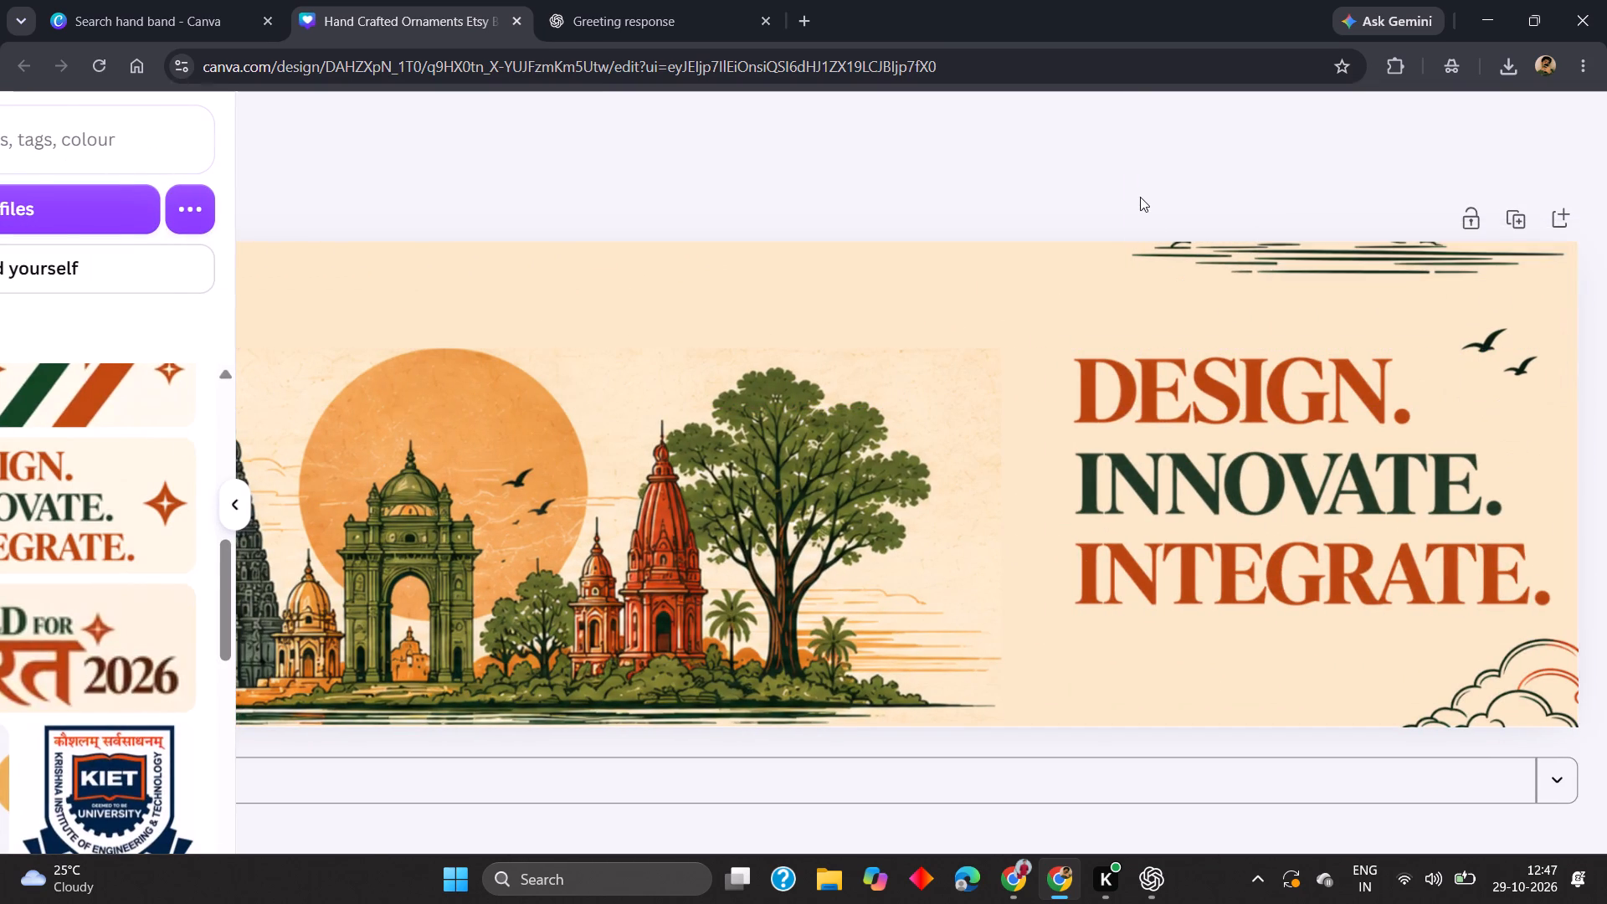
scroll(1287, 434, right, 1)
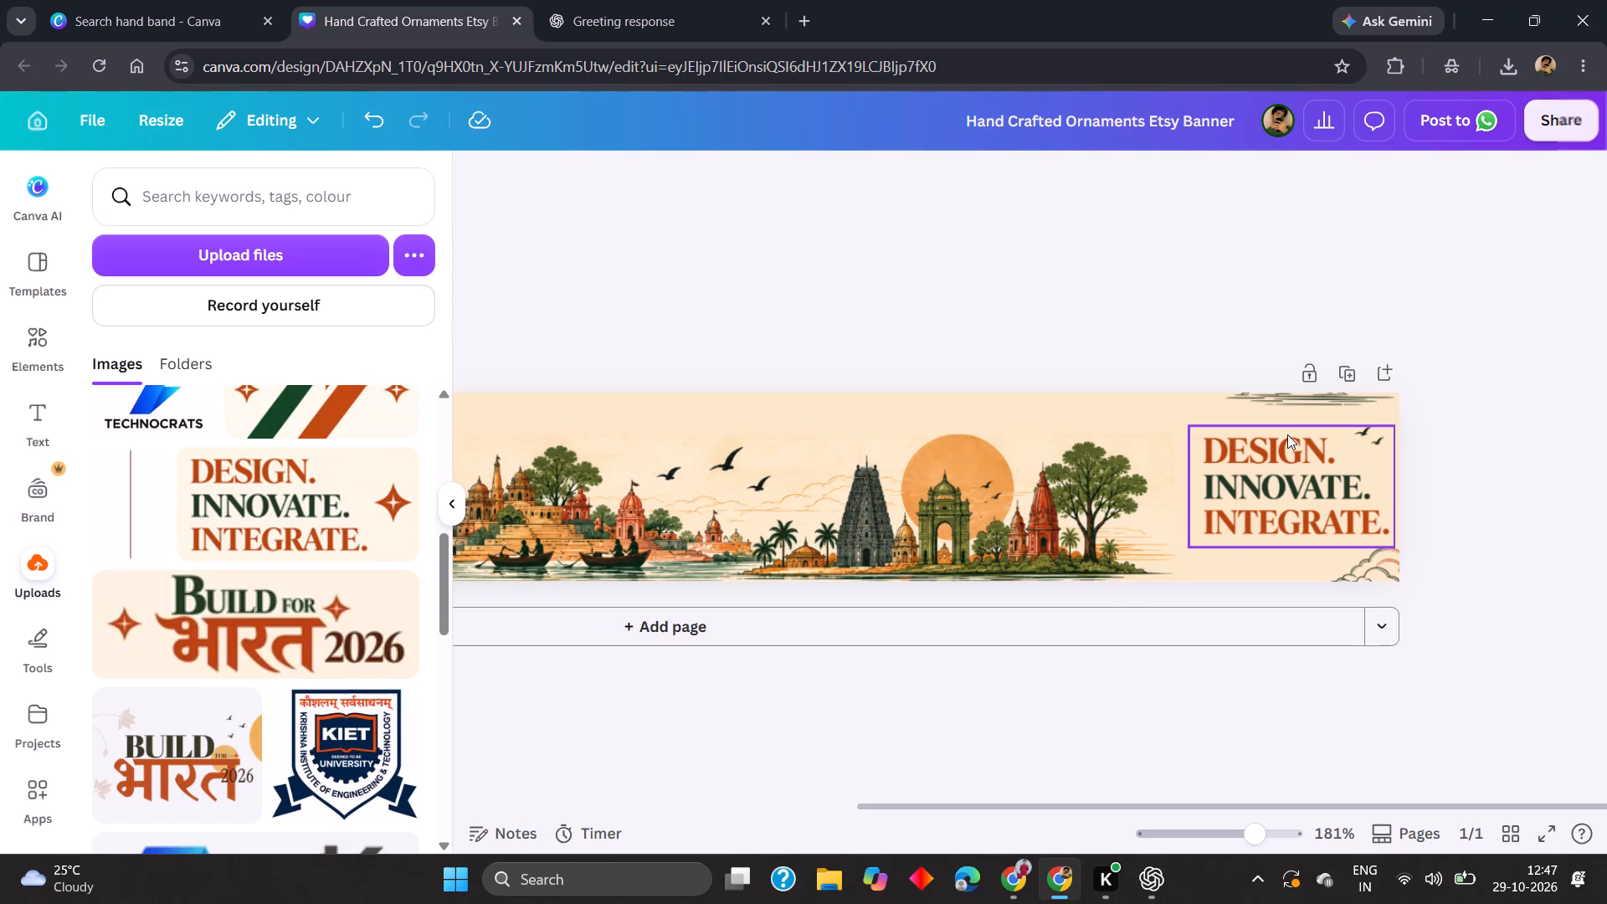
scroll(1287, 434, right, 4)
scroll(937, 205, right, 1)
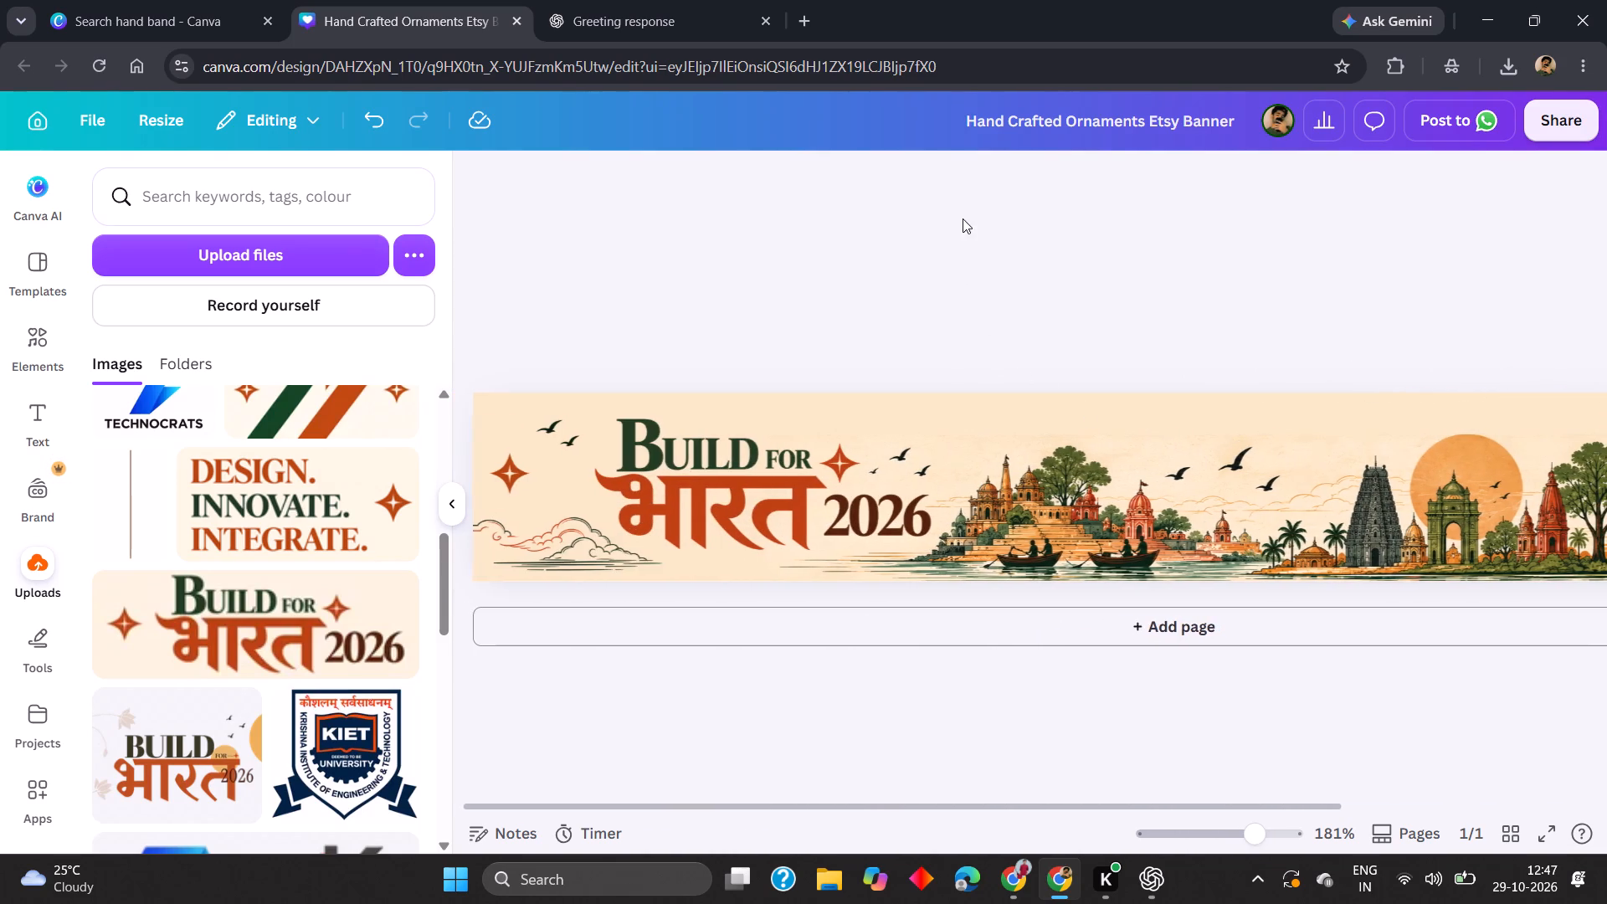
Examine the banner close up and as a whole, especially where the temple skyline illustration's upper edge meets the page background.
scroll(963, 218, right, 1)
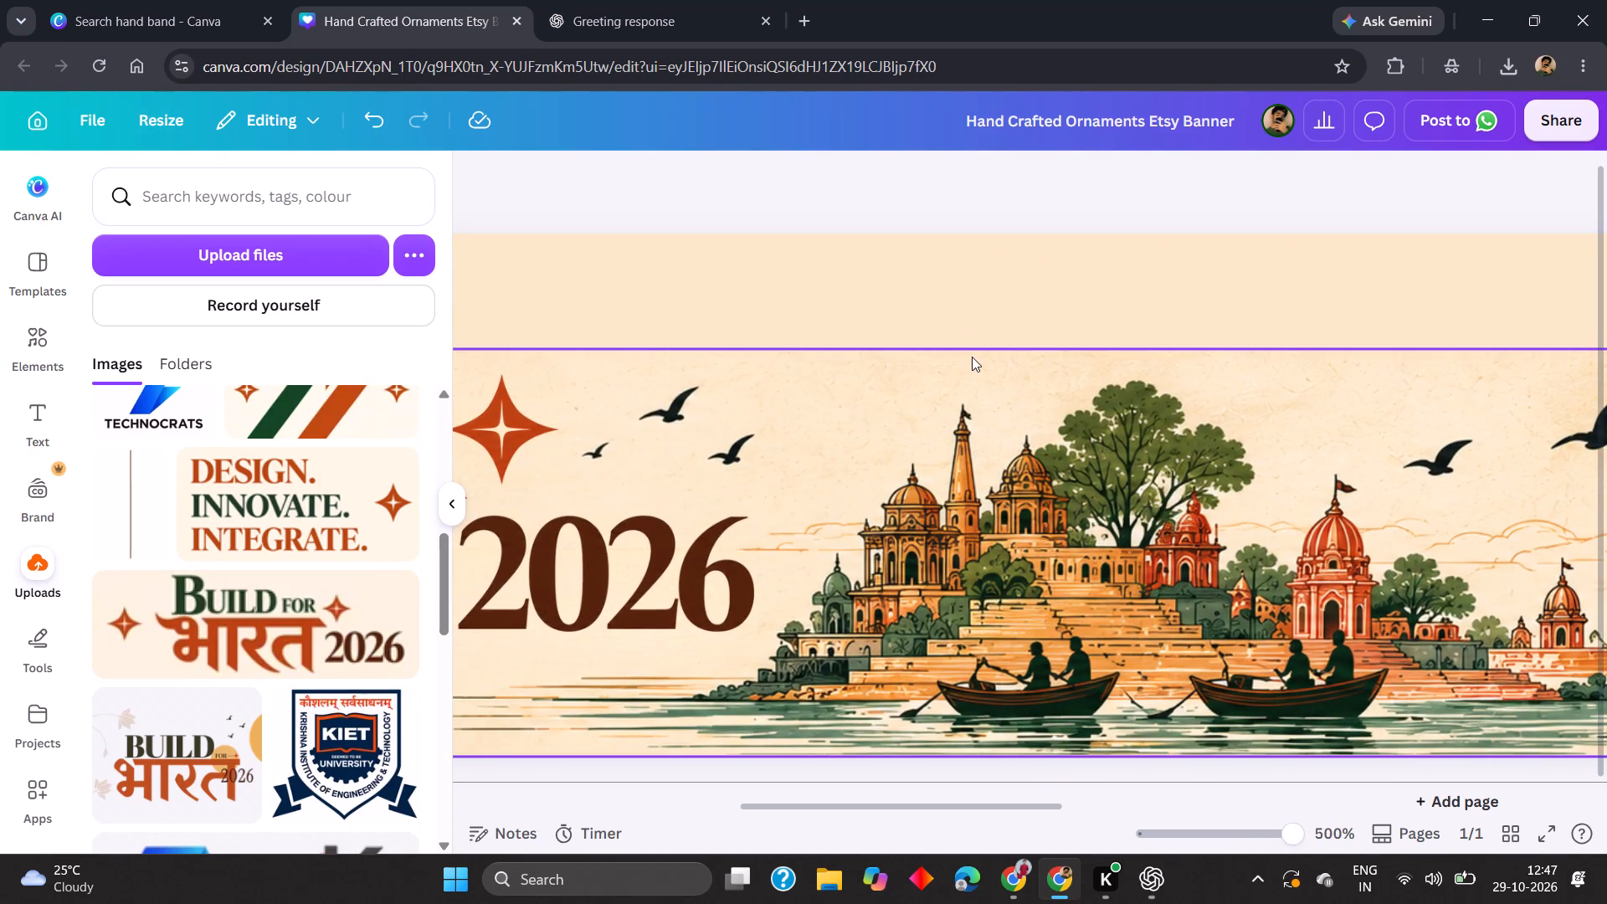
click(972, 358)
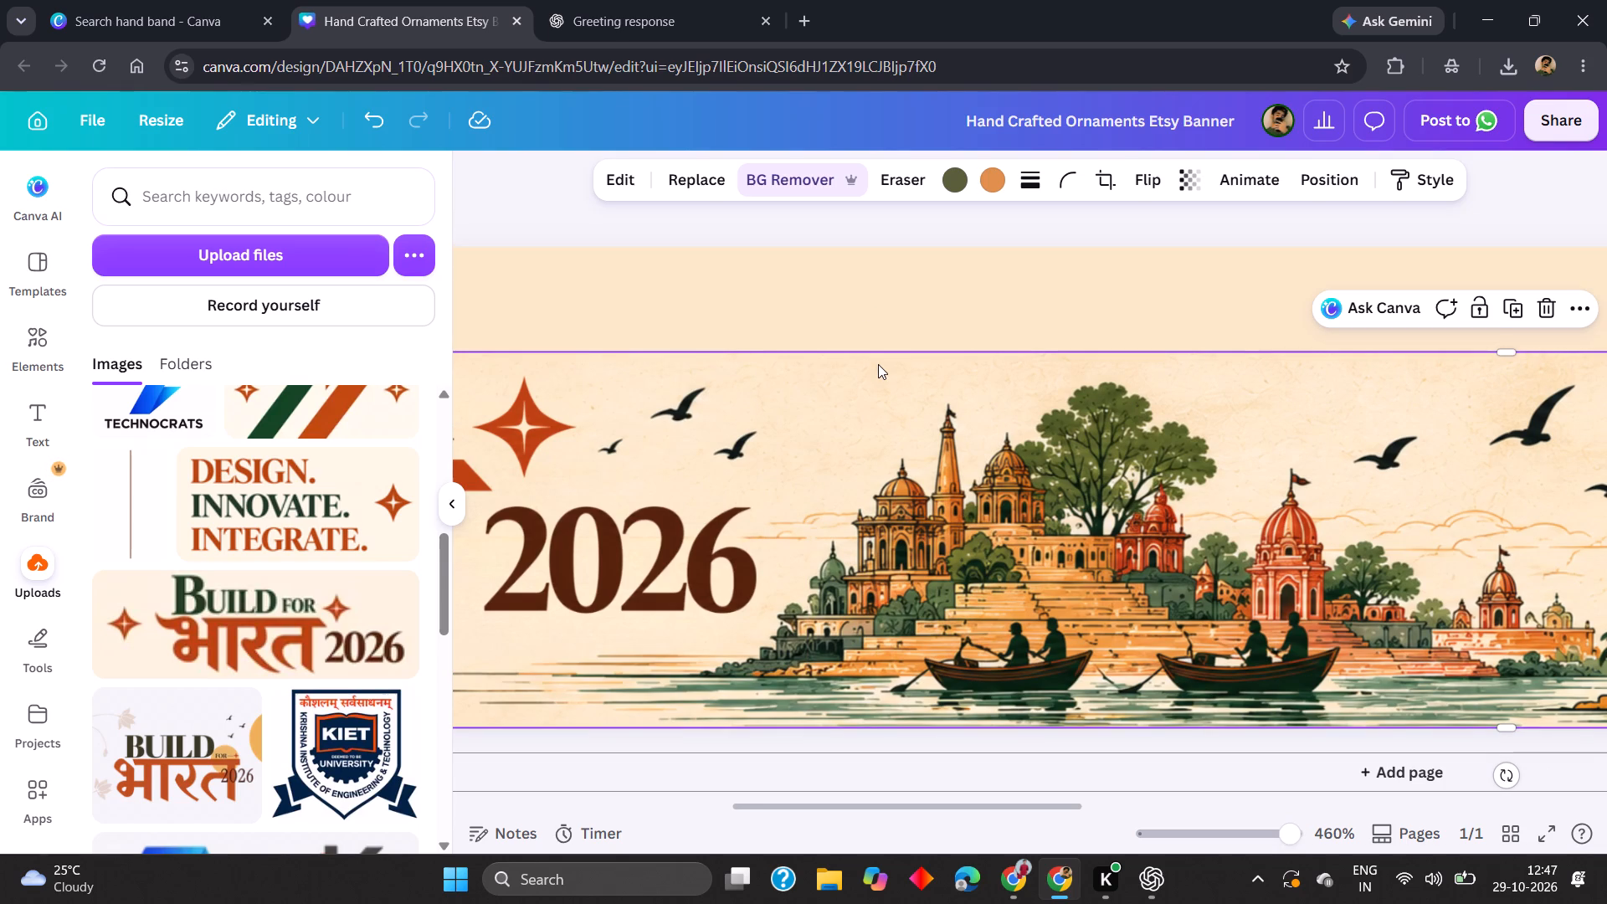
scroll(878, 364, down, 2)
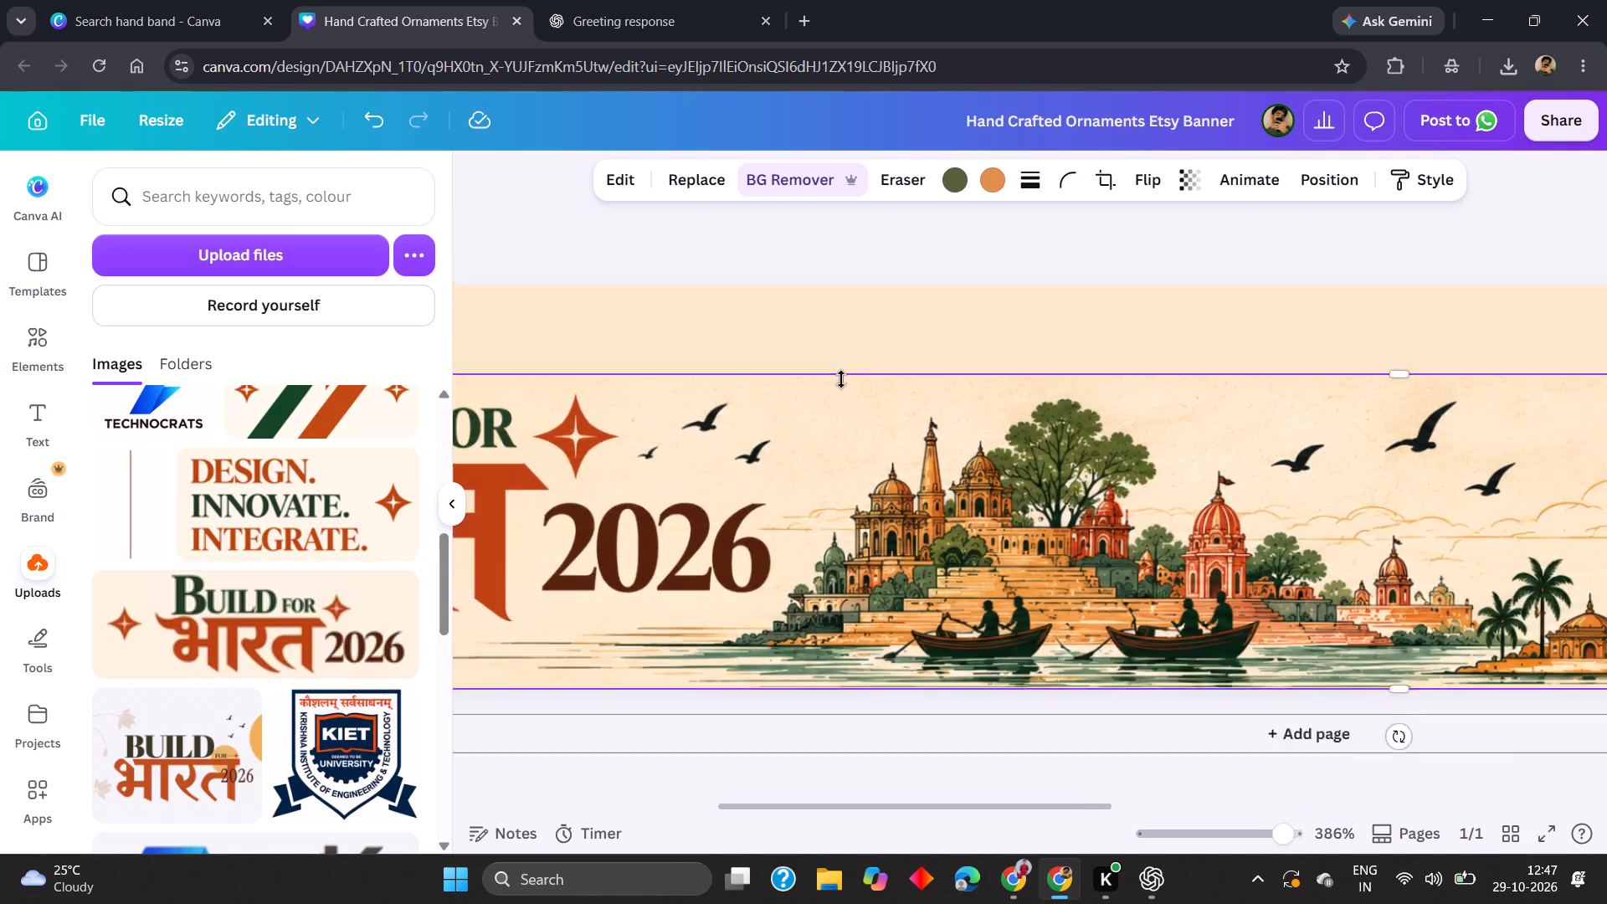
click(903, 298)
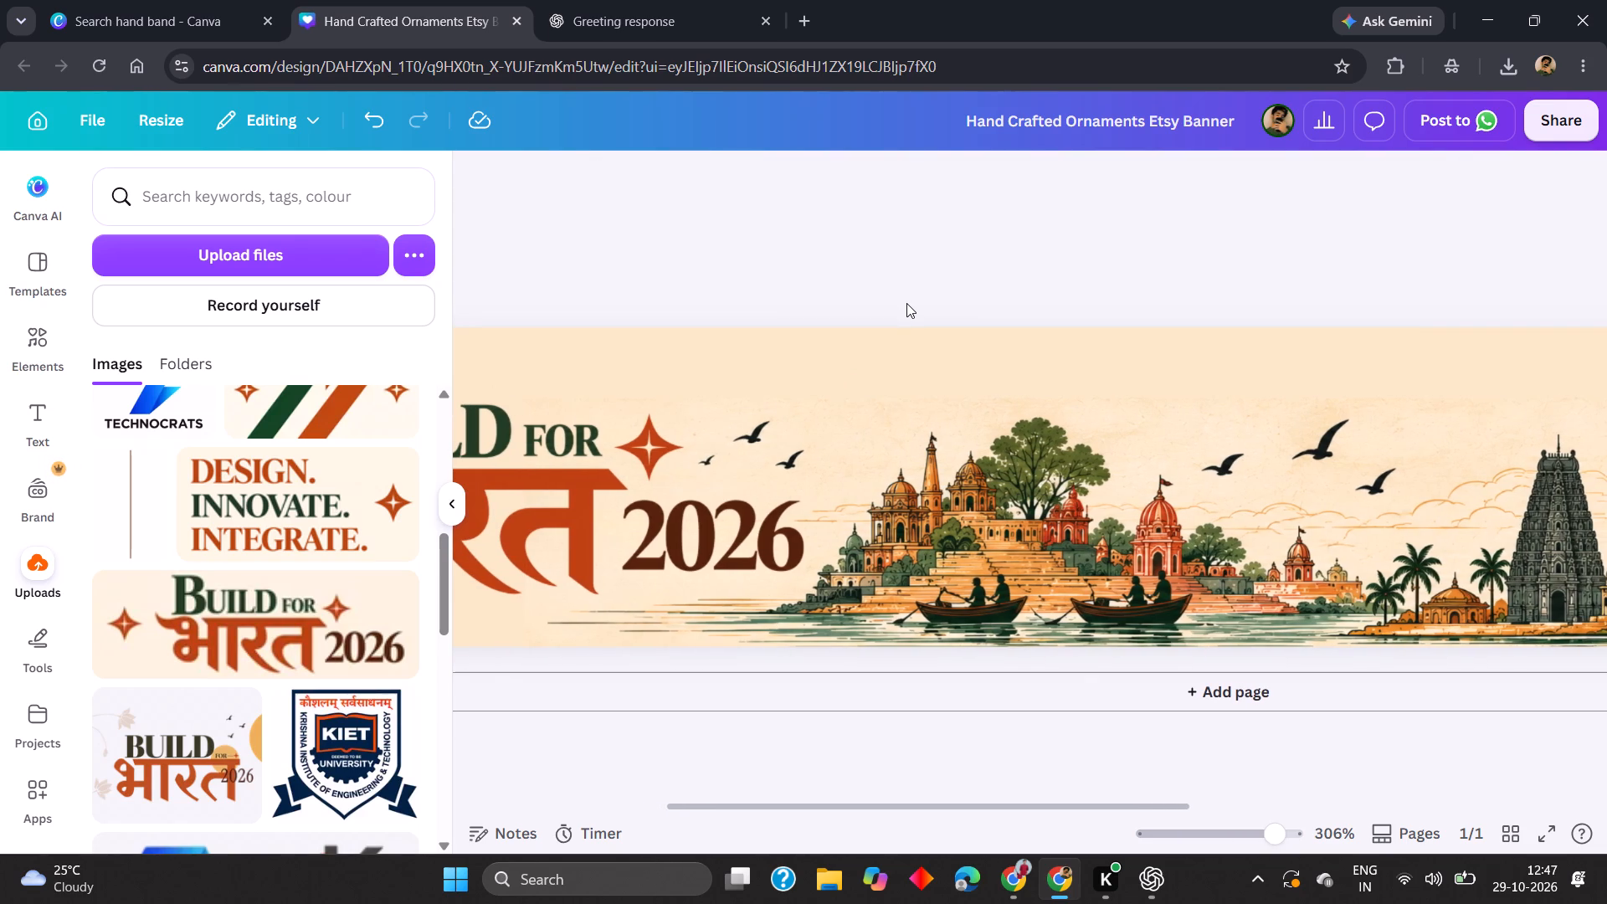
click(969, 403)
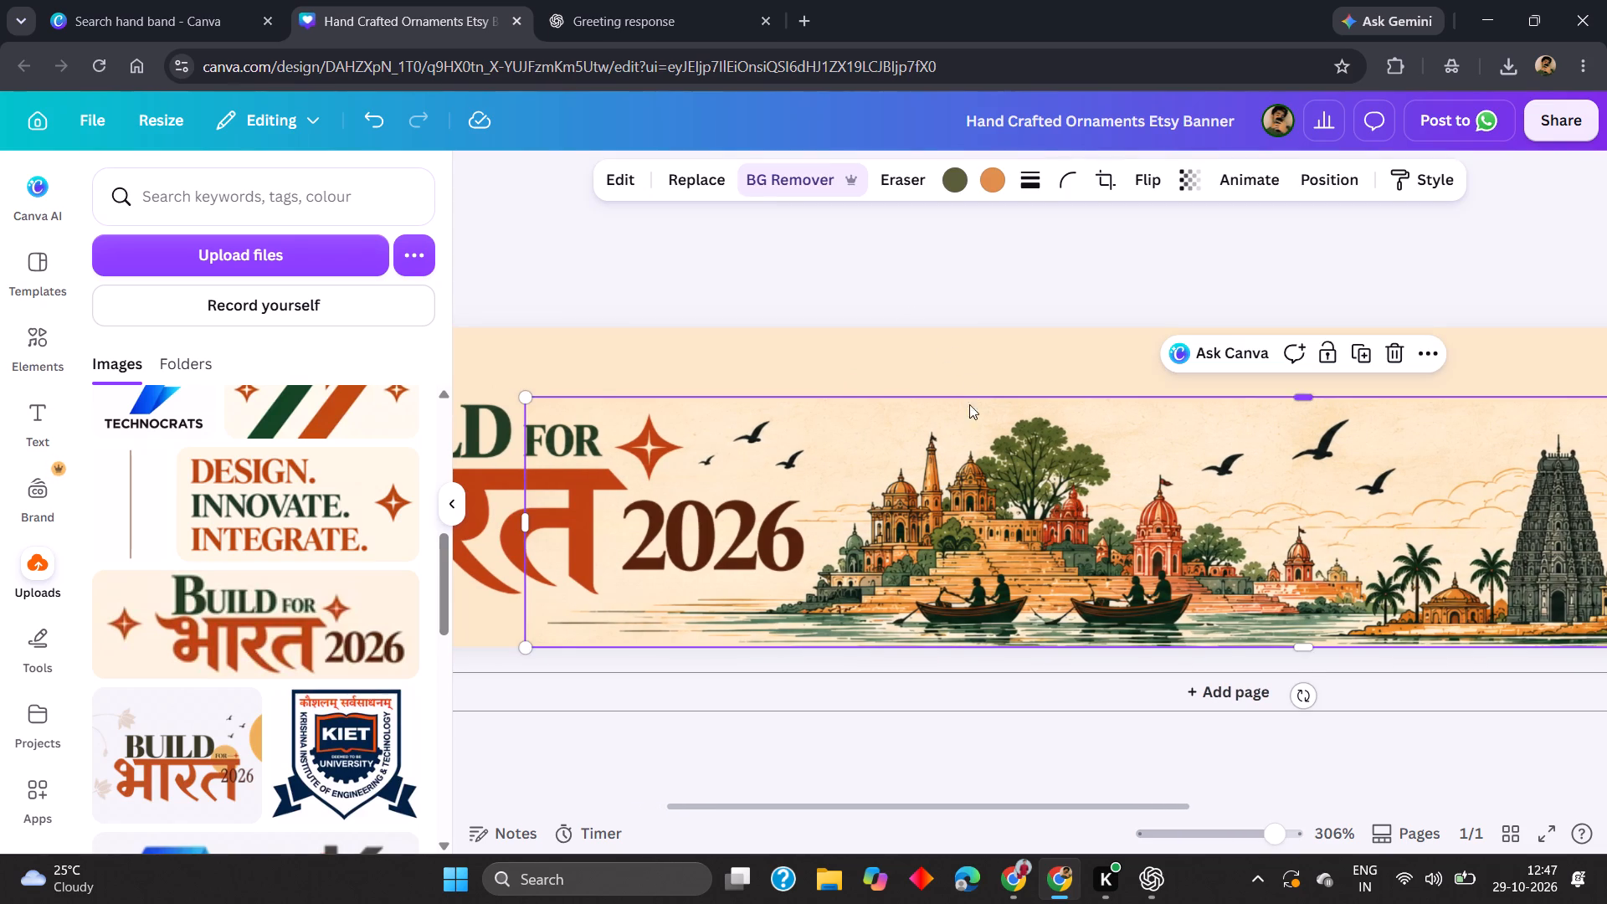
click(987, 315)
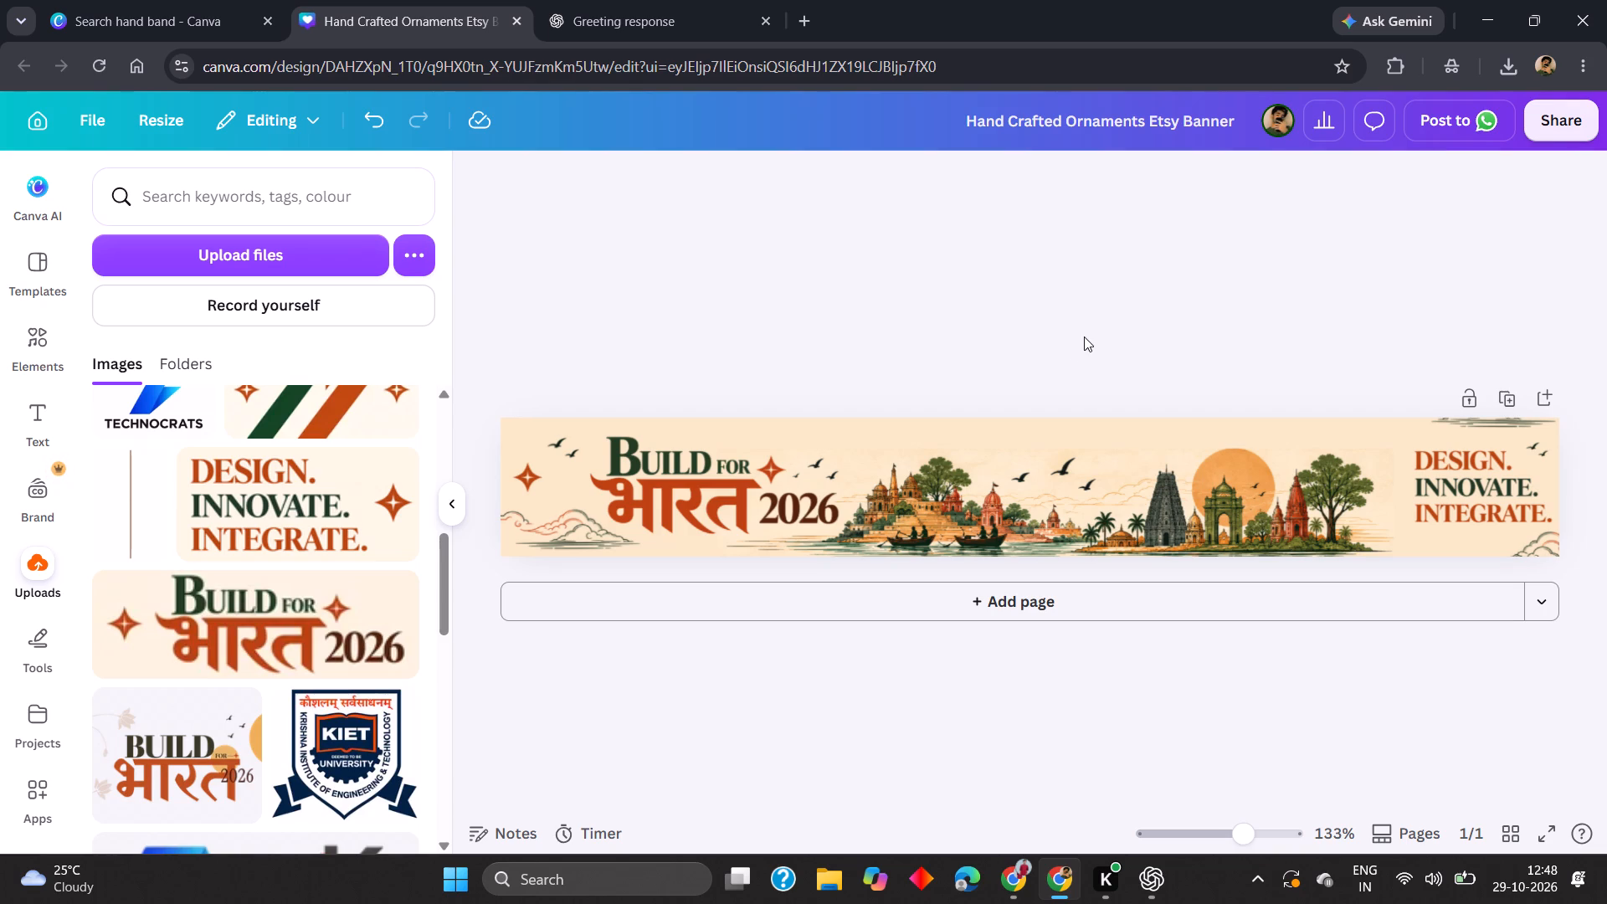
click(449, 509)
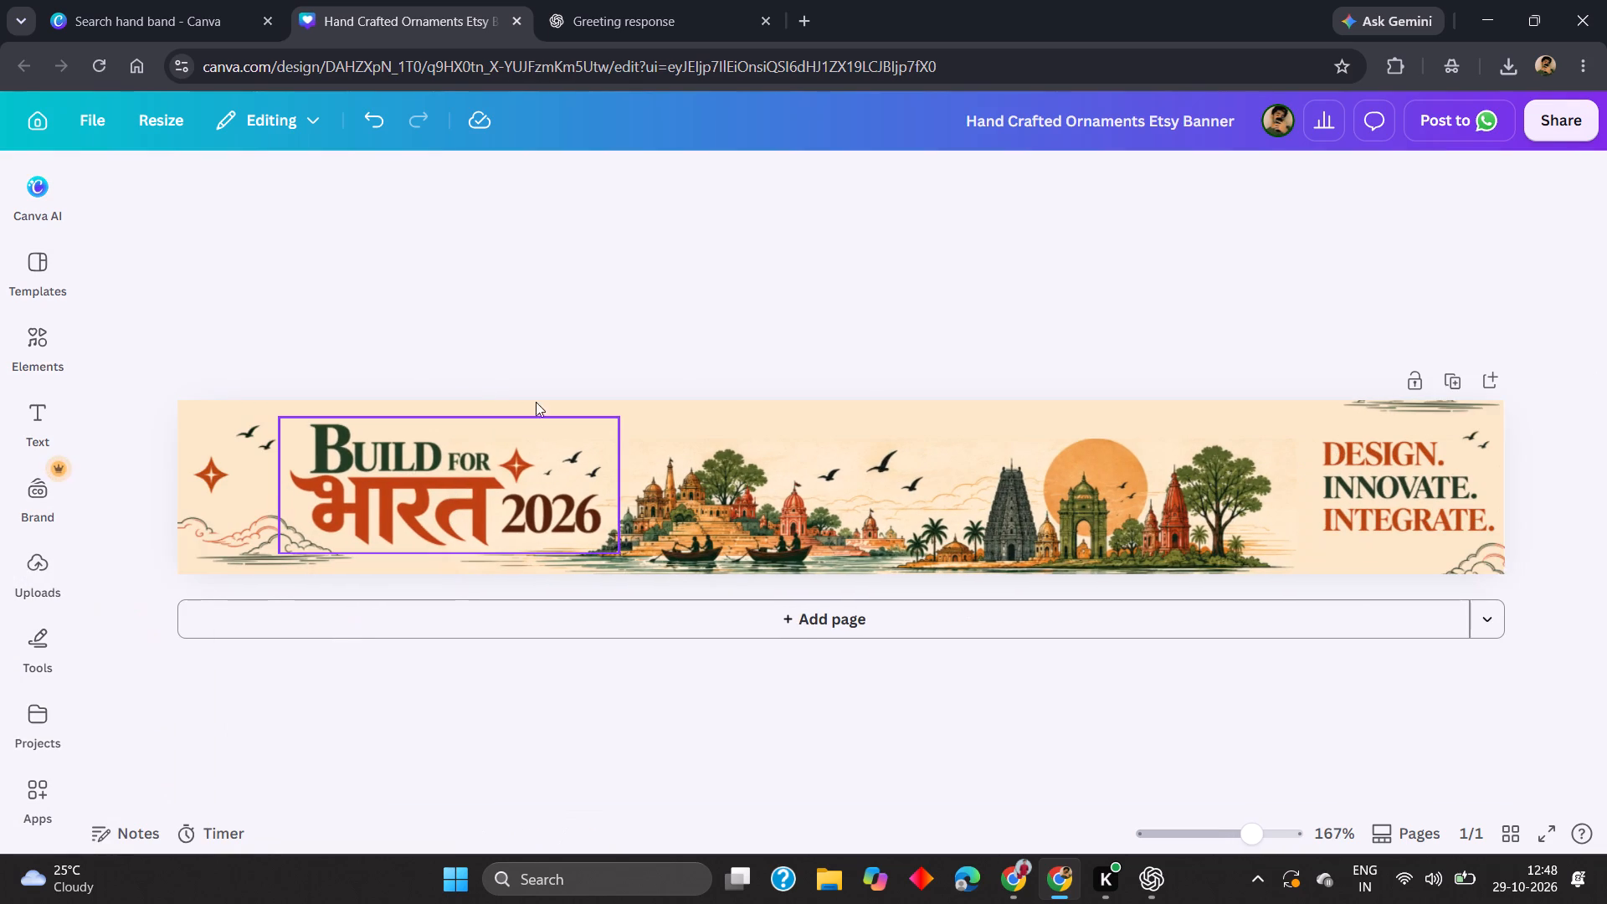
click(639, 319)
click(639, 321)
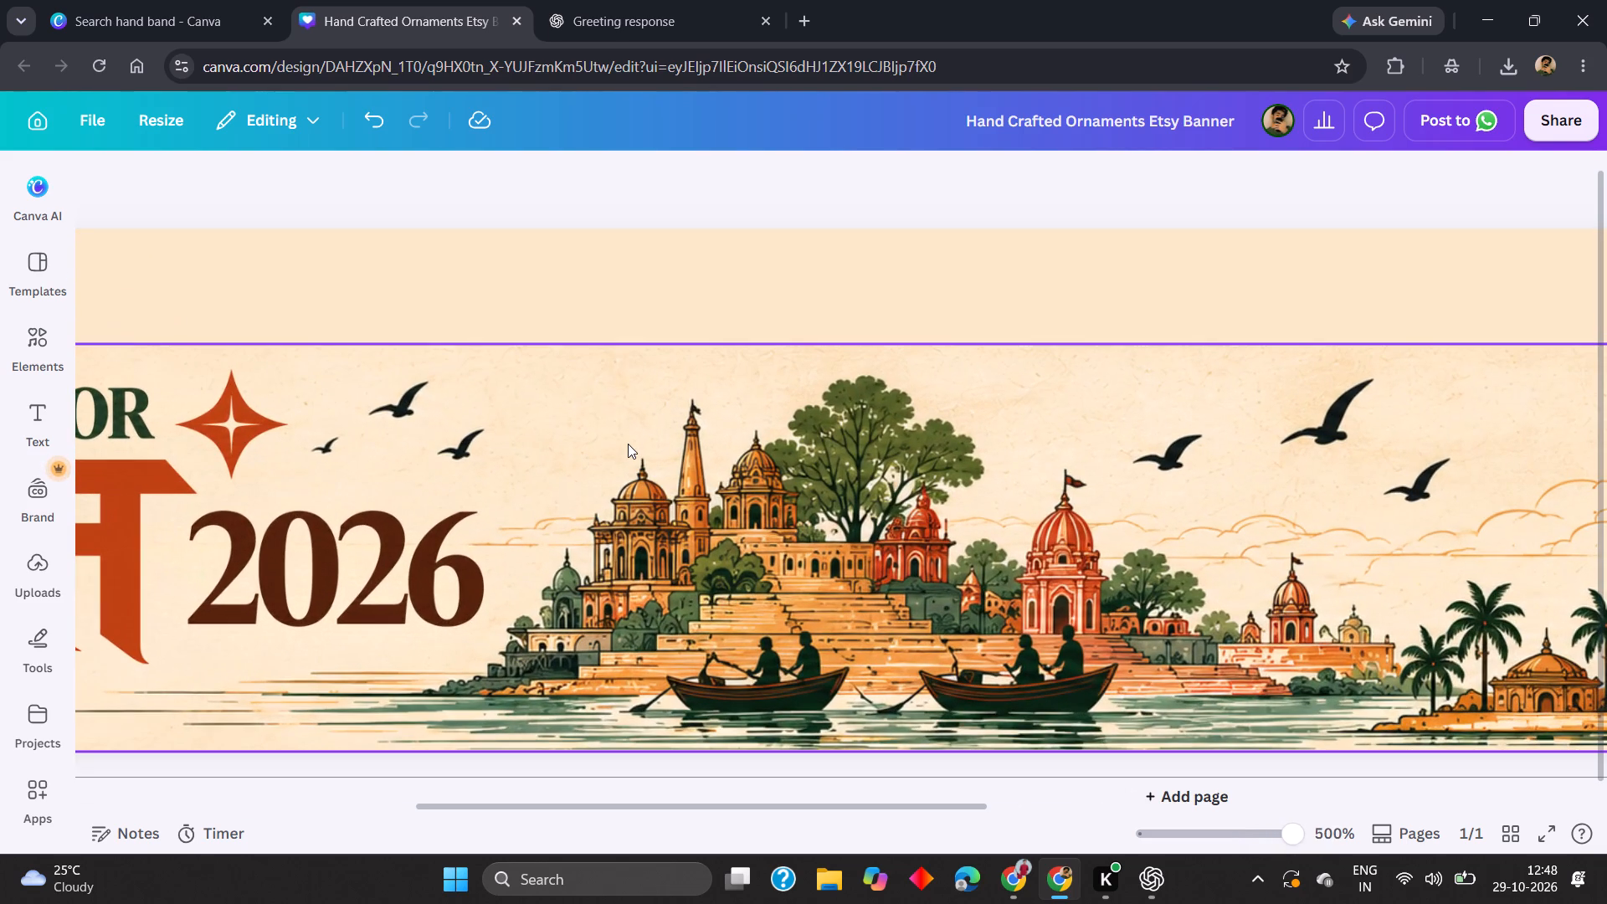
Recolour the page background with a cream tone sampled from the skyline illustration's sky, near its upper edge between the birds and temples.
click(642, 281)
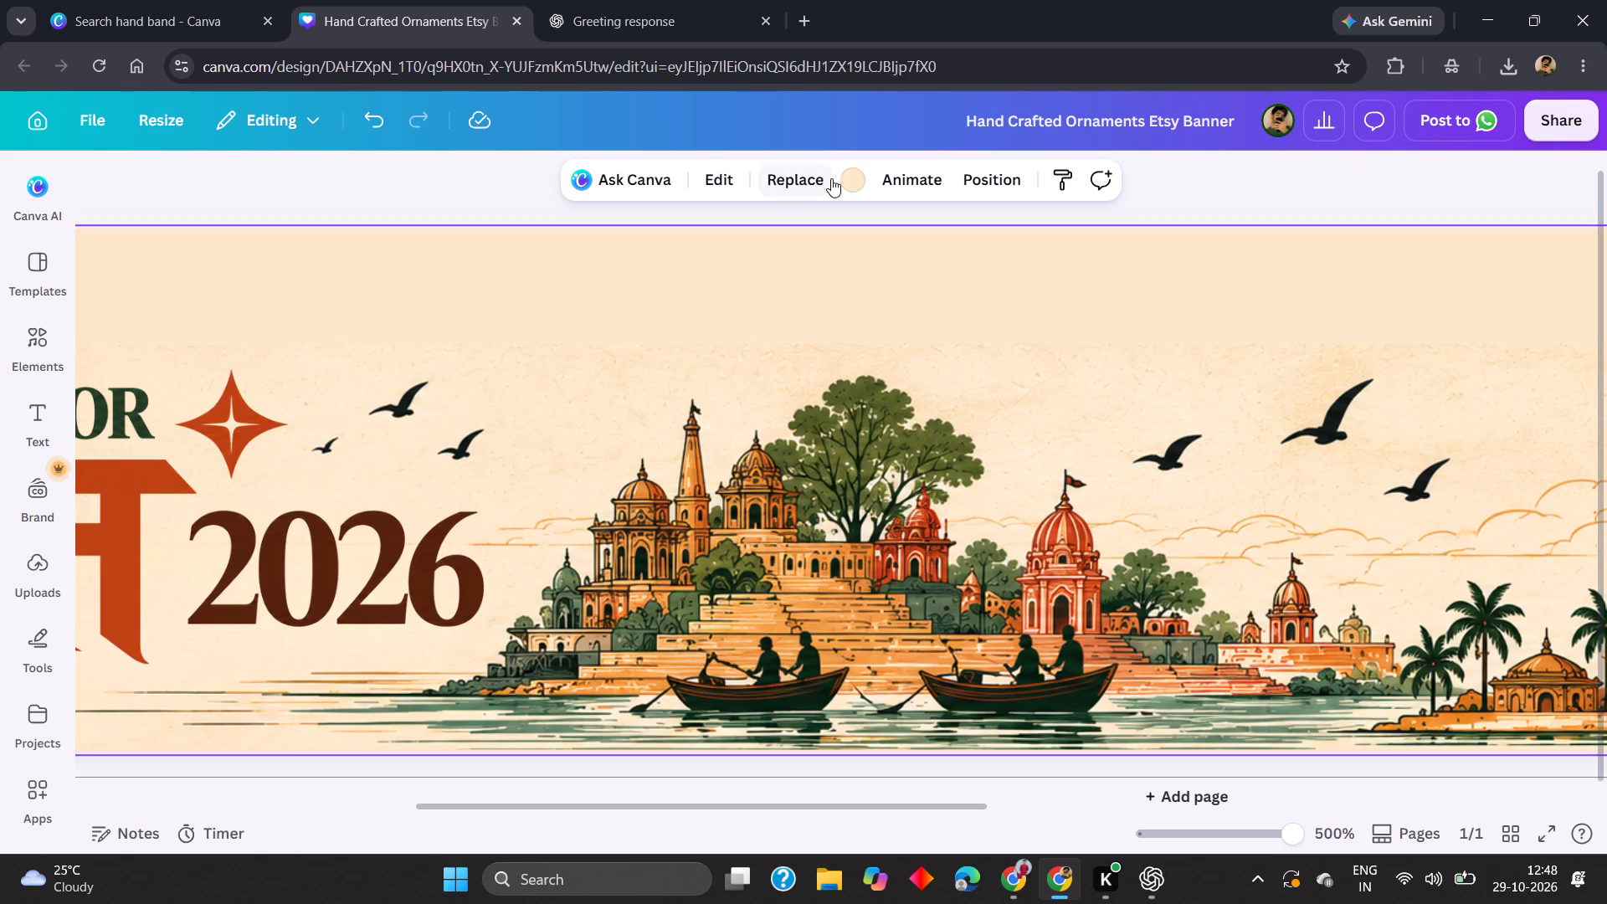
click(850, 173)
click(159, 333)
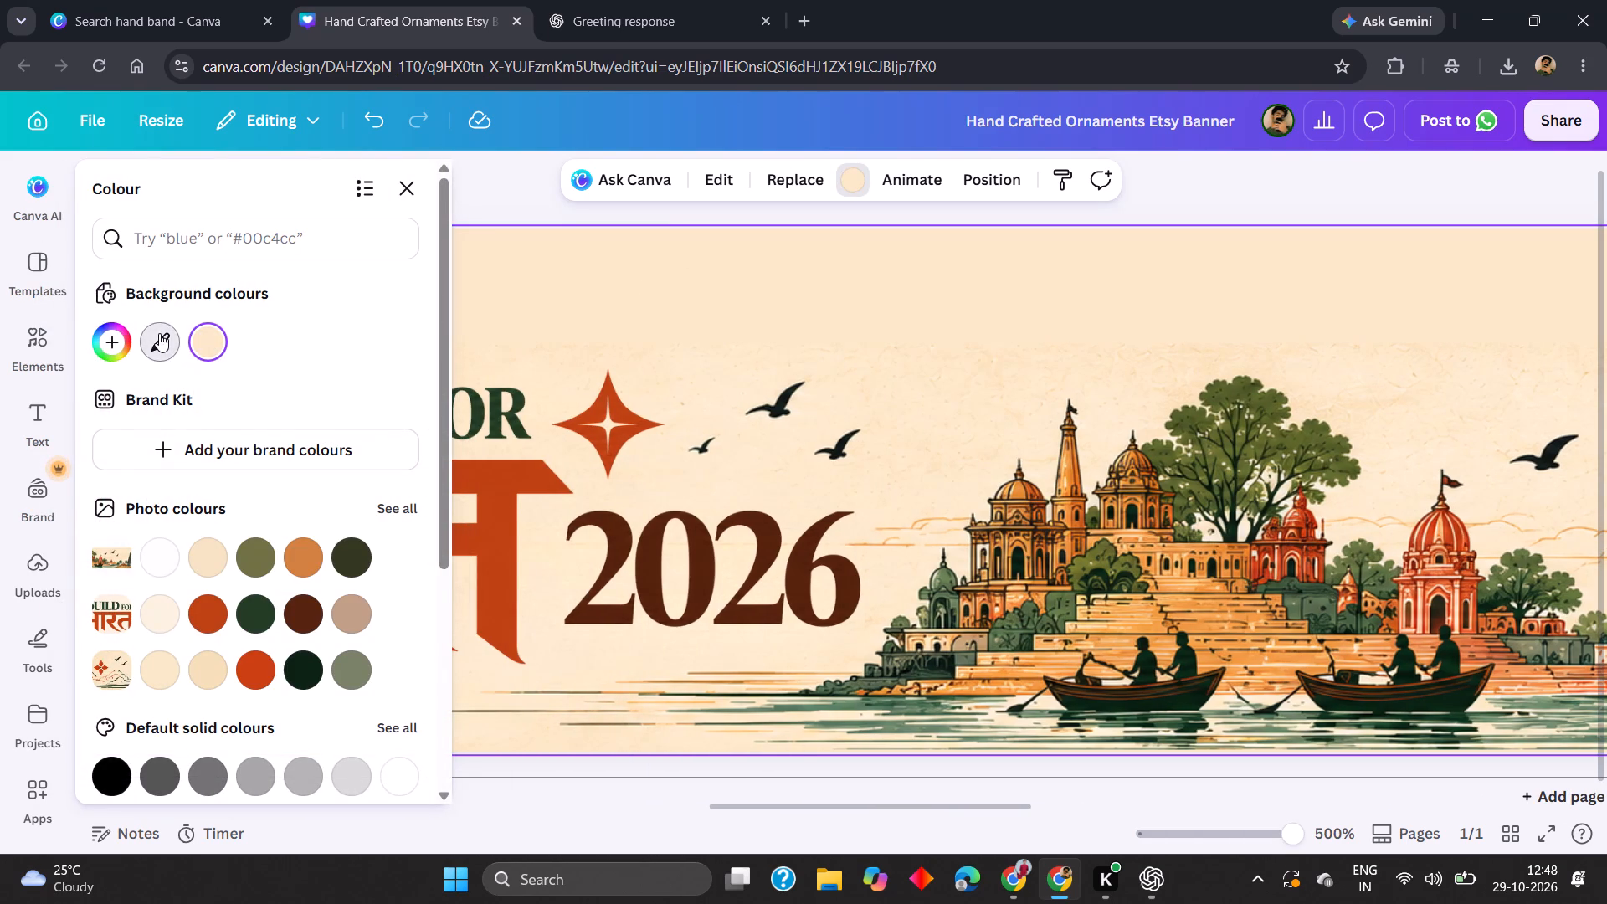
click(884, 359)
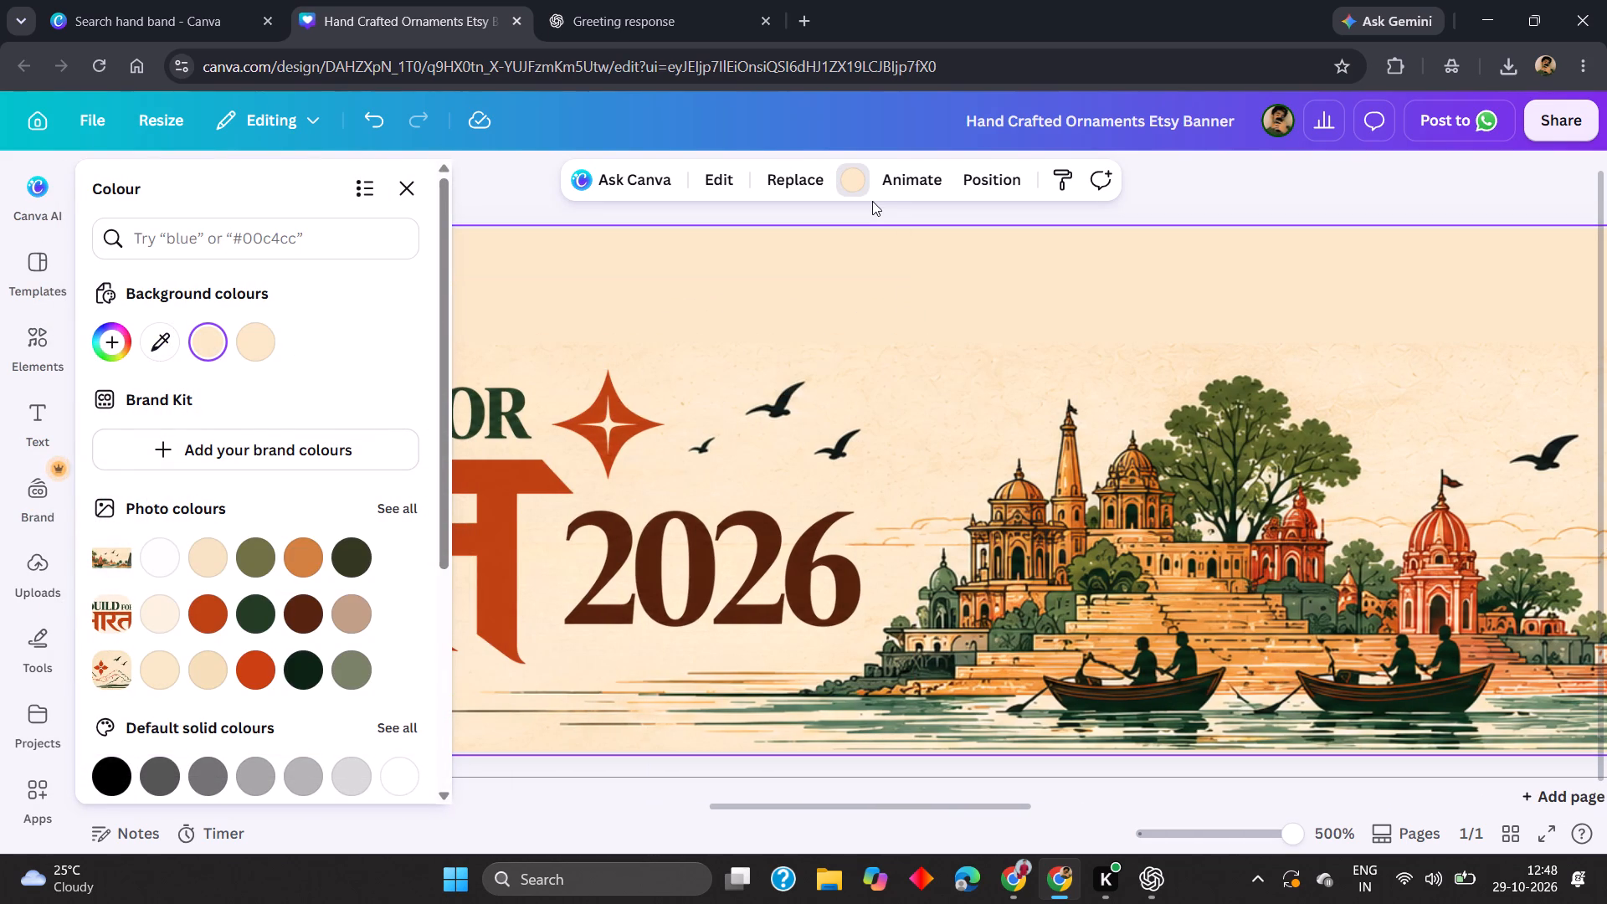
click(874, 203)
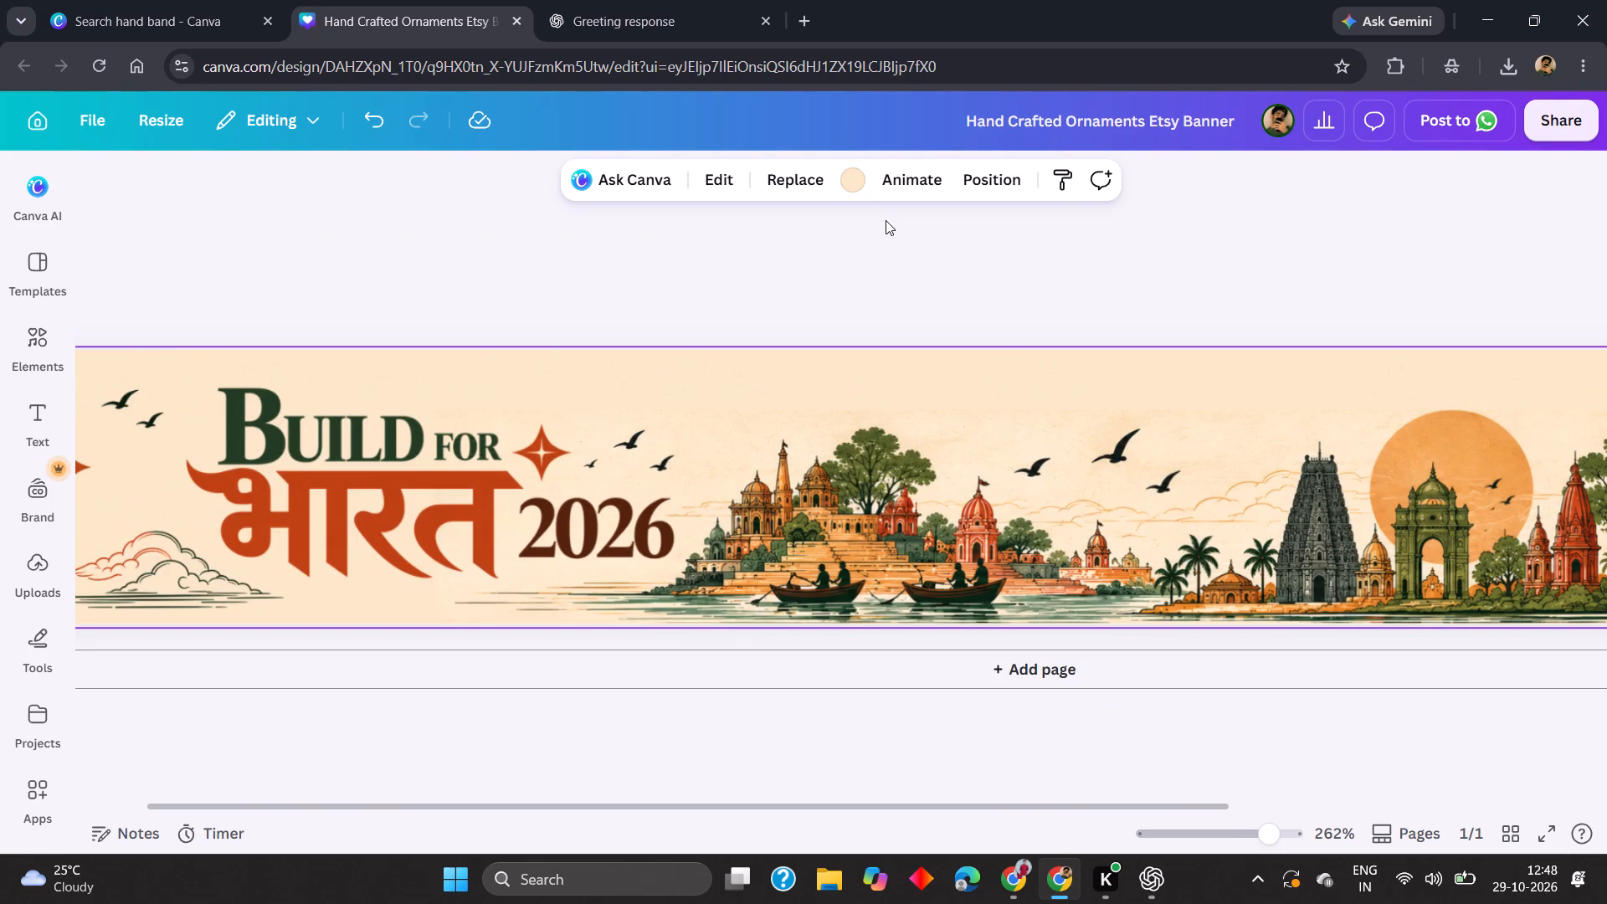
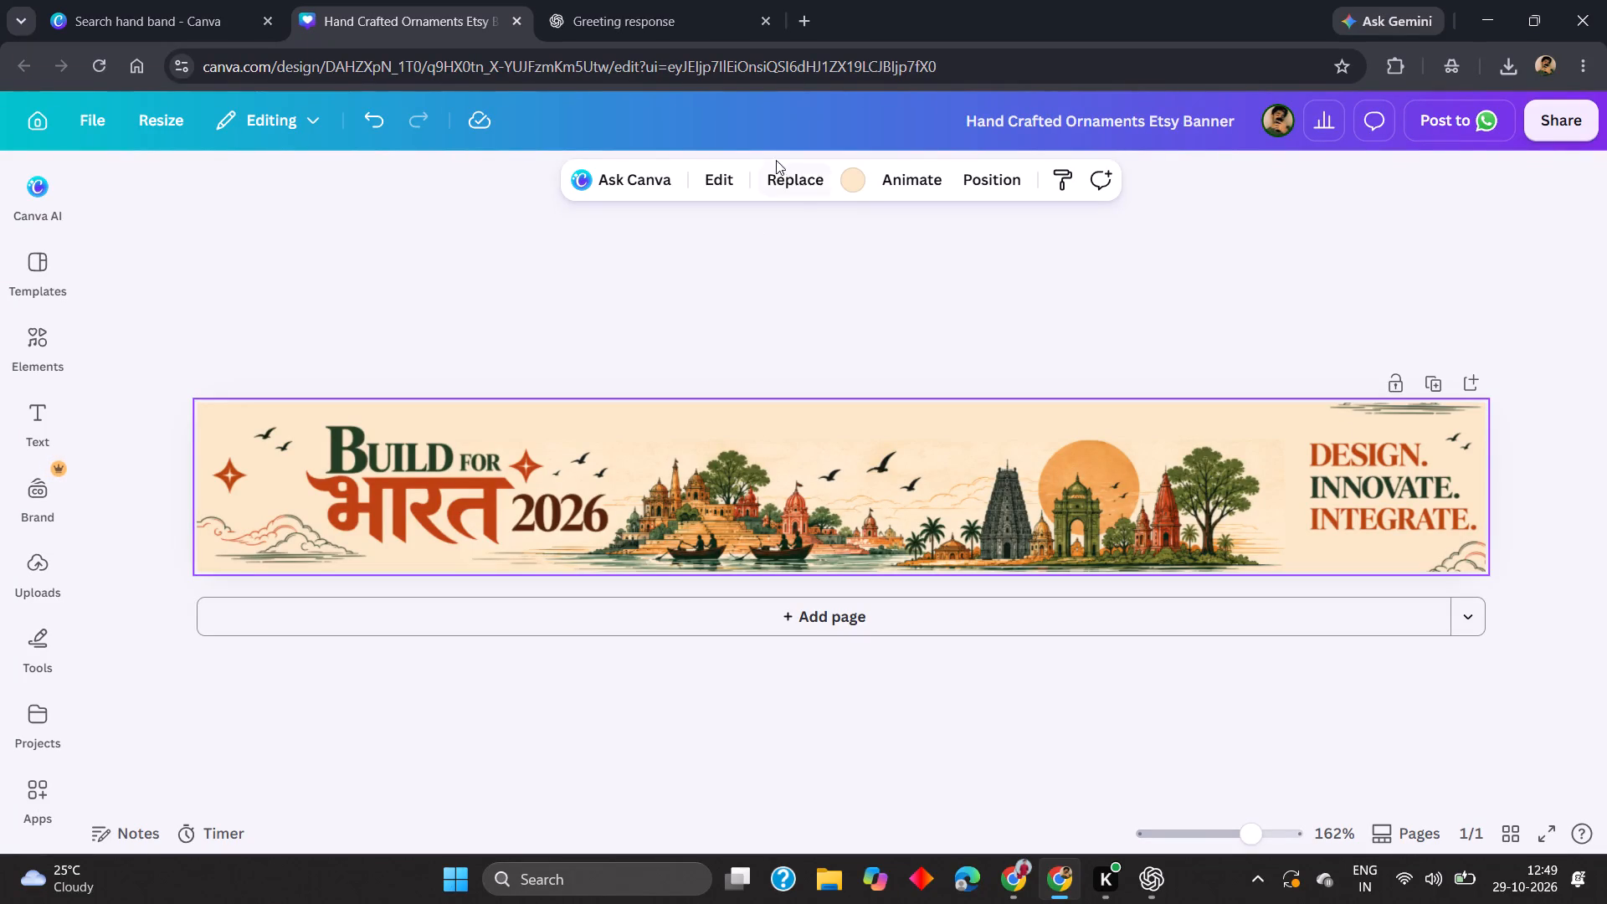
Delete the temple skyline illustration from the middle of the wristband banner.
click(554, 307)
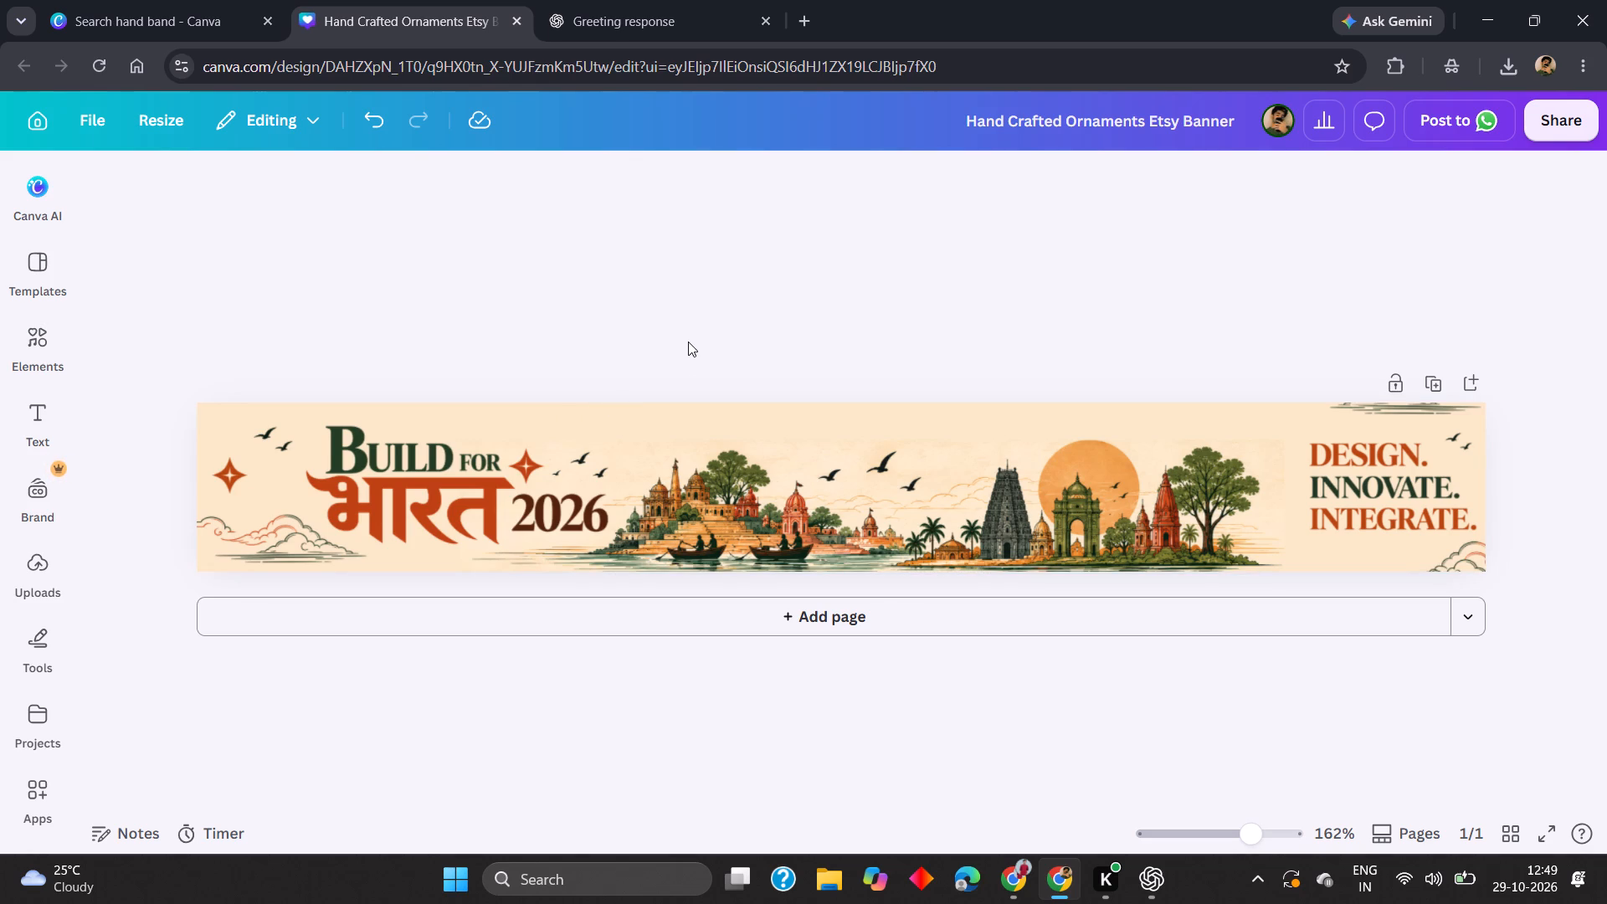
click(693, 310)
click(993, 519)
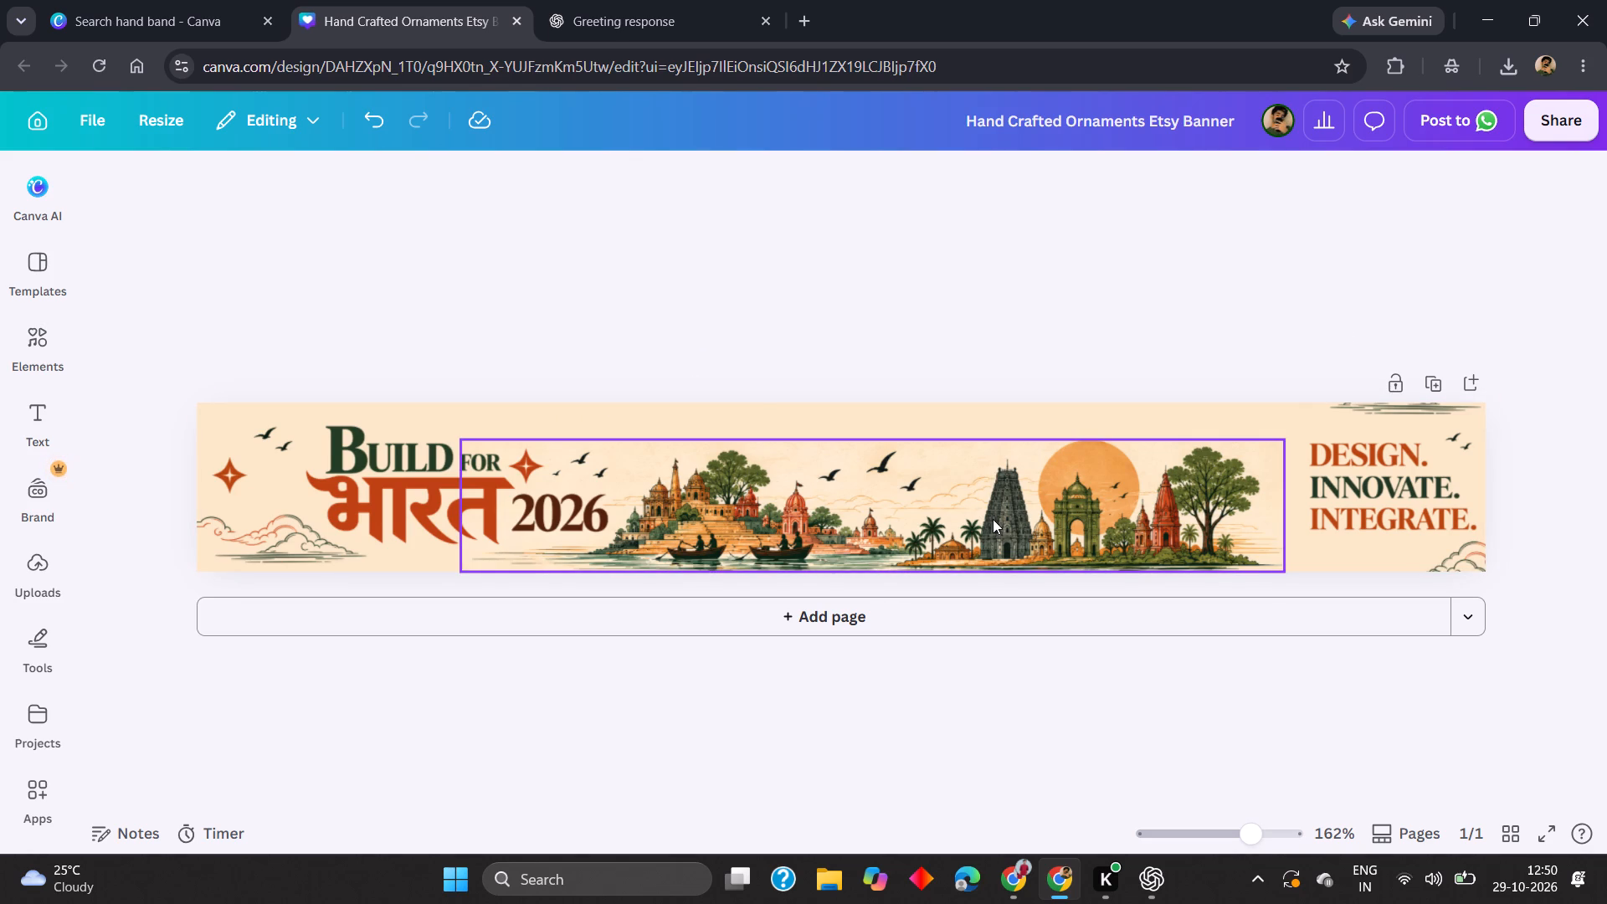
key(BackSpace)
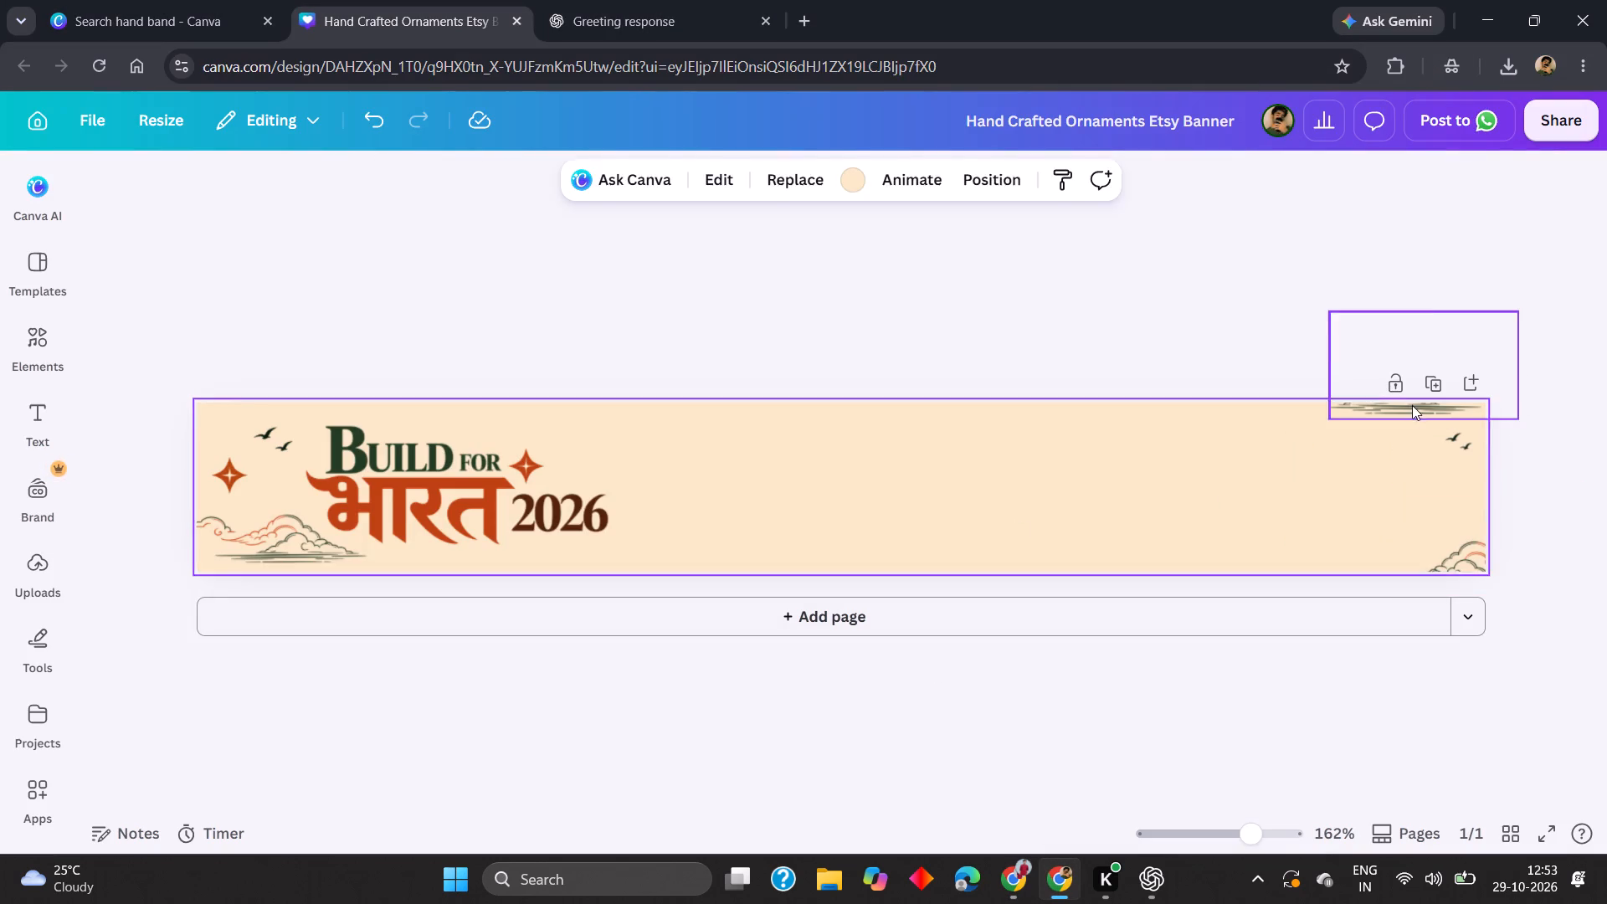
click(1413, 404)
key(BackSpace)
click(1481, 548)
key(BackSpace)
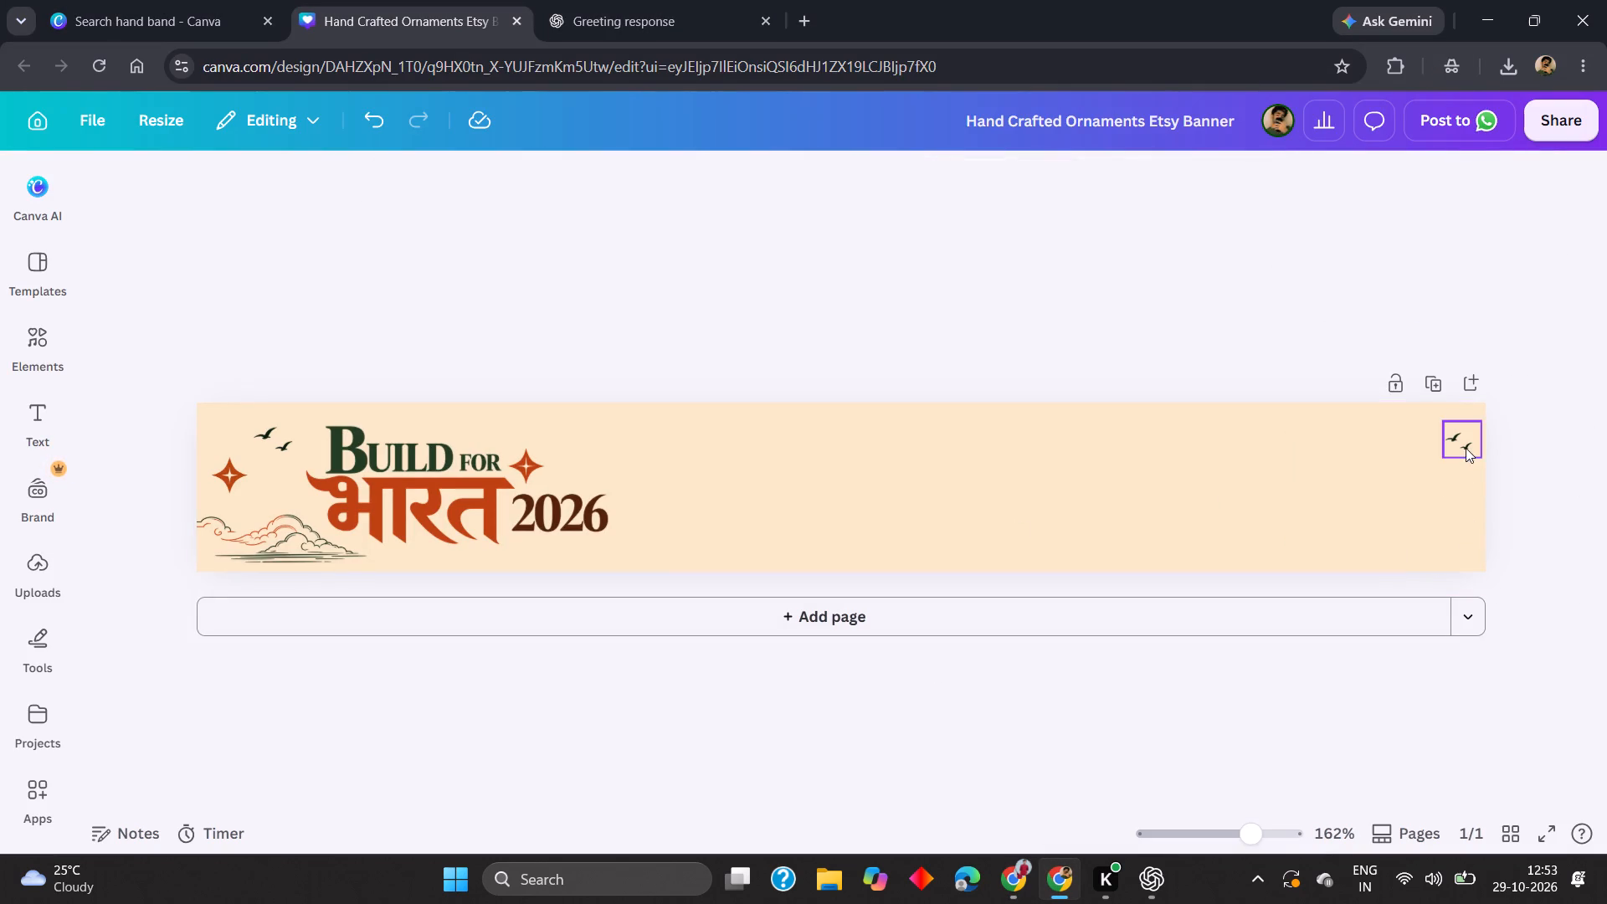
click(1466, 448)
key(BackSpace)
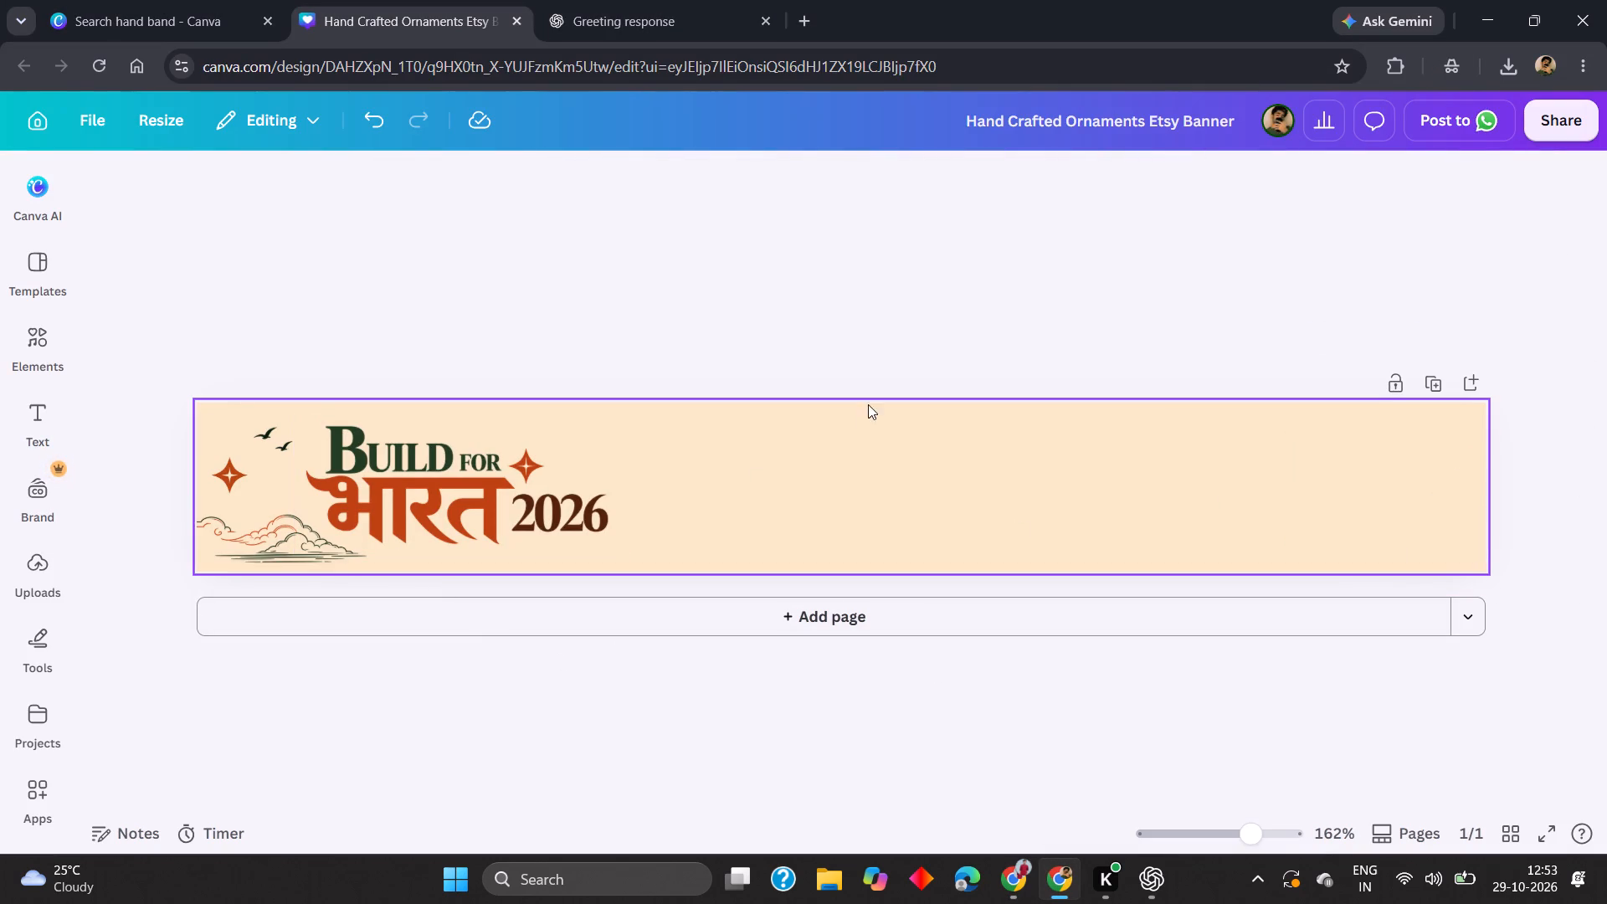
Set the wristband's background colour to white.
click(871, 450)
click(859, 193)
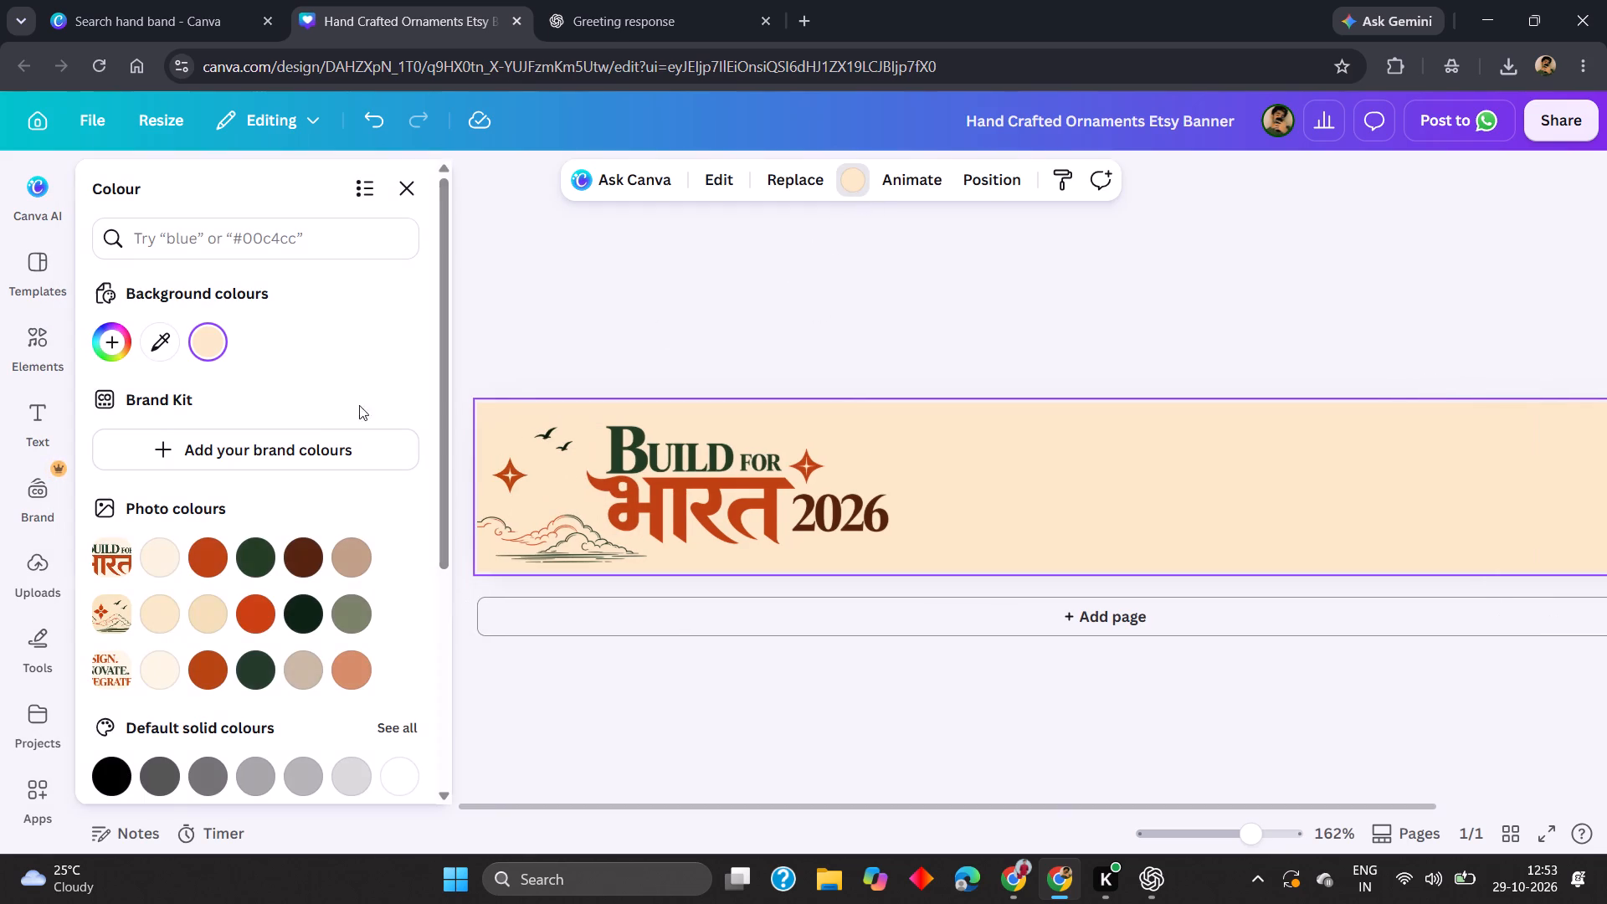
scroll(226, 629, down, 3)
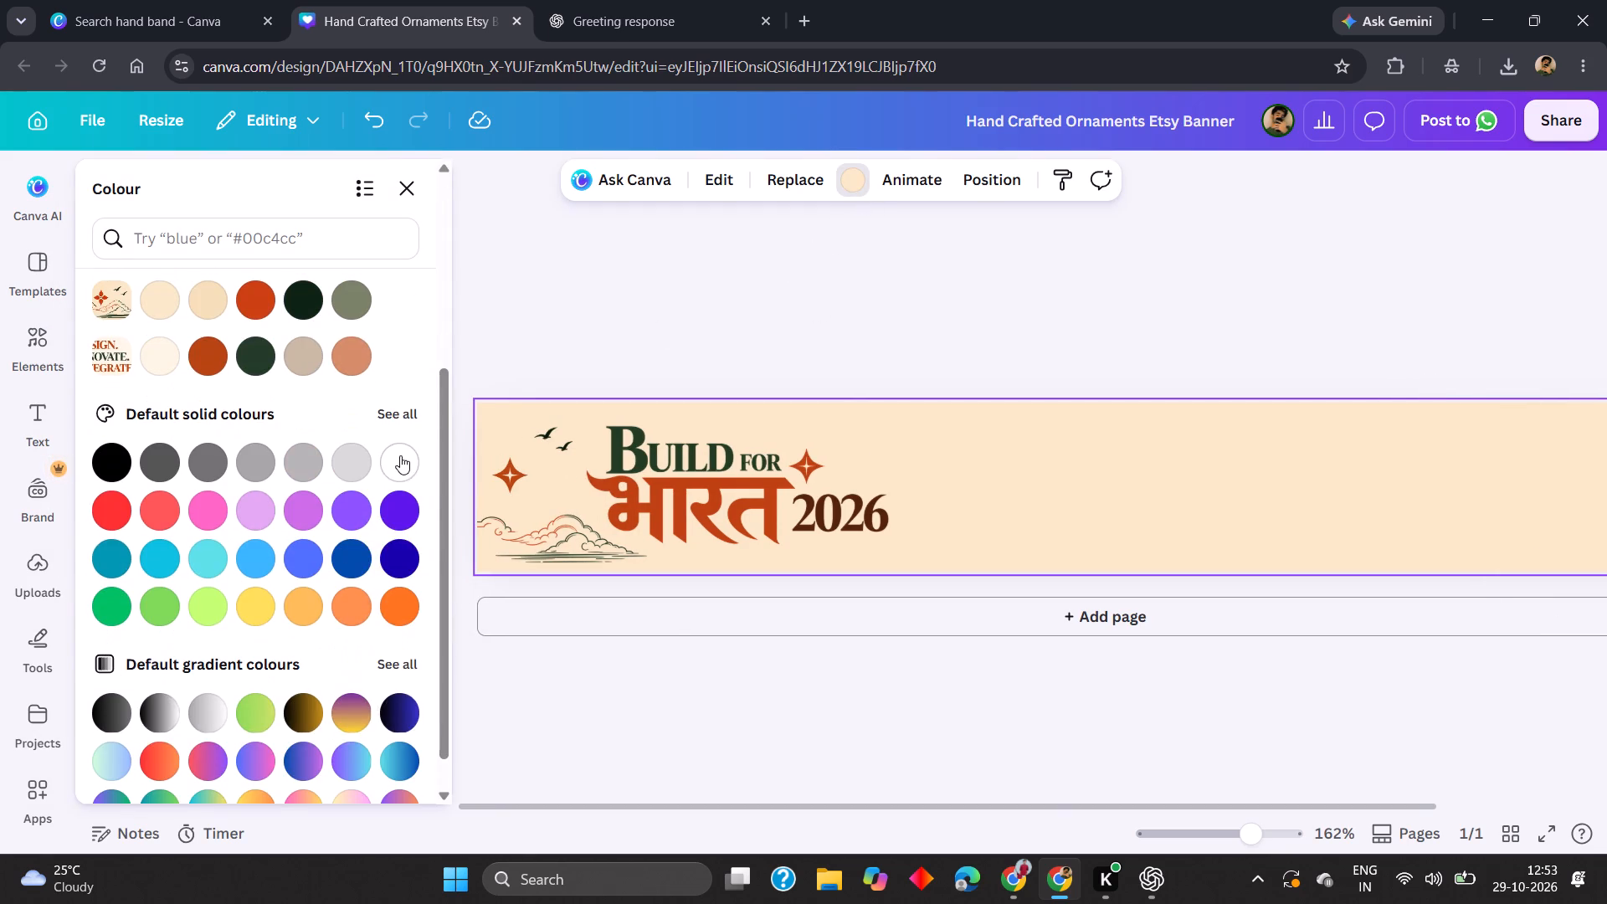
click(400, 456)
click(786, 303)
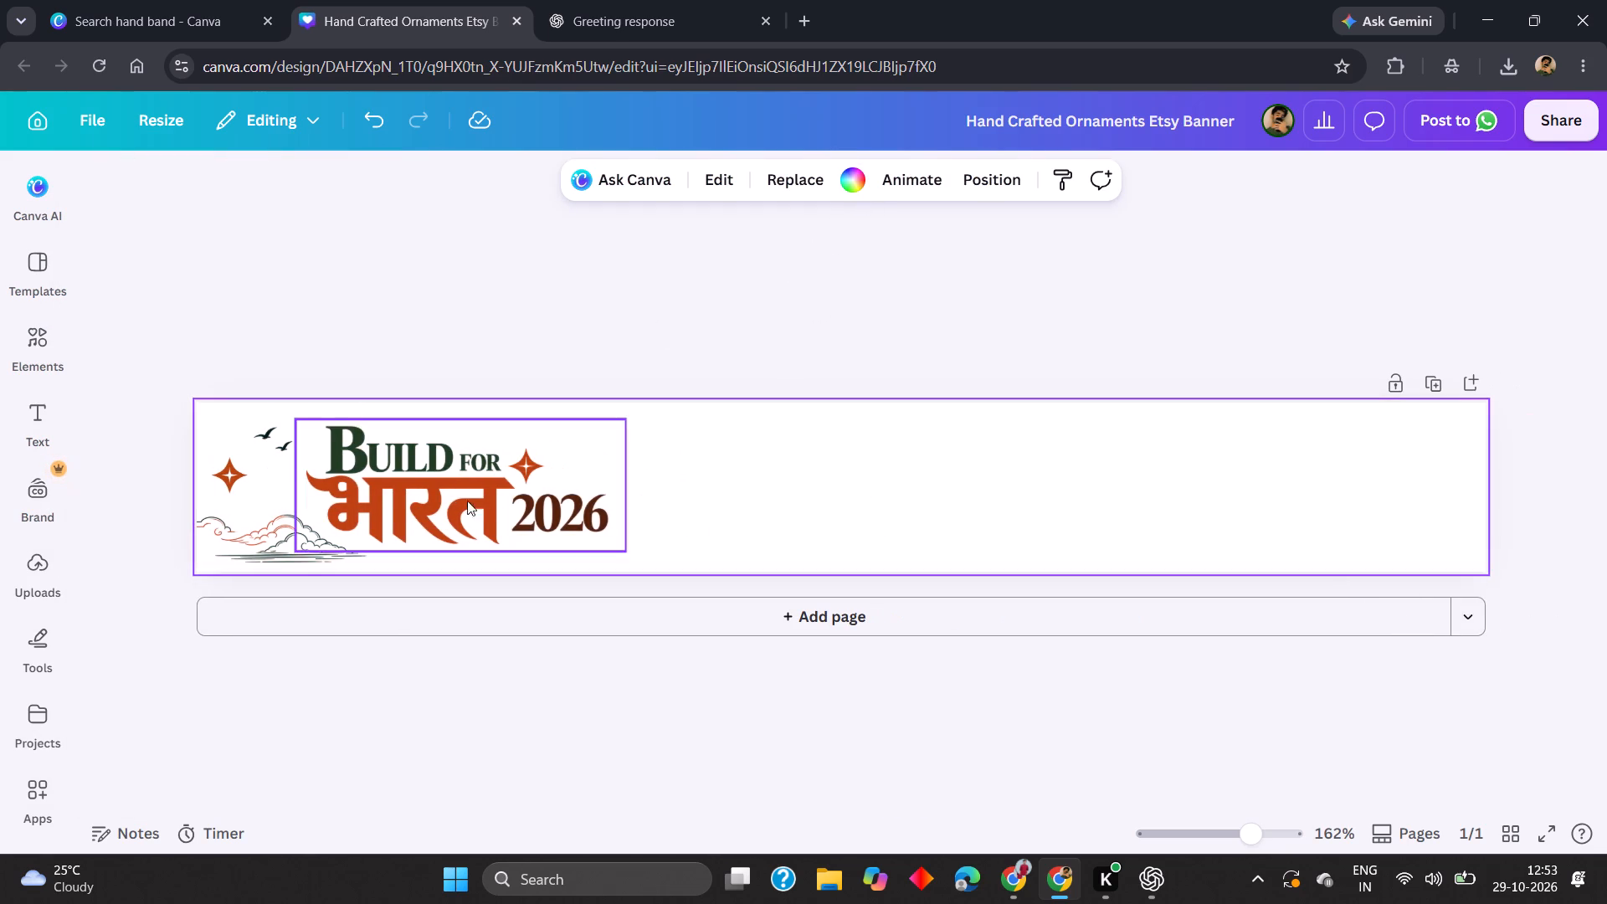
Upload the downloaded Technocrats × KML Society logo from the Downloads folder to the wristband design's image library.
click(29, 583)
scroll(192, 498, up, 4)
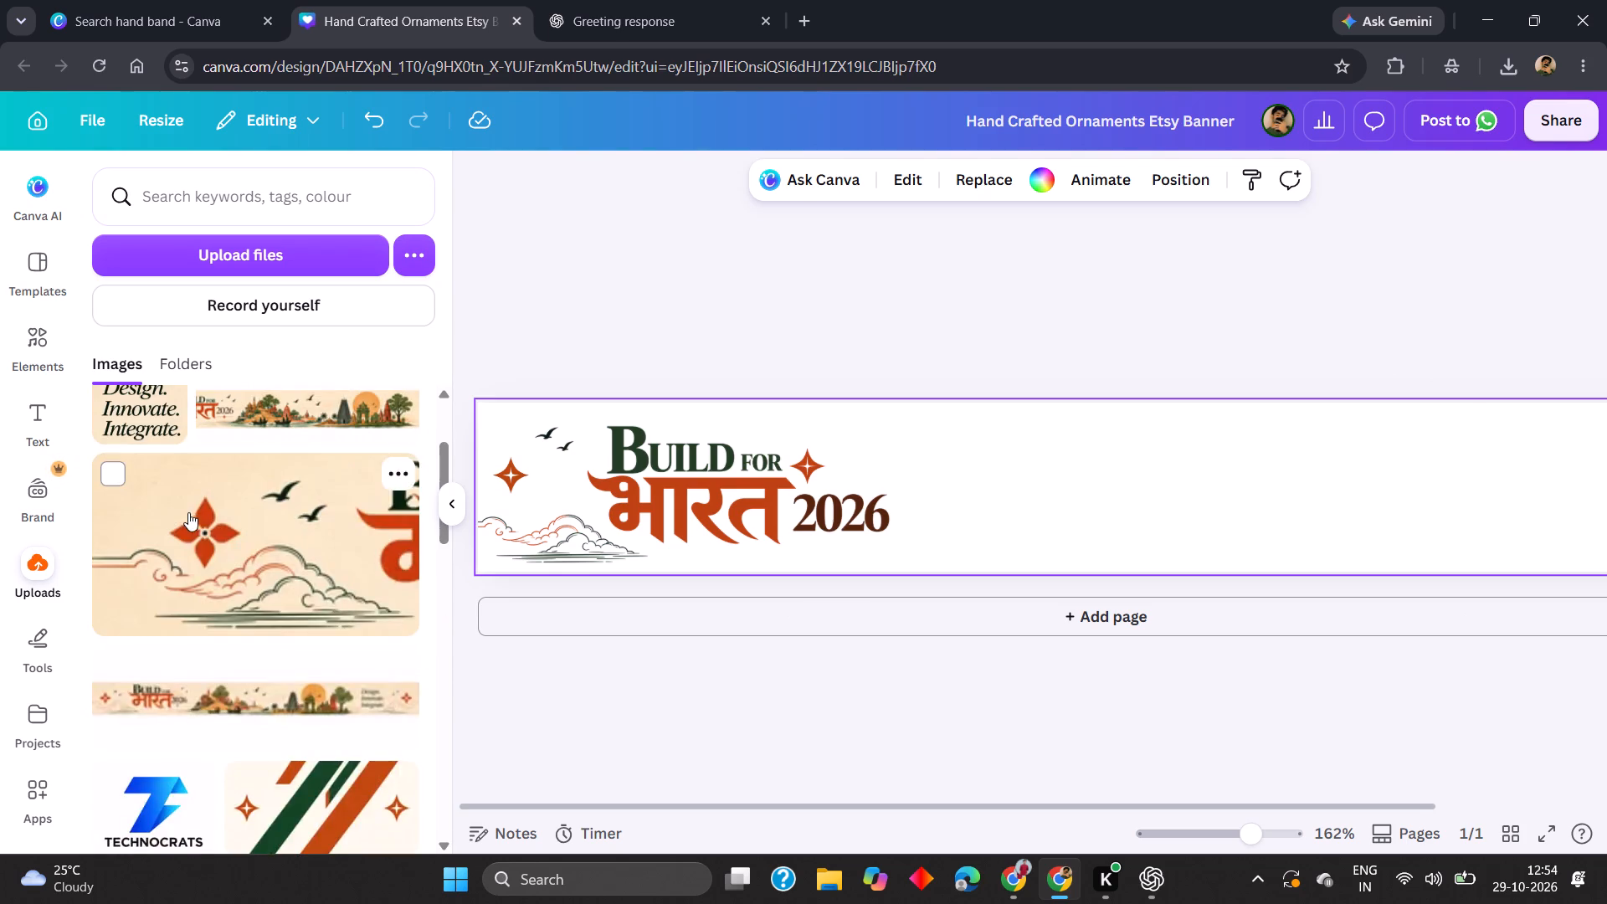
scroll(188, 512, up, 3)
click(240, 248)
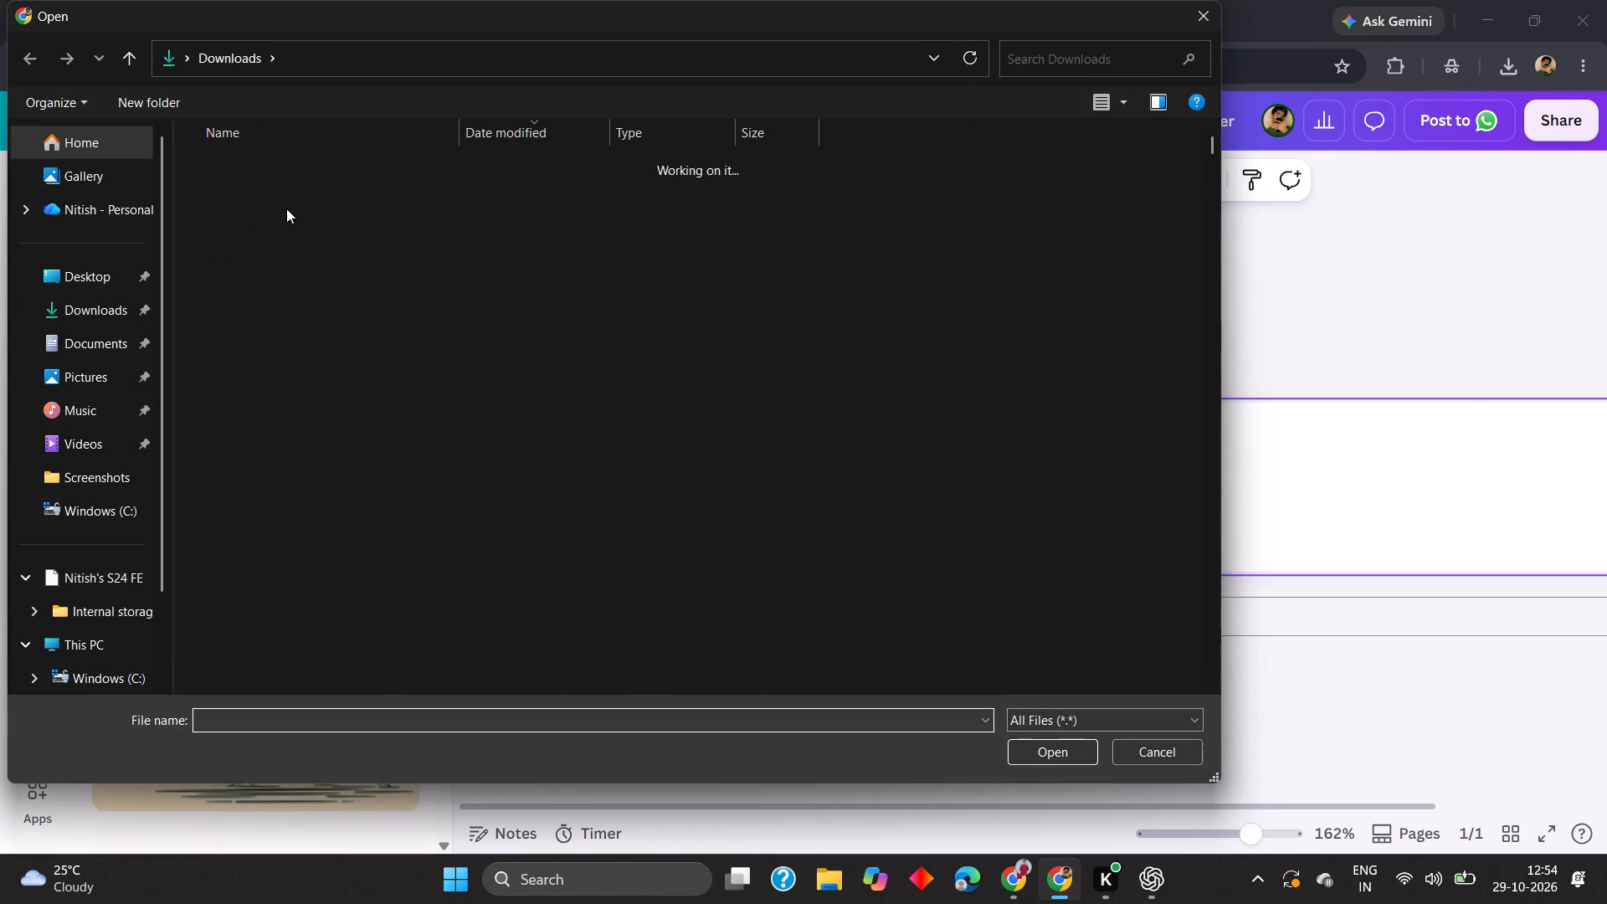
double_click(299, 198)
Place the uploaded Technocrats × KML Society logo on the wristband, enlarge it to nearly the band's full height and position it at the right end.
click(232, 616)
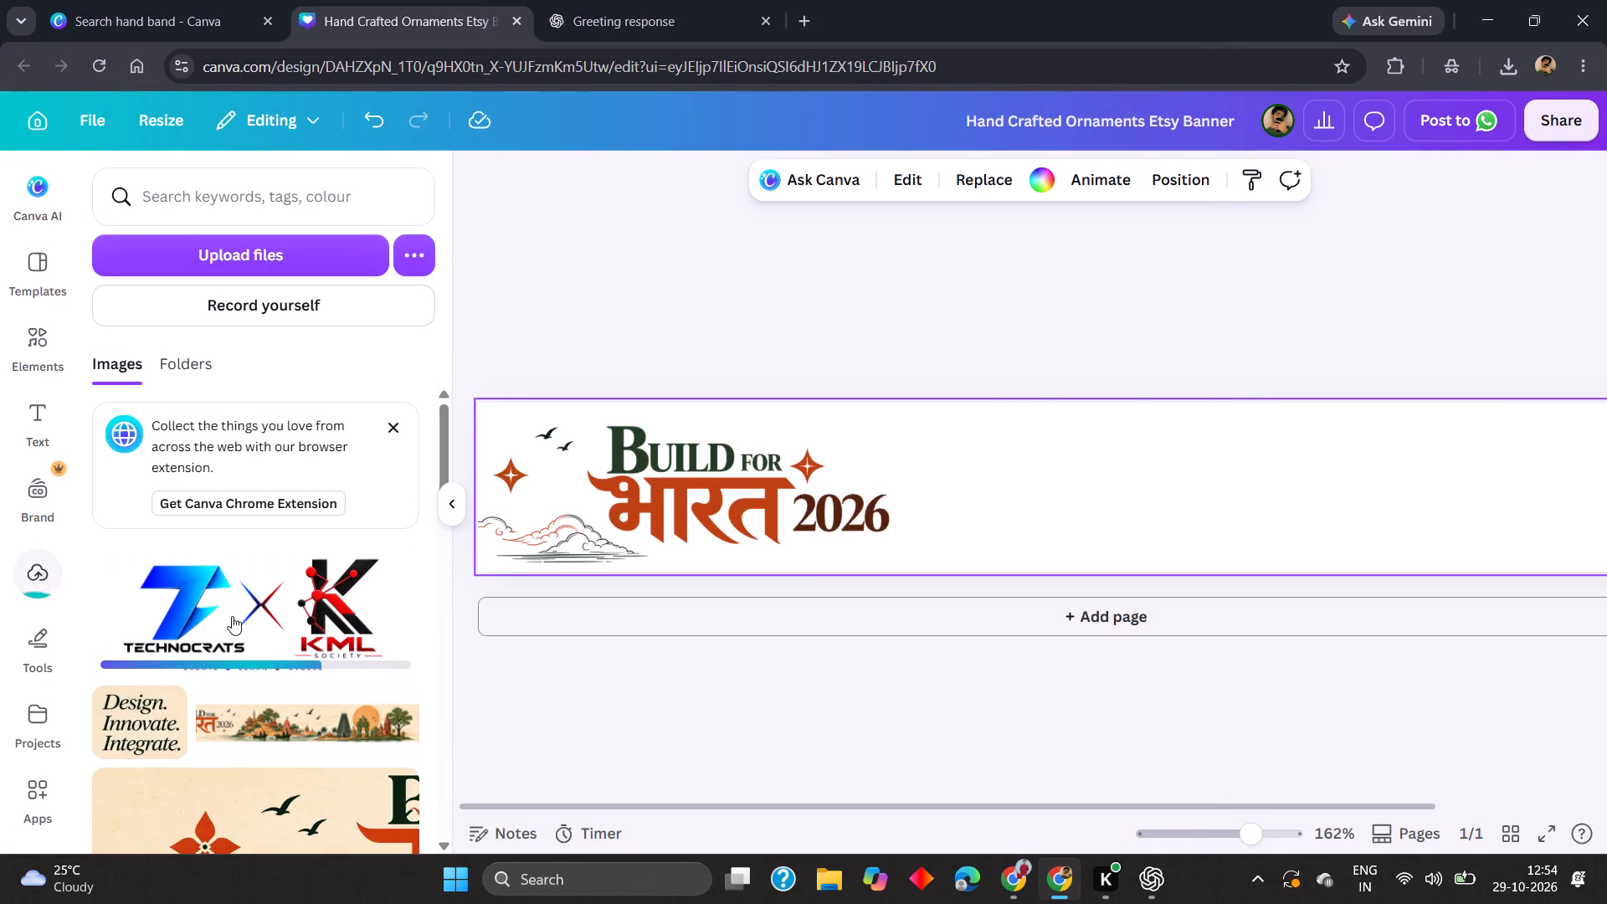
scroll(981, 515, left, 4)
drag(1063, 535, 1101, 542)
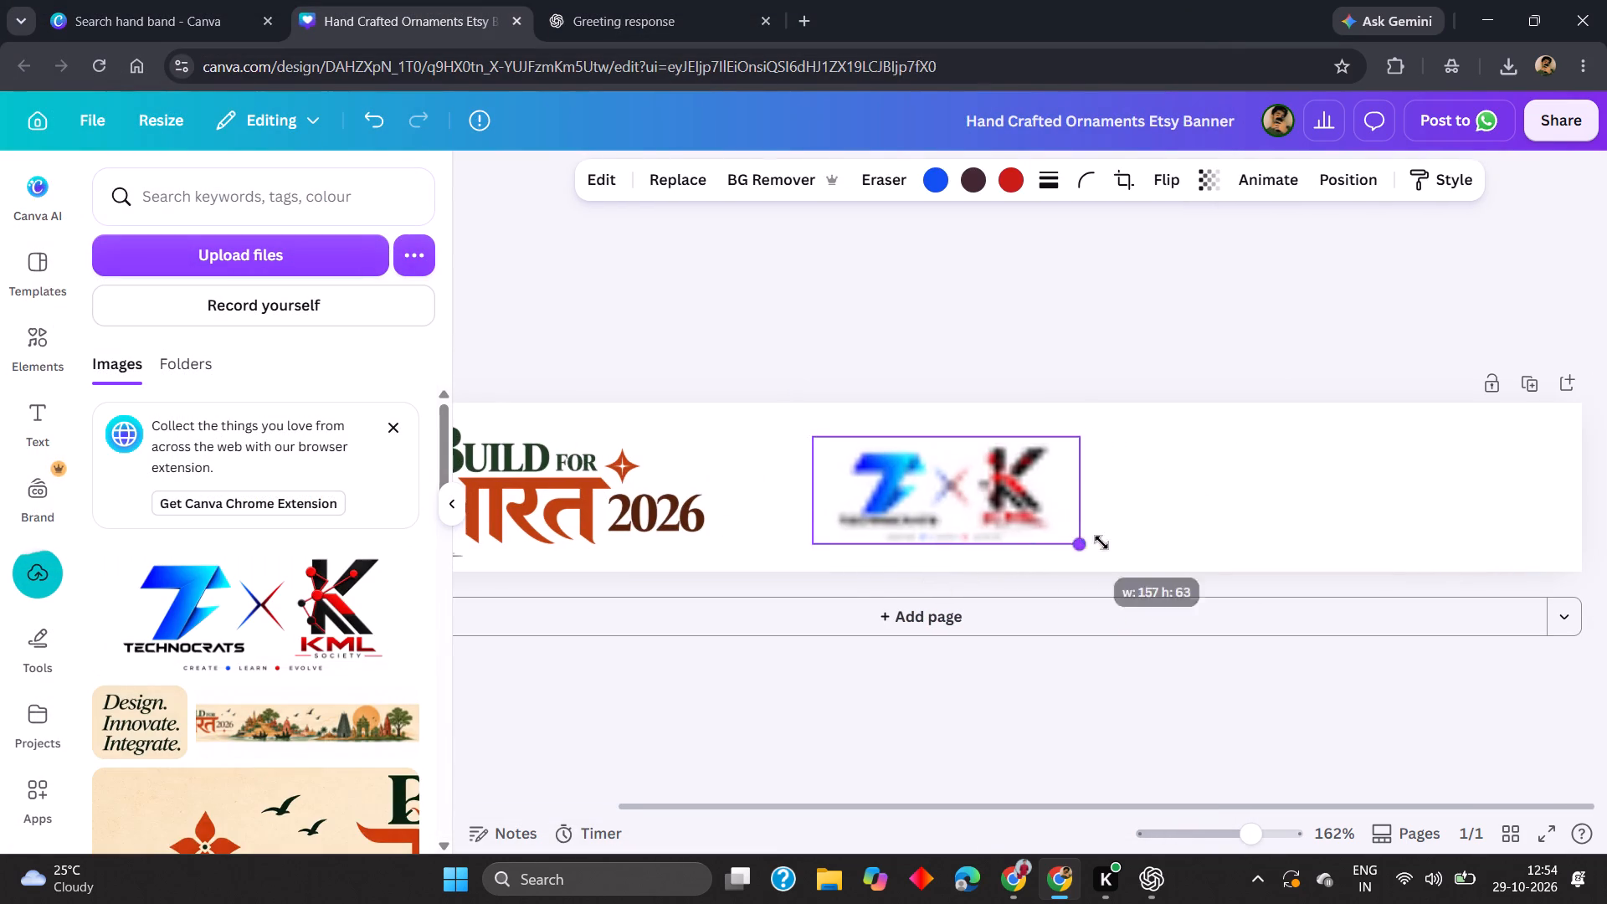
drag(1101, 542, 1240, 554)
drag(1033, 523, 1330, 498)
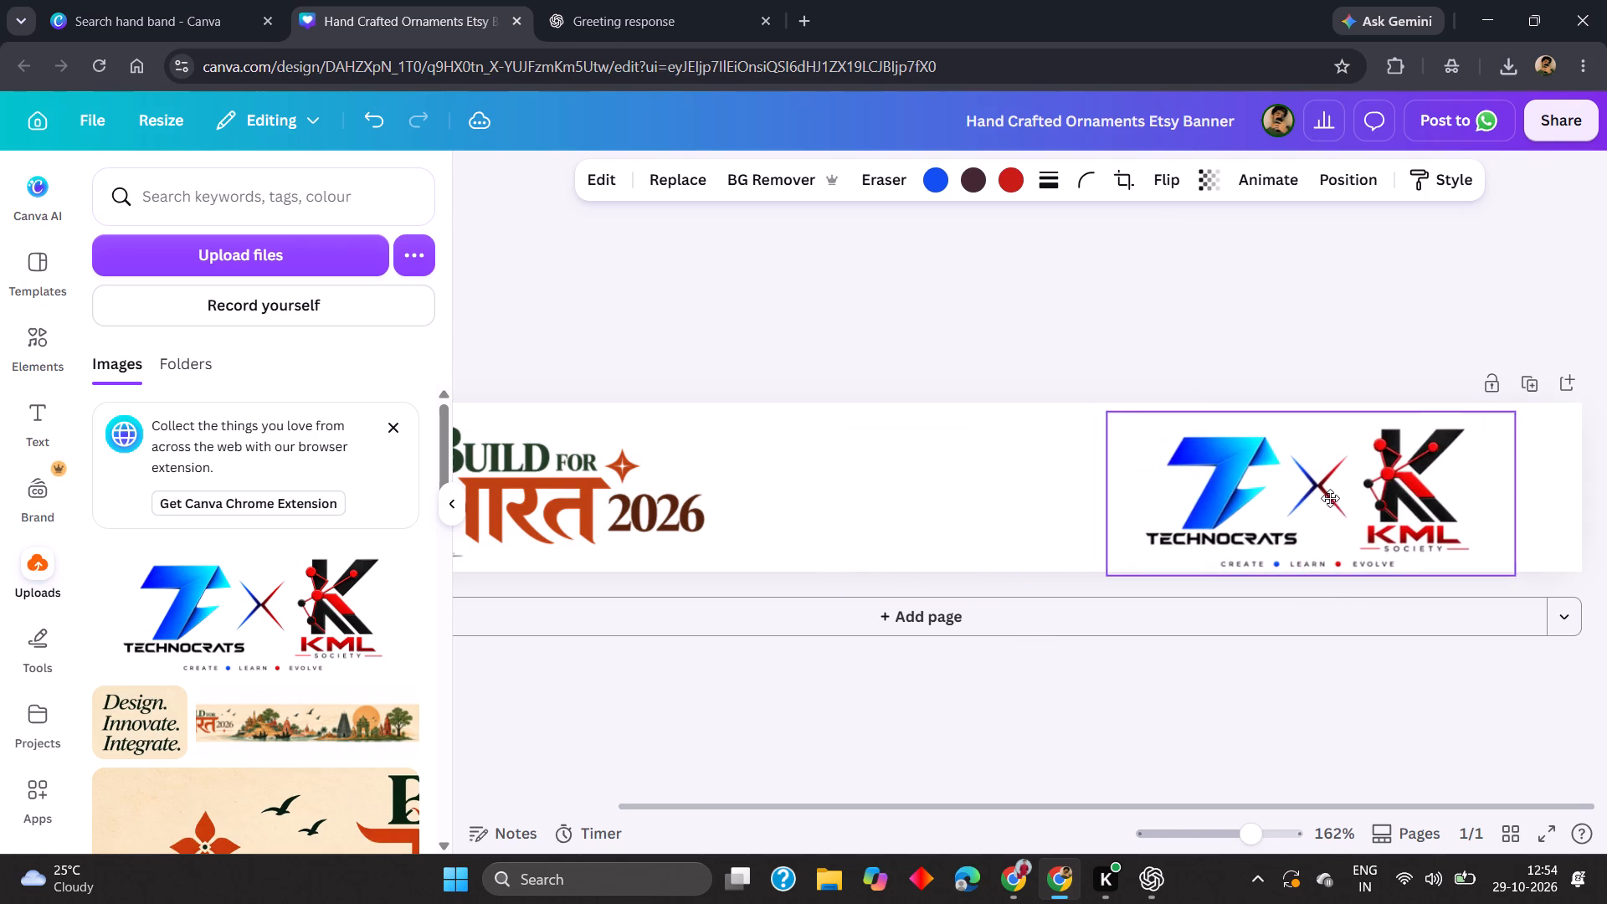
drag(1330, 498, 1342, 499)
scroll(1291, 520, left, 3)
drag(1293, 507, 1343, 502)
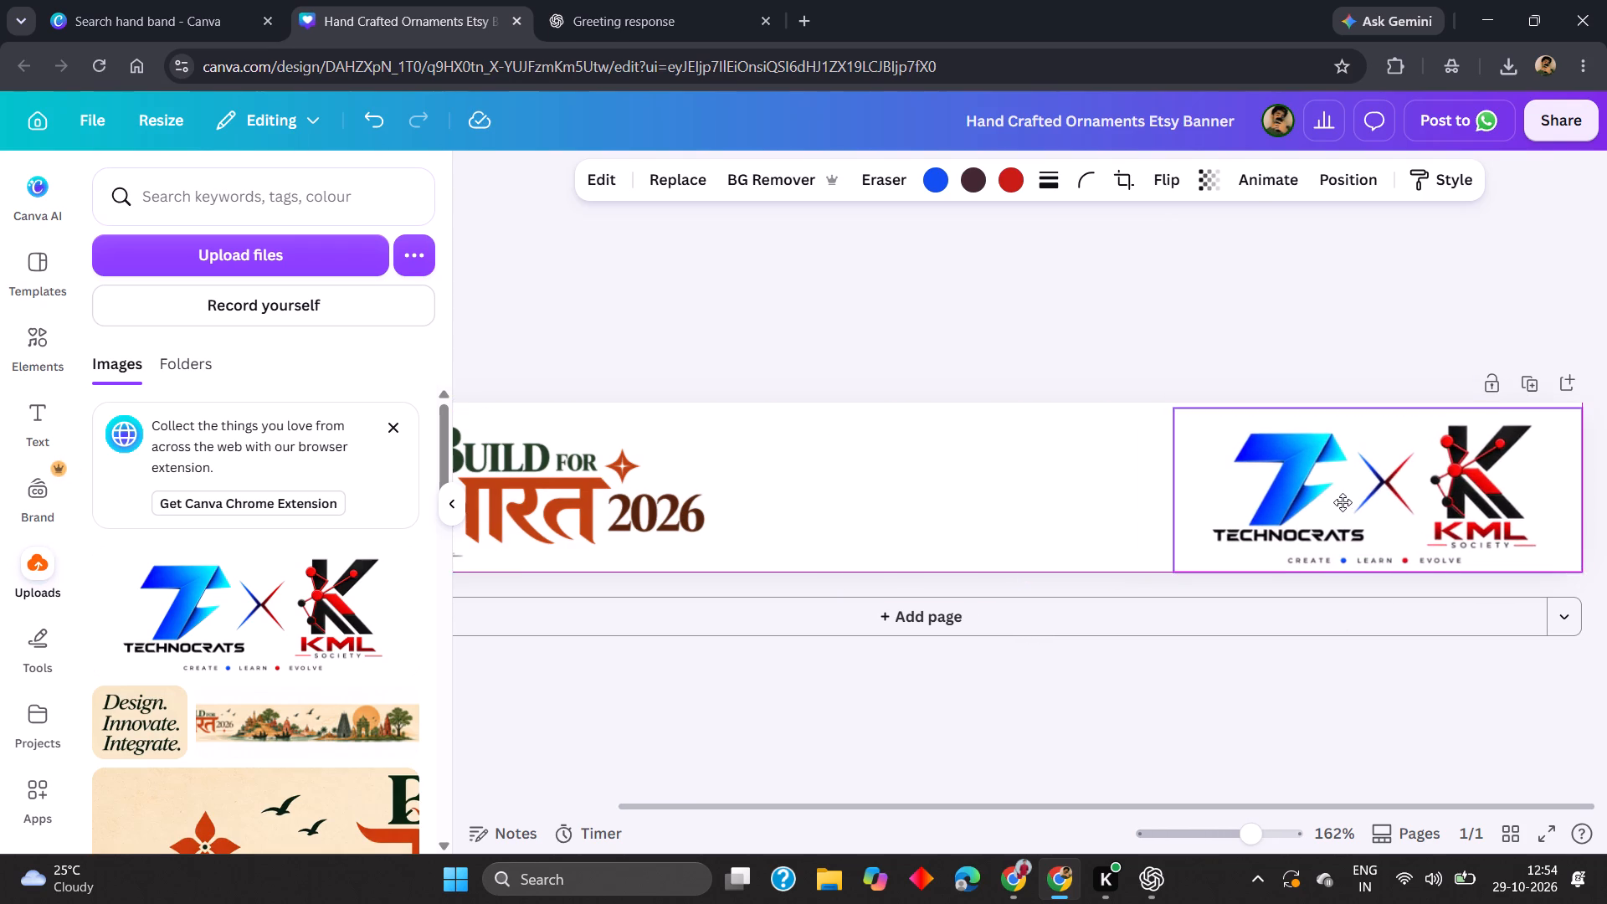
drag(1343, 502, 1338, 501)
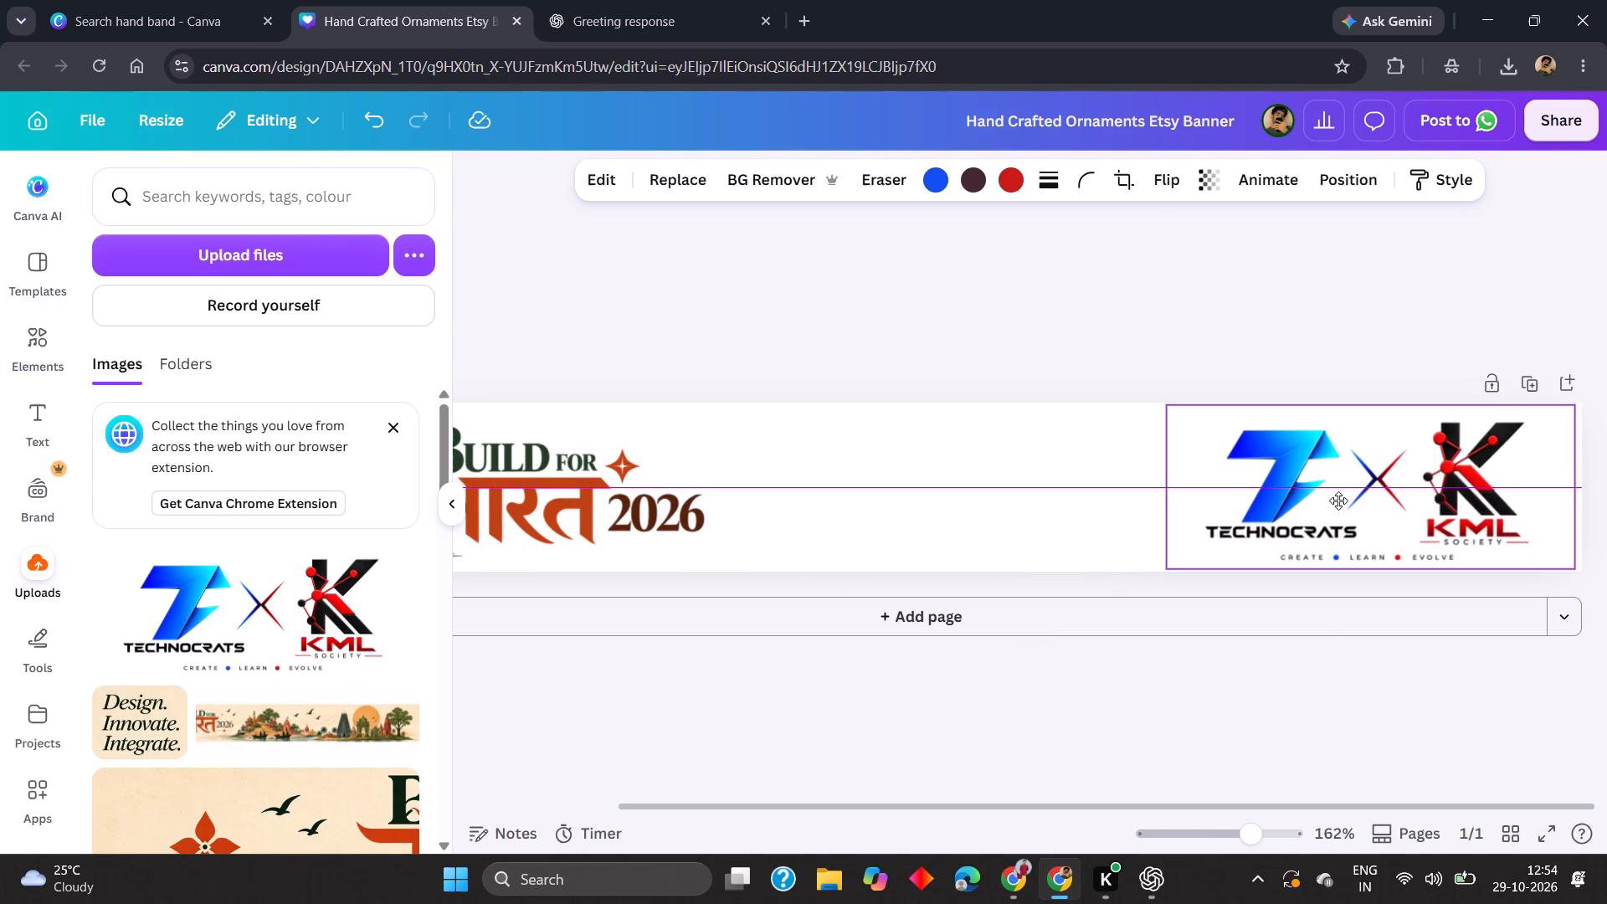
drag(1338, 501, 1338, 503)
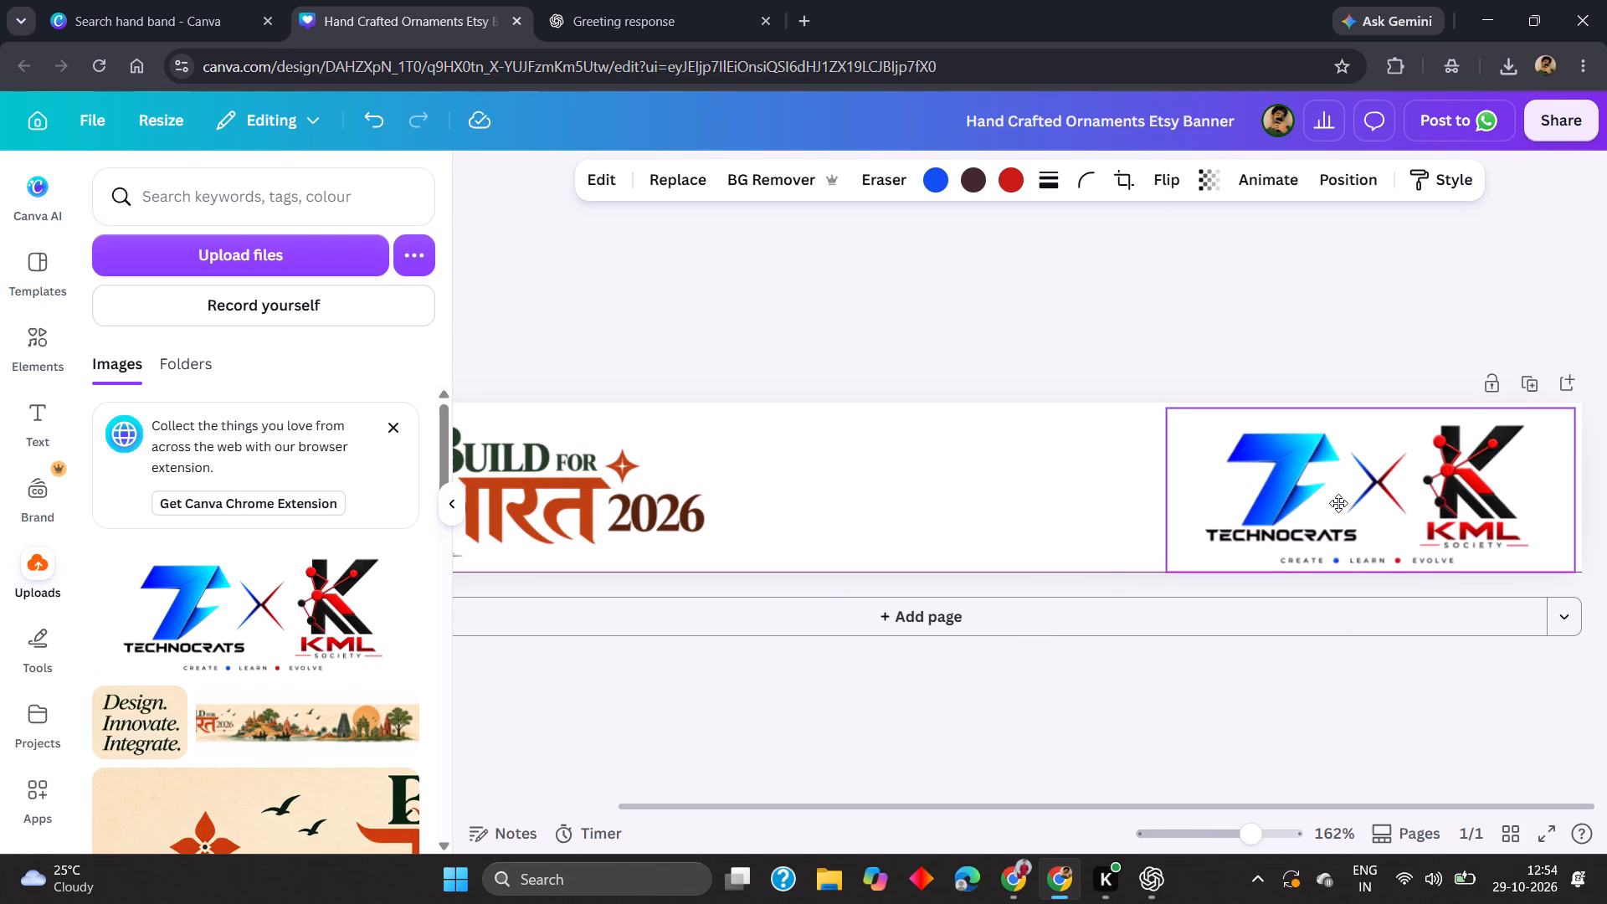
drag(1338, 503, 1343, 501)
click(1107, 373)
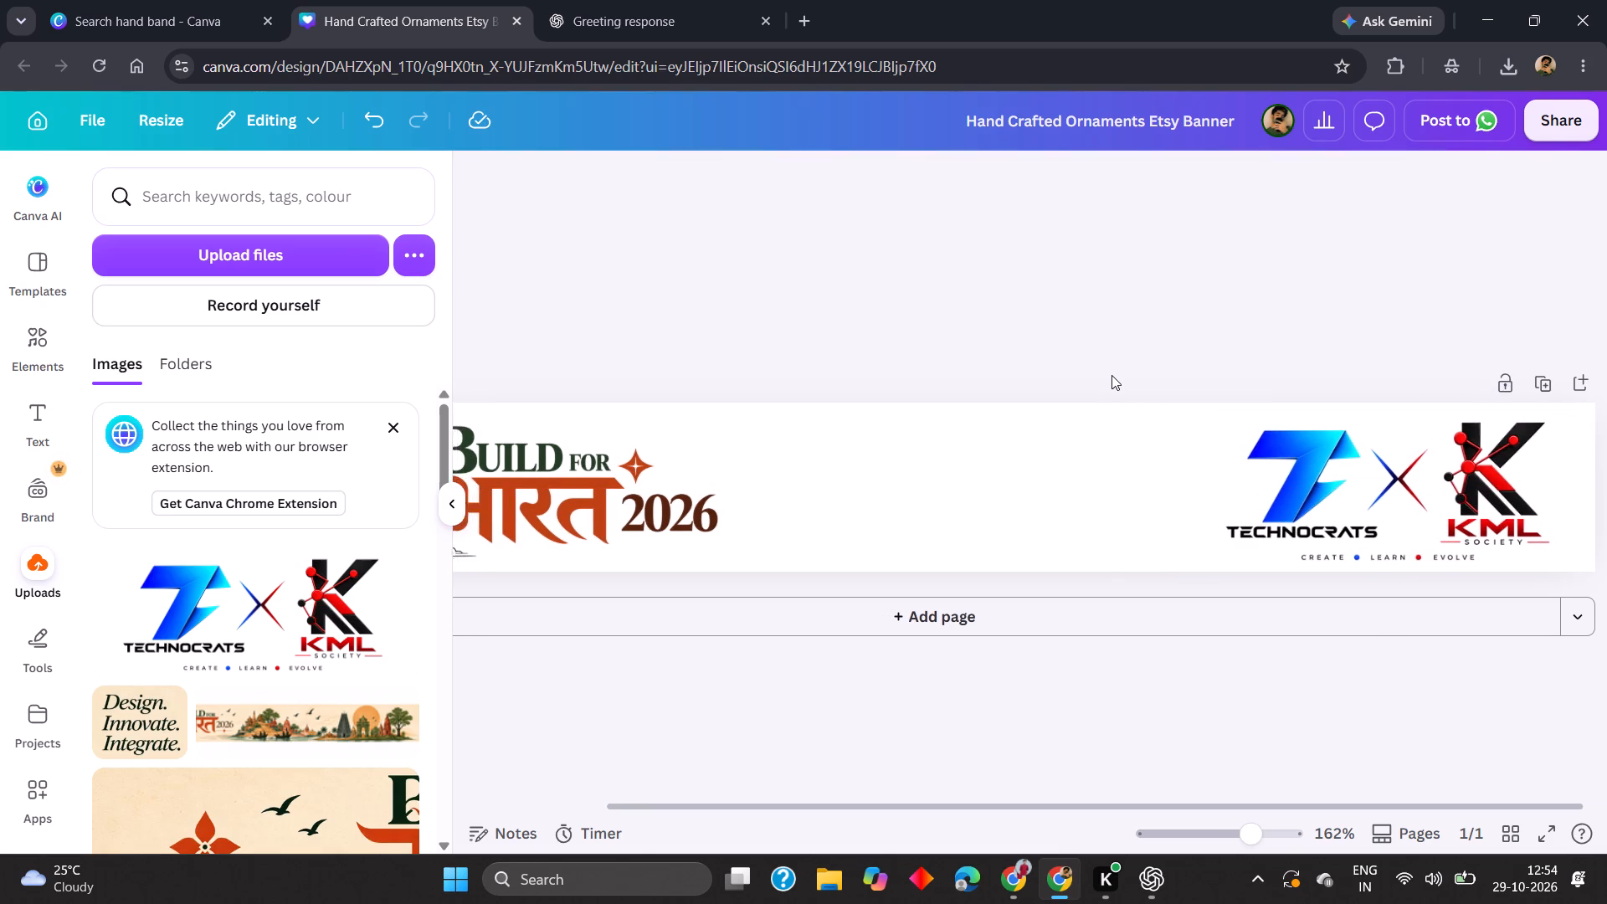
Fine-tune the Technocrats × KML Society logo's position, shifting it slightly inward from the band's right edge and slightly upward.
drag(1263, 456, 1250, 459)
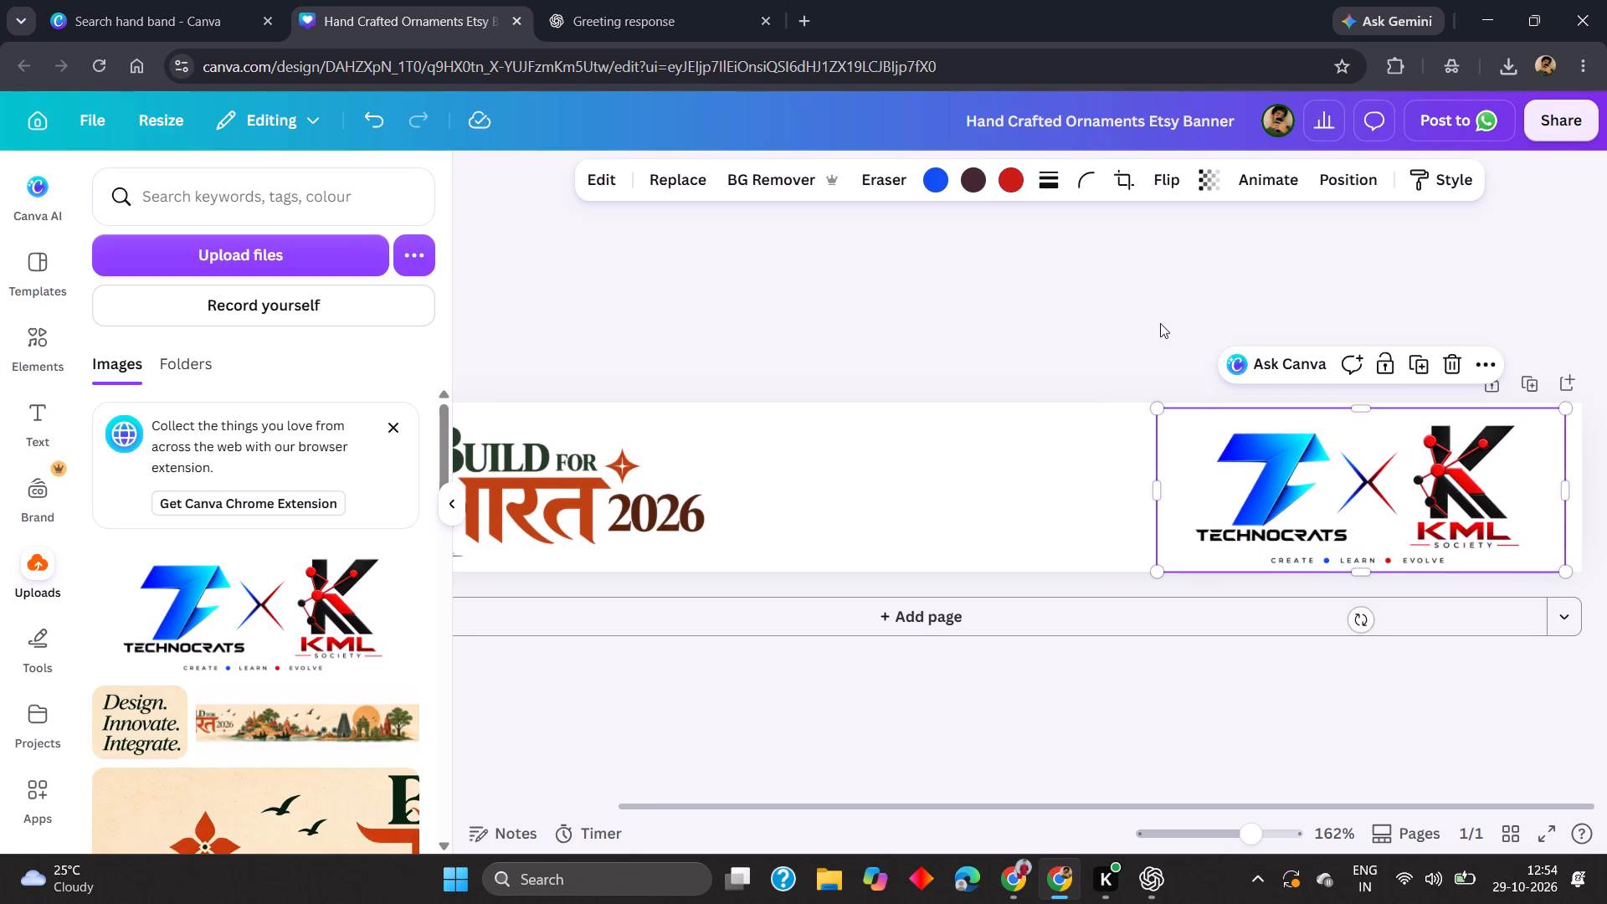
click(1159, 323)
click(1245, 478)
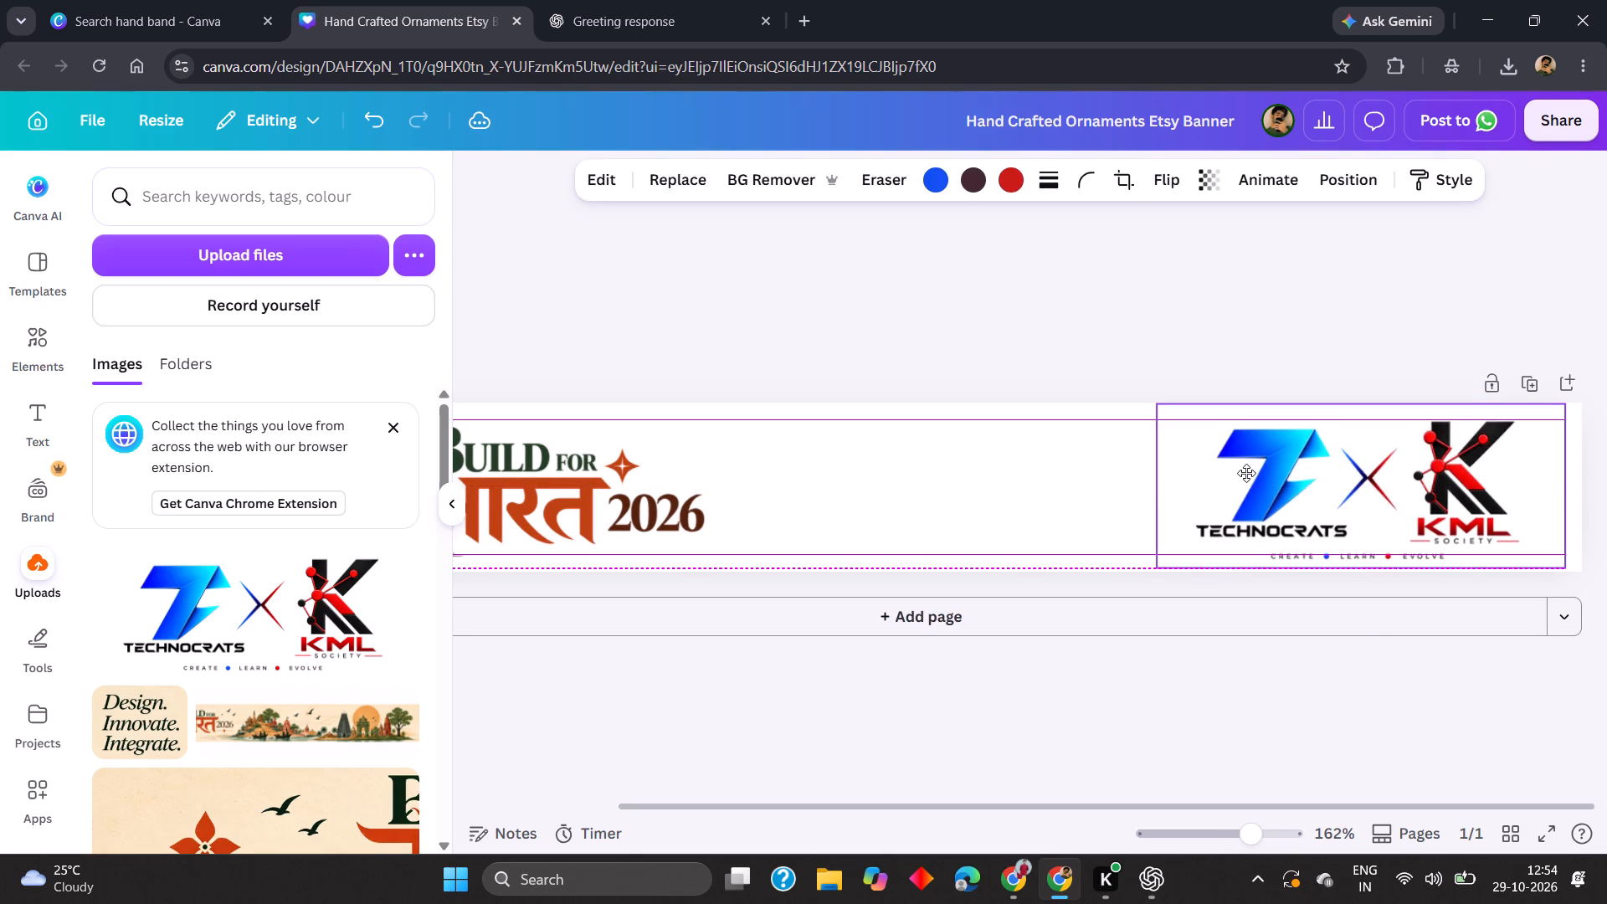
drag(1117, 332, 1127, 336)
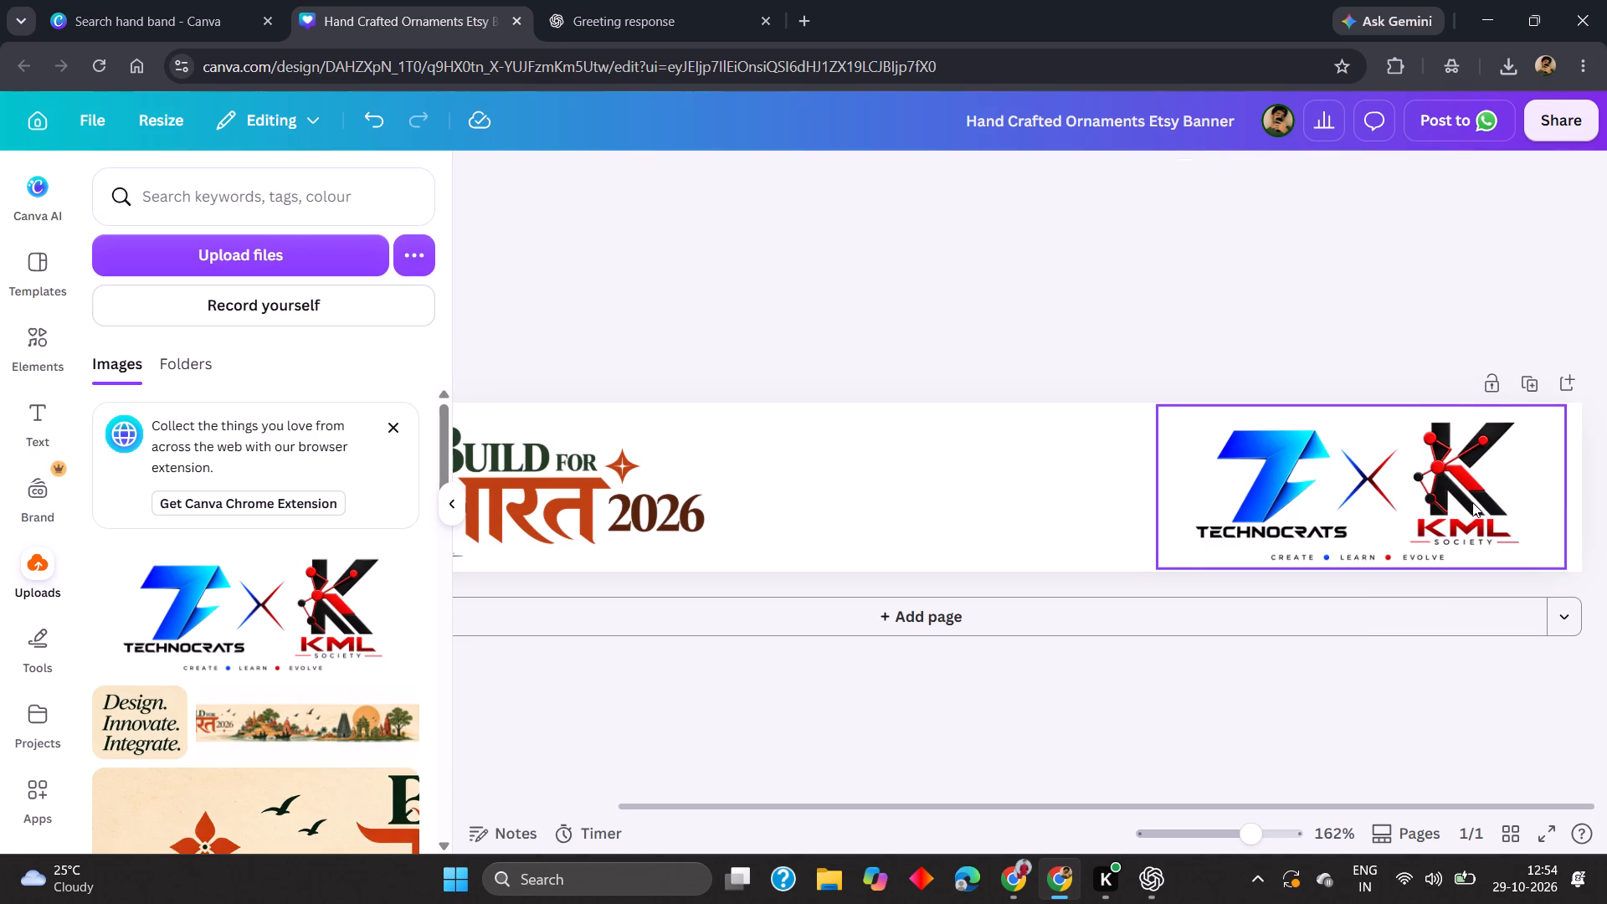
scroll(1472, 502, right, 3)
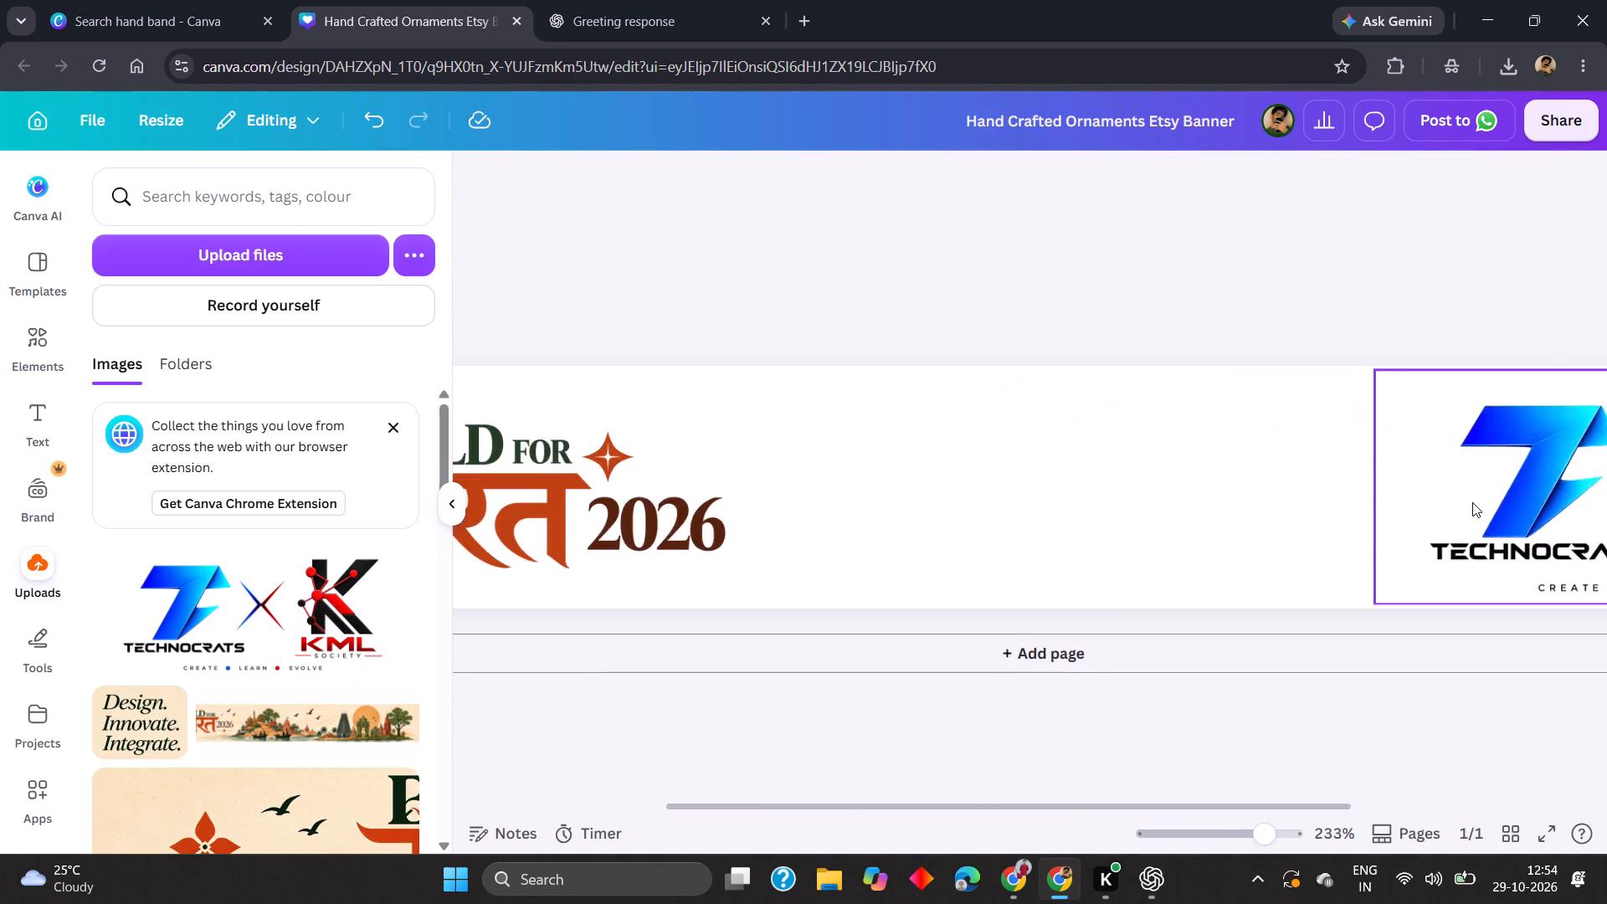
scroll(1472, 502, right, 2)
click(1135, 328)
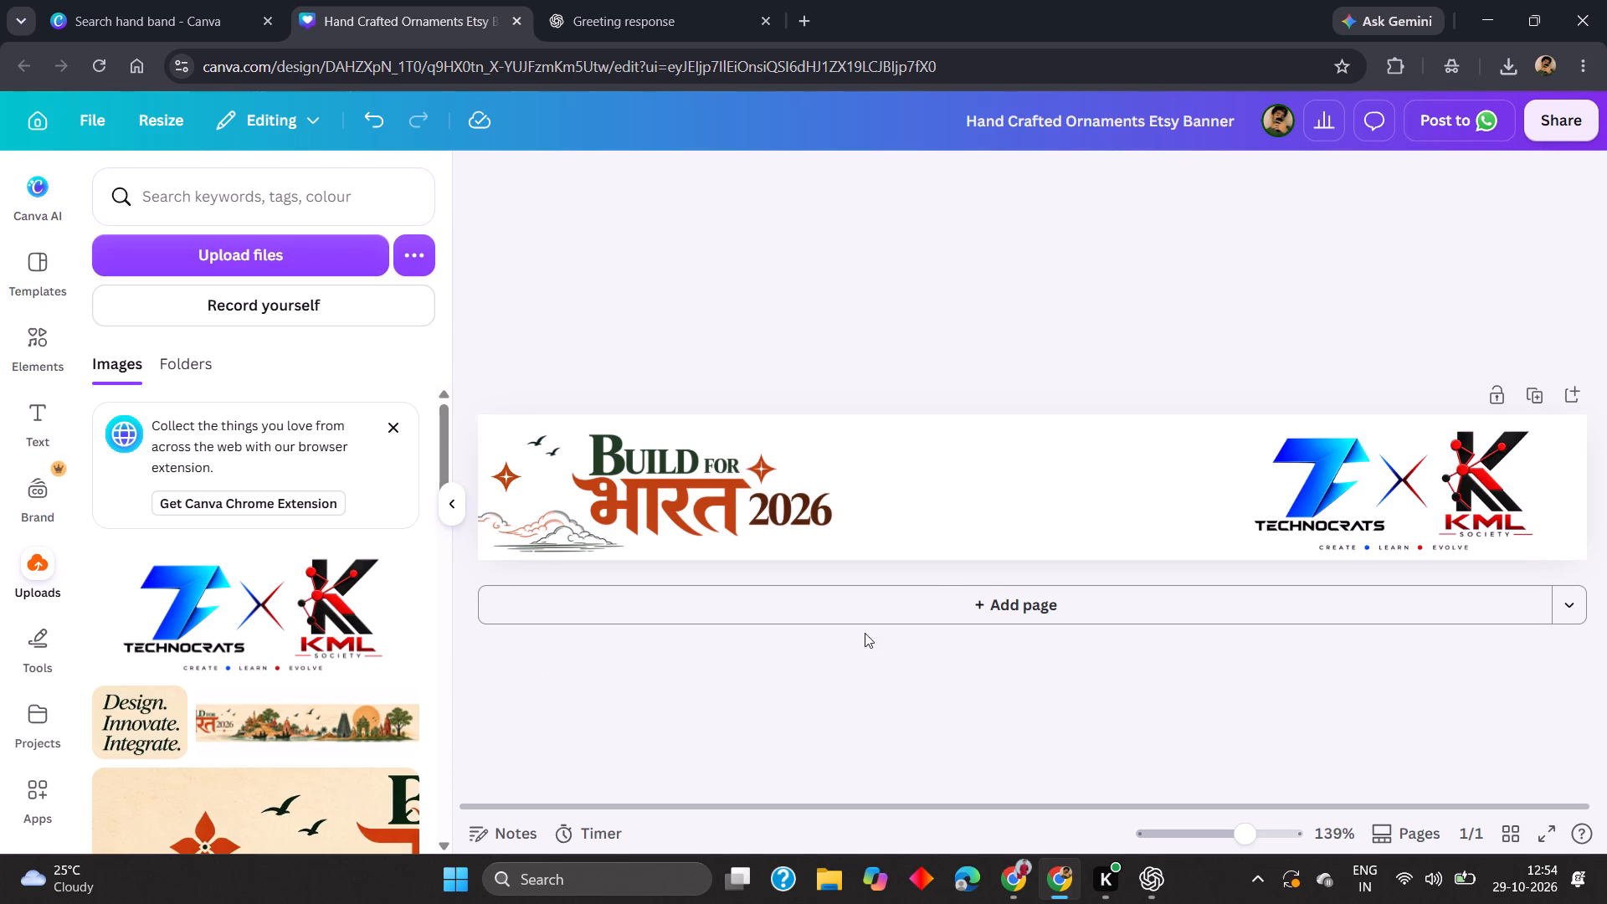
Duplicate the cloud artwork, flip the copy horizontally and place it in the band's lower right corner, moving the Technocrats × KML logo clear of it.
click(534, 532)
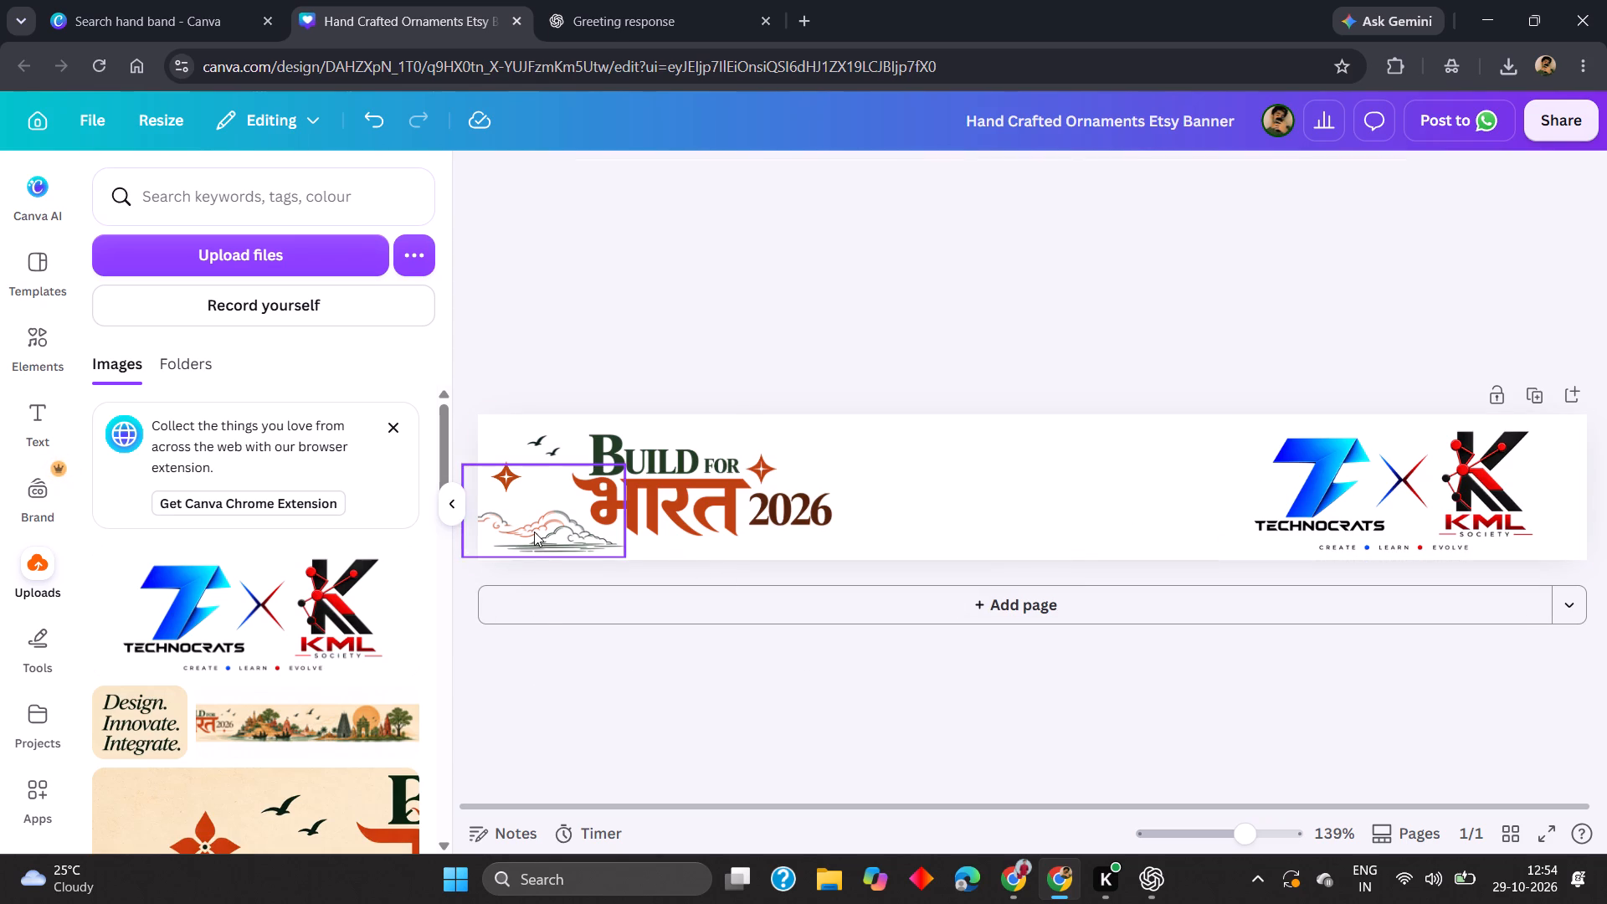
key(ctrl+d)
drag(560, 537, 870, 476)
scroll(655, 520, left, 7)
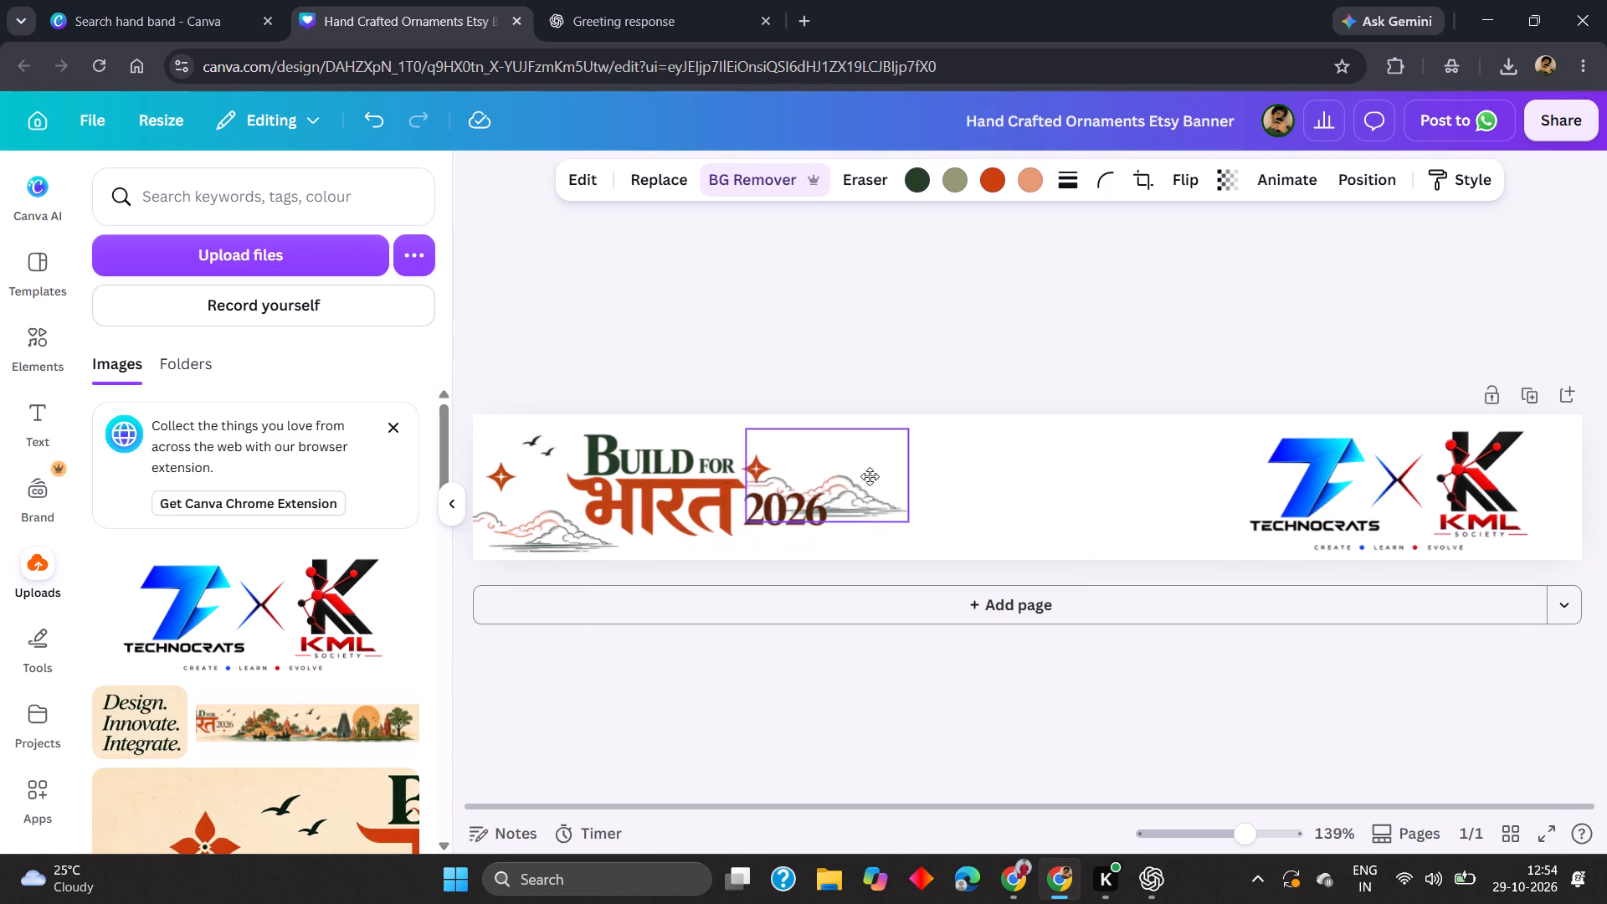
scroll(870, 476, left, 6)
drag(870, 476, 1105, 496)
click(1187, 171)
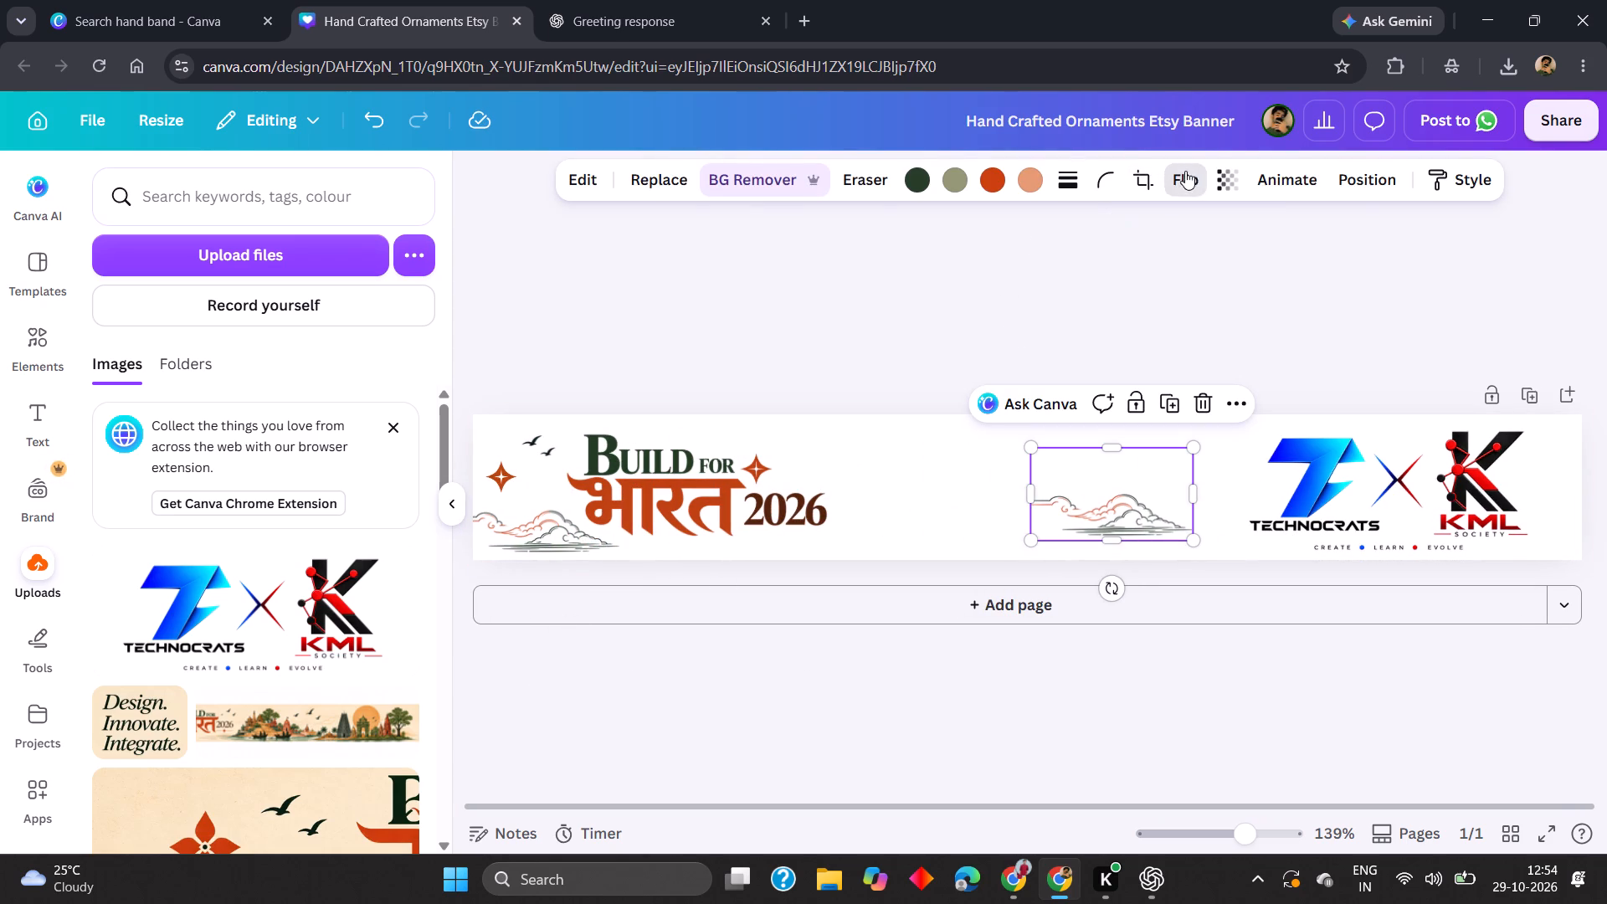
click(1175, 239)
drag(1074, 515, 1138, 515)
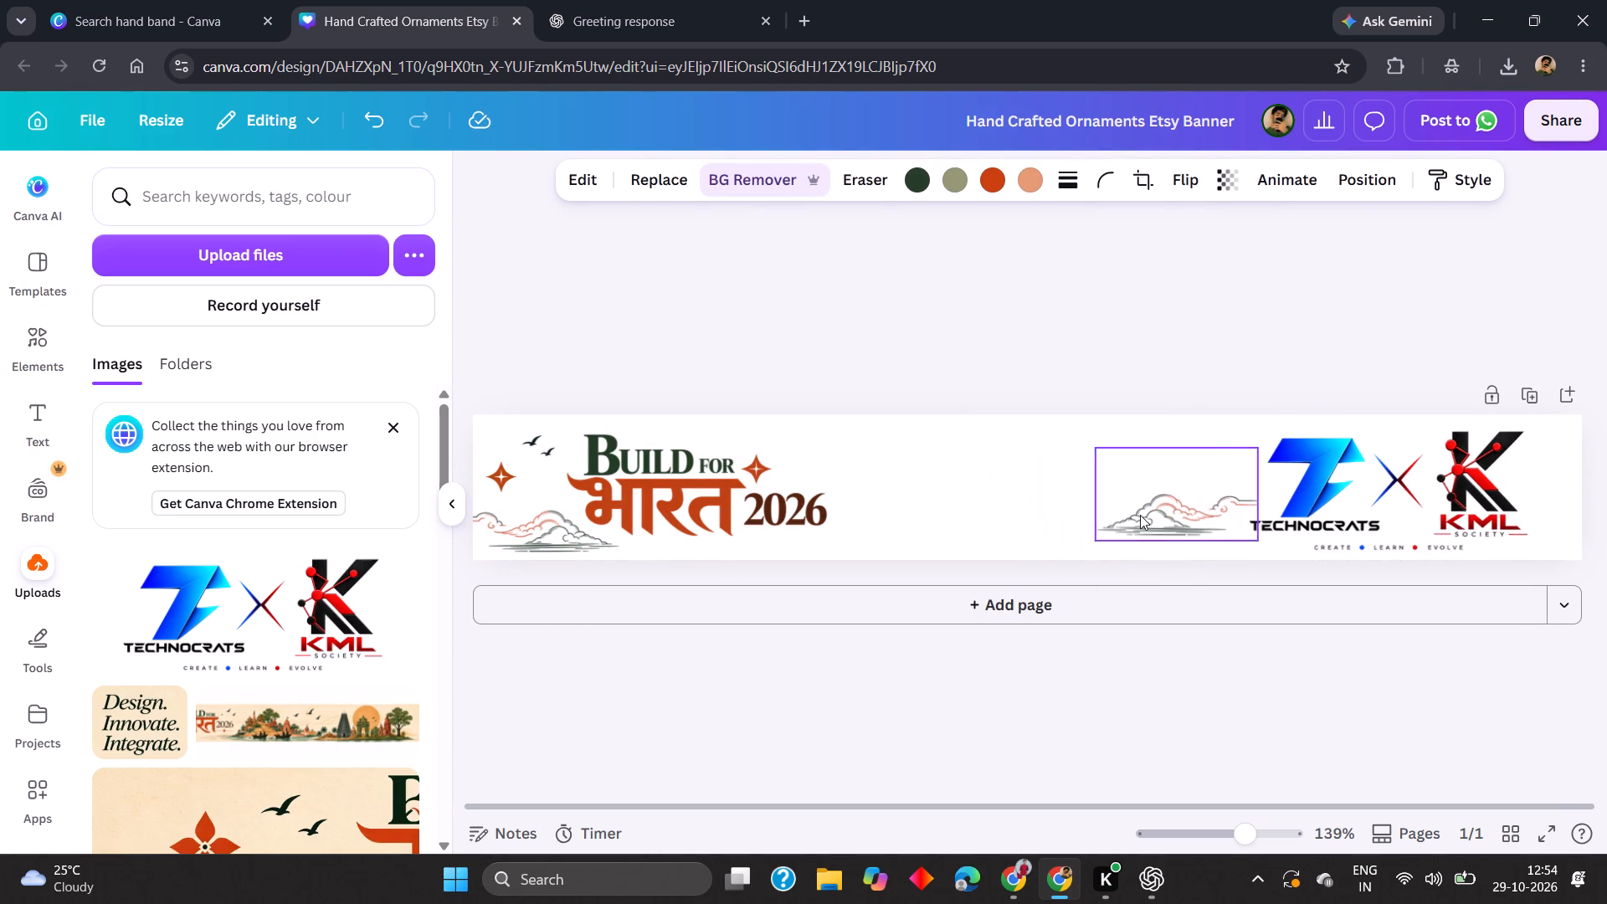
drag(1368, 503, 941, 485)
drag(1194, 511, 1452, 537)
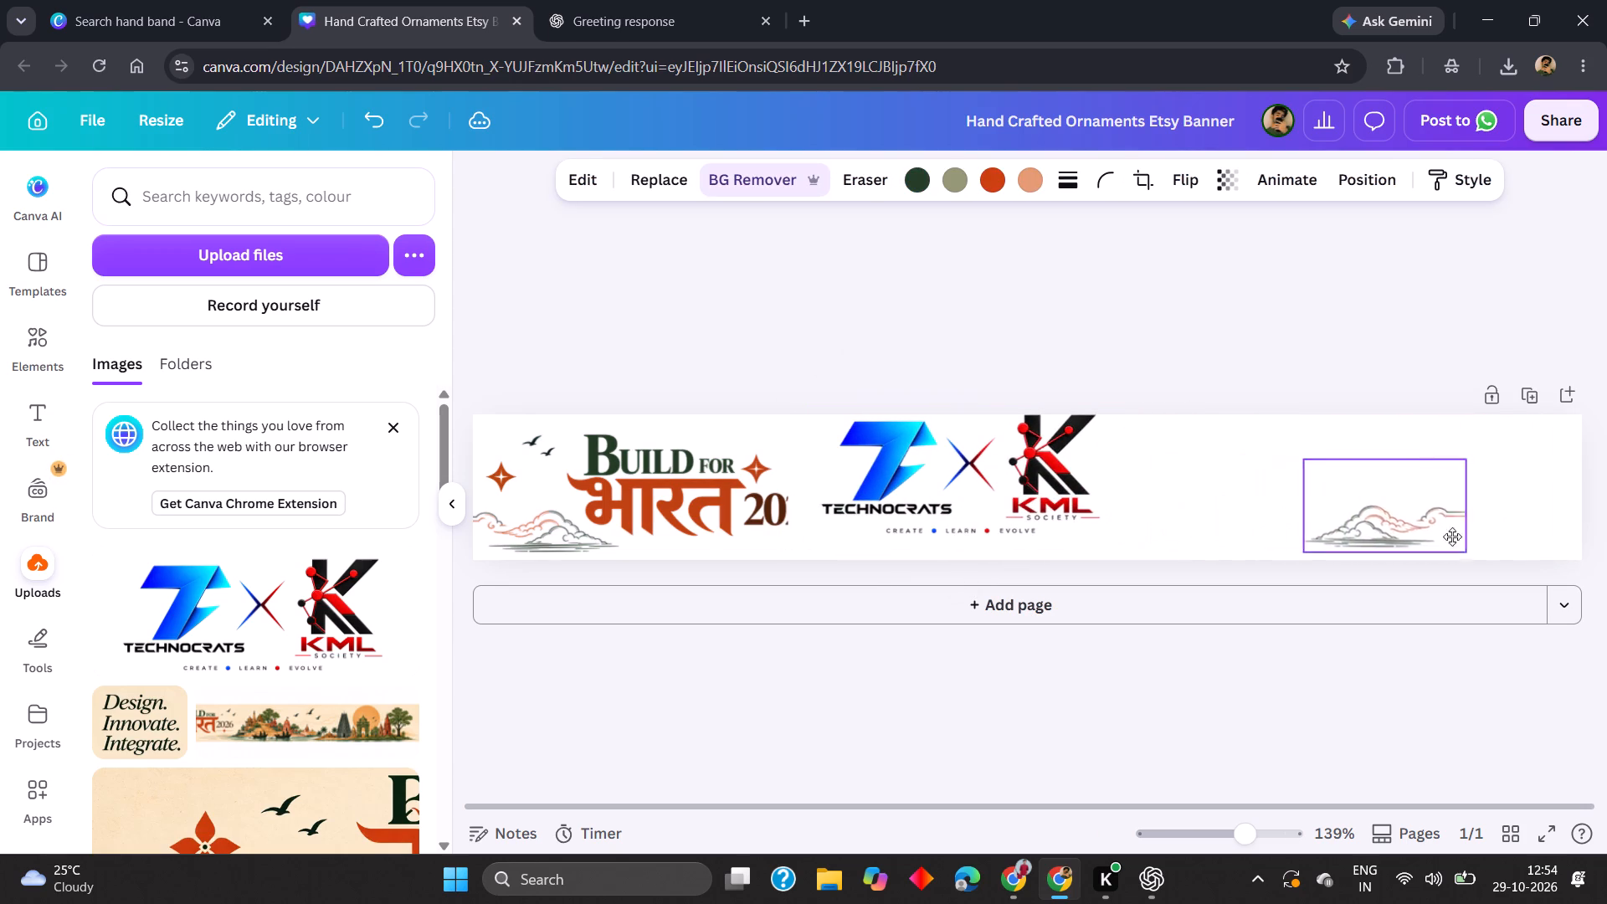
drag(1452, 537, 1499, 522)
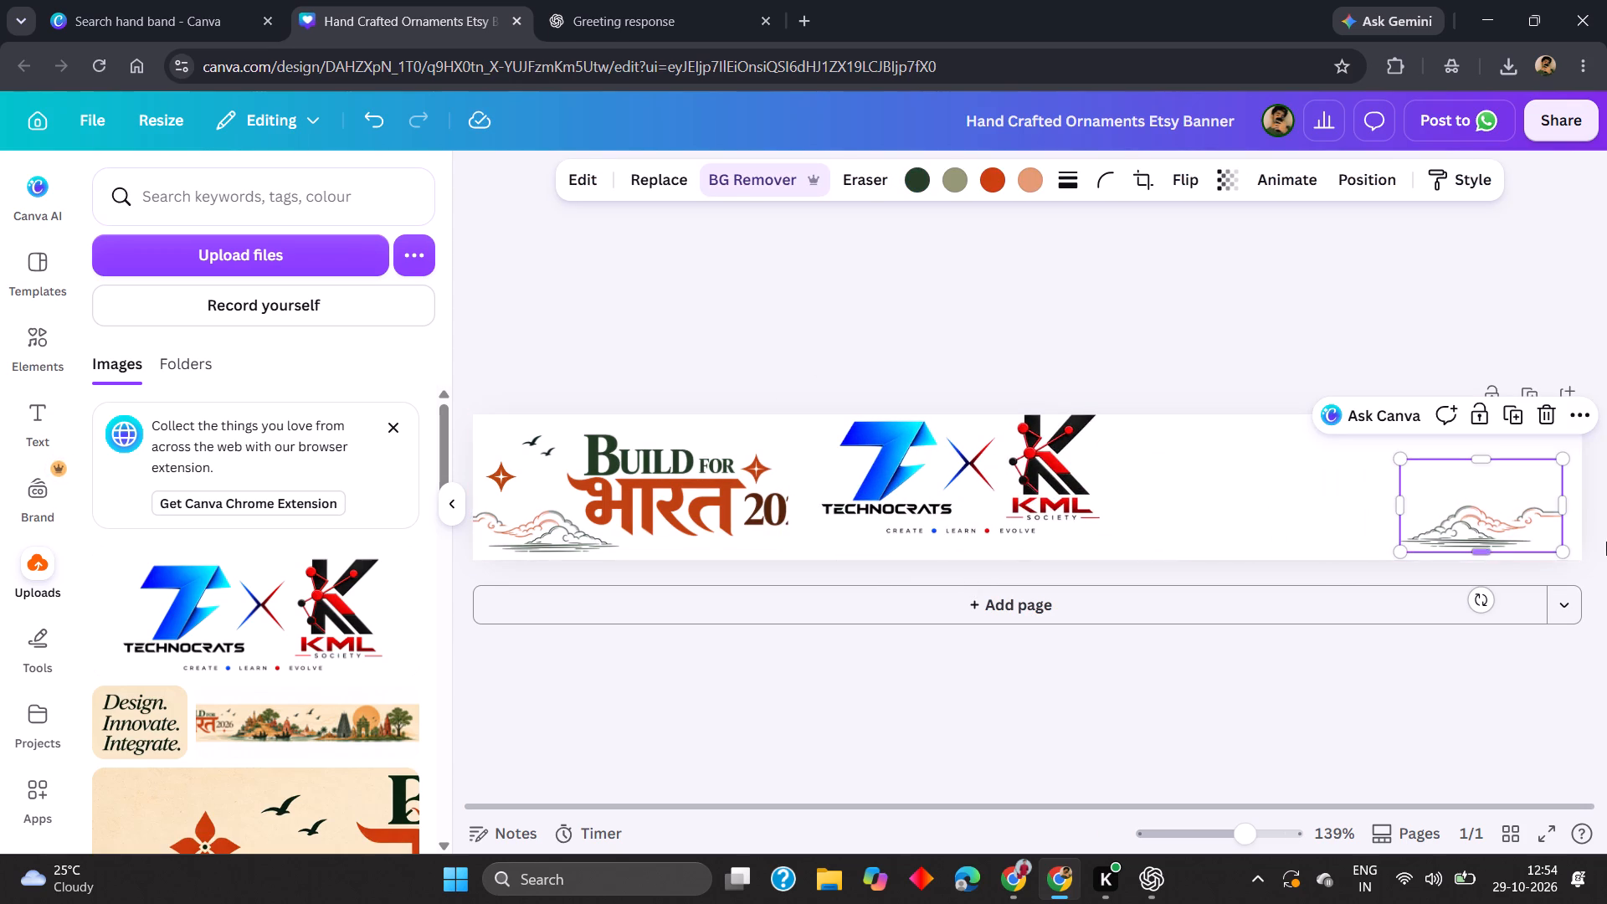
drag(1486, 532, 1517, 537)
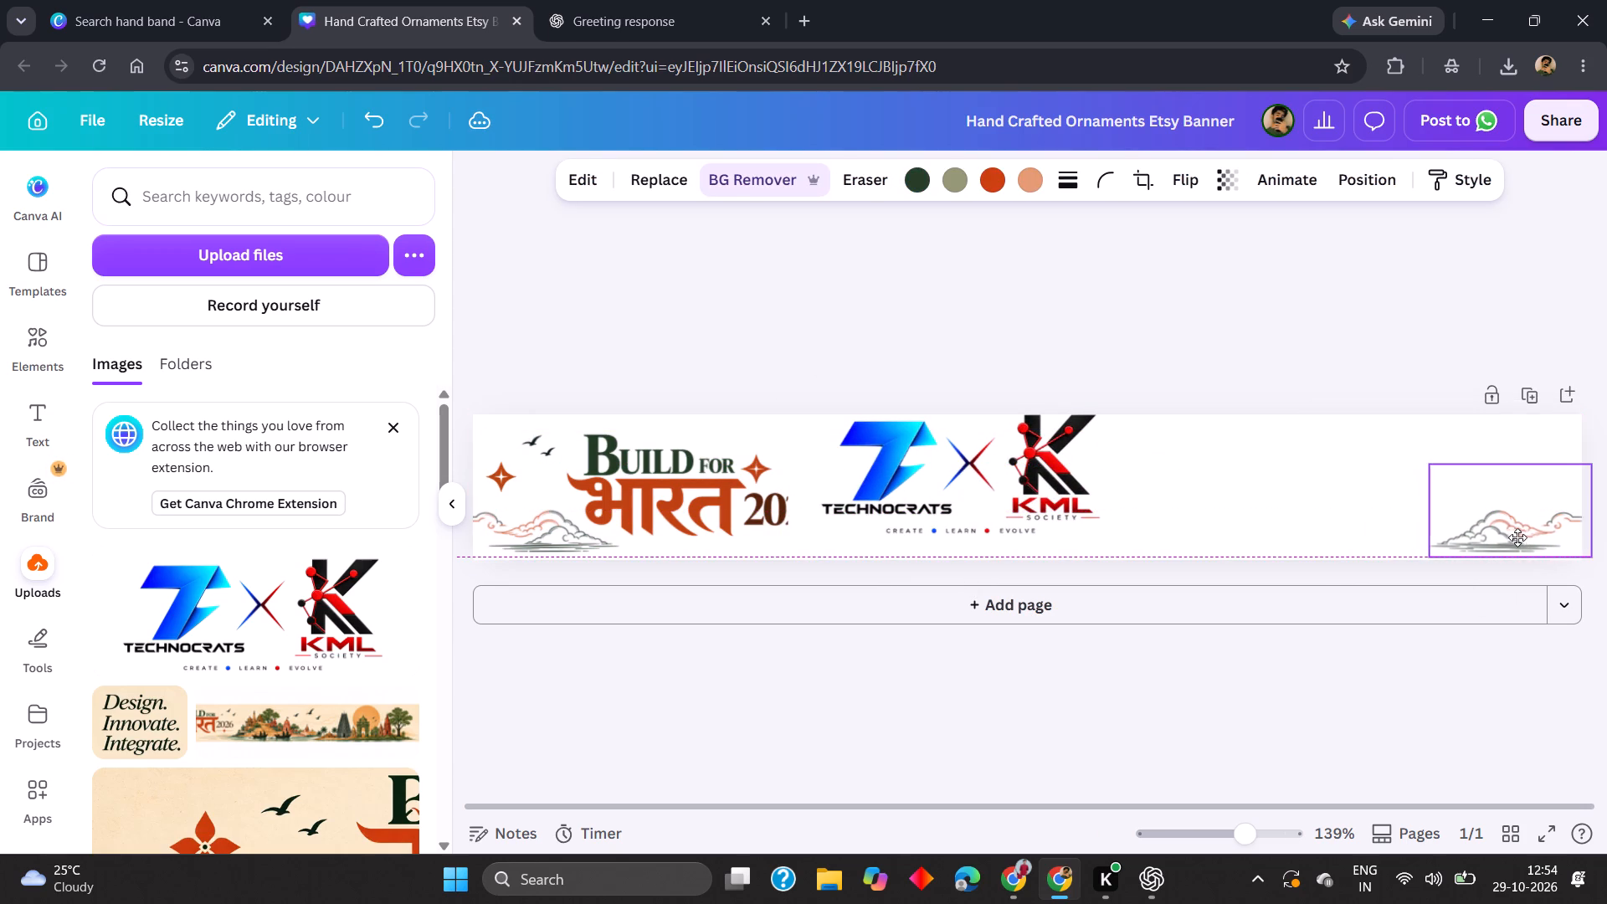
drag(1517, 537, 1521, 537)
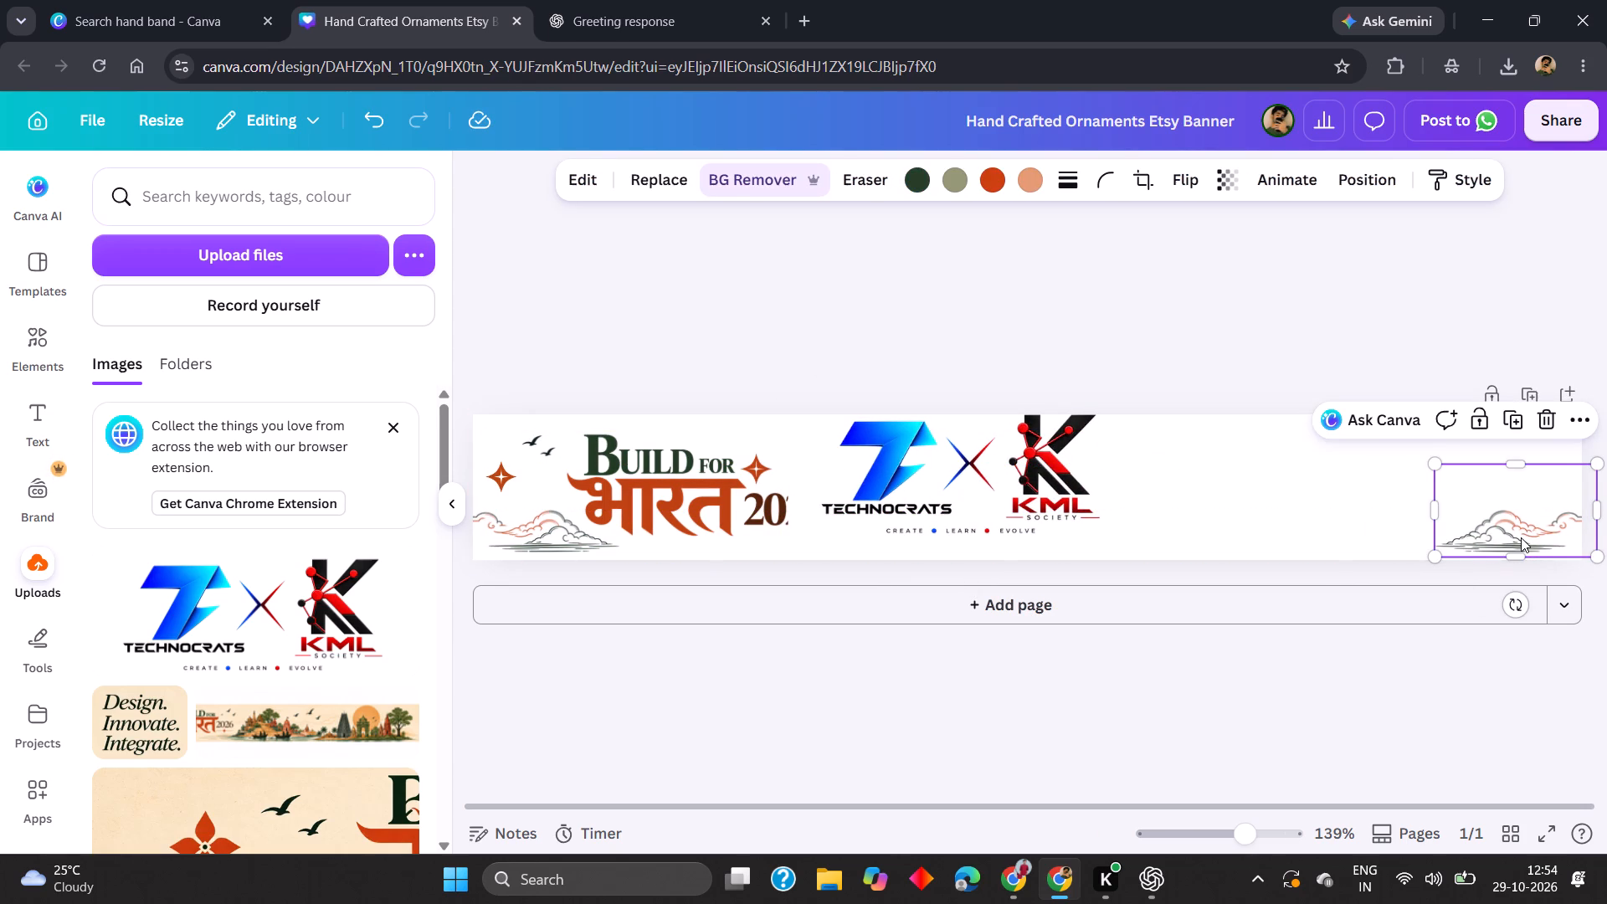
Move the Technocrats × KML Society logo back towards the right end, just left of the mirrored cloud and vertically centred on the band.
click(1011, 485)
drag(1009, 483, 1139, 483)
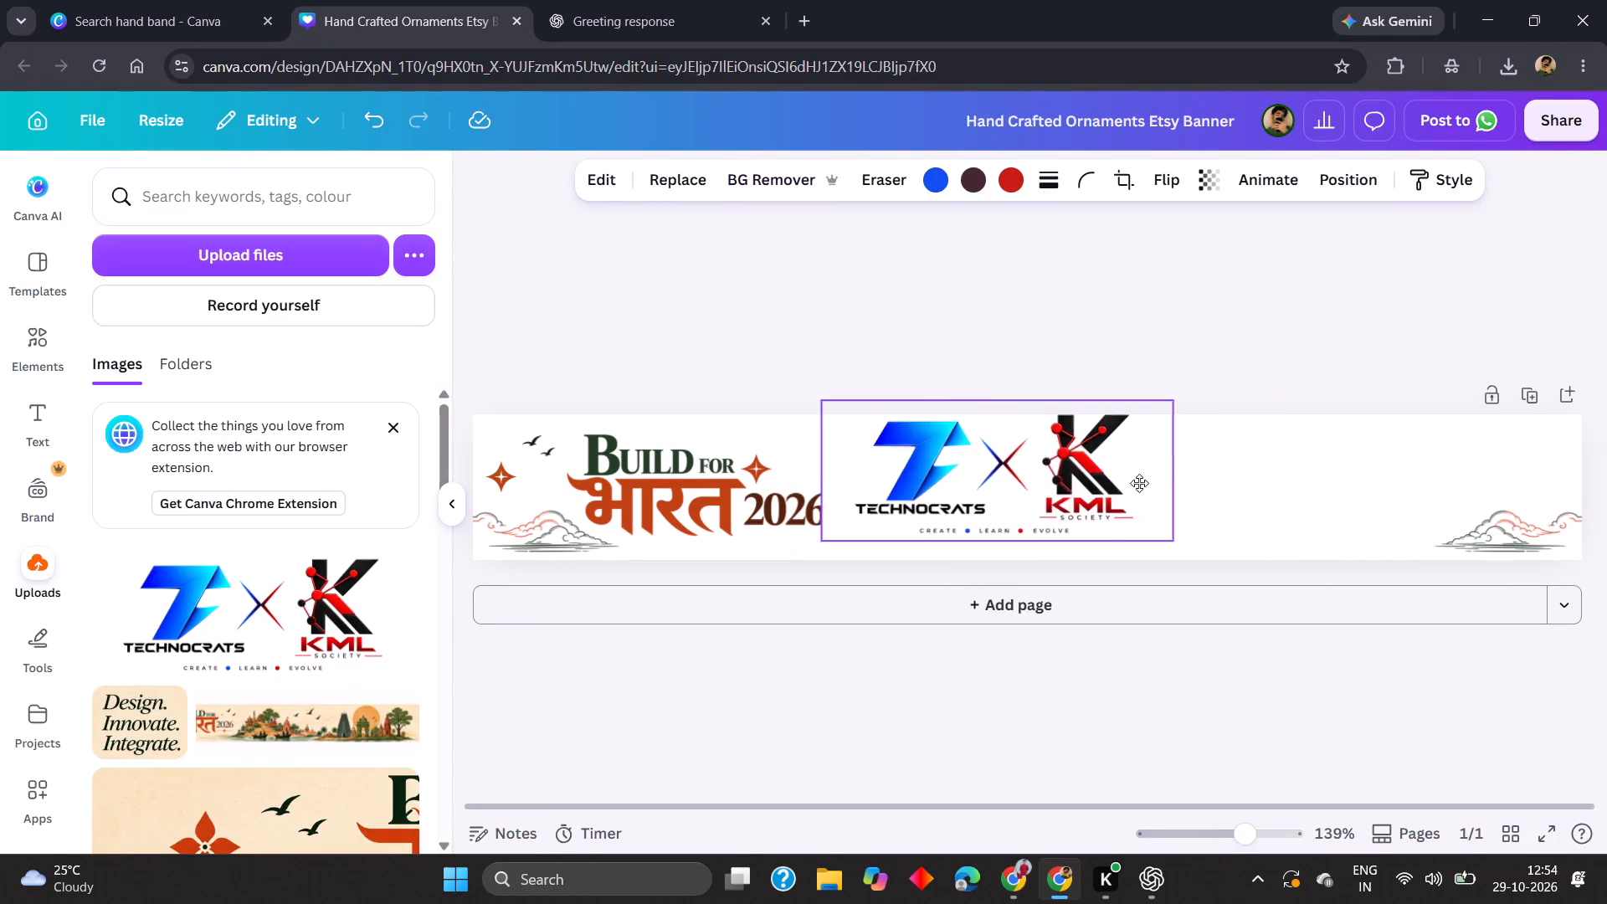
drag(1139, 483, 1349, 491)
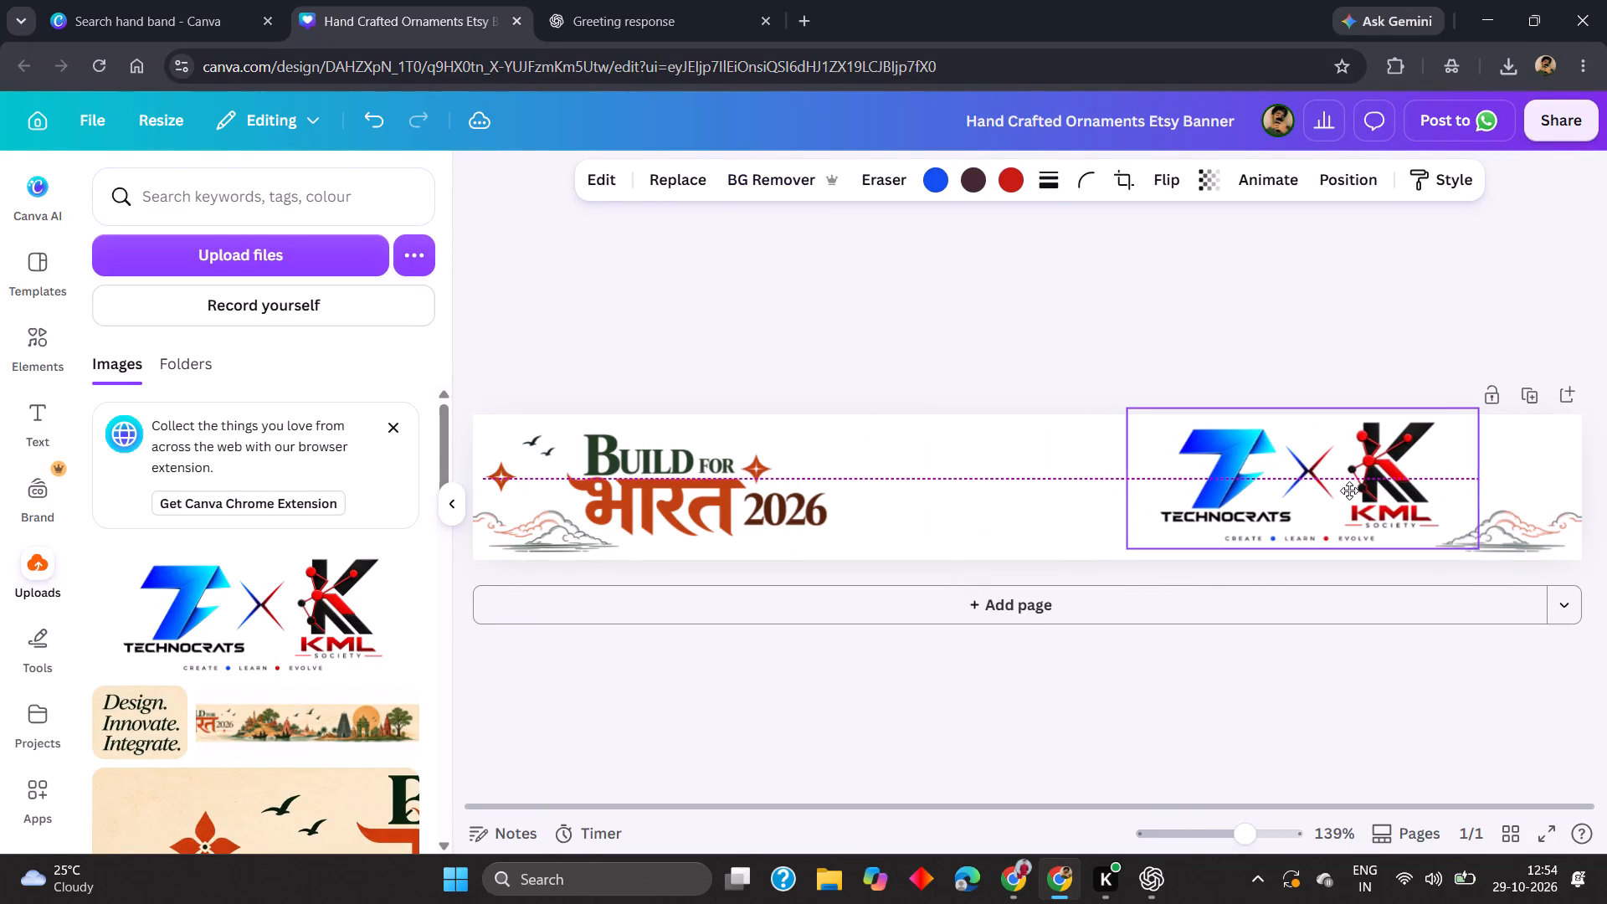
drag(1349, 491, 1344, 499)
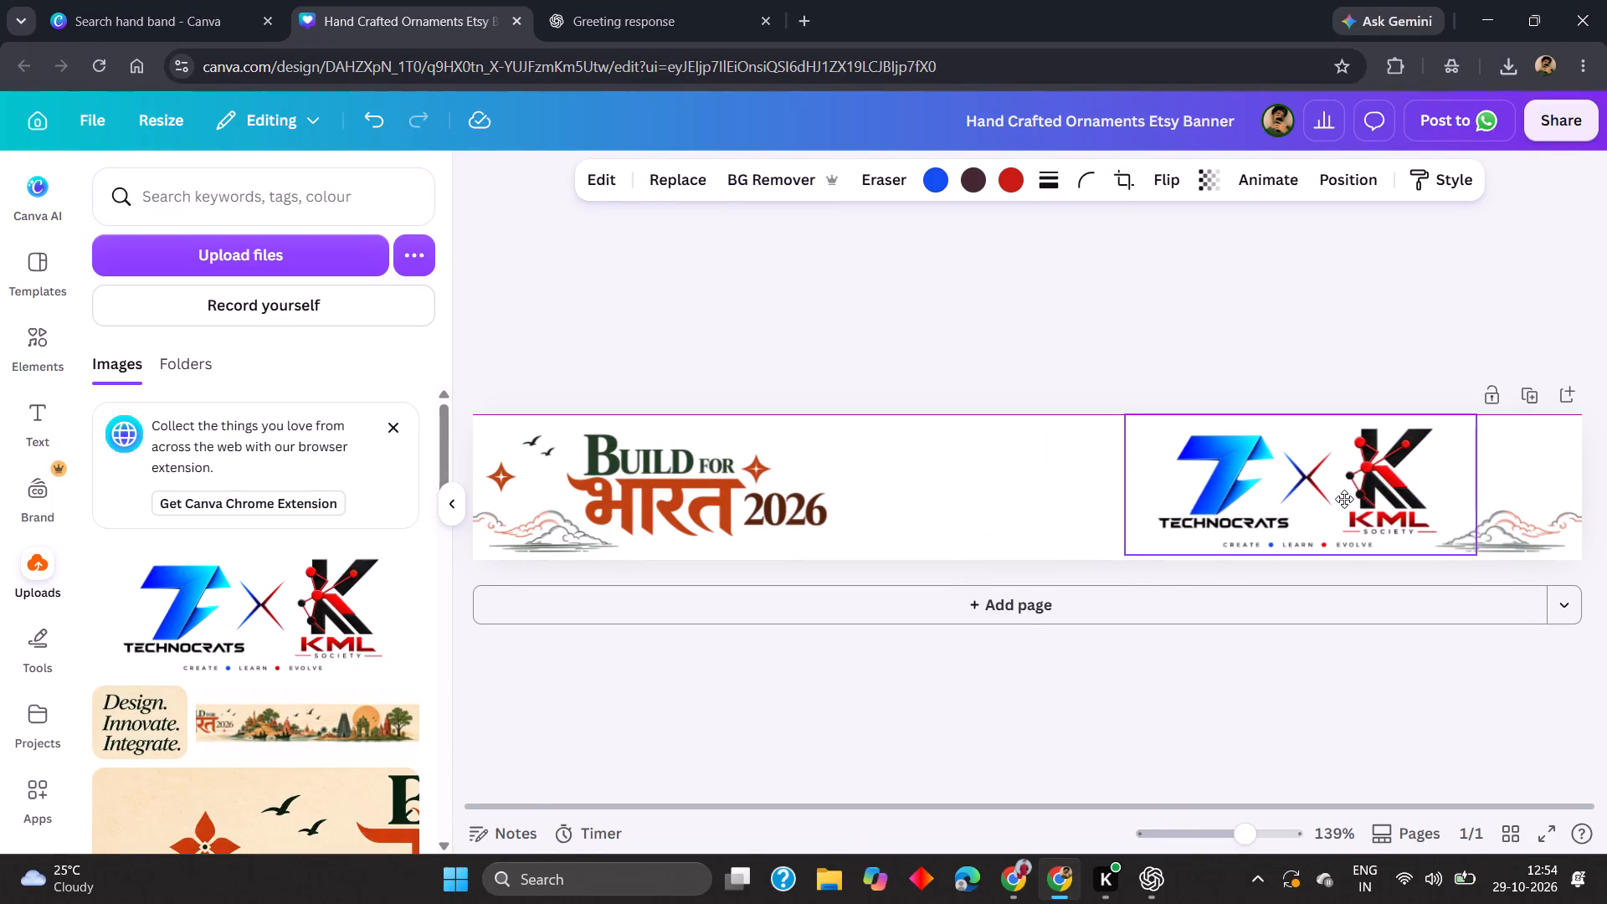
drag(1344, 499, 1344, 500)
click(1131, 317)
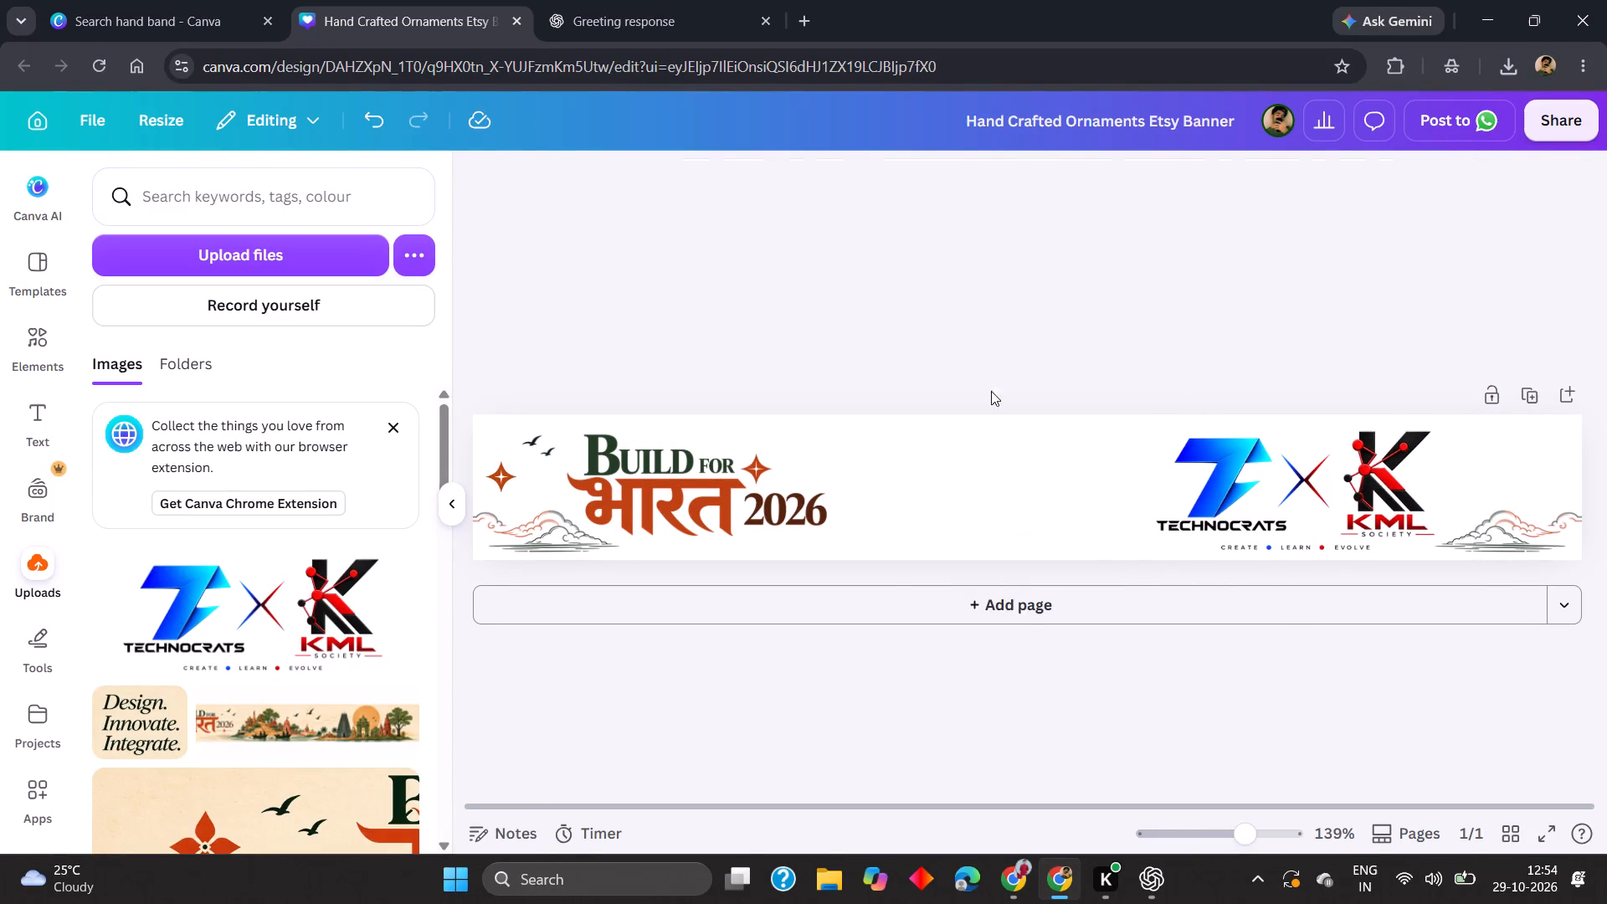
Duplicate the star at the band's left end and move the copy level with the original to above the right-hand cloud.
click(512, 473)
key(ctrl+d)
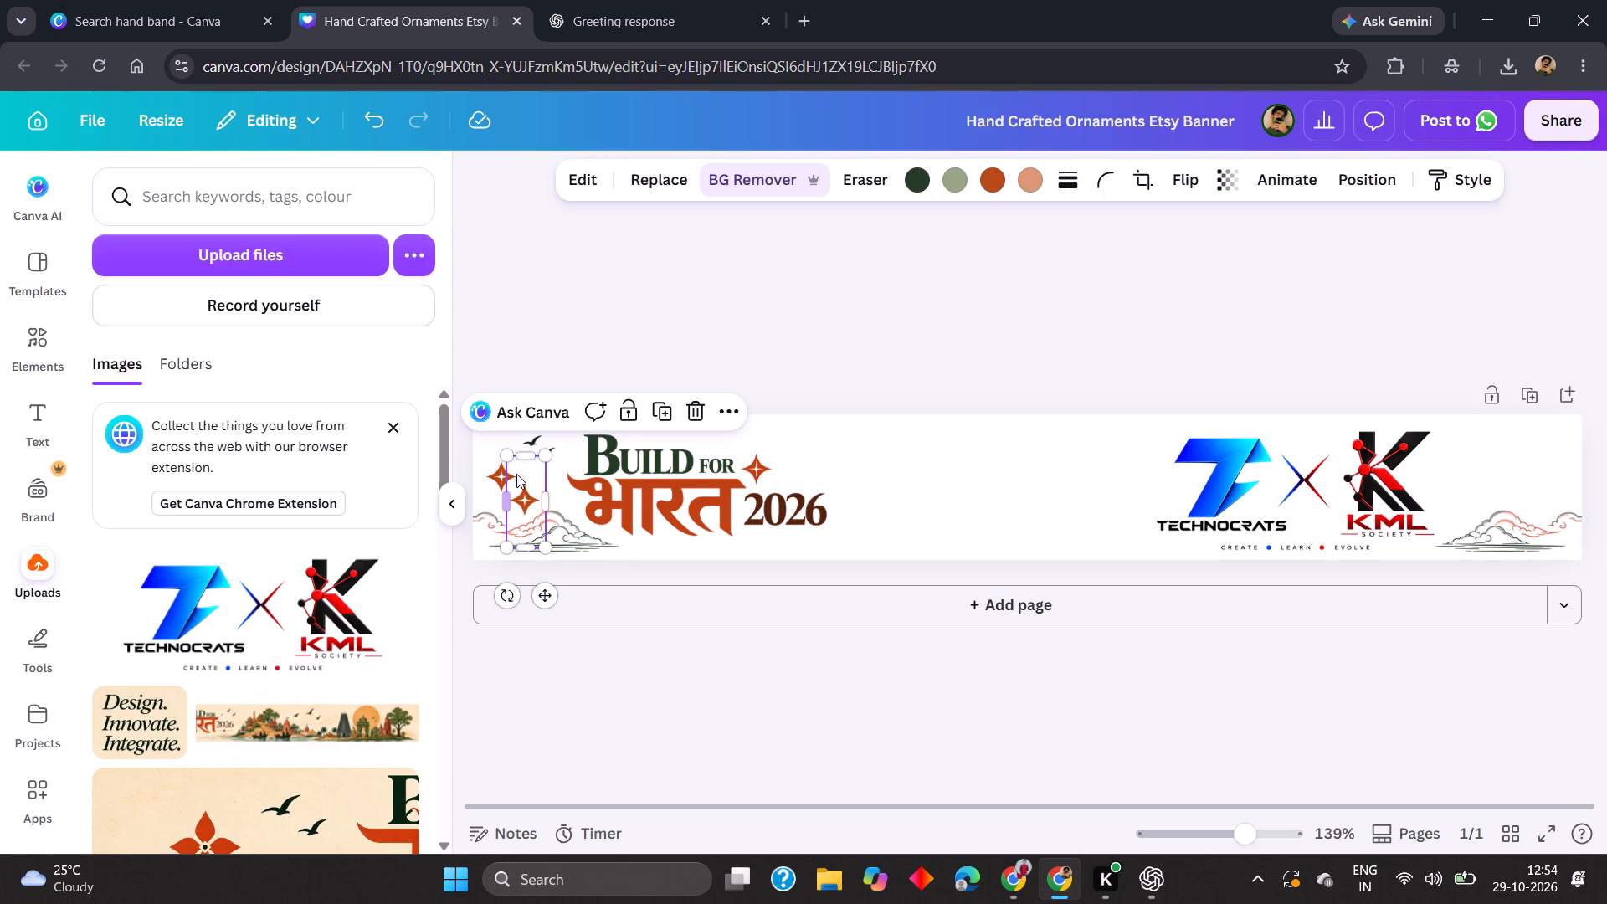
drag(528, 481, 510, 457)
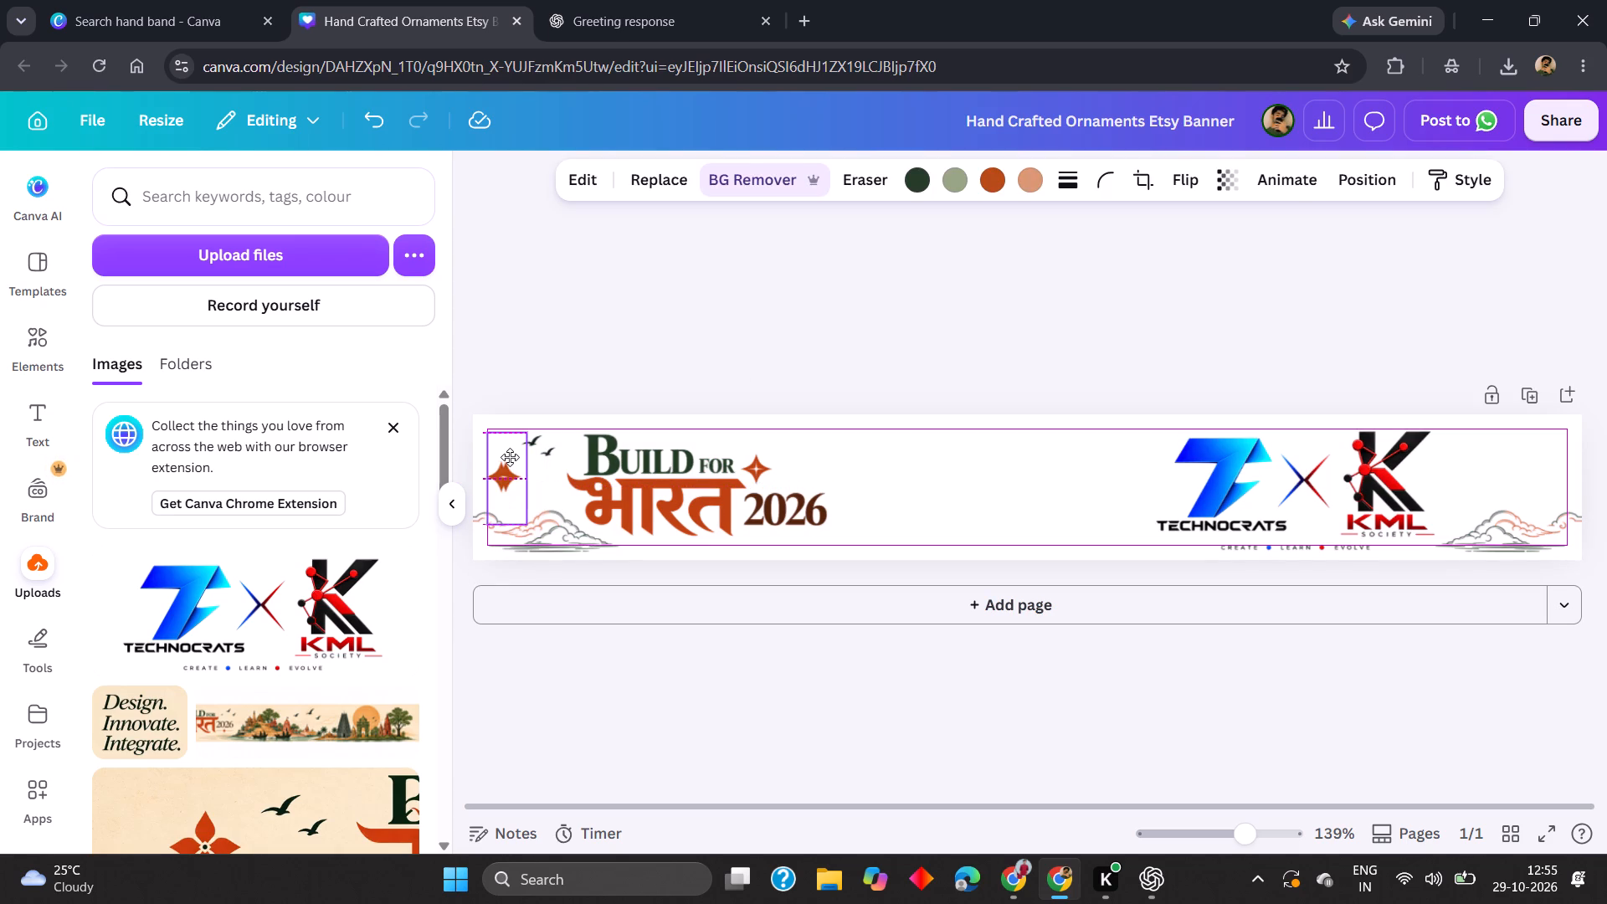
drag(510, 457, 504, 457)
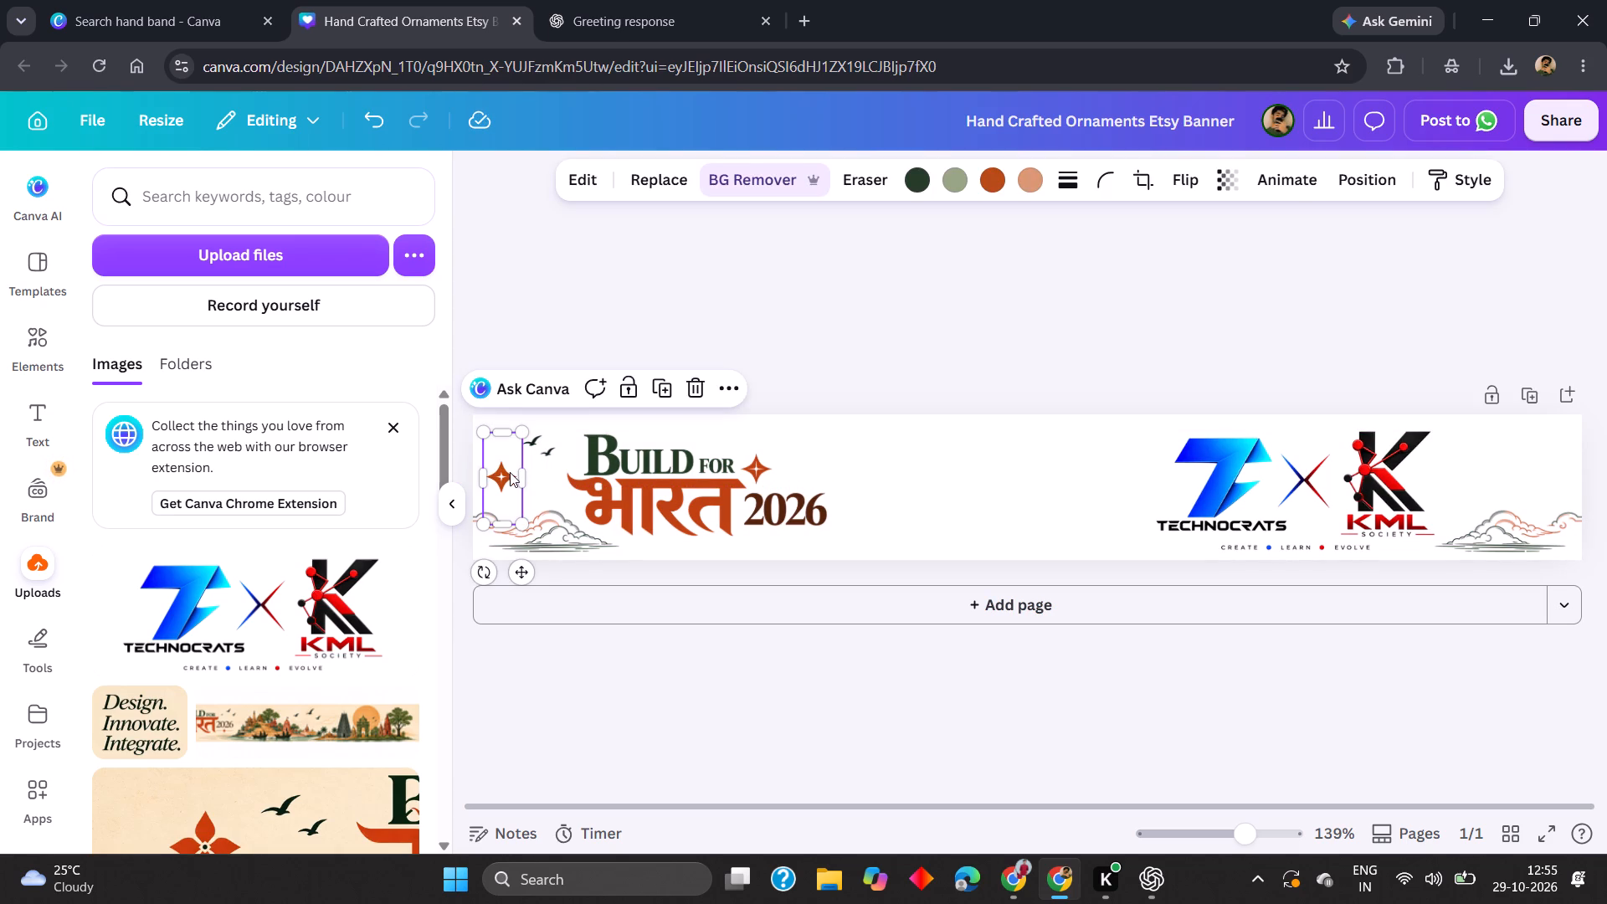
key(shift+Right)
key(shift+Right)
key(shift+Right)
key(shift+Right)
key(shift+Right)
key(shift+Right)
key(shift+Right)
key(shift+Right)
key(shift+Right)
key(shift+Right)
key(shift+Right)
key(shift+Right)
key(shift+Right)
key(shift+Right)
key(shift+Right)
key(shift+Right)
key(shift+Right)
key(shift+Right)
key(shift+Right)
key(shift+Right)
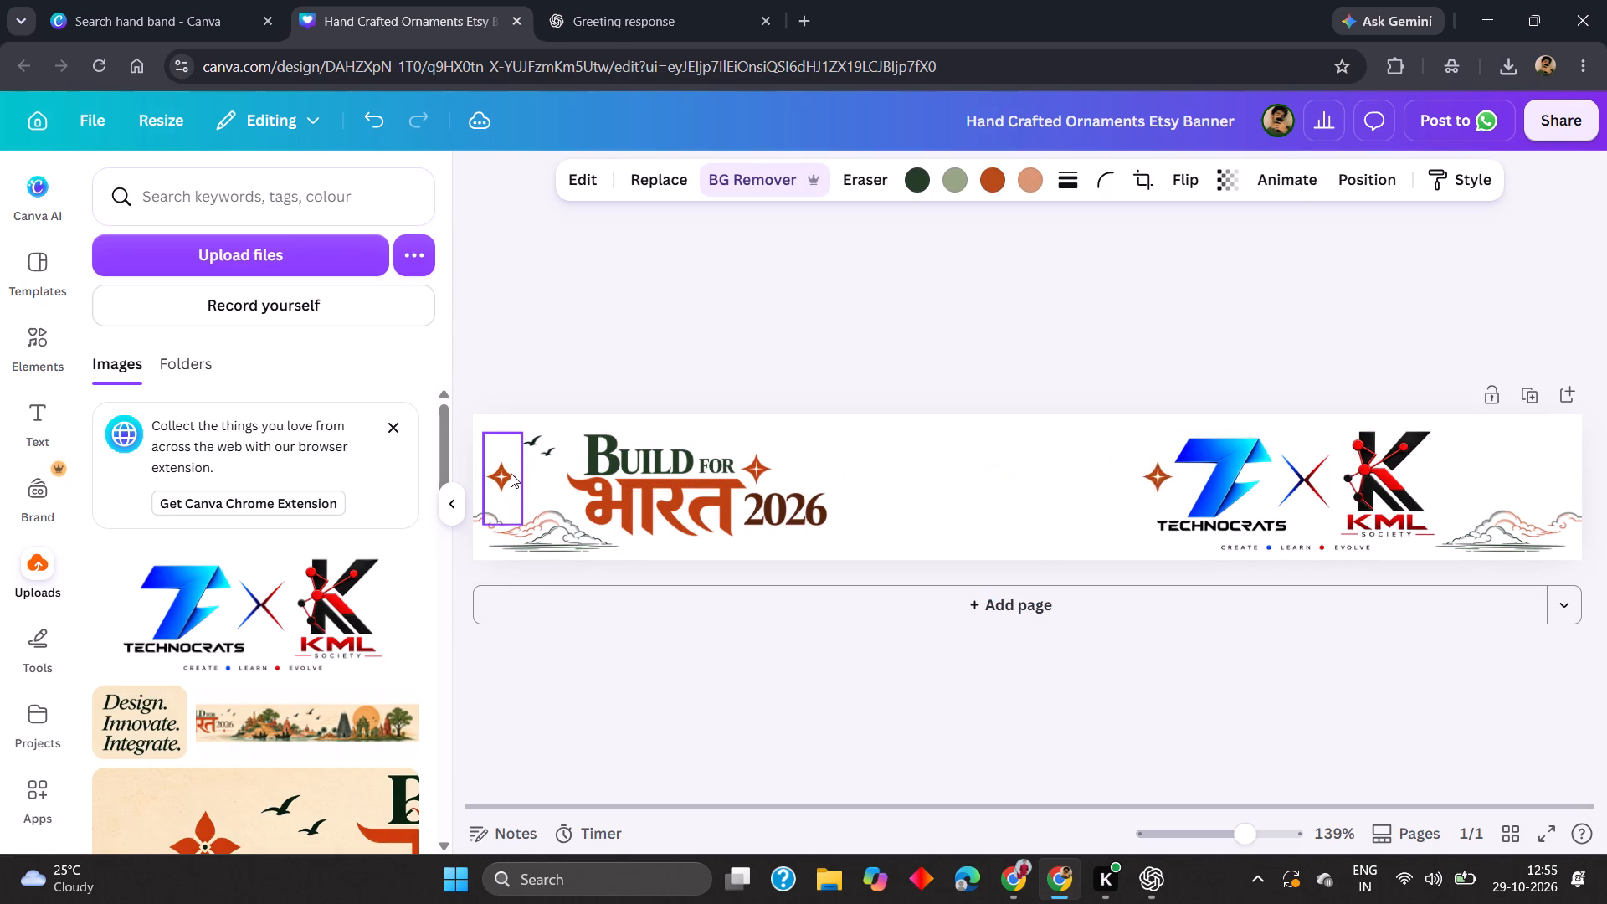
key(shift+Left)
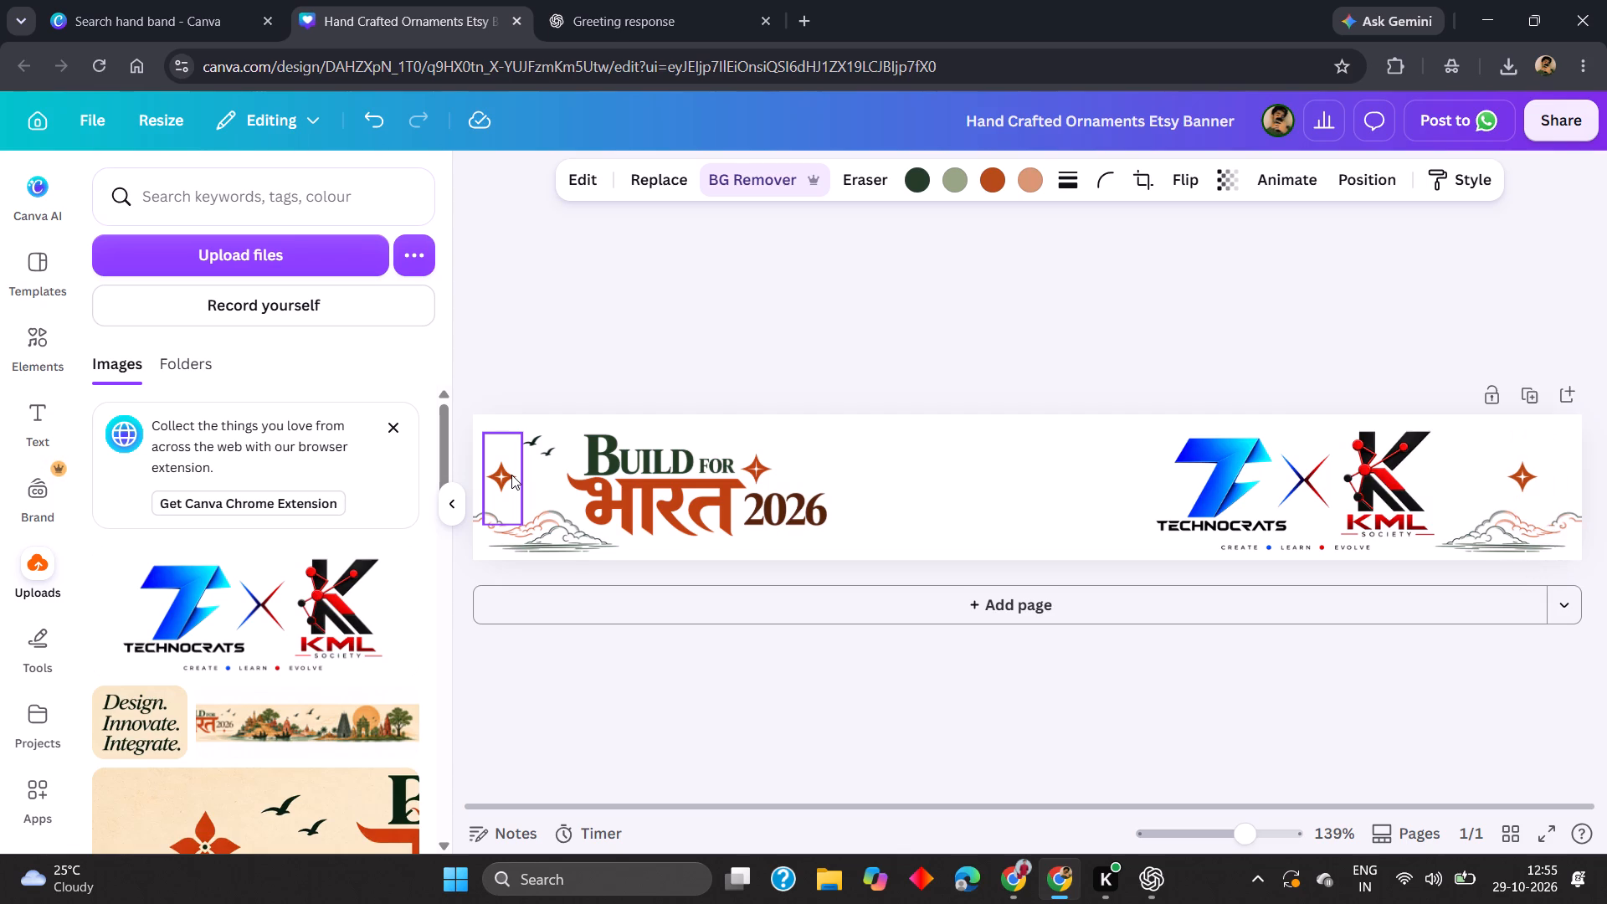
Duplicate the pair of birds and move the copy level with the original into the gap between the KML logo and the right-hand star.
click(544, 439)
key(ctrl+d)
drag(567, 461, 555, 446)
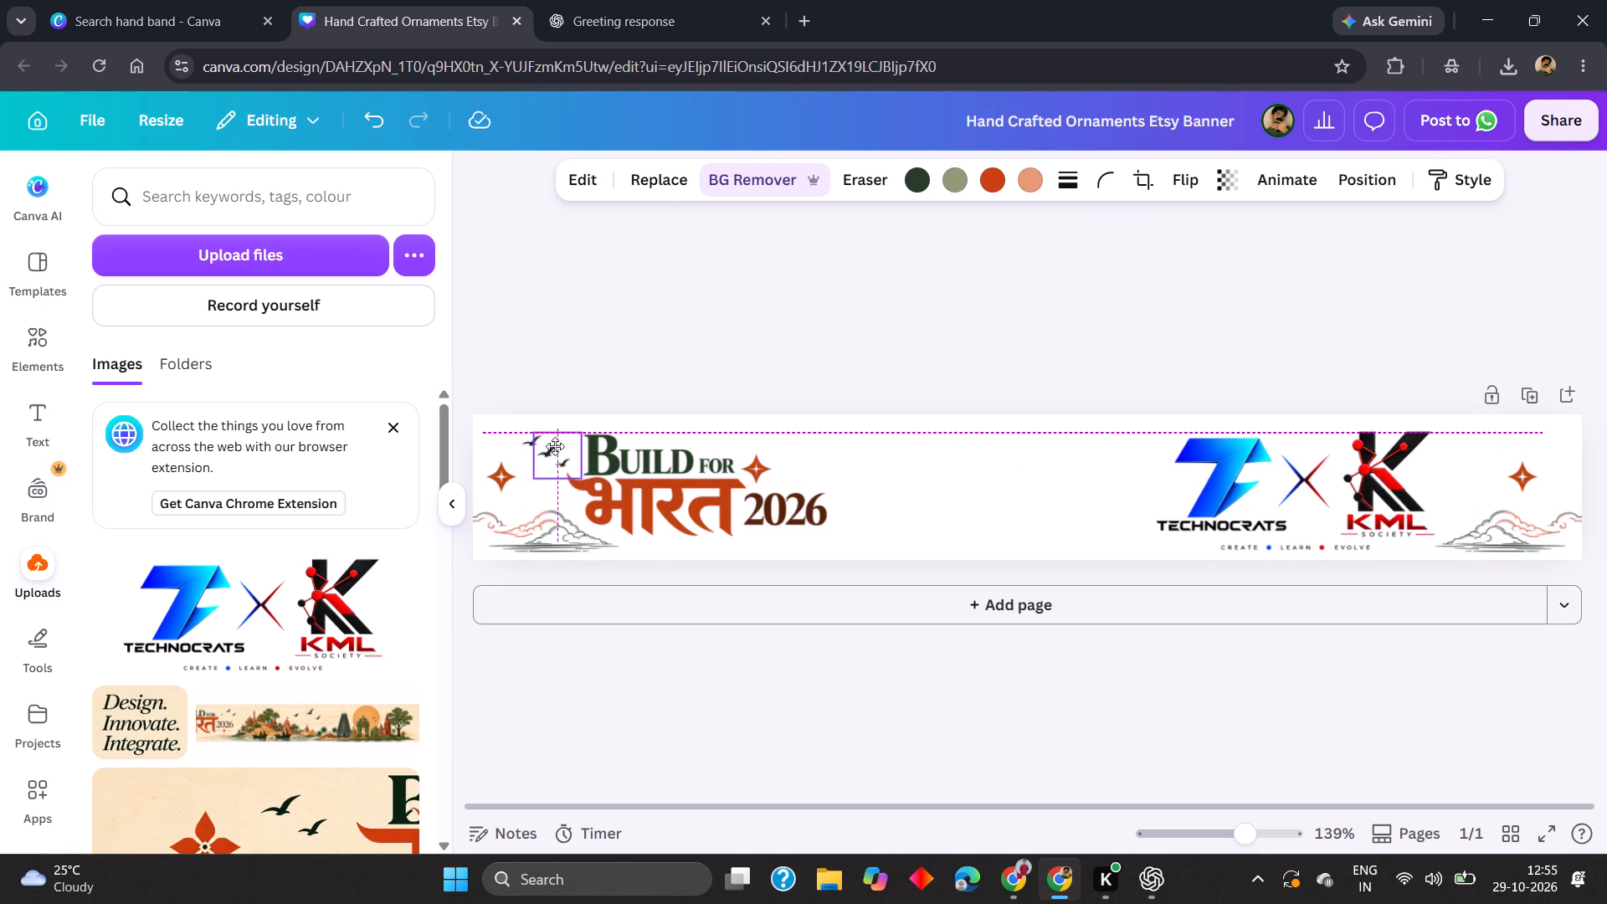
drag(555, 446, 545, 438)
key(shift+Right)
key(shift+Right)
key(shift+Right)
key(shift+Right)
key(shift+Right)
key(shift+Right)
key(shift+Right)
key(shift+Right)
key(shift+Right)
key(shift+Right)
key(shift+Right)
key(shift+Right)
key(shift+Right)
key(shift+Right)
key(shift+Right)
key(shift+Right)
key(shift+Right)
key(shift+Right)
key(shift+Right)
key(shift+Right)
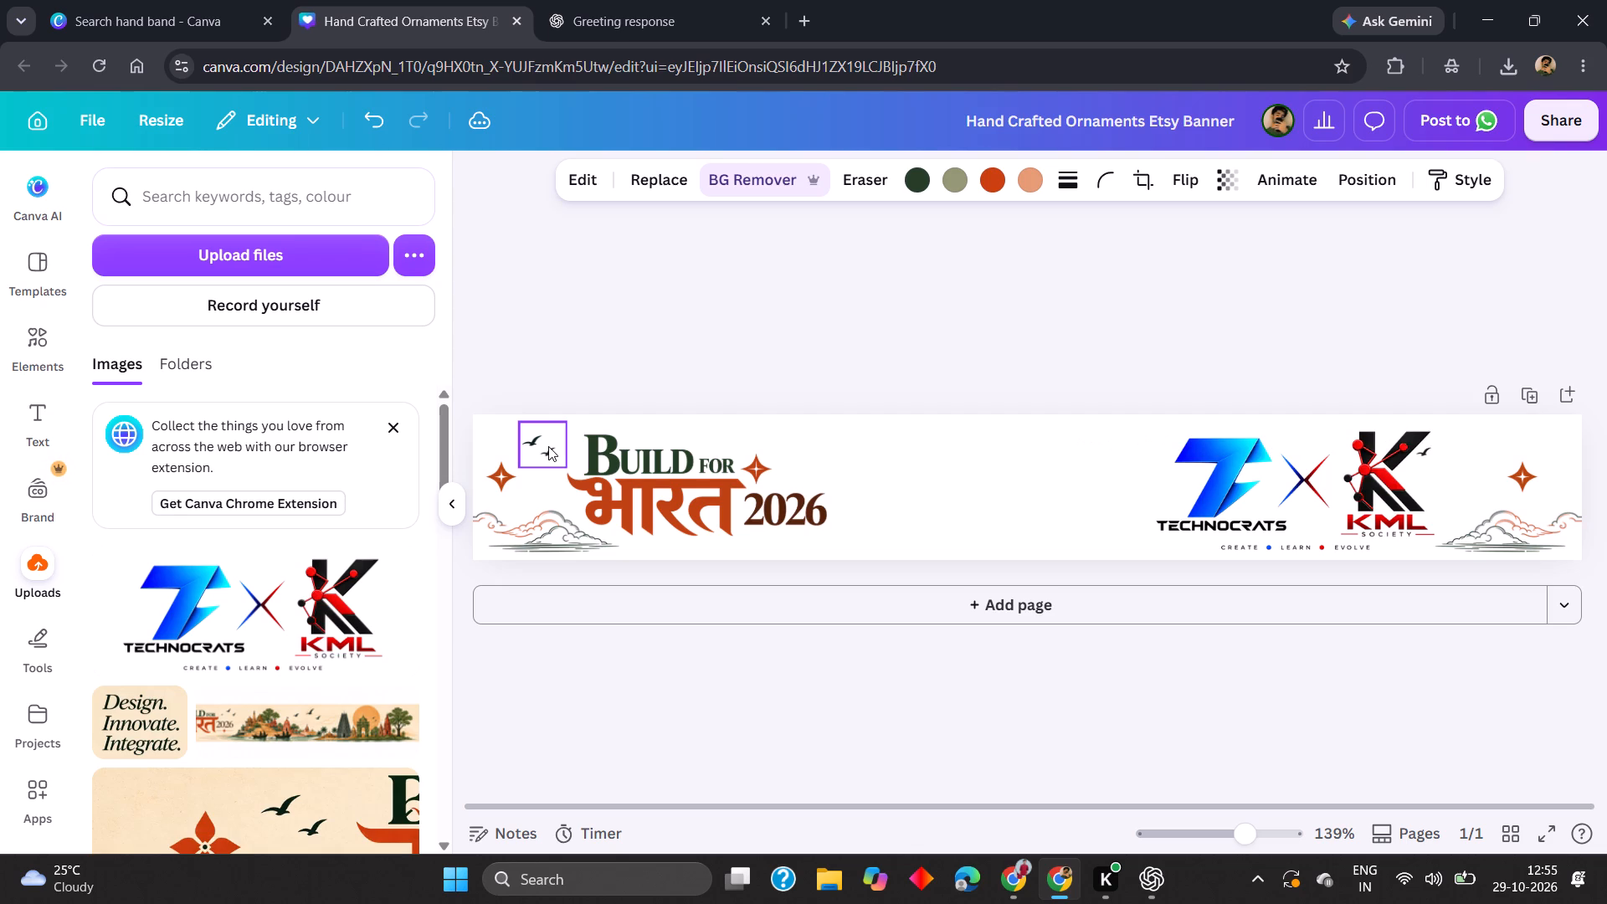
key(shift+Right)
key(shift+Right)
key(shift+Right)
key(shift+Right)
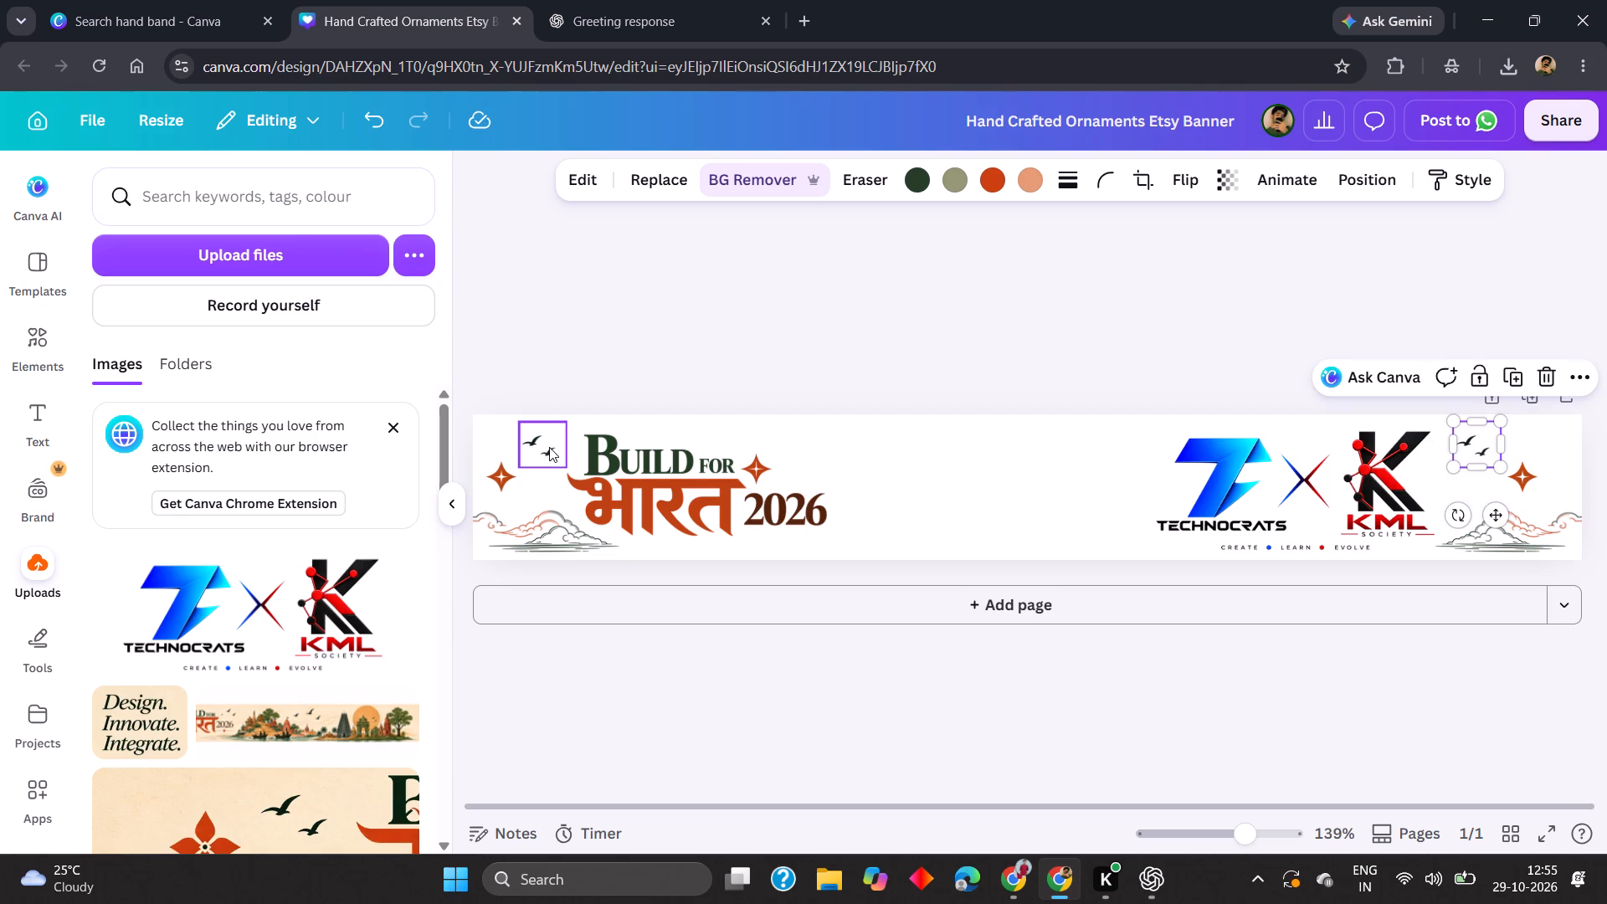
click(835, 372)
Shift the right-hand star closer to the band's right edge, matching the left star's distance from its edge.
scroll(932, 427, left, 3)
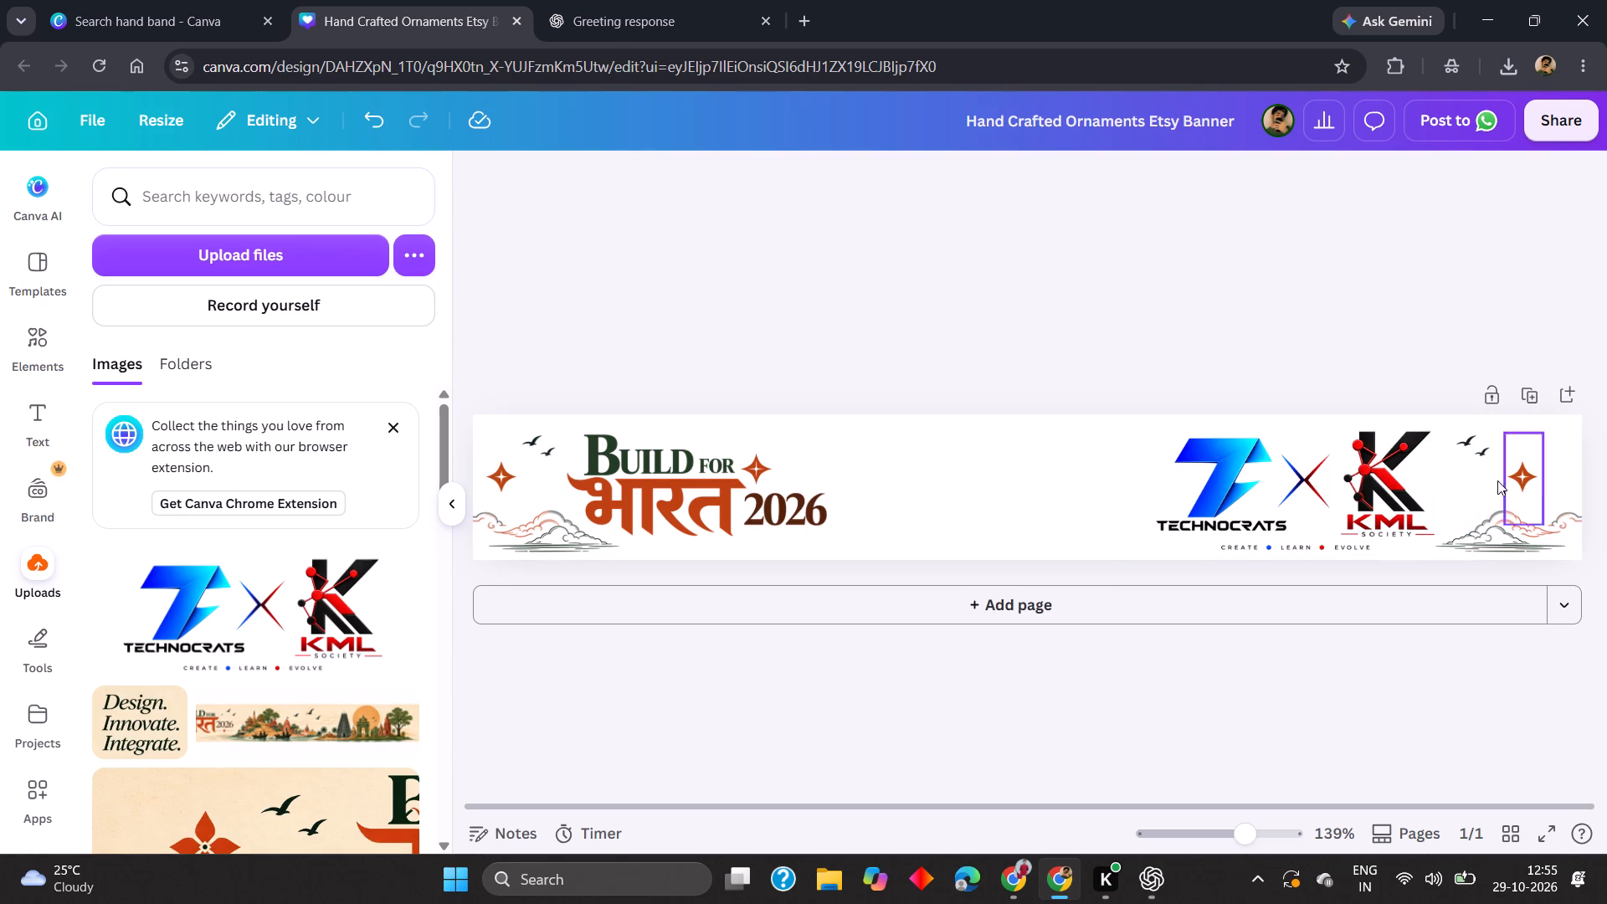
click(1528, 476)
key(Right)
key(Right)
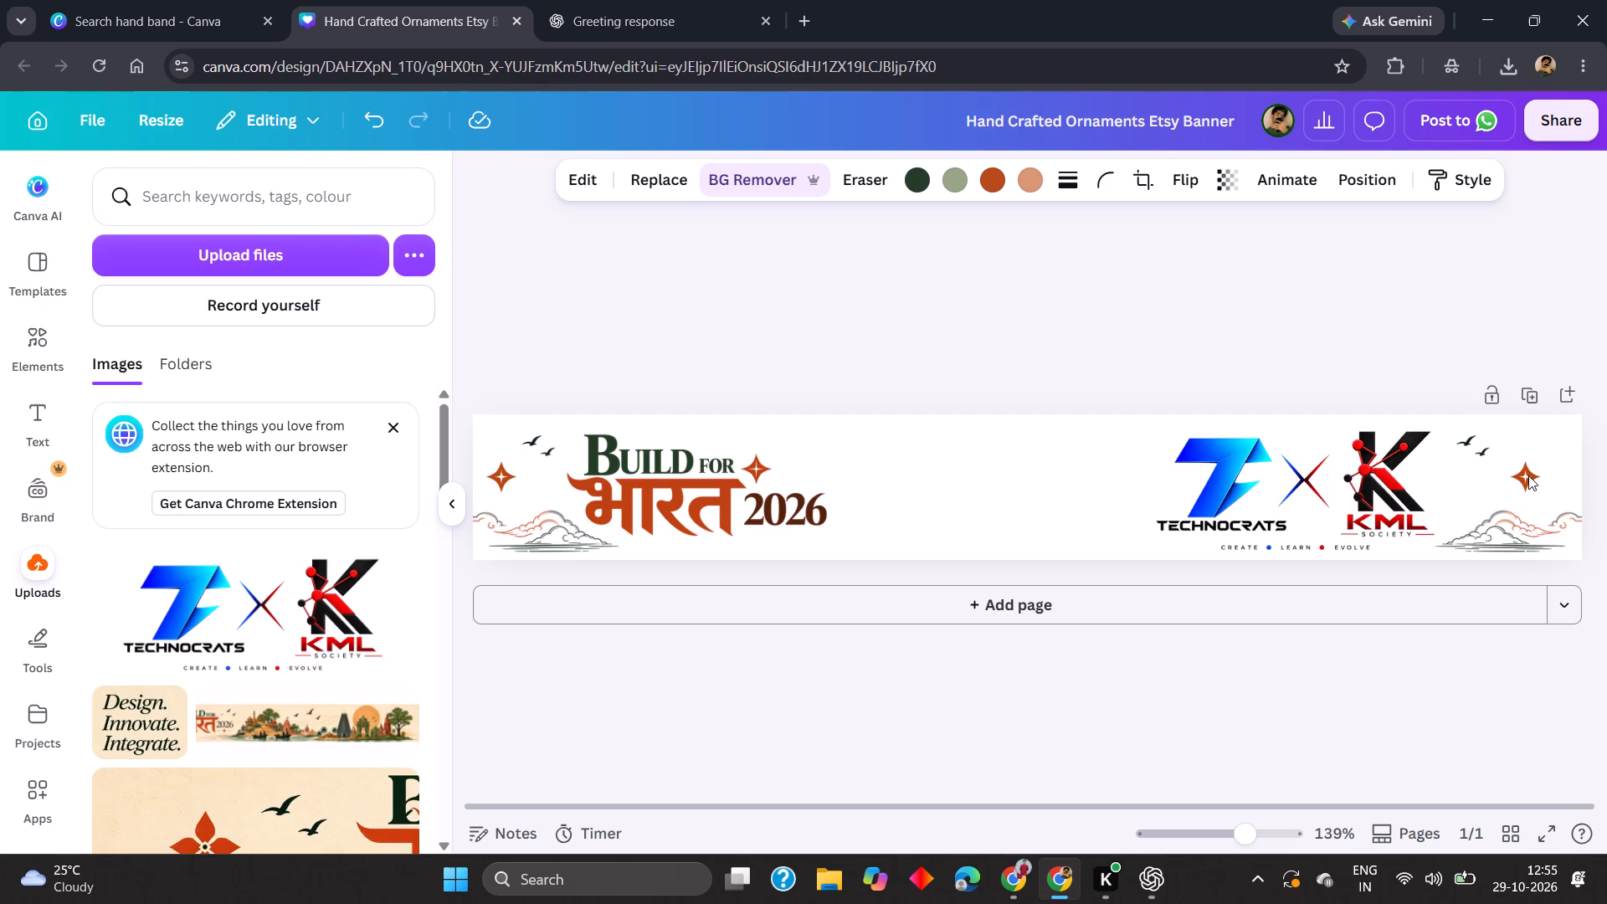
key(Right)
key(Right)
key(Right)
key(Right)
key(Right)
key(Right)
key(Right)
key(Right)
key(Right)
key(Right)
key(Right)
key(Right)
key(Right)
key(Right)
key(Right)
key(Right)
key(Right)
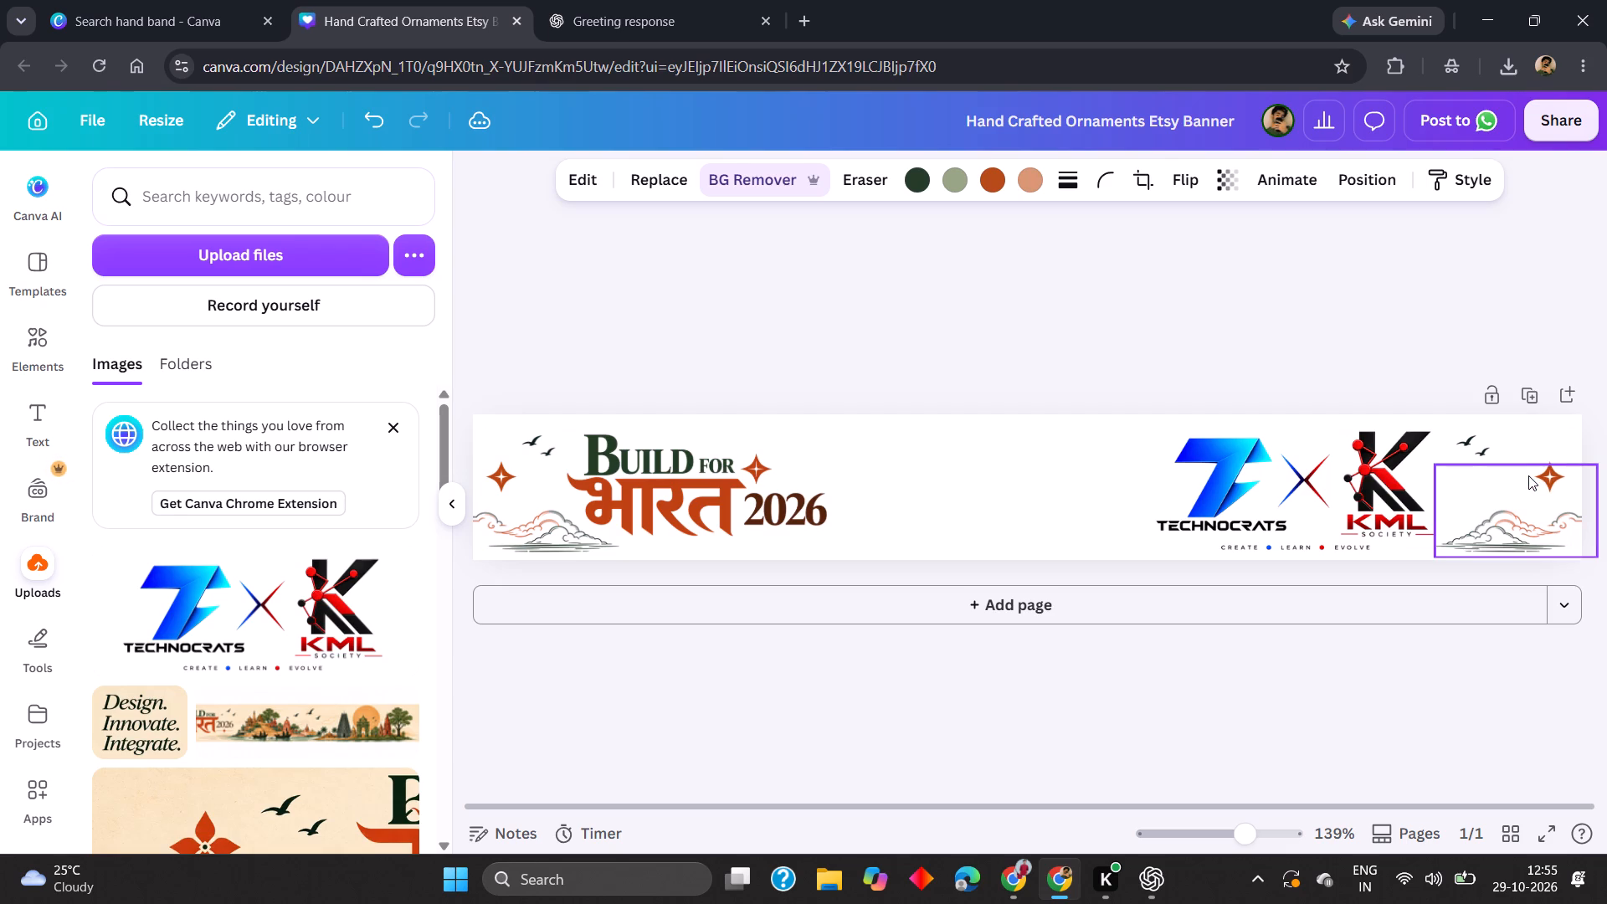
Nudge the right-hand star slightly left, away from the band's right edge.
key(Left)
key(Left)
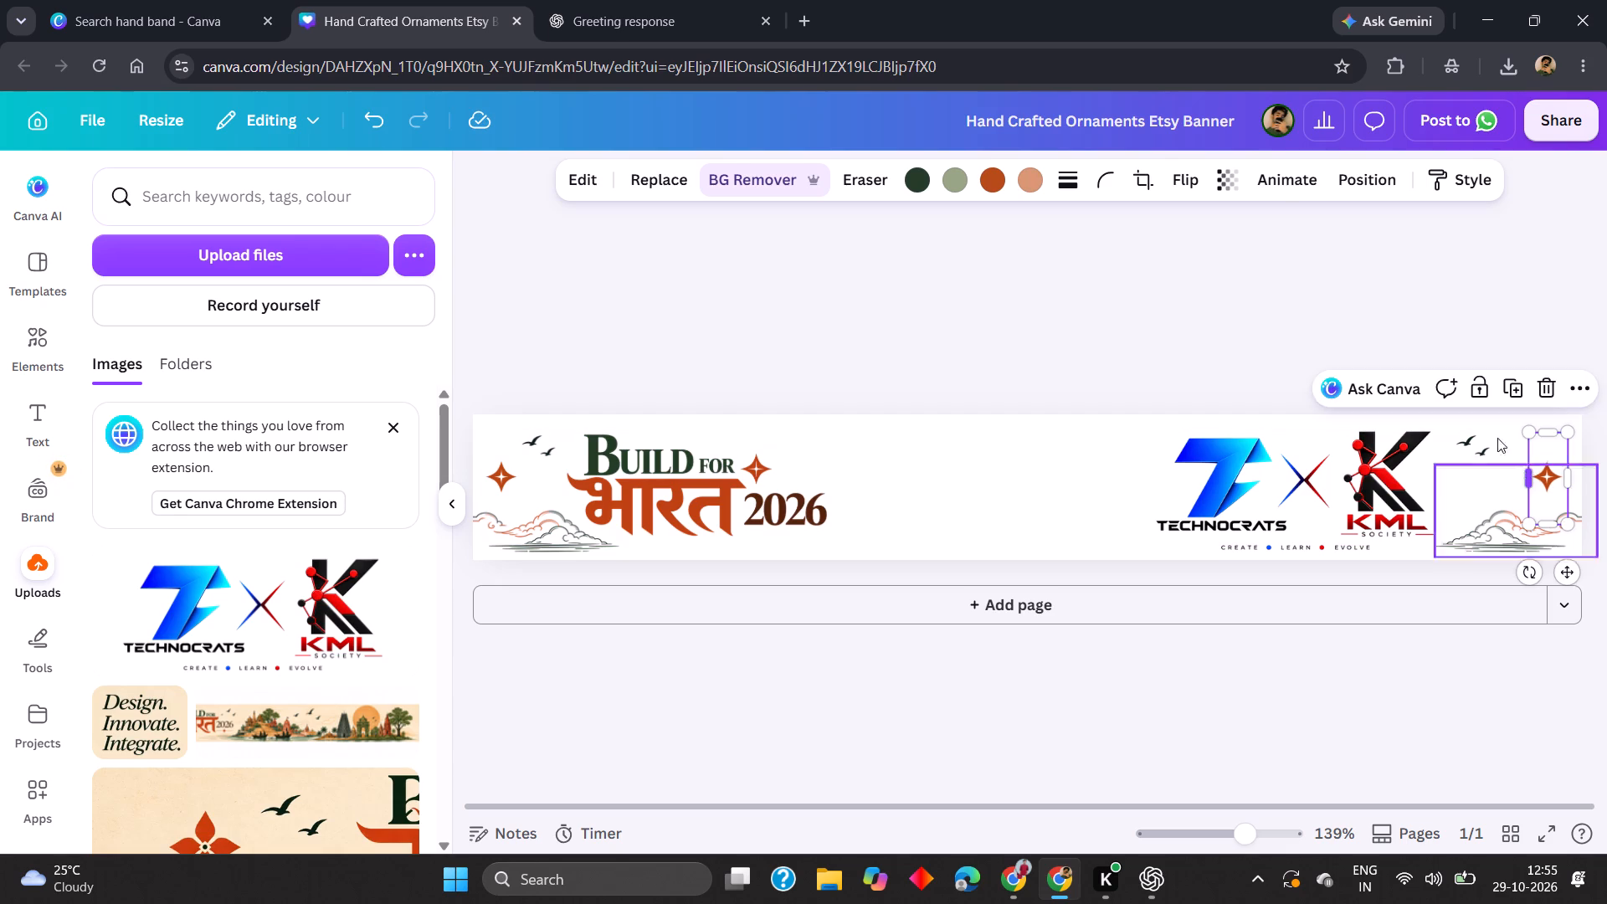
click(1425, 336)
Nudge the right-hand pair of birds slightly right, centring it better between the KML logo and the star.
click(1482, 450)
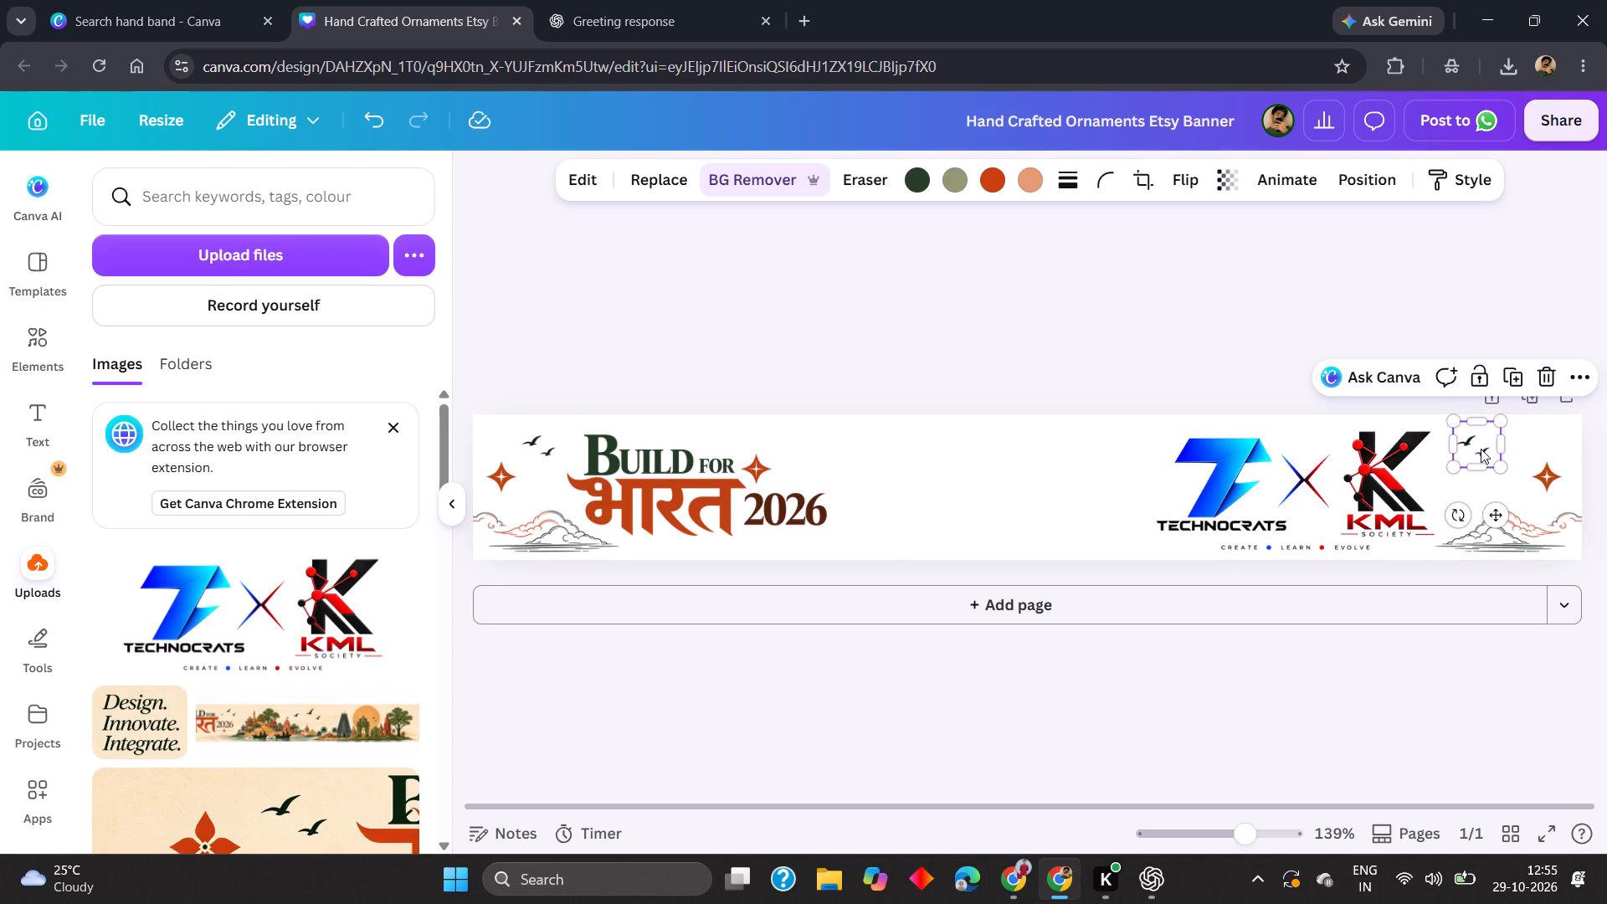
key(Right)
key(Right)
key(Right)
key(Right)
key(Right)
key(Right)
key(Right)
key(Left)
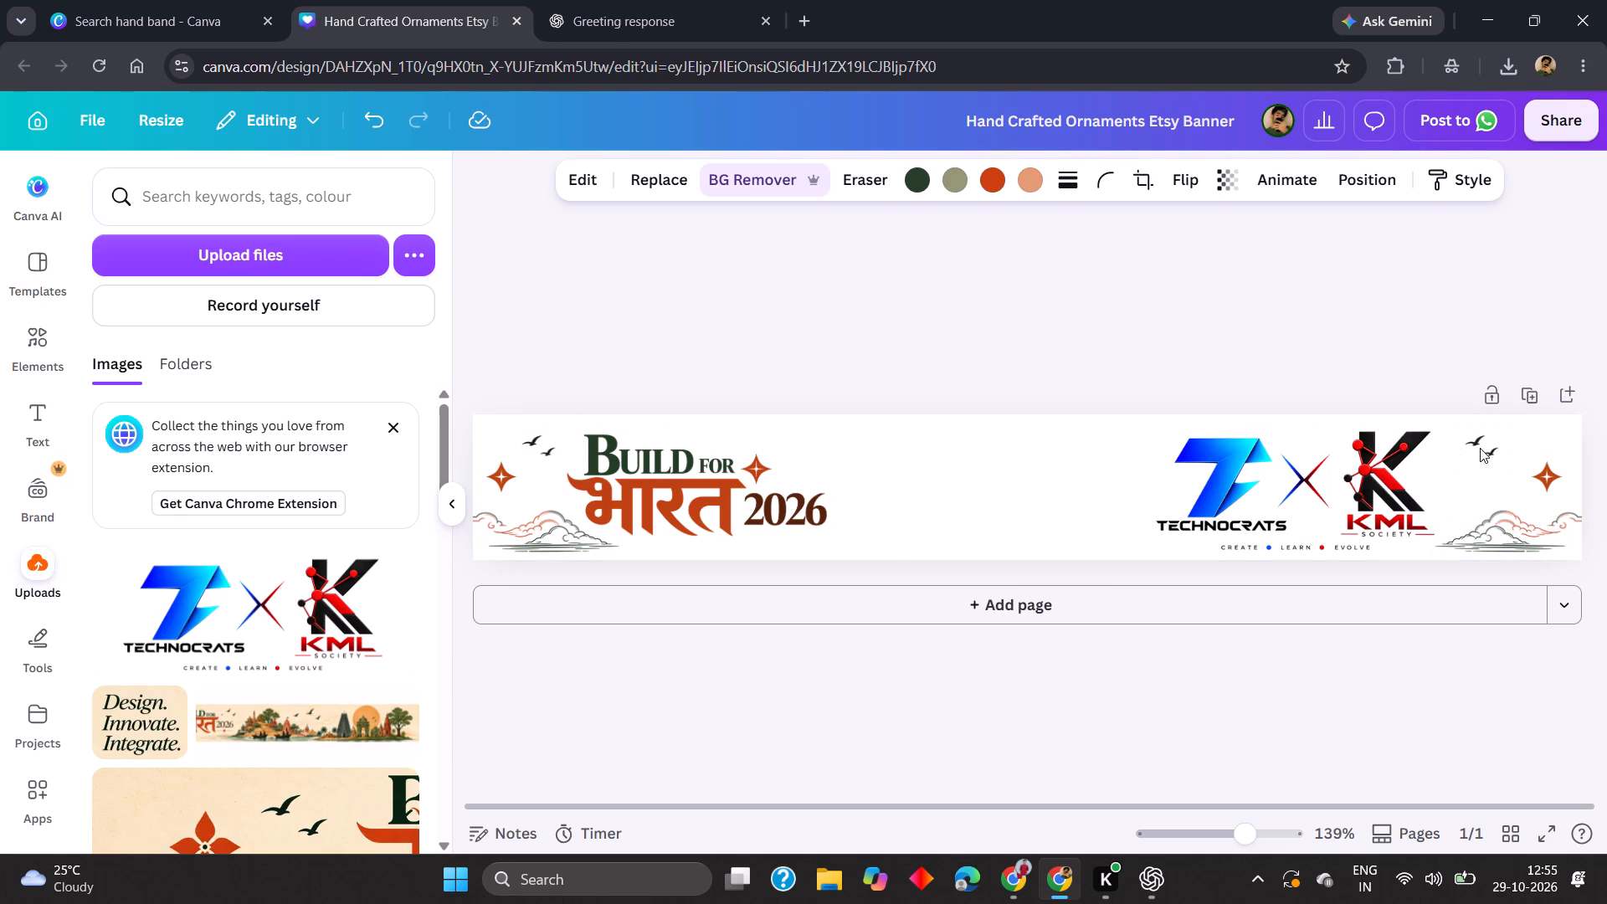
key(Left)
click(1385, 337)
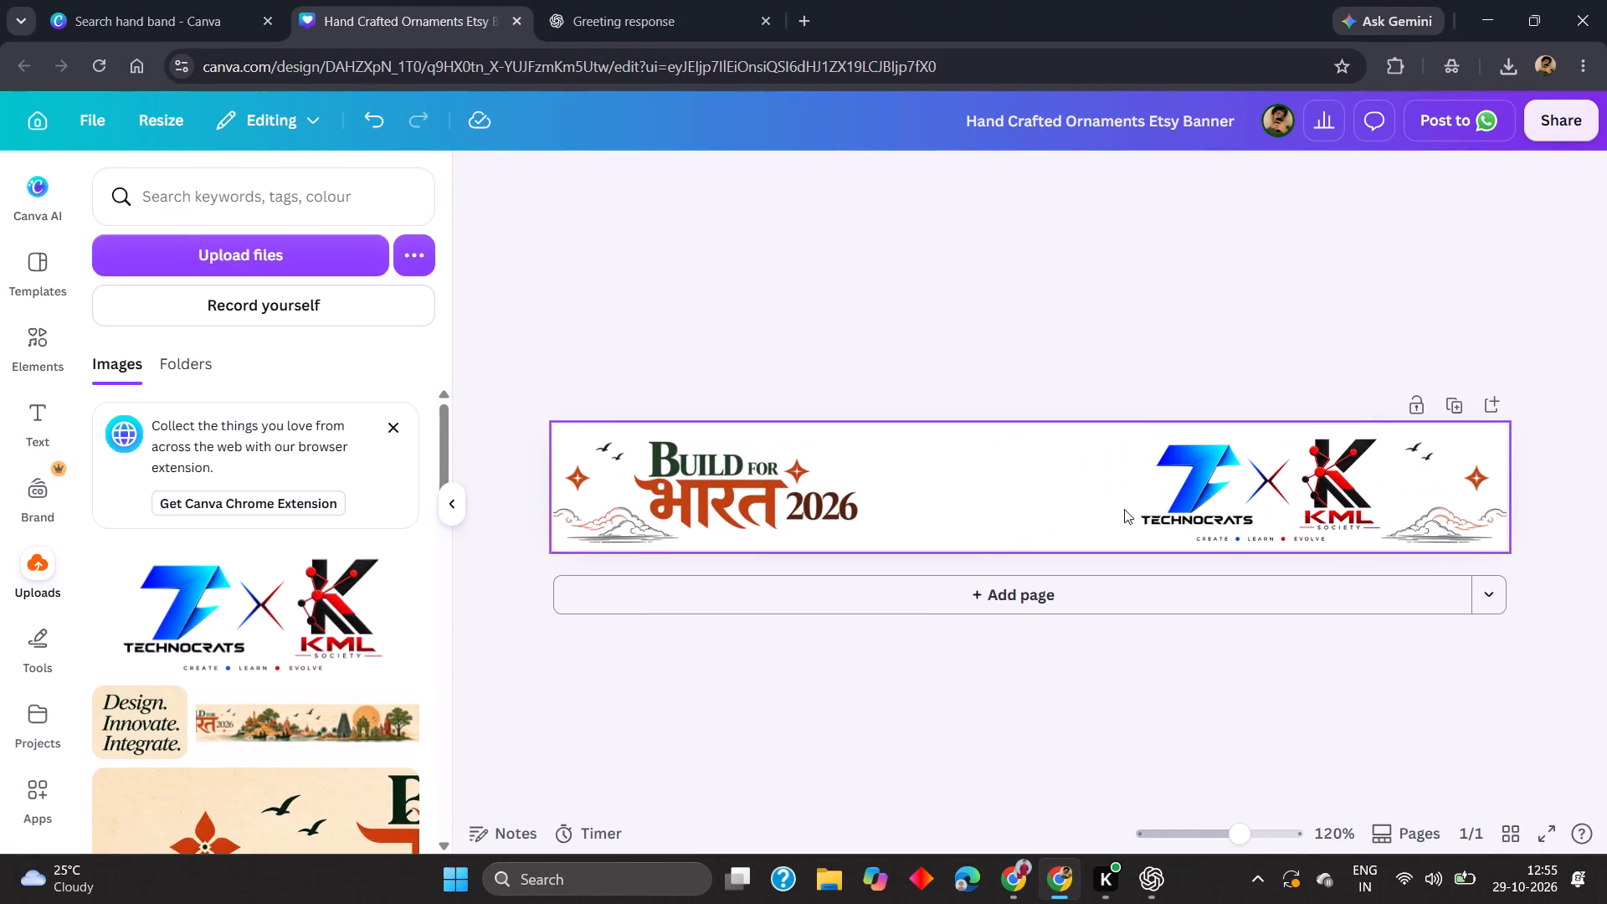
click(1243, 485)
drag(1238, 485, 1178, 485)
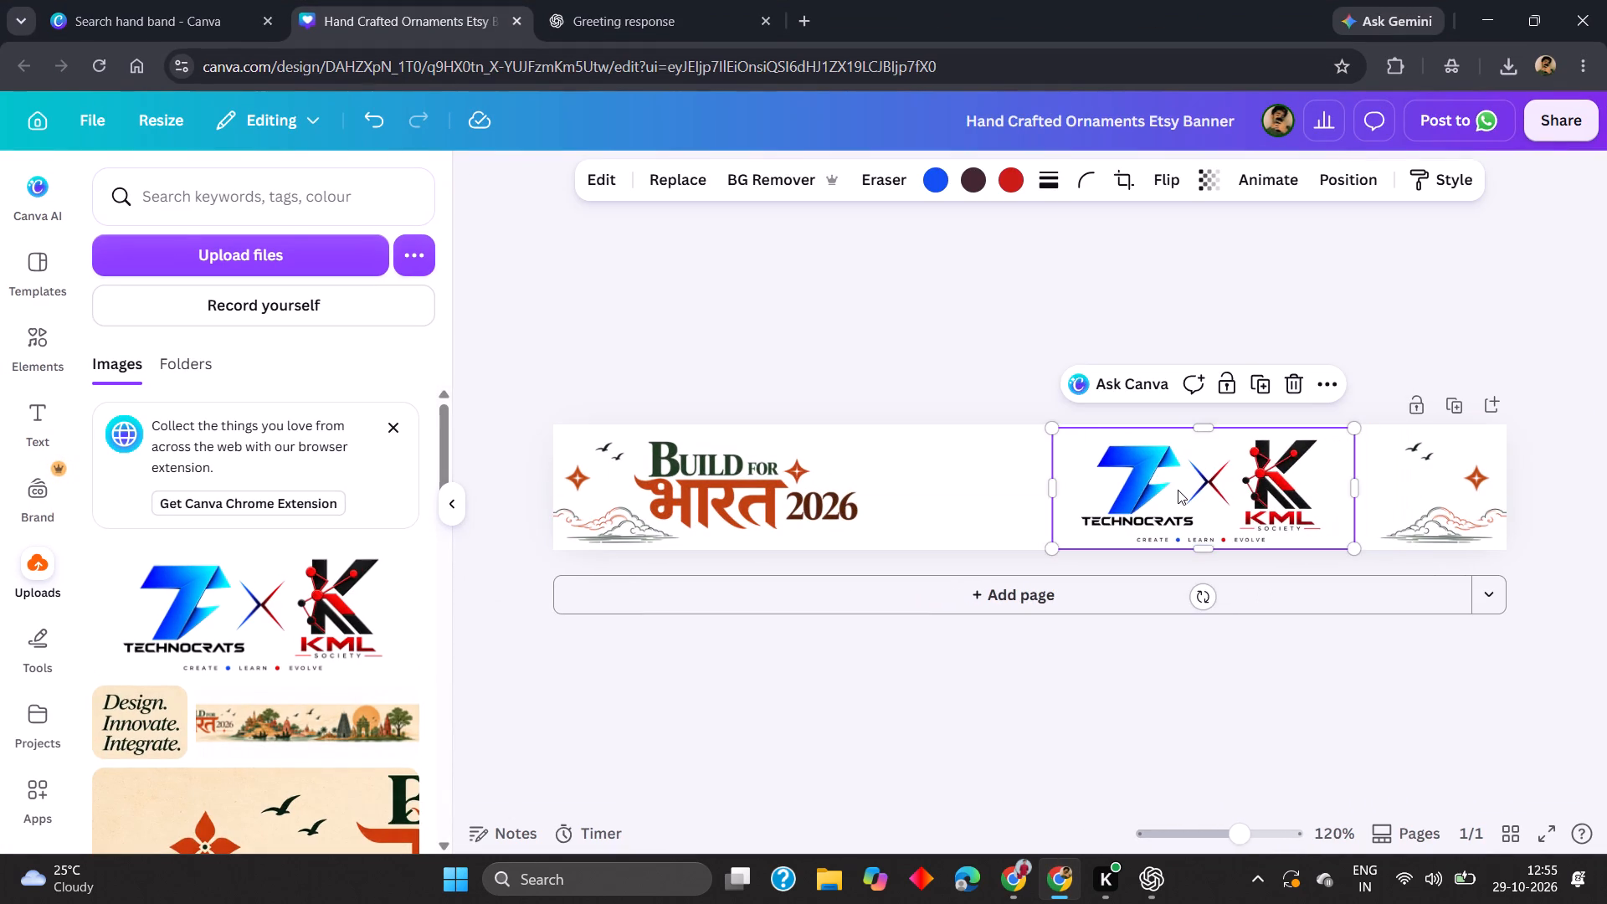
key(BackSpace)
Align the Build for Bharat 2026 title to the horizontal centre of the page.
click(723, 487)
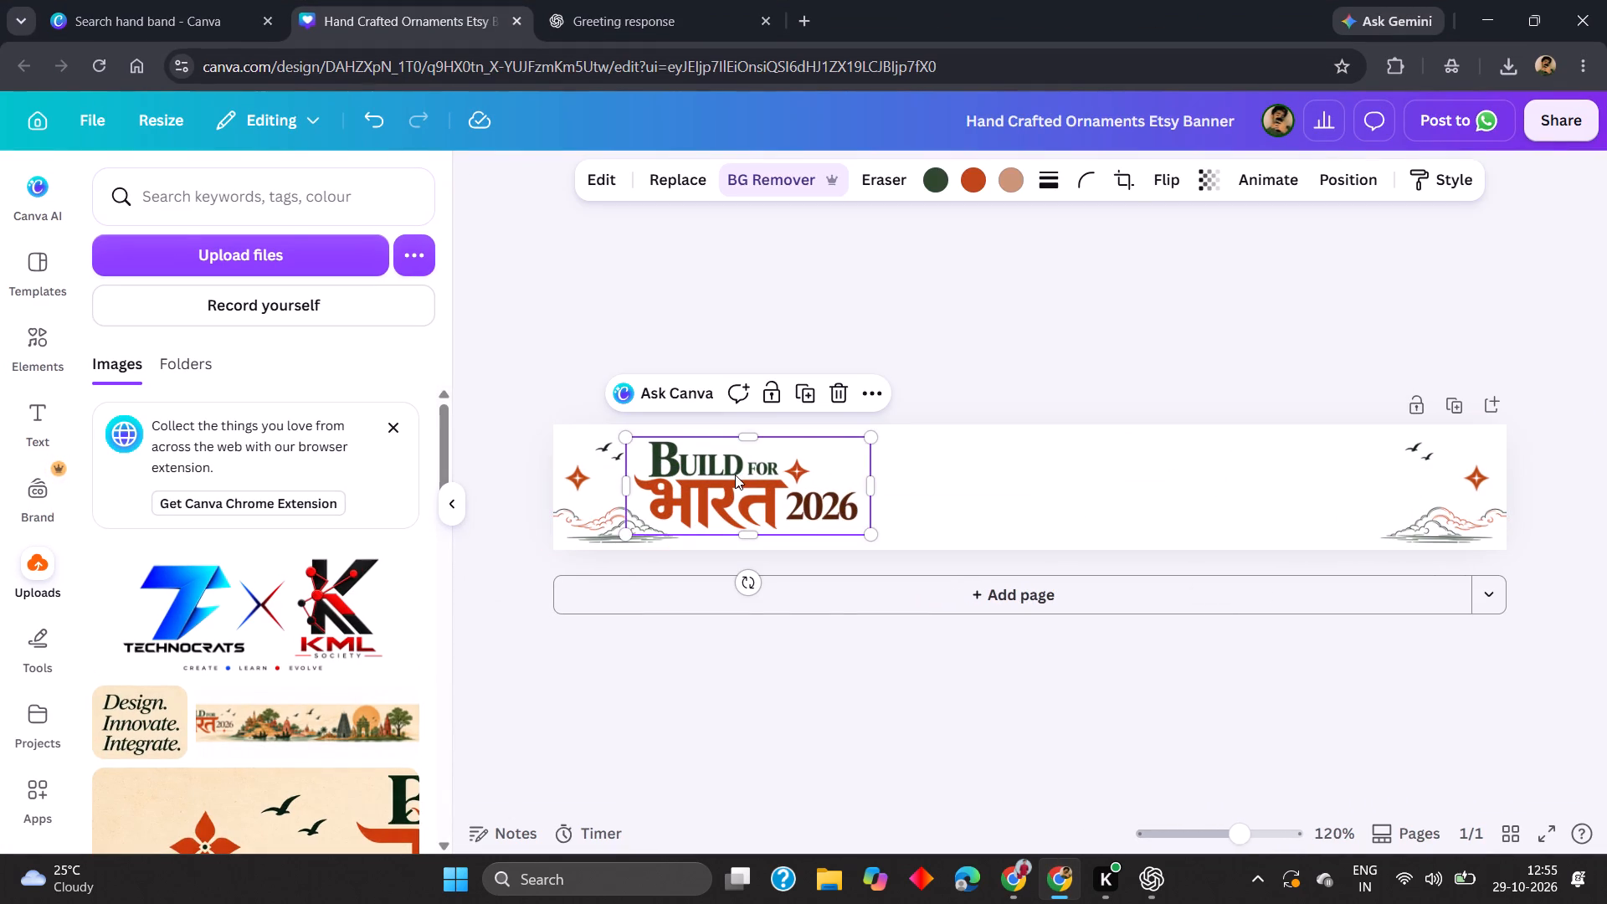
right_click(735, 475)
click(1112, 383)
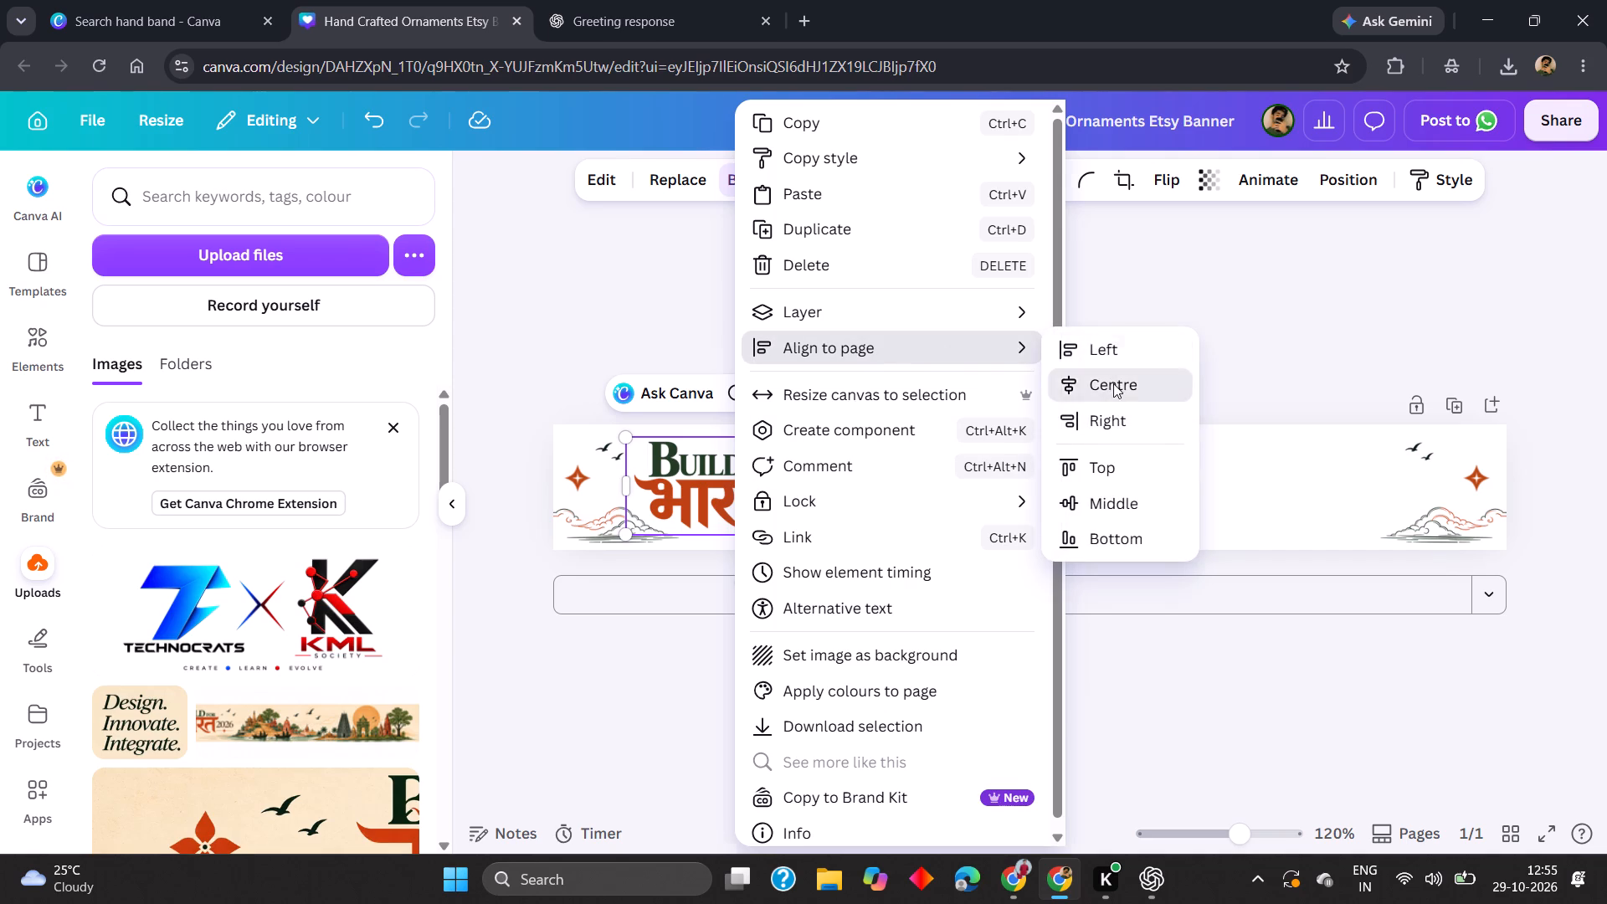
click(954, 299)
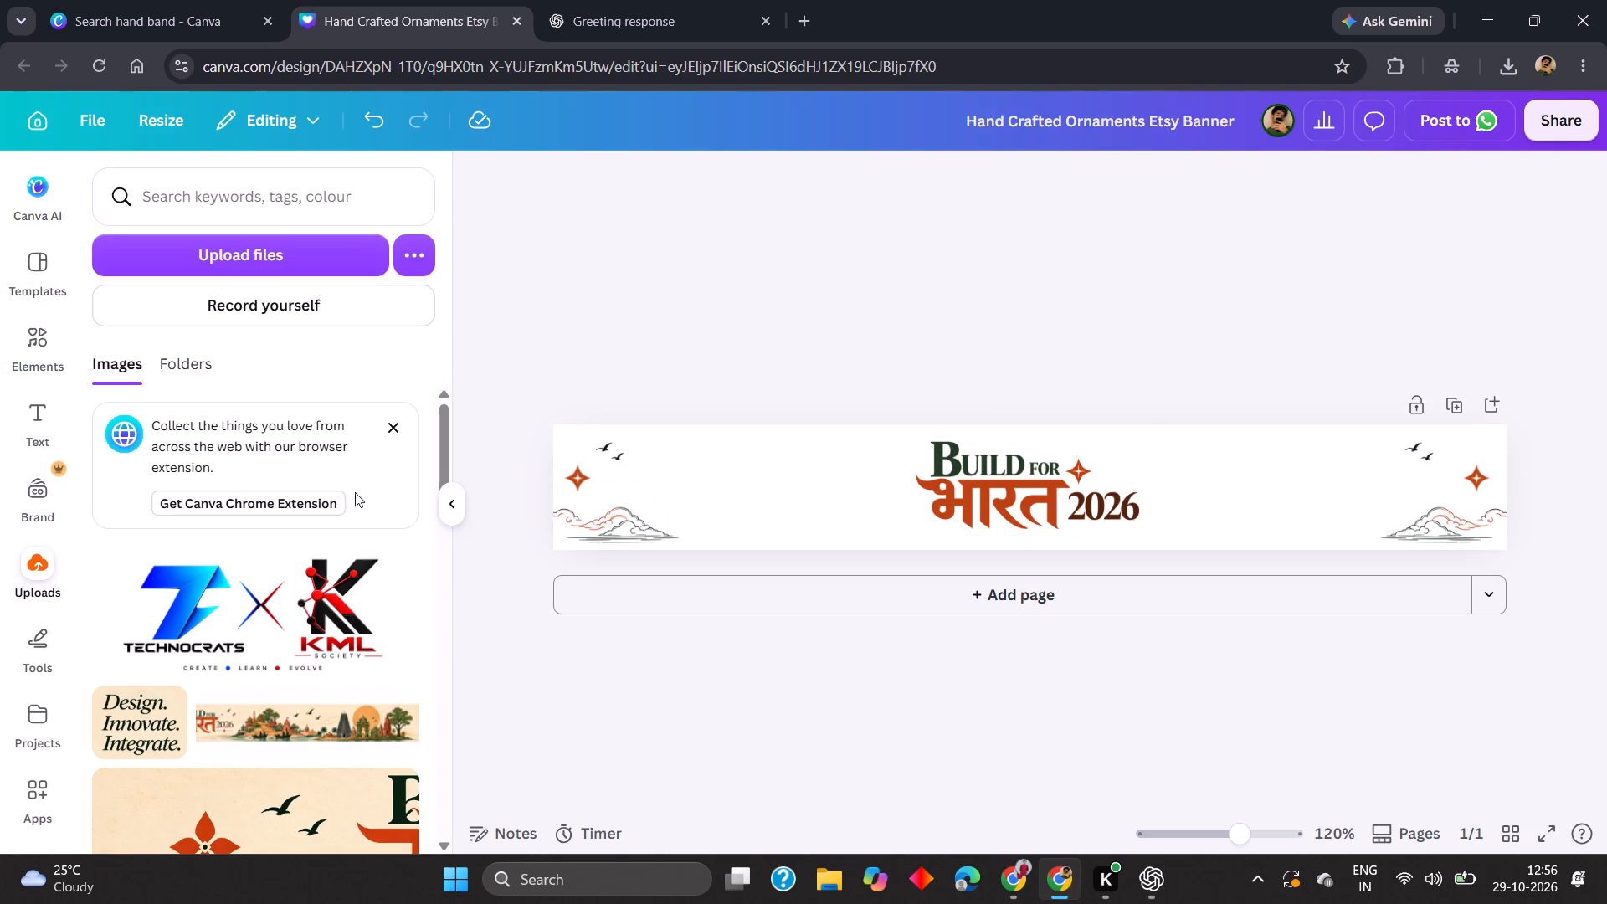
Add the uploaded Technocrats logo, remove its background and place it between the left-hand cloud and the title.
scroll(263, 597, down, 6)
scroll(233, 660, up, 1)
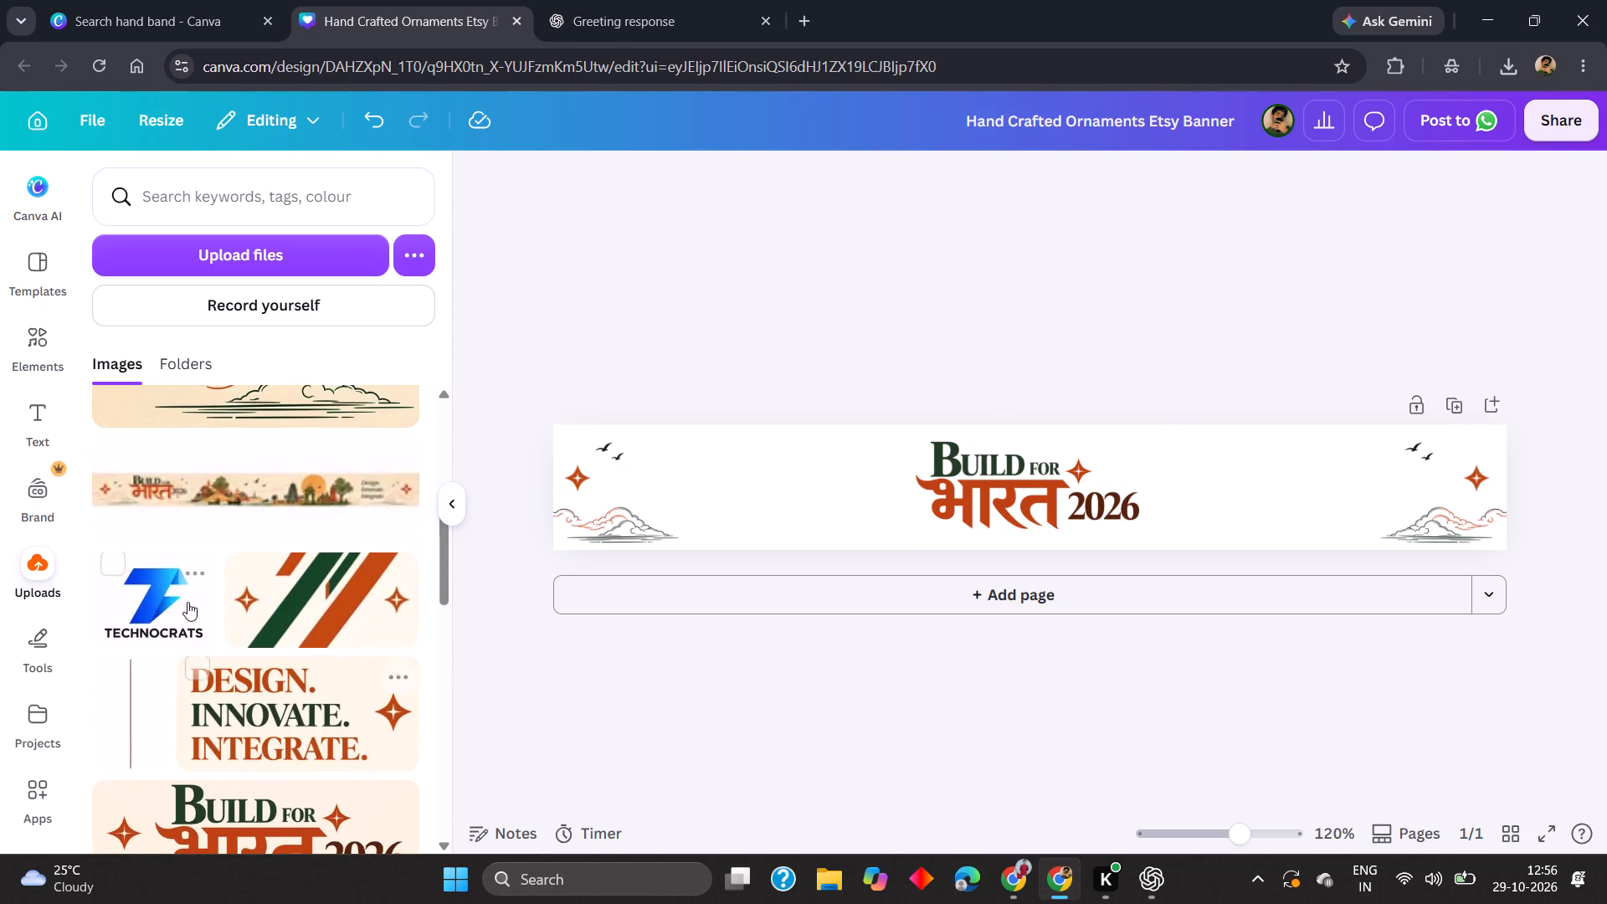
click(156, 584)
click(825, 174)
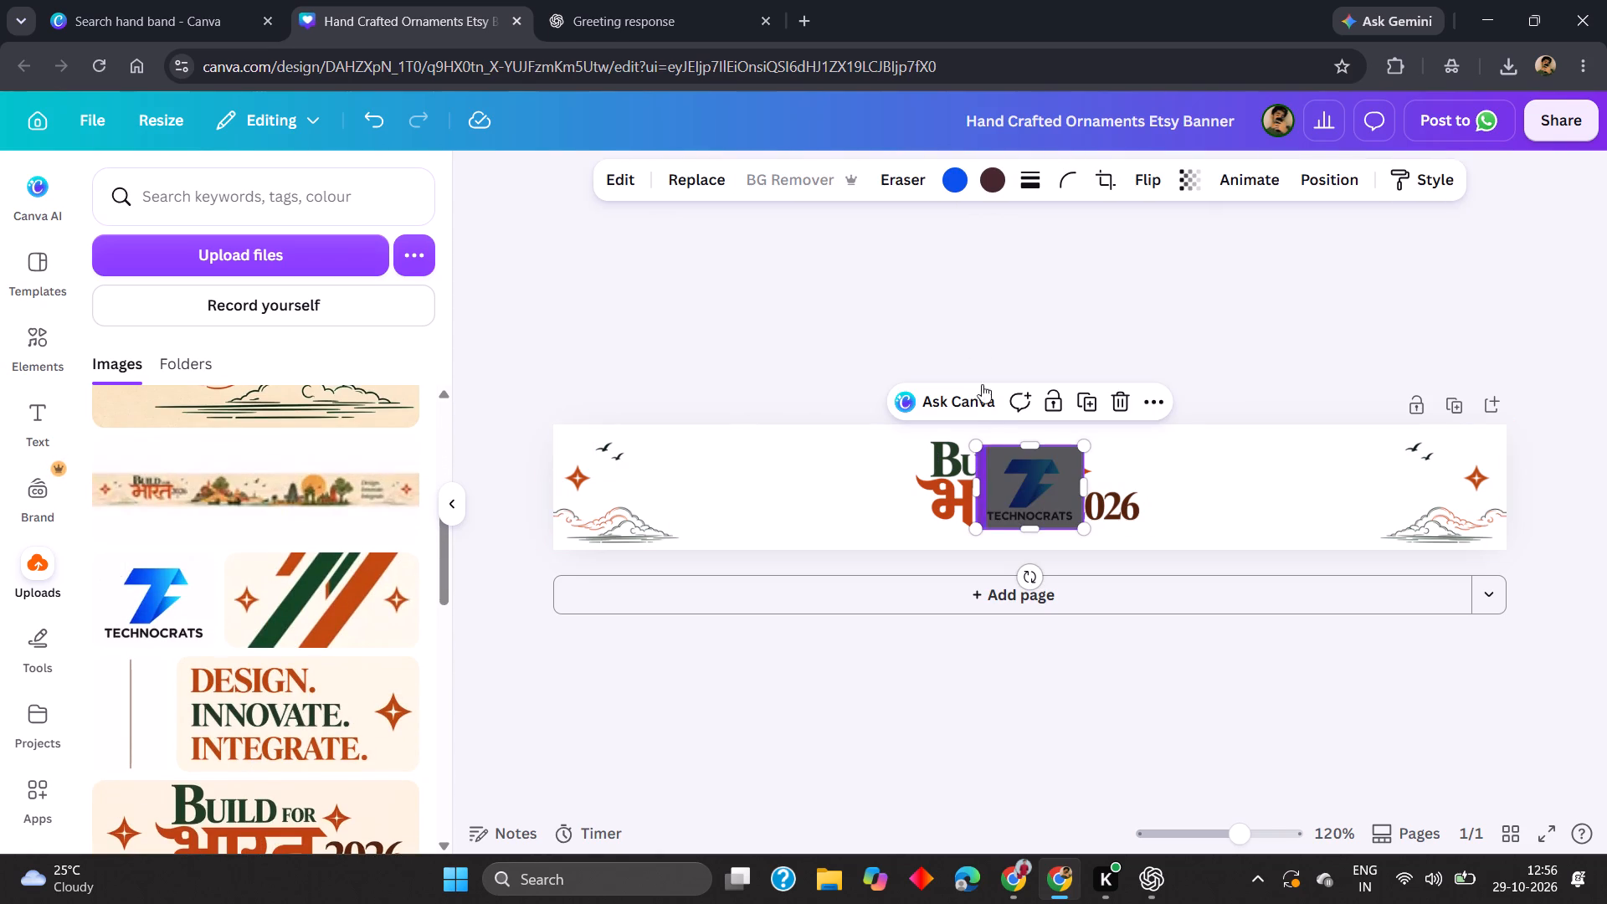
drag(1030, 499, 778, 503)
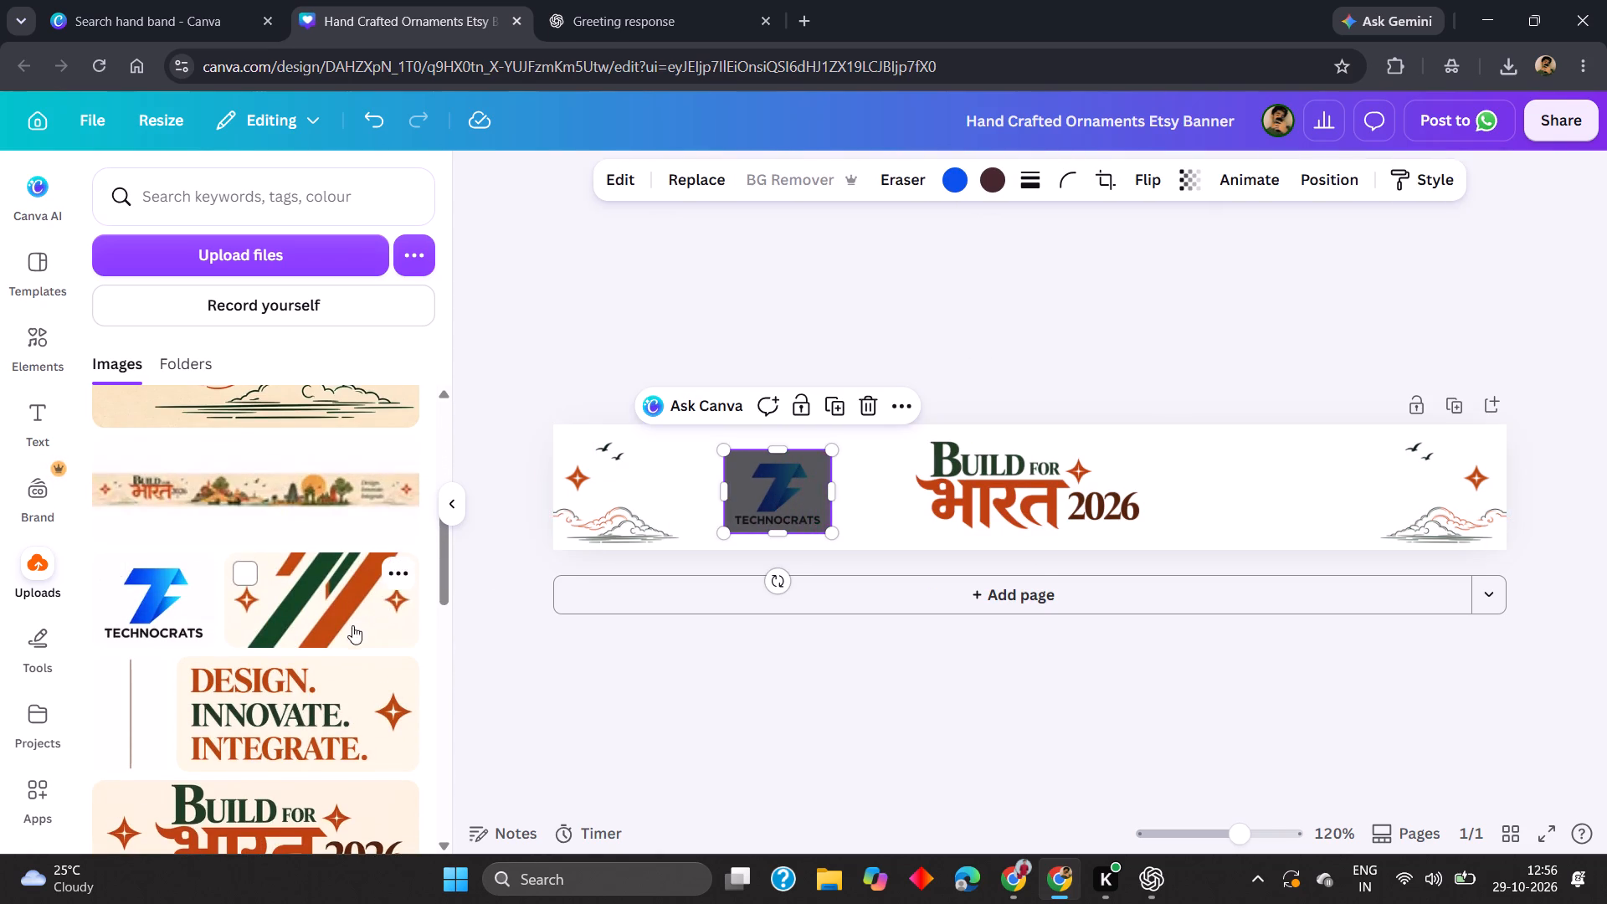
Add the uploaded Kriva ML Society logo, remove its background and place it between the title and the right-hand cloud.
scroll(352, 626, down, 6)
scroll(339, 595, up, 1)
scroll(331, 602, down, 9)
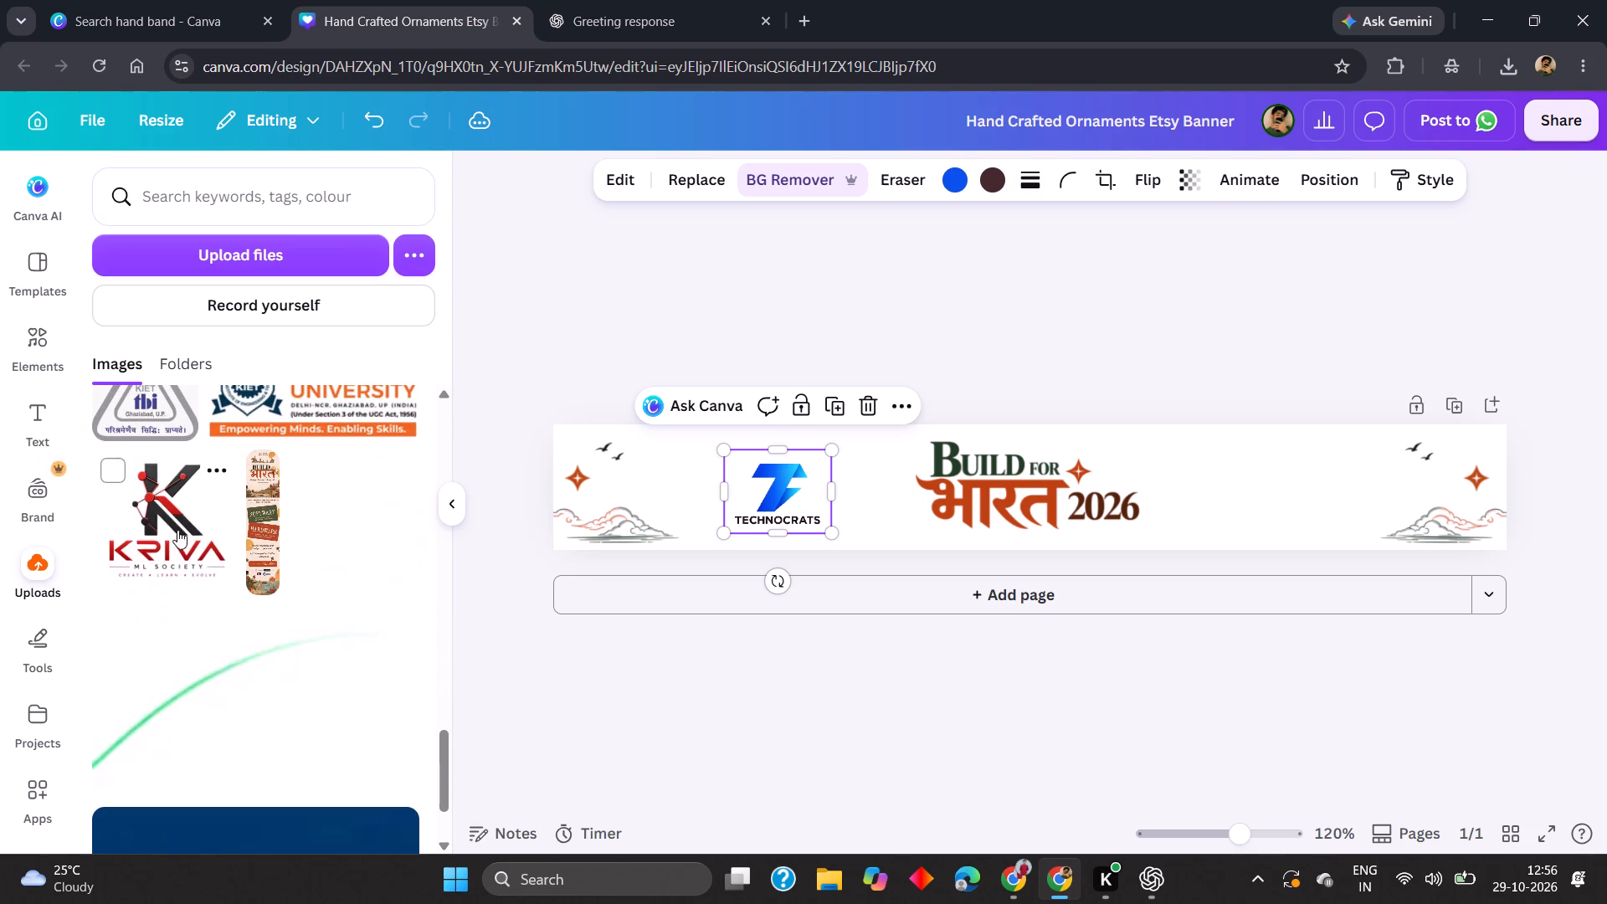
click(177, 530)
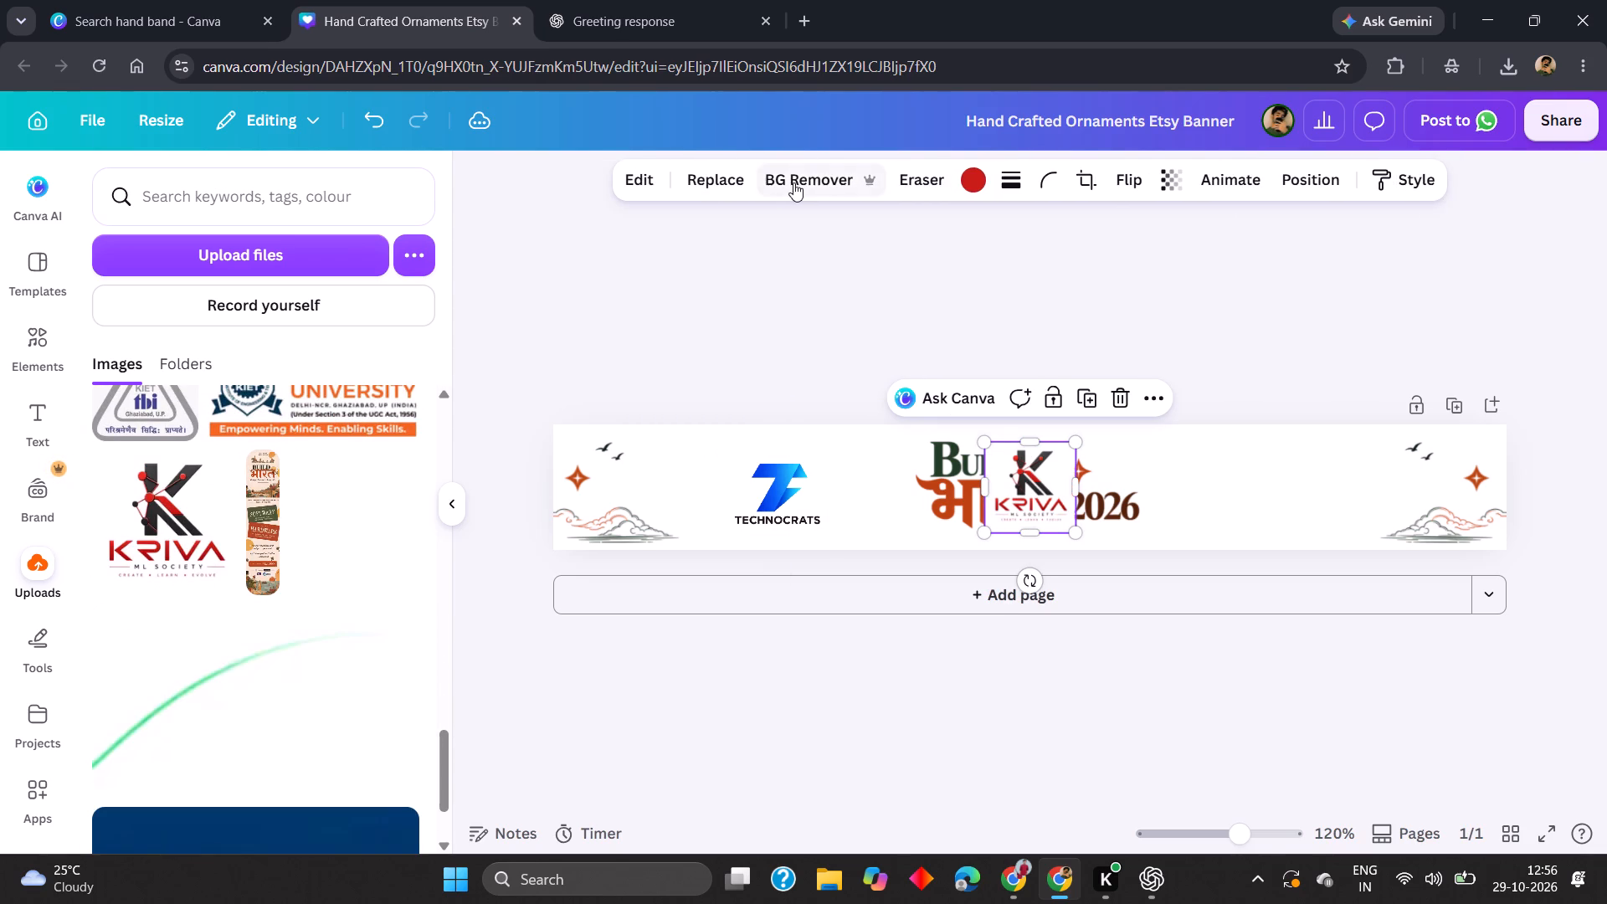
click(793, 182)
drag(1011, 494, 1219, 499)
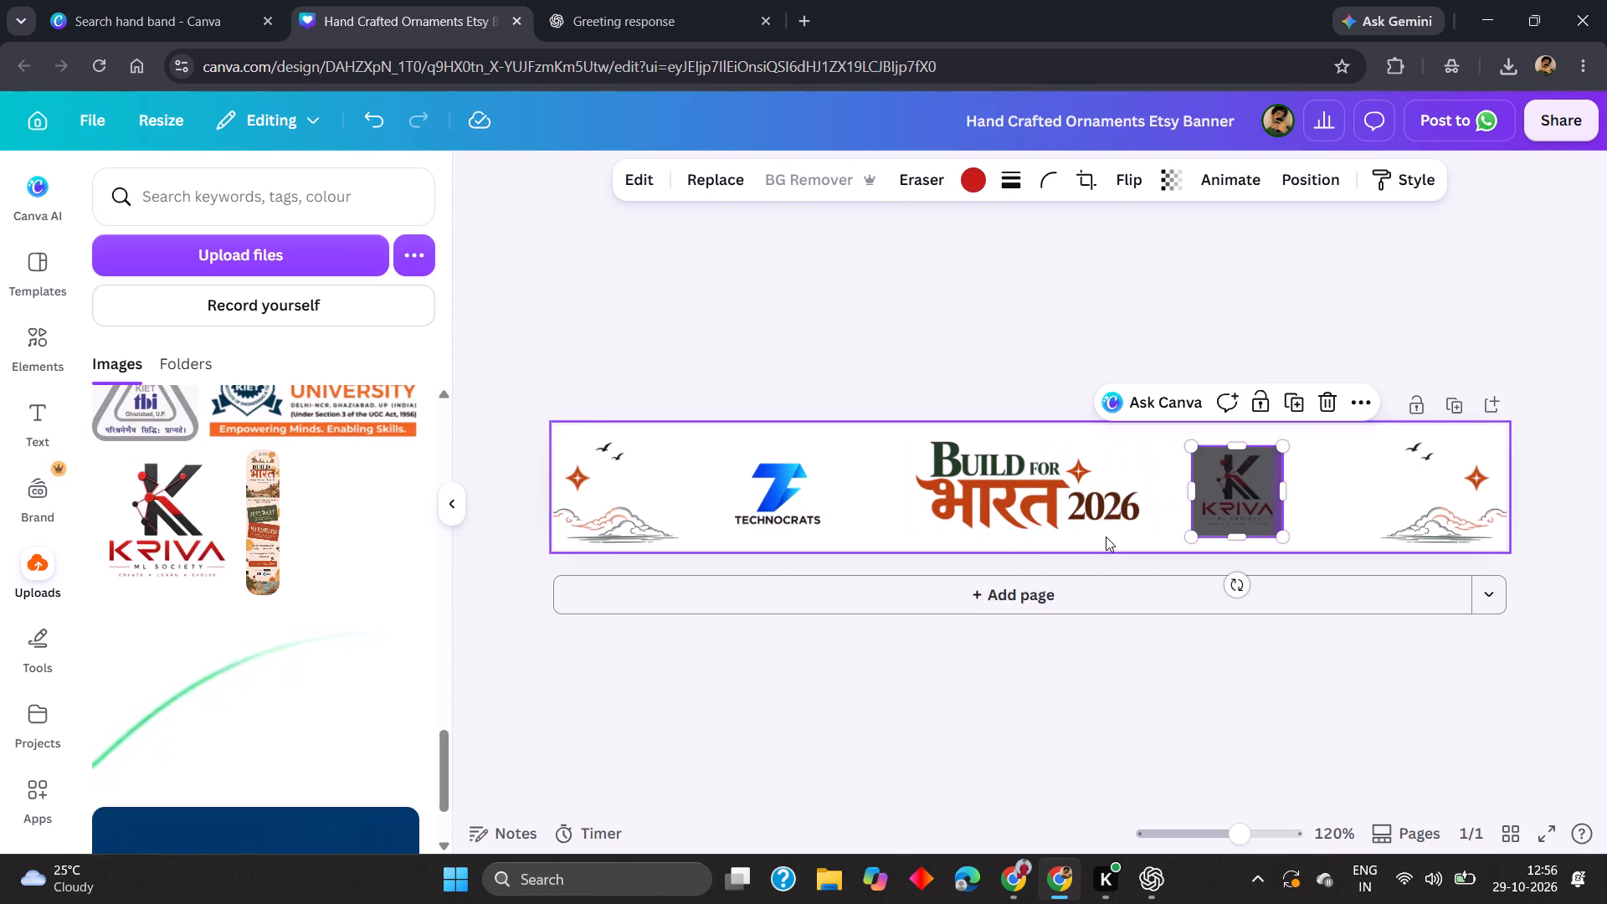
Crop the Create • Learn • Evolve tagline off the bottom of the Kriva ML Society logo.
drag(1215, 682, 1217, 632)
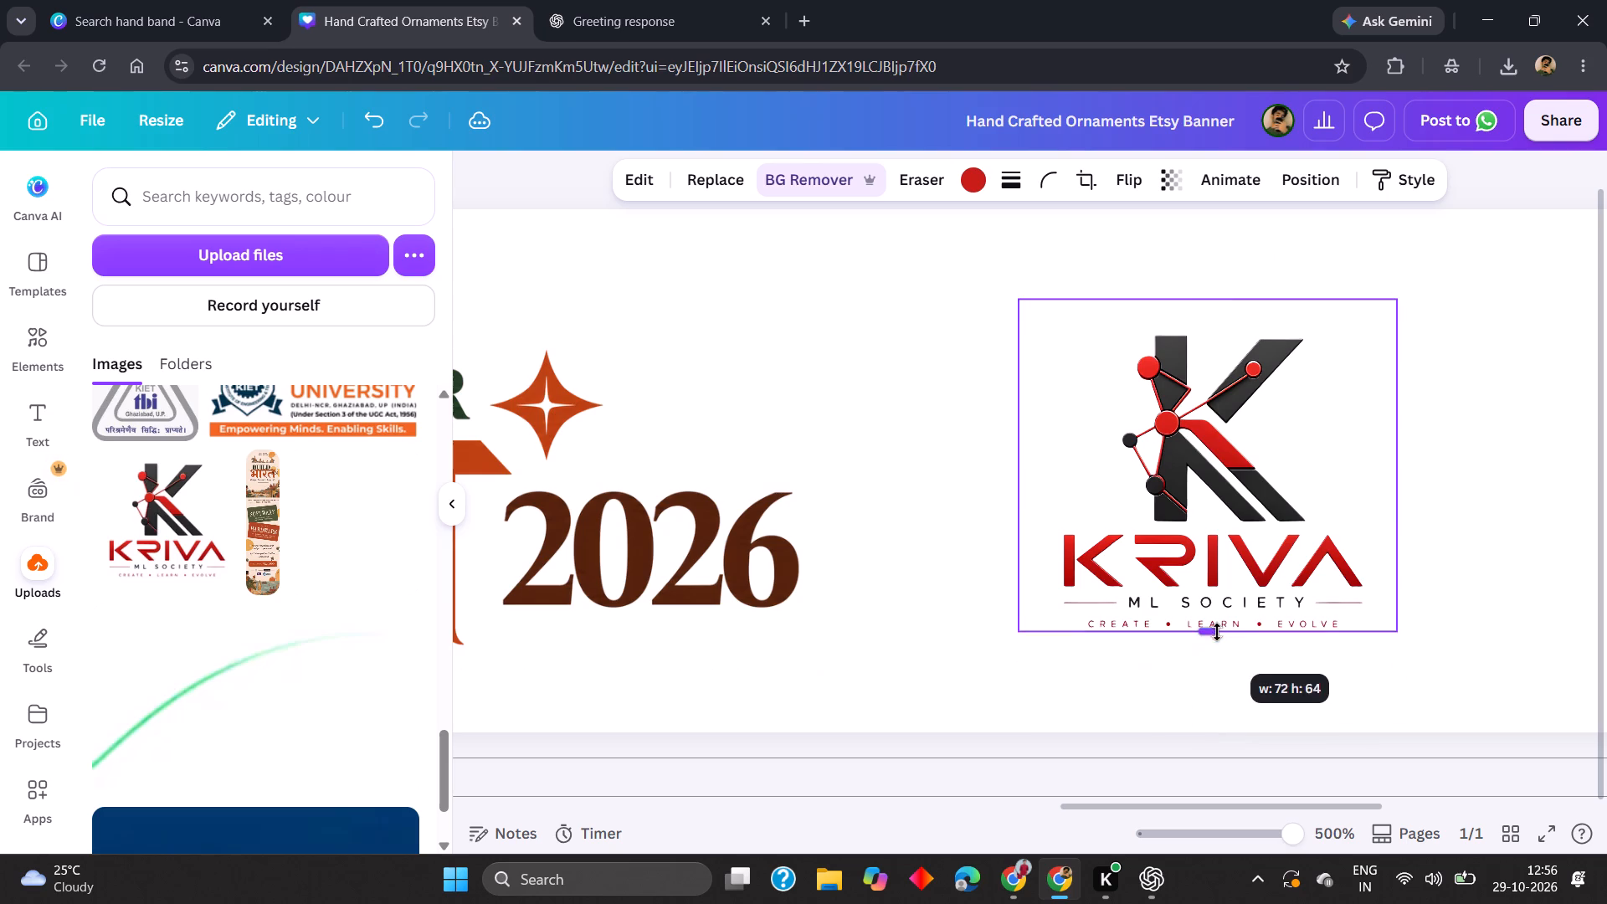
drag(1217, 632, 1221, 619)
click(934, 348)
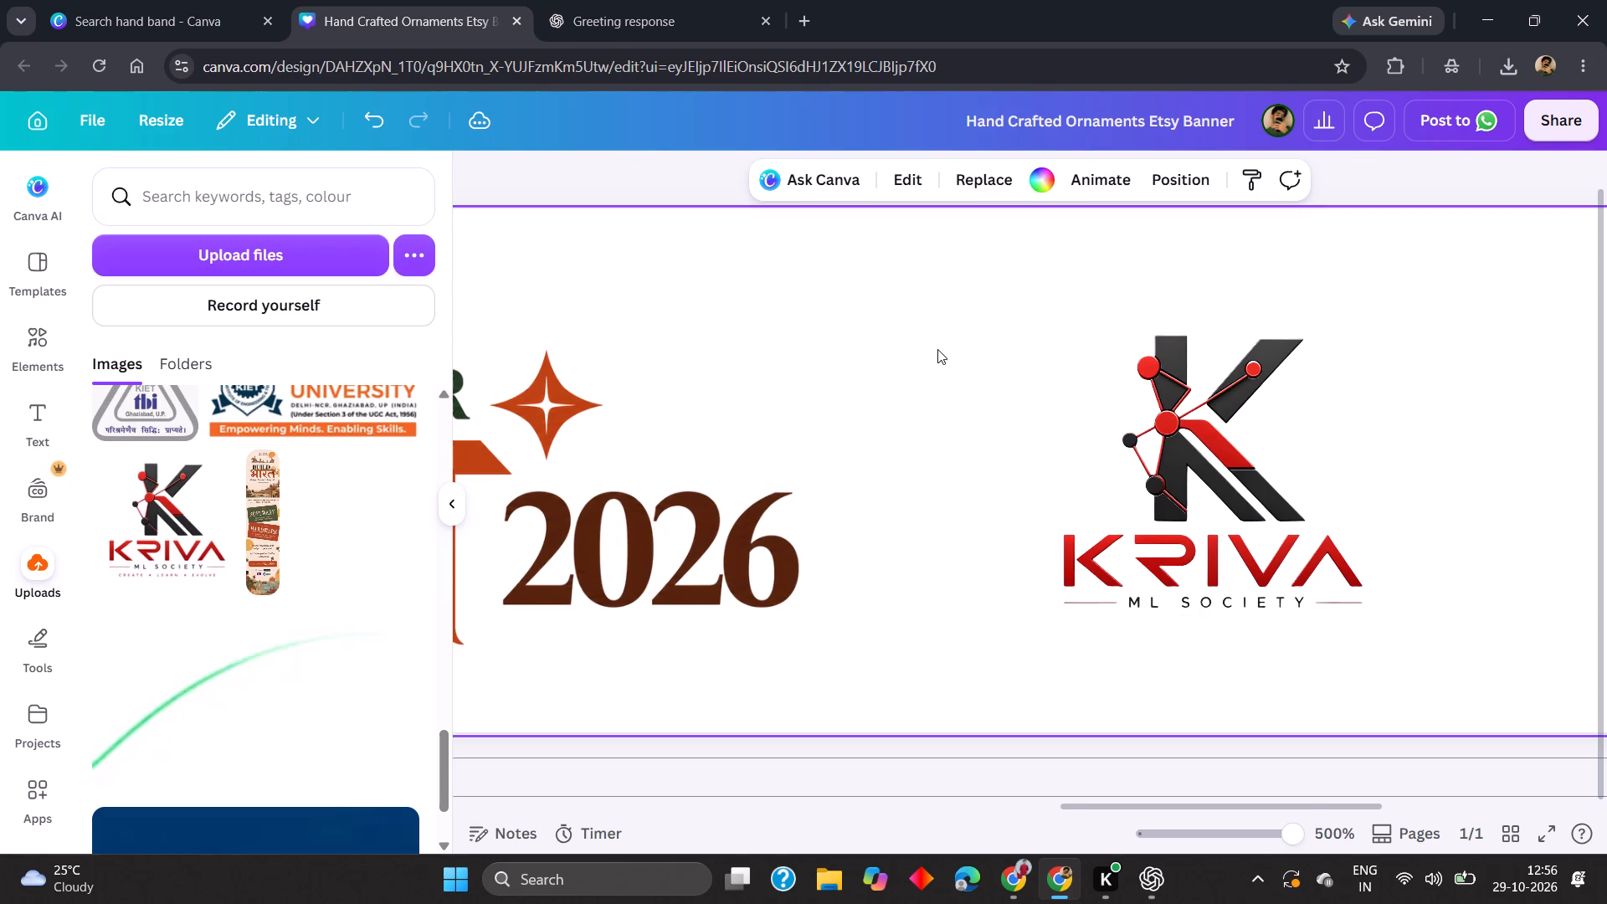
Enlarge the Technocrats logo to about 100 wide and centre it in the gap between the left-hand cloud and the title.
scroll(1002, 542, right, 6)
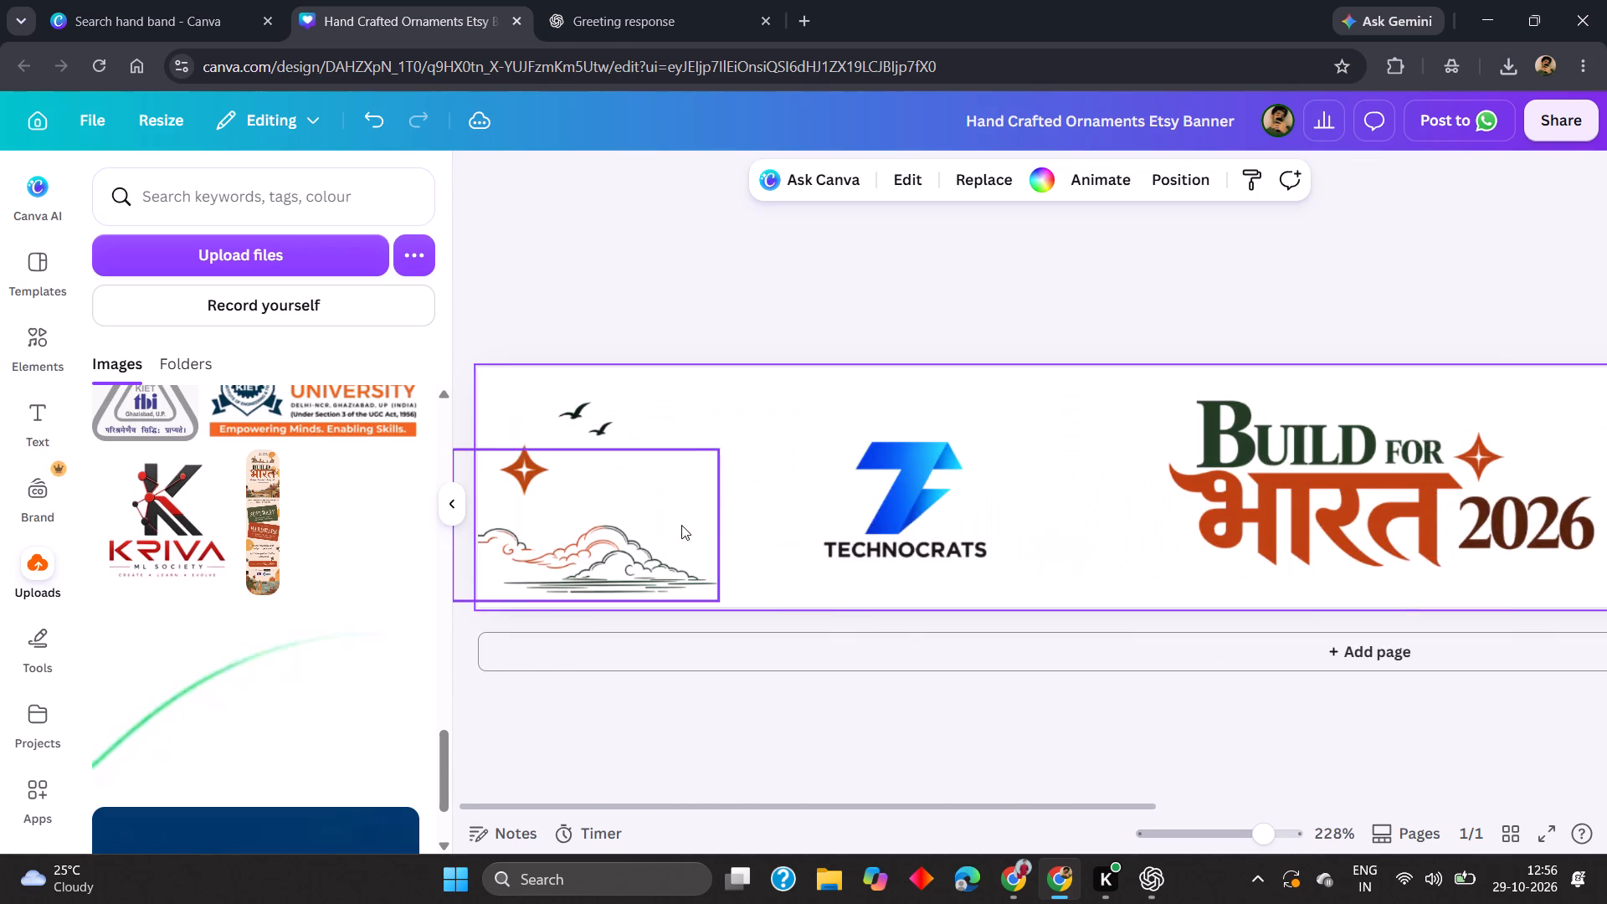
click(906, 511)
drag(1009, 568, 1063, 585)
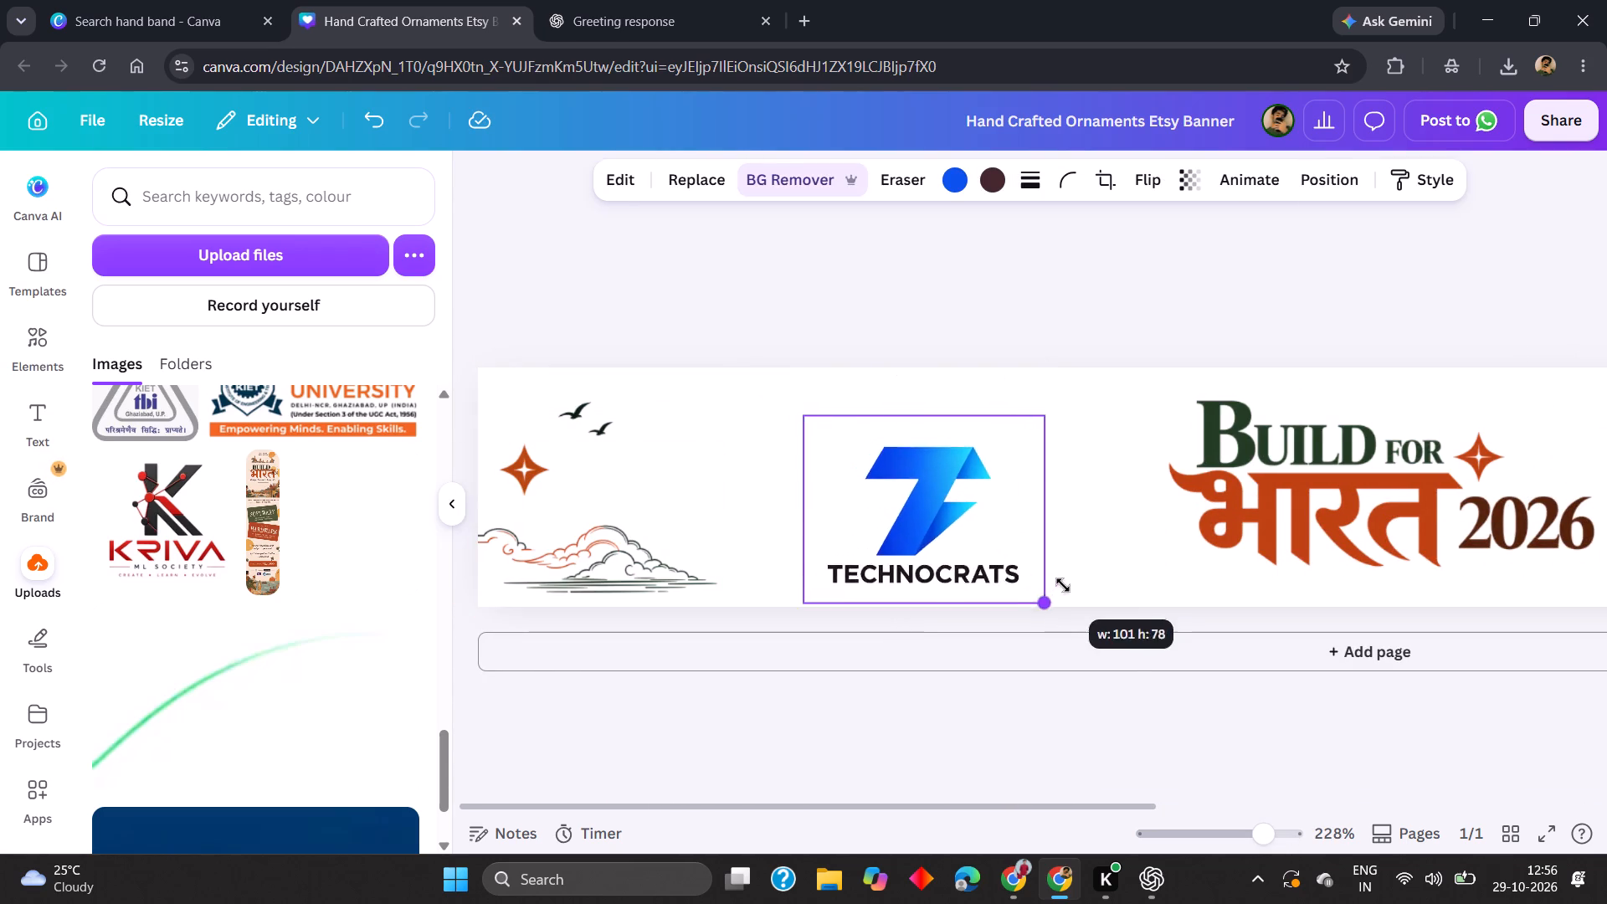
drag(1063, 585, 1066, 586)
drag(935, 573, 907, 544)
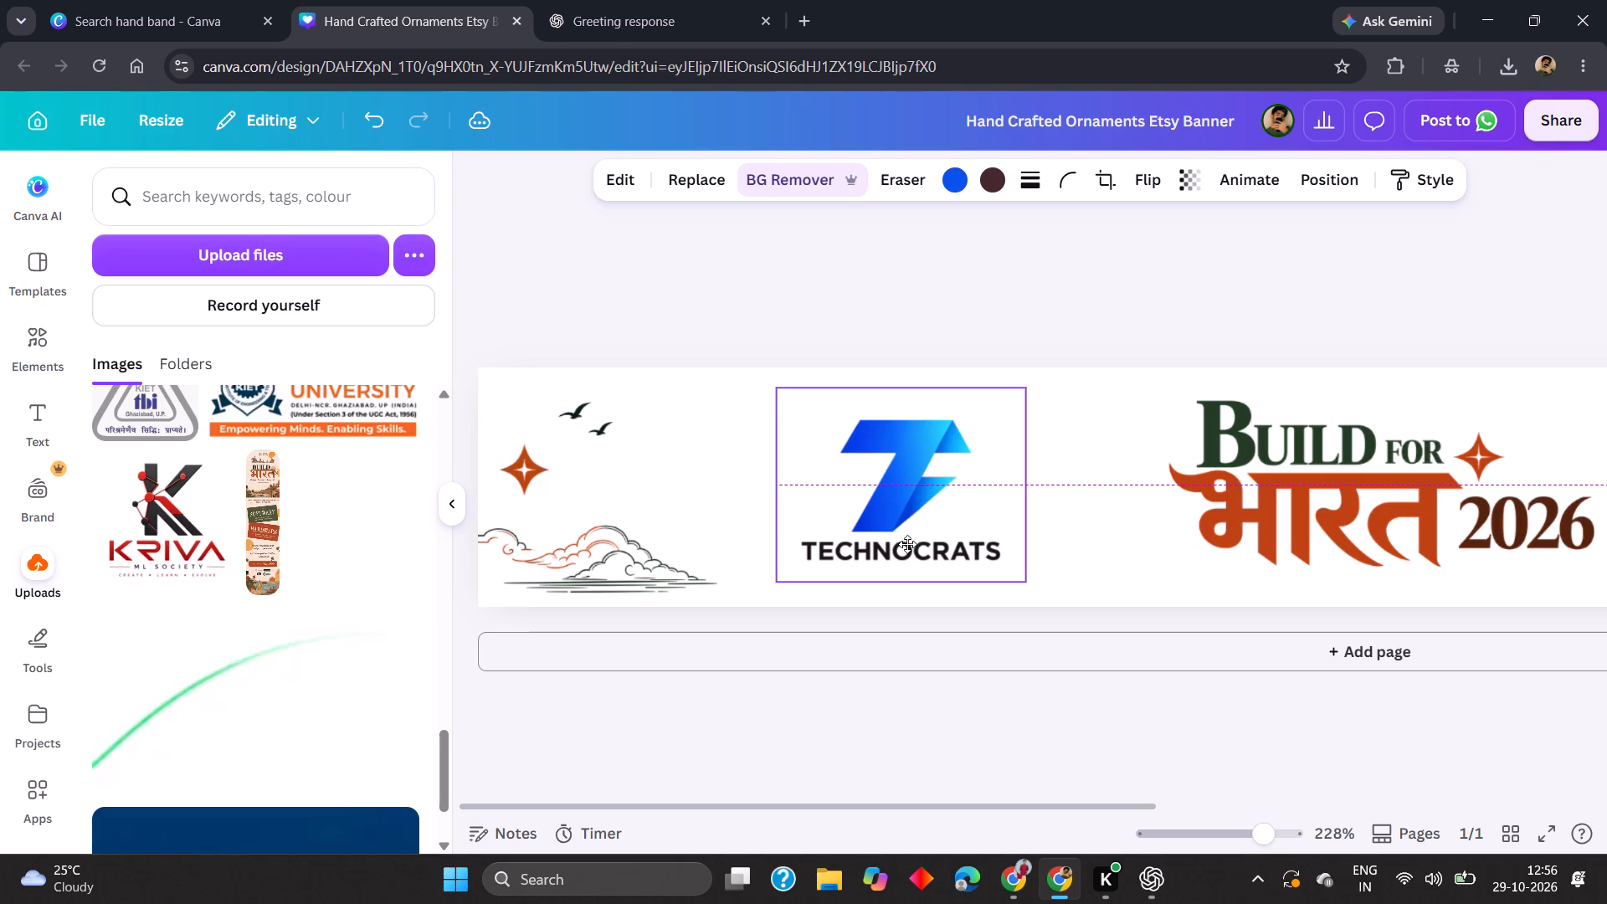
drag(907, 544, 895, 545)
Enlarge the Kriva ML Society logo to about 90 wide.
scroll(1017, 536, left, 9)
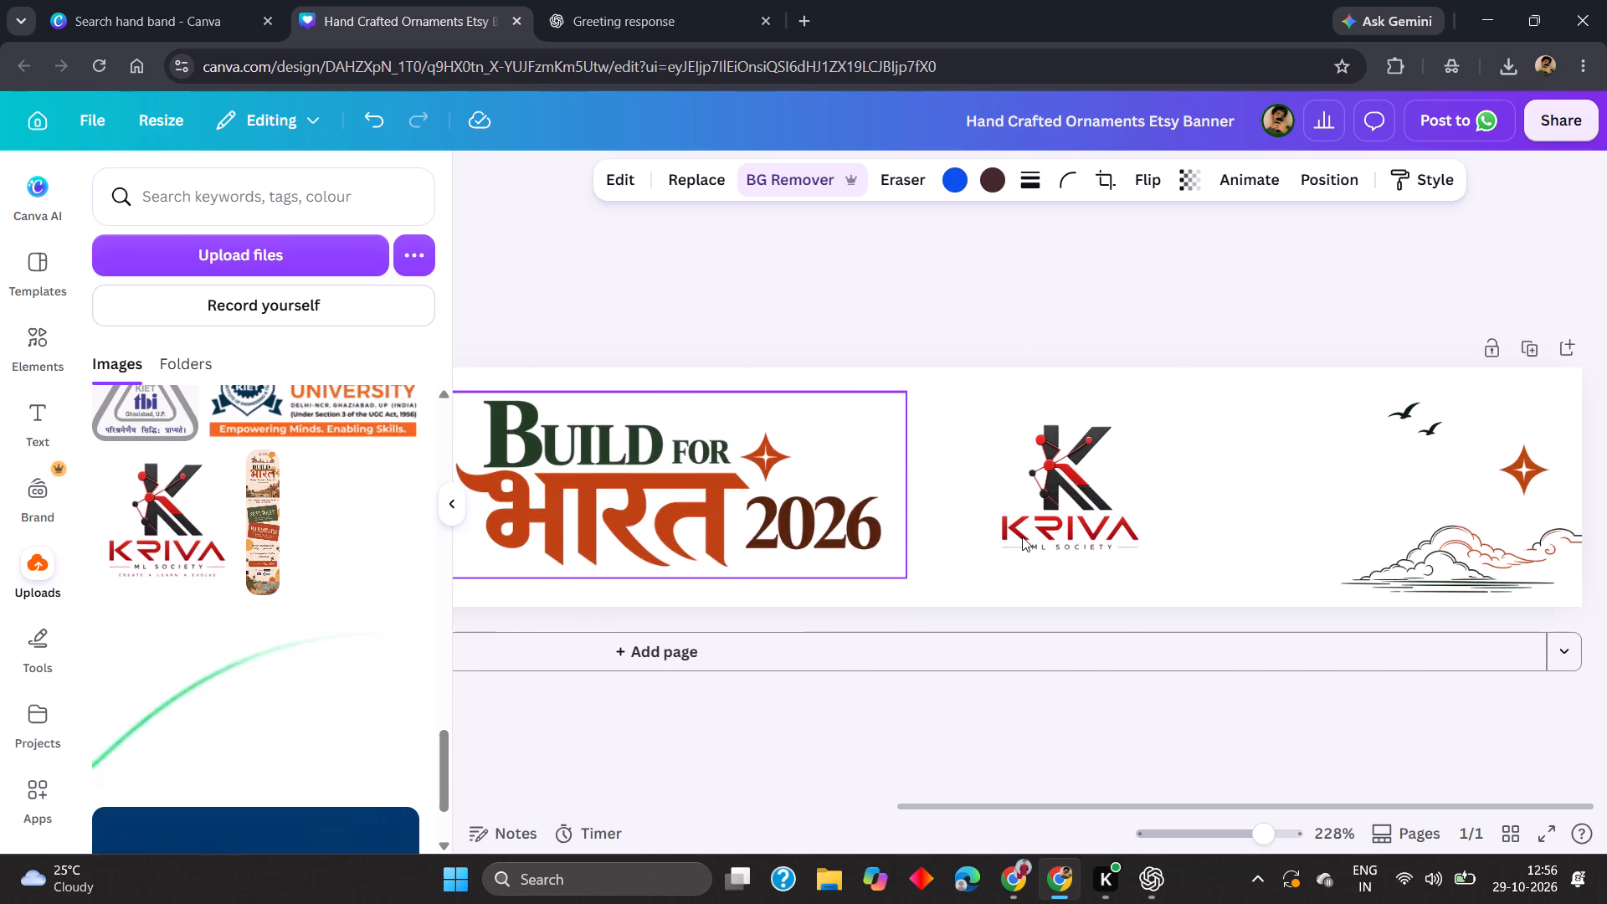
scroll(1022, 537, left, 3)
click(1093, 532)
drag(1154, 550, 1197, 584)
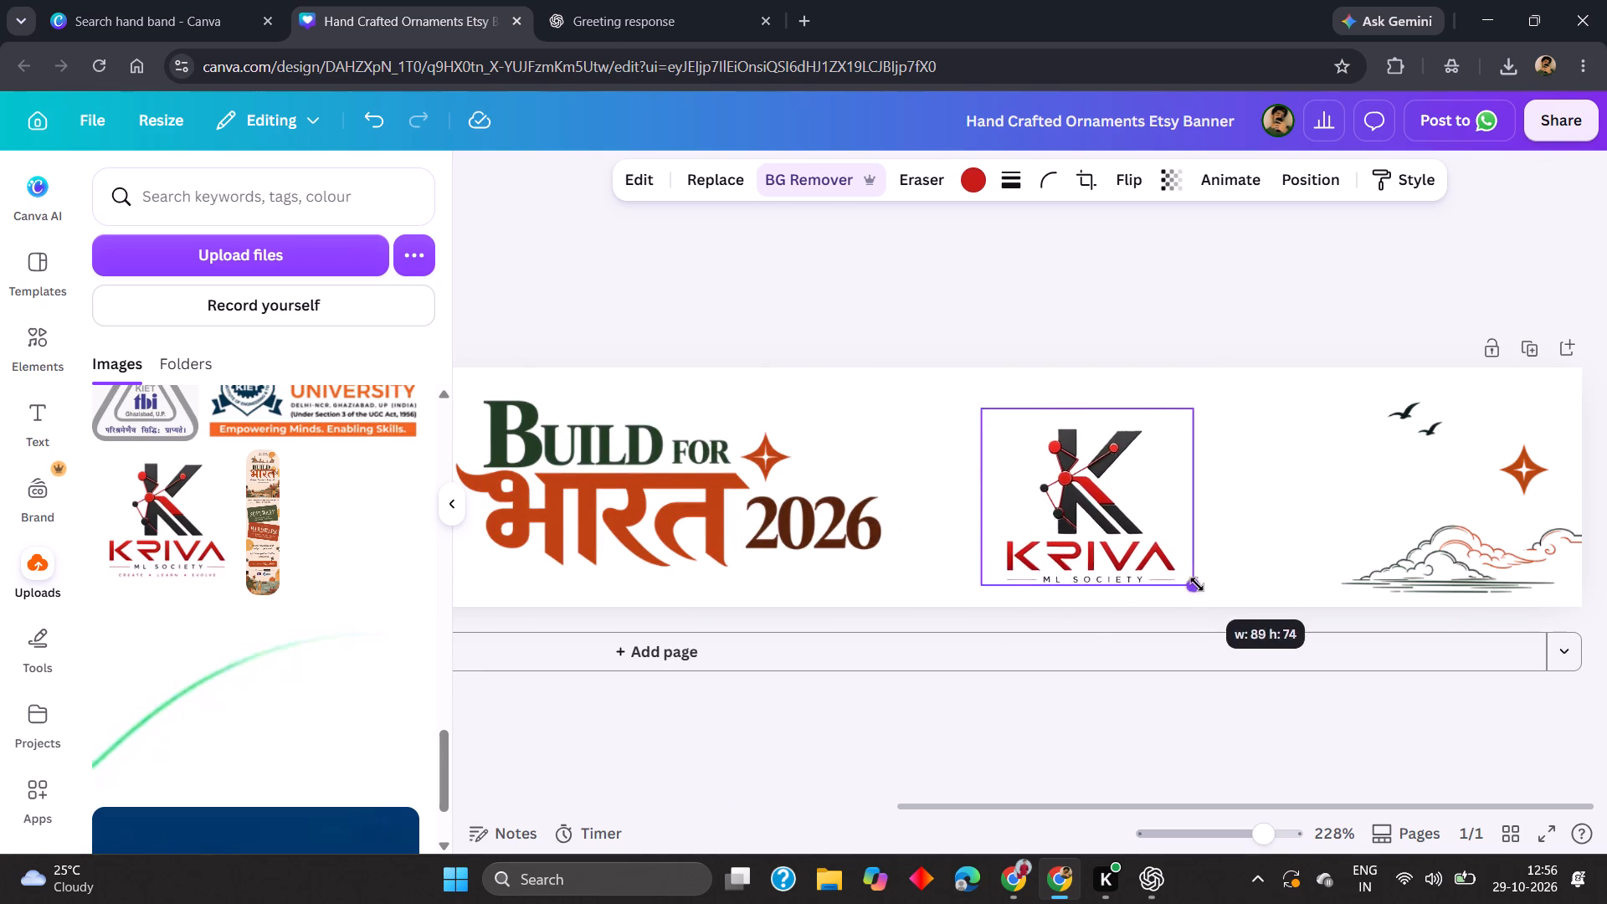
drag(1197, 584, 1200, 588)
Overlay the Kriva logo on the Technocrats logo to compare sizes, and return it to the gap between the title and right-hand cloud.
drag(1158, 545, 957, 530)
scroll(1158, 545, right, 10)
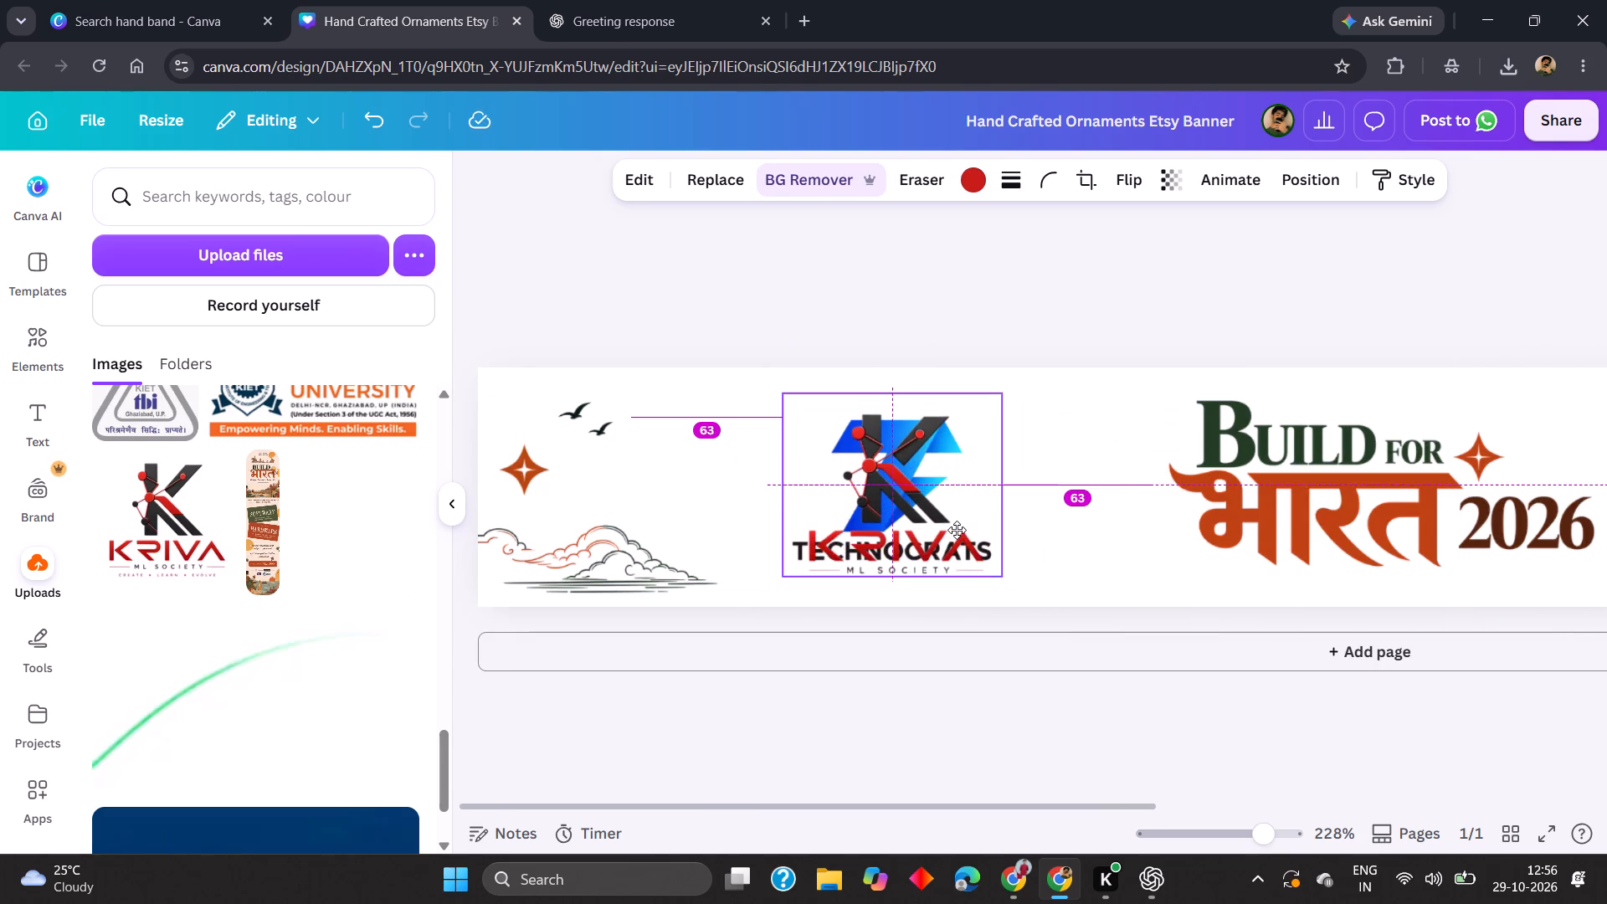
drag(957, 530, 957, 532)
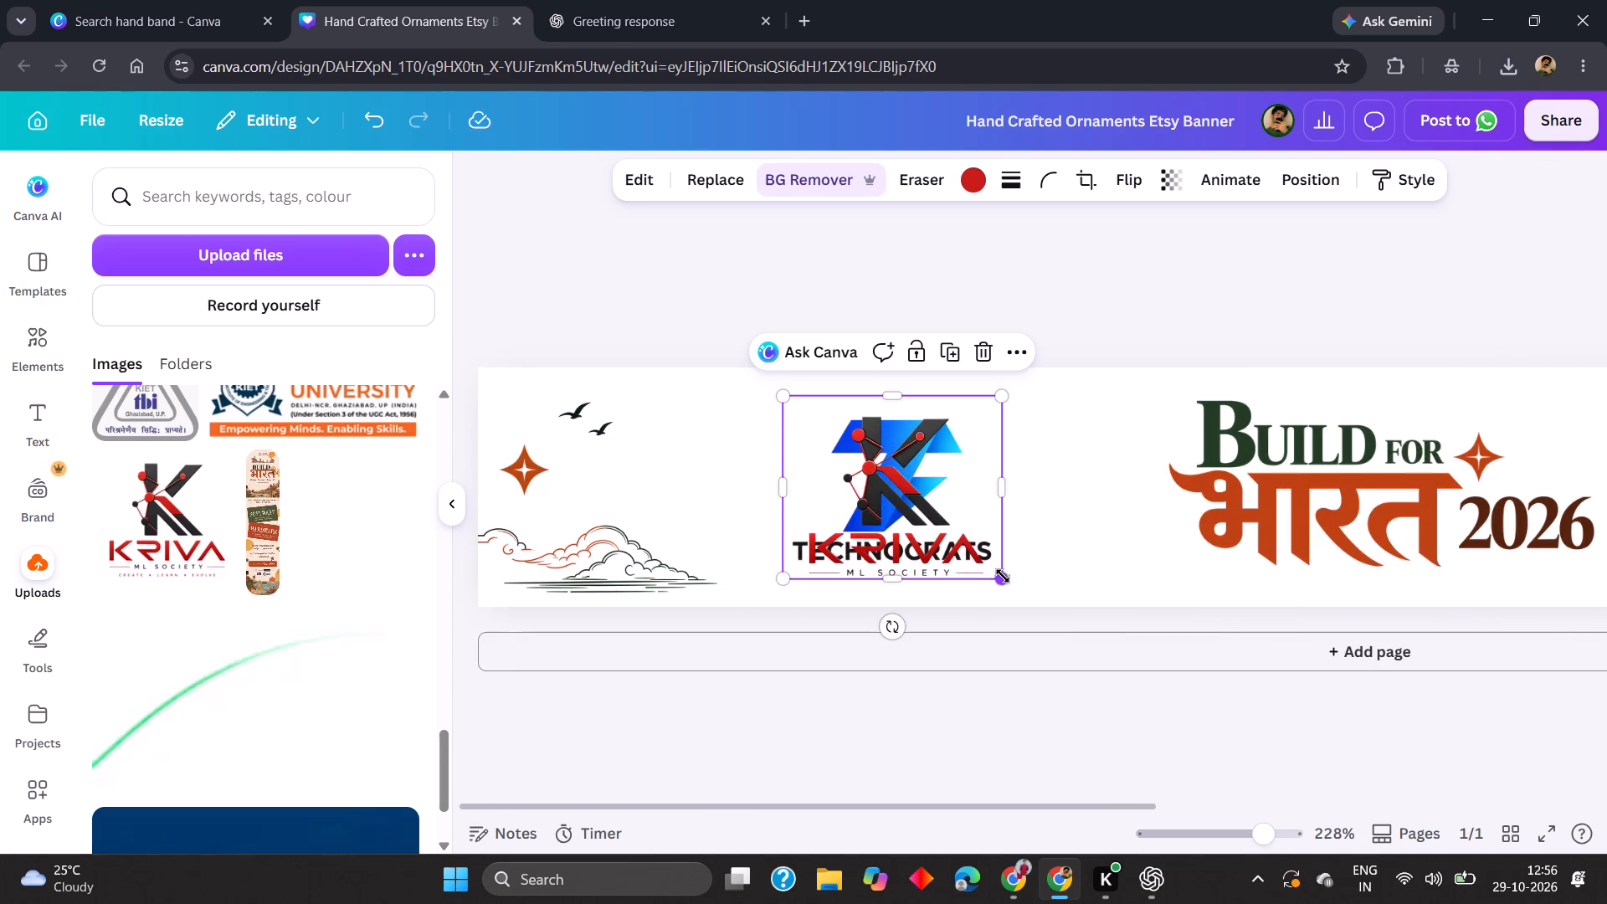
drag(935, 549, 1162, 551)
scroll(1259, 561, left, 11)
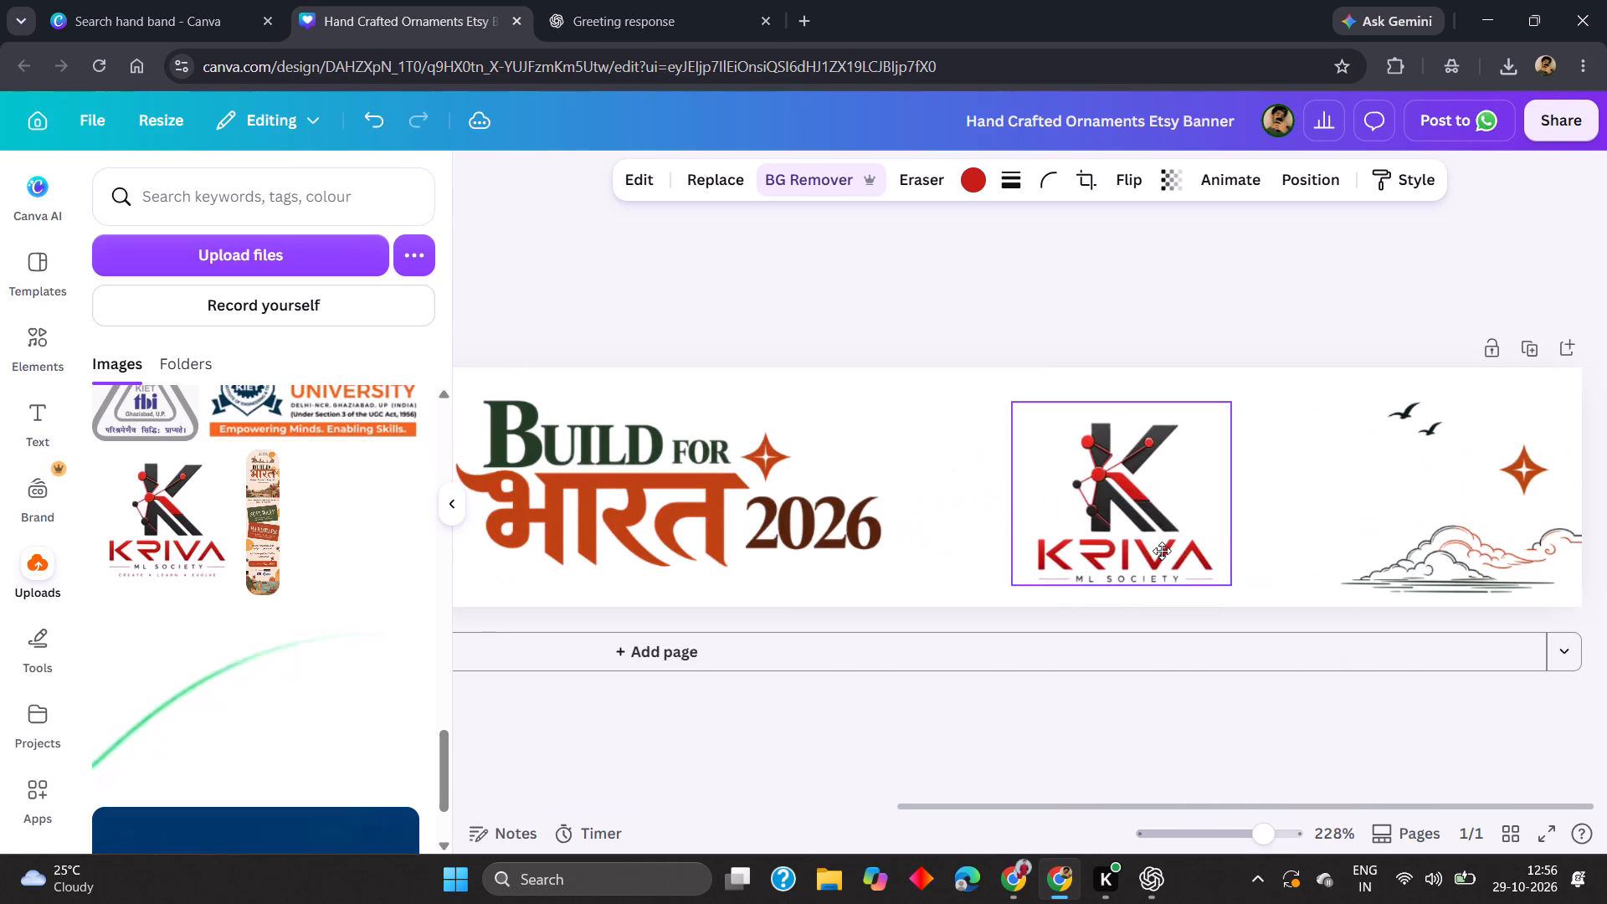
drag(1162, 551, 1165, 541)
Align both the Technocrats logo and the Kriva ML Society logo to the vertical middle of the page.
scroll(1134, 546, right, 8)
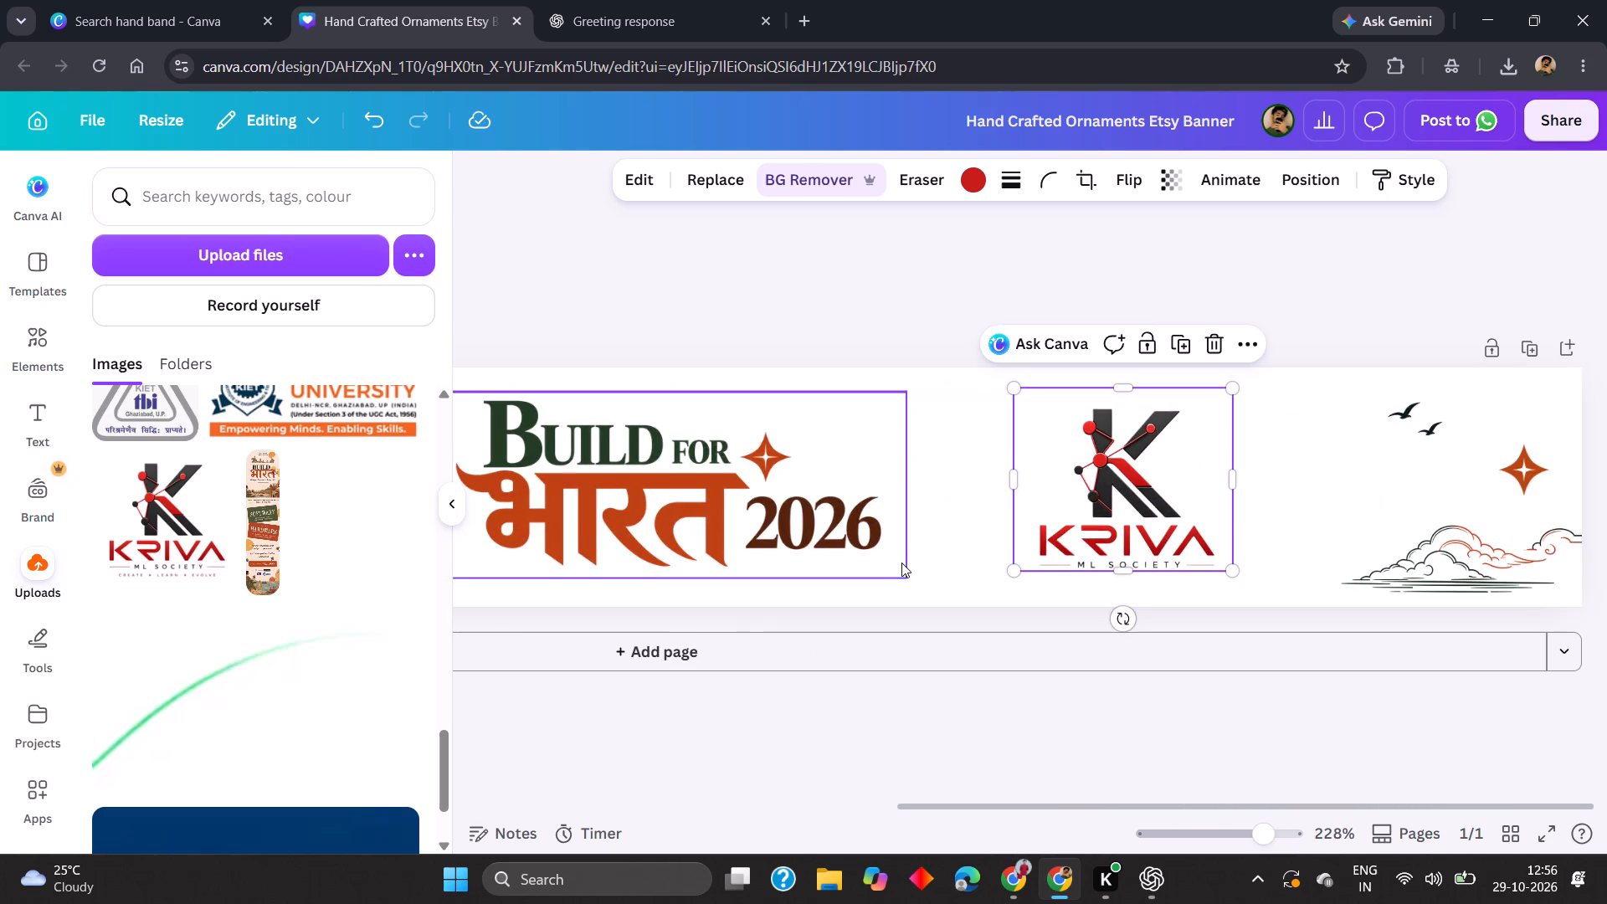
scroll(901, 562, right, 7)
right_click(891, 505)
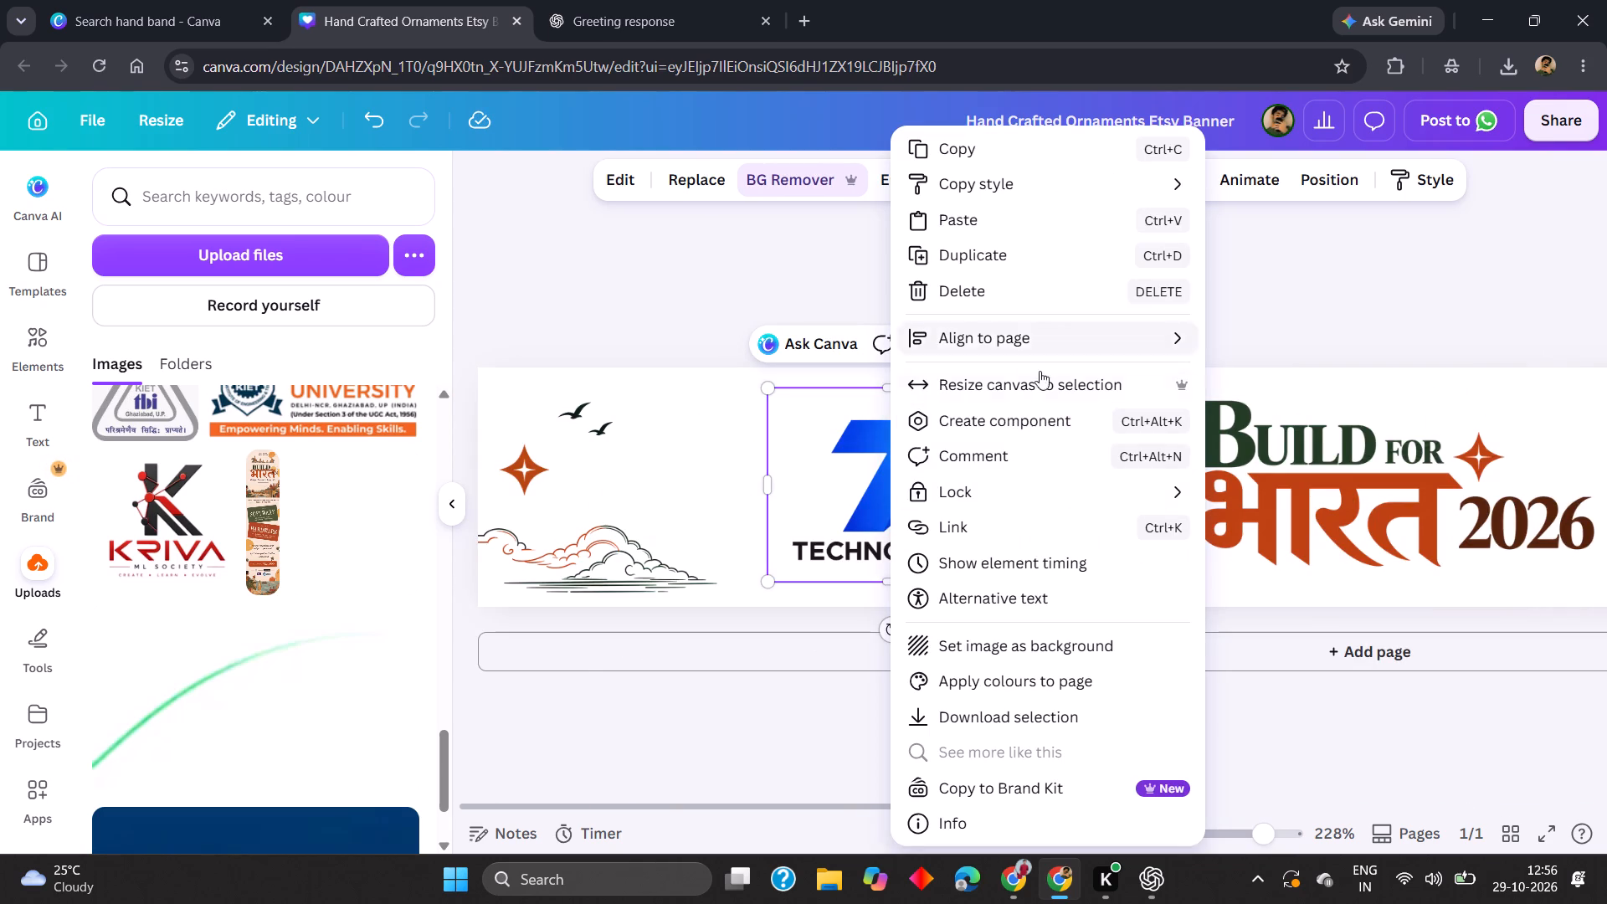
click(1242, 487)
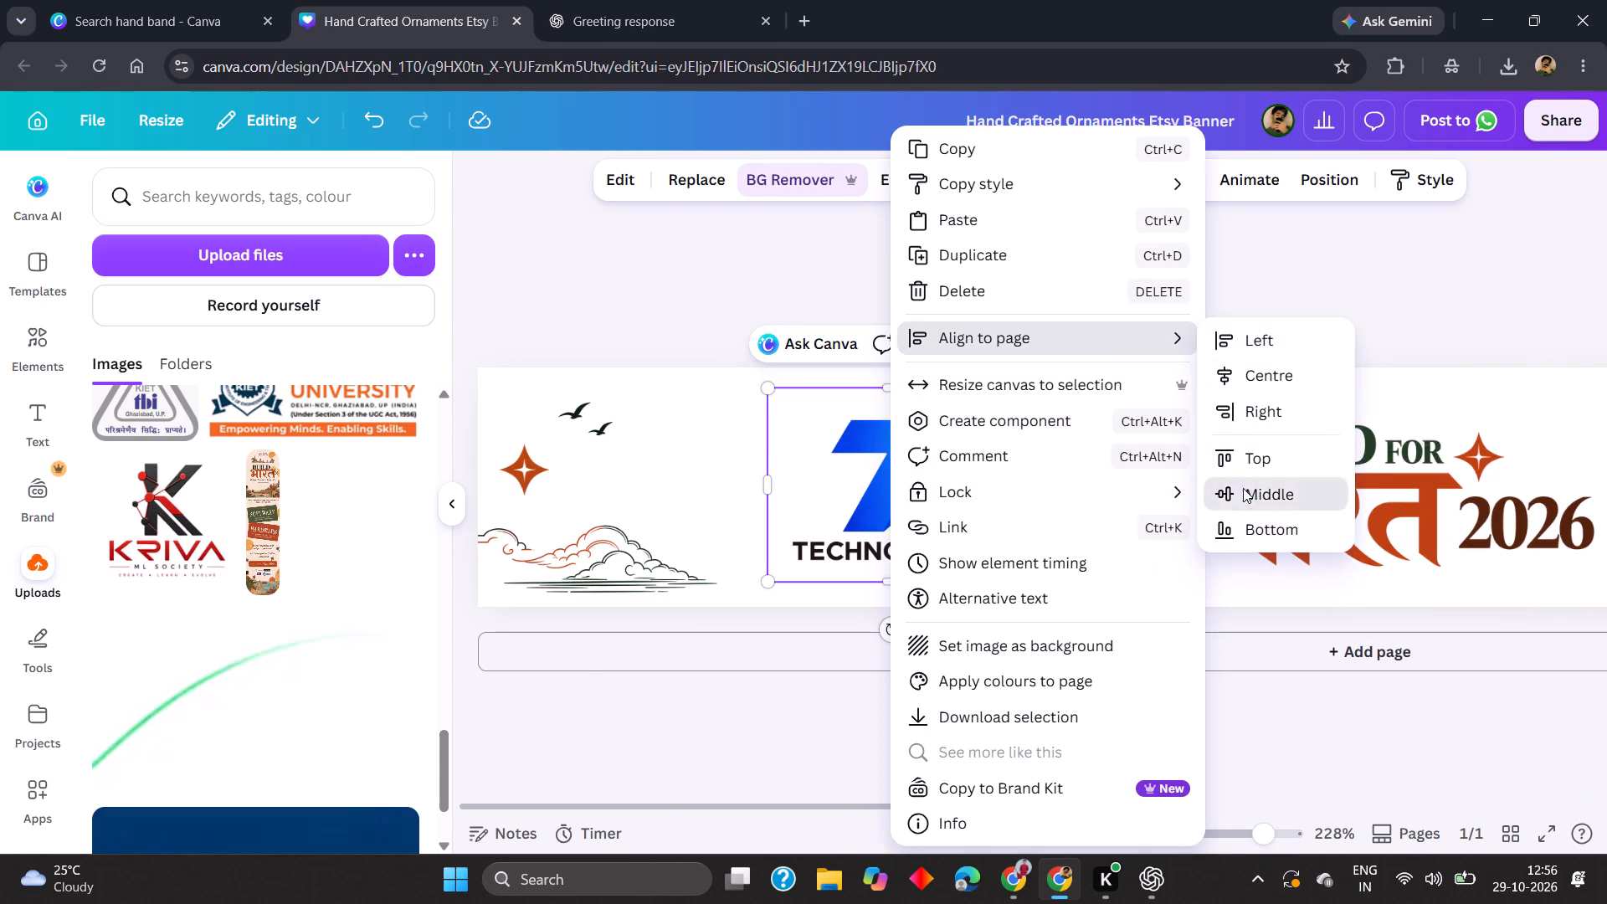
scroll(1235, 485, left, 9)
right_click(1157, 455)
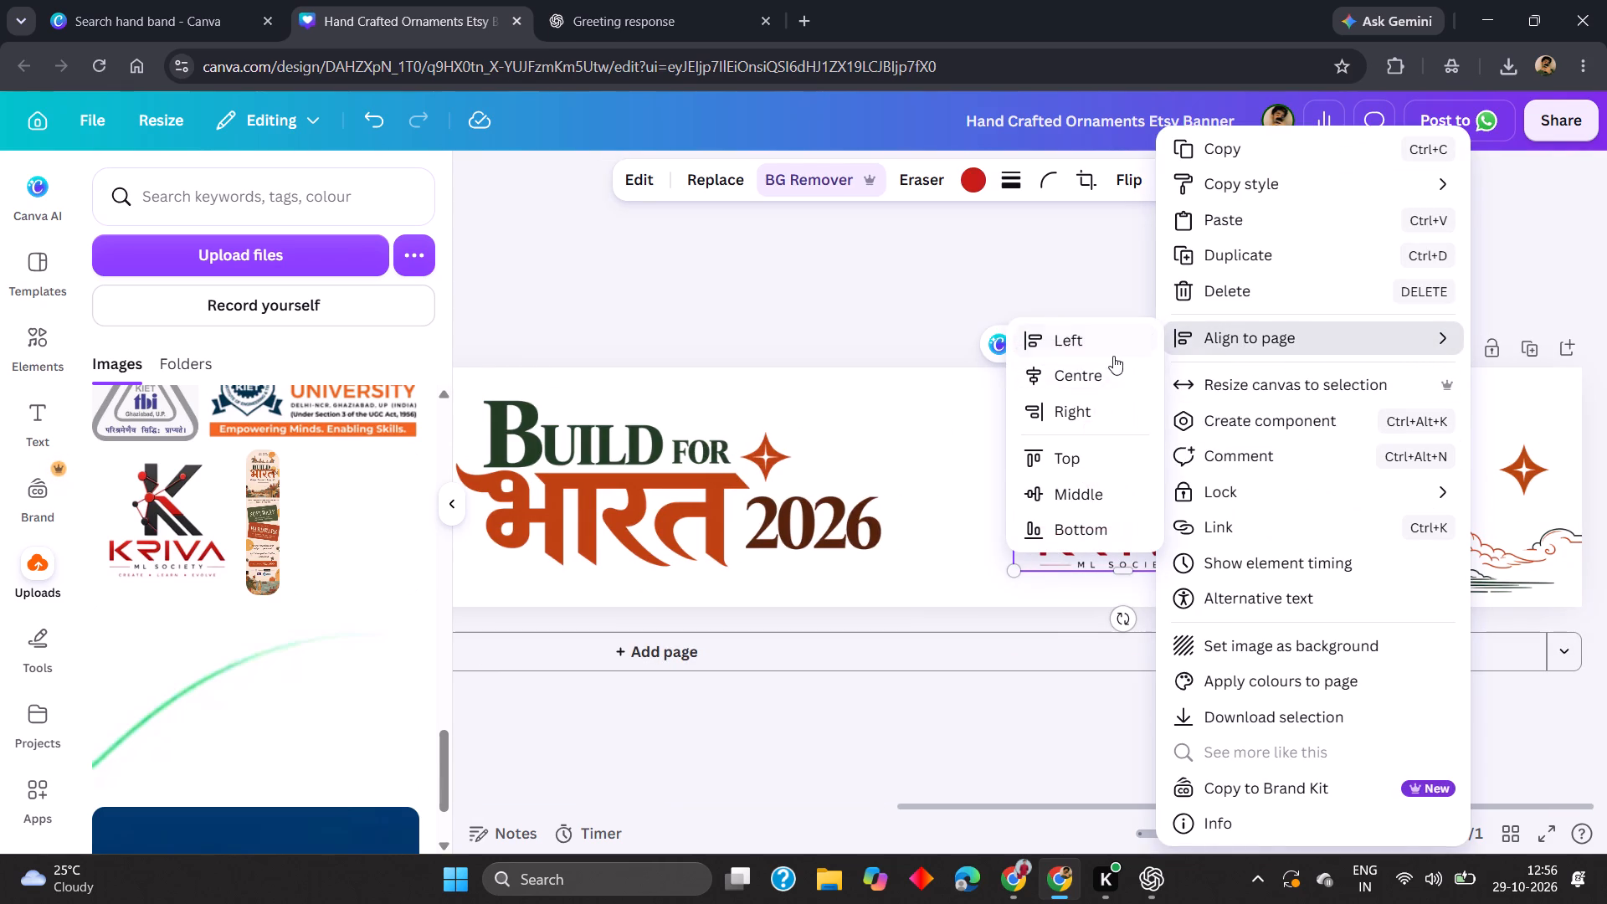
click(1100, 491)
click(906, 297)
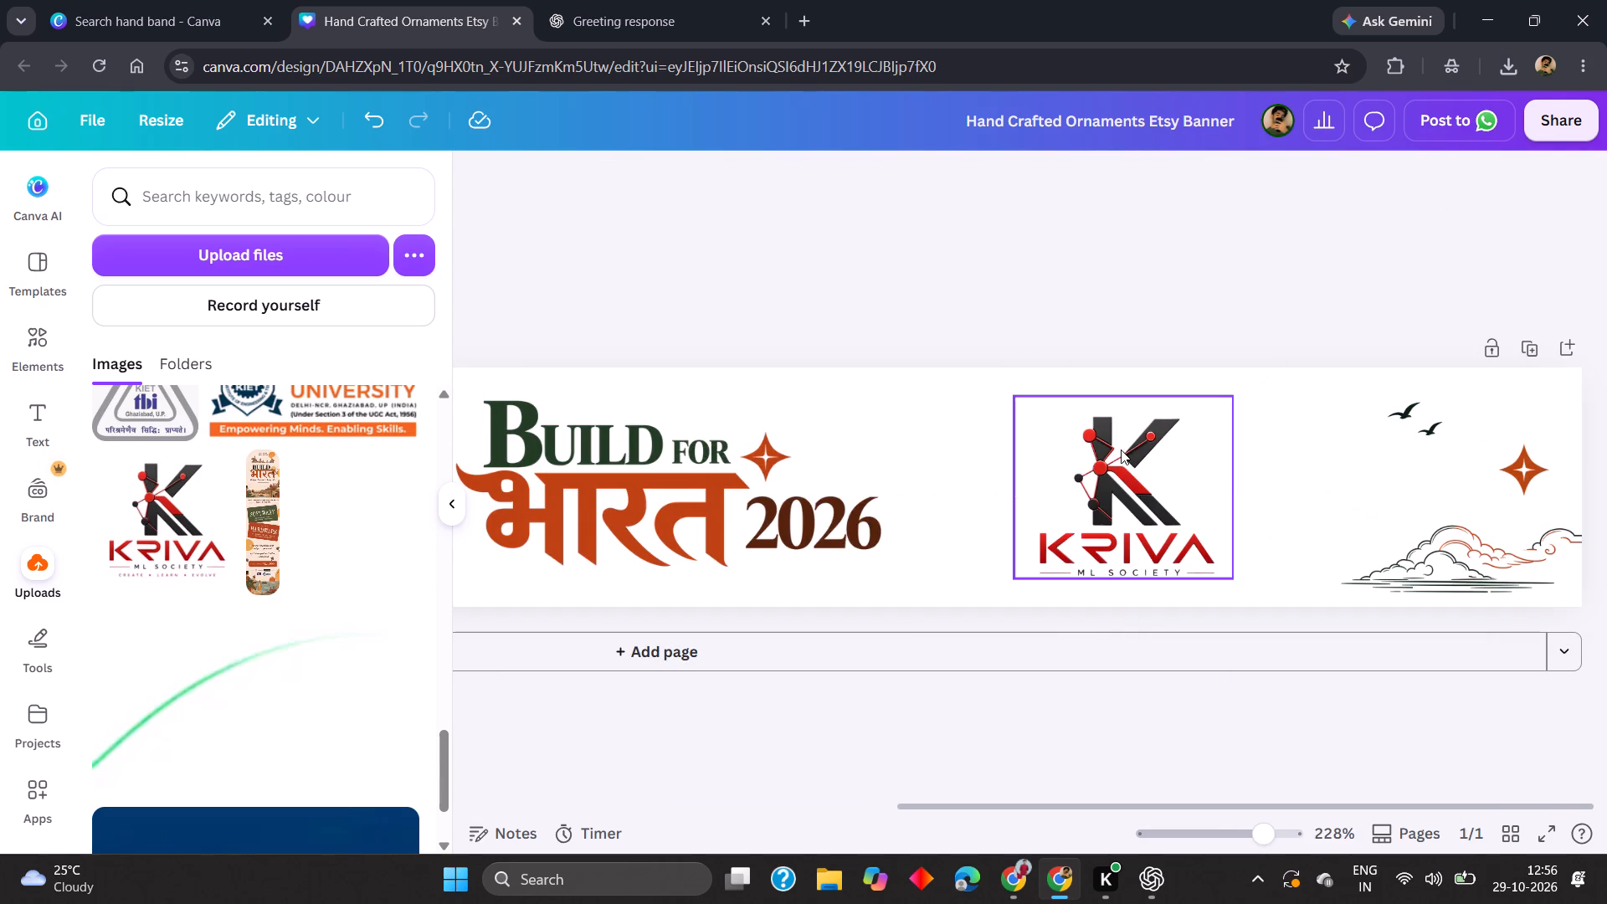
click(1065, 344)
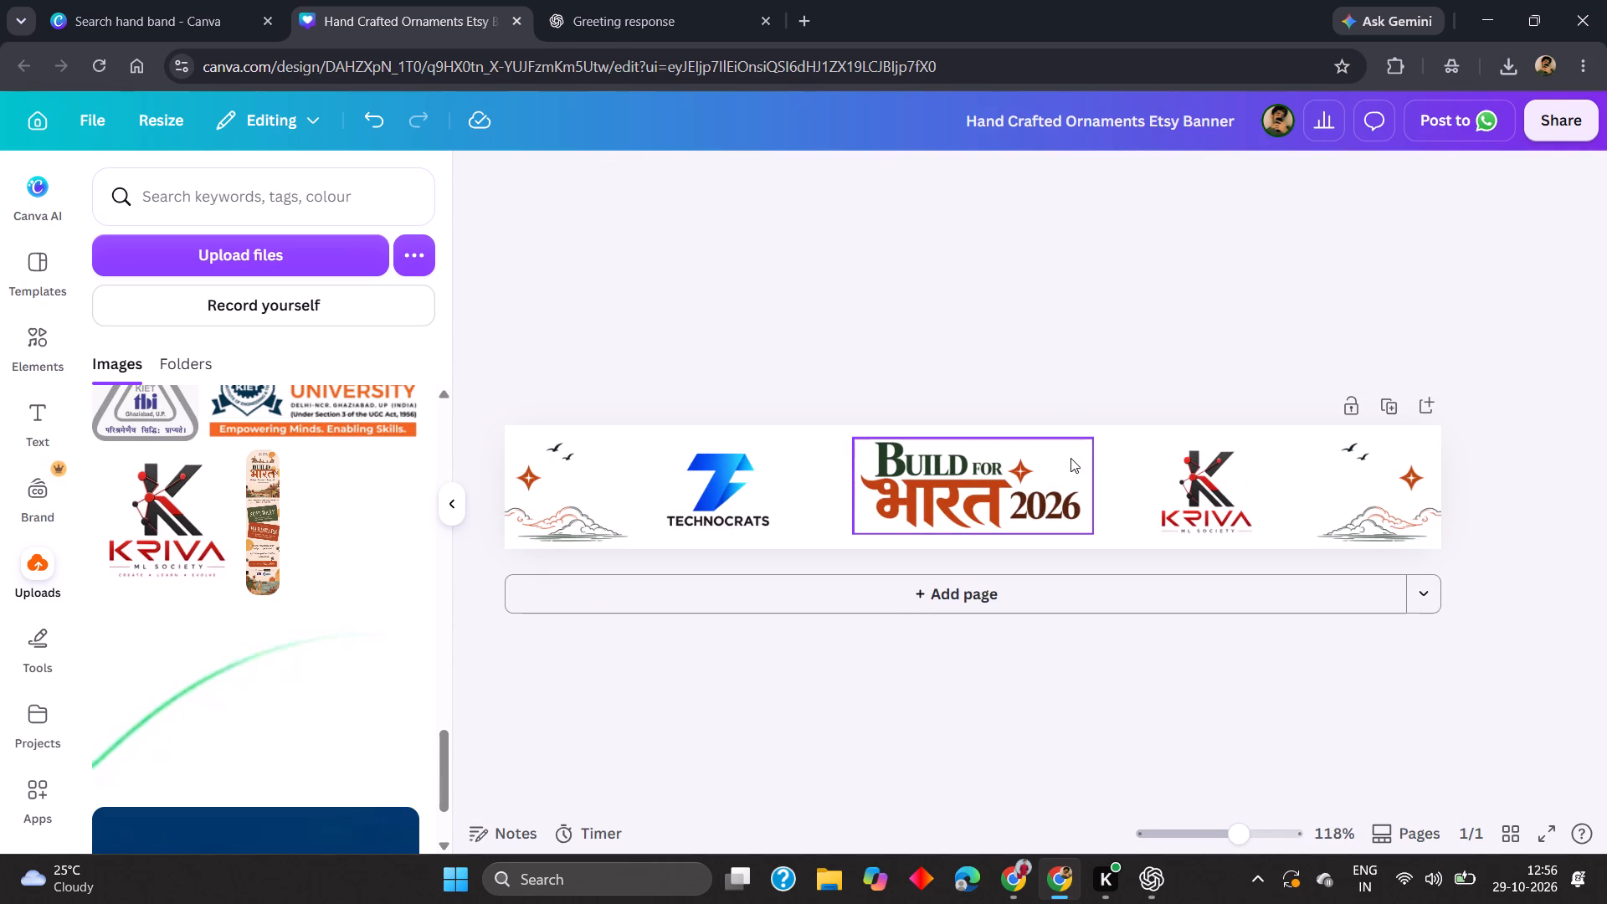
Fine-tune the Kriva ML Society logo's horizontal position between the title and the right-hand cloud.
click(1264, 490)
click(1263, 492)
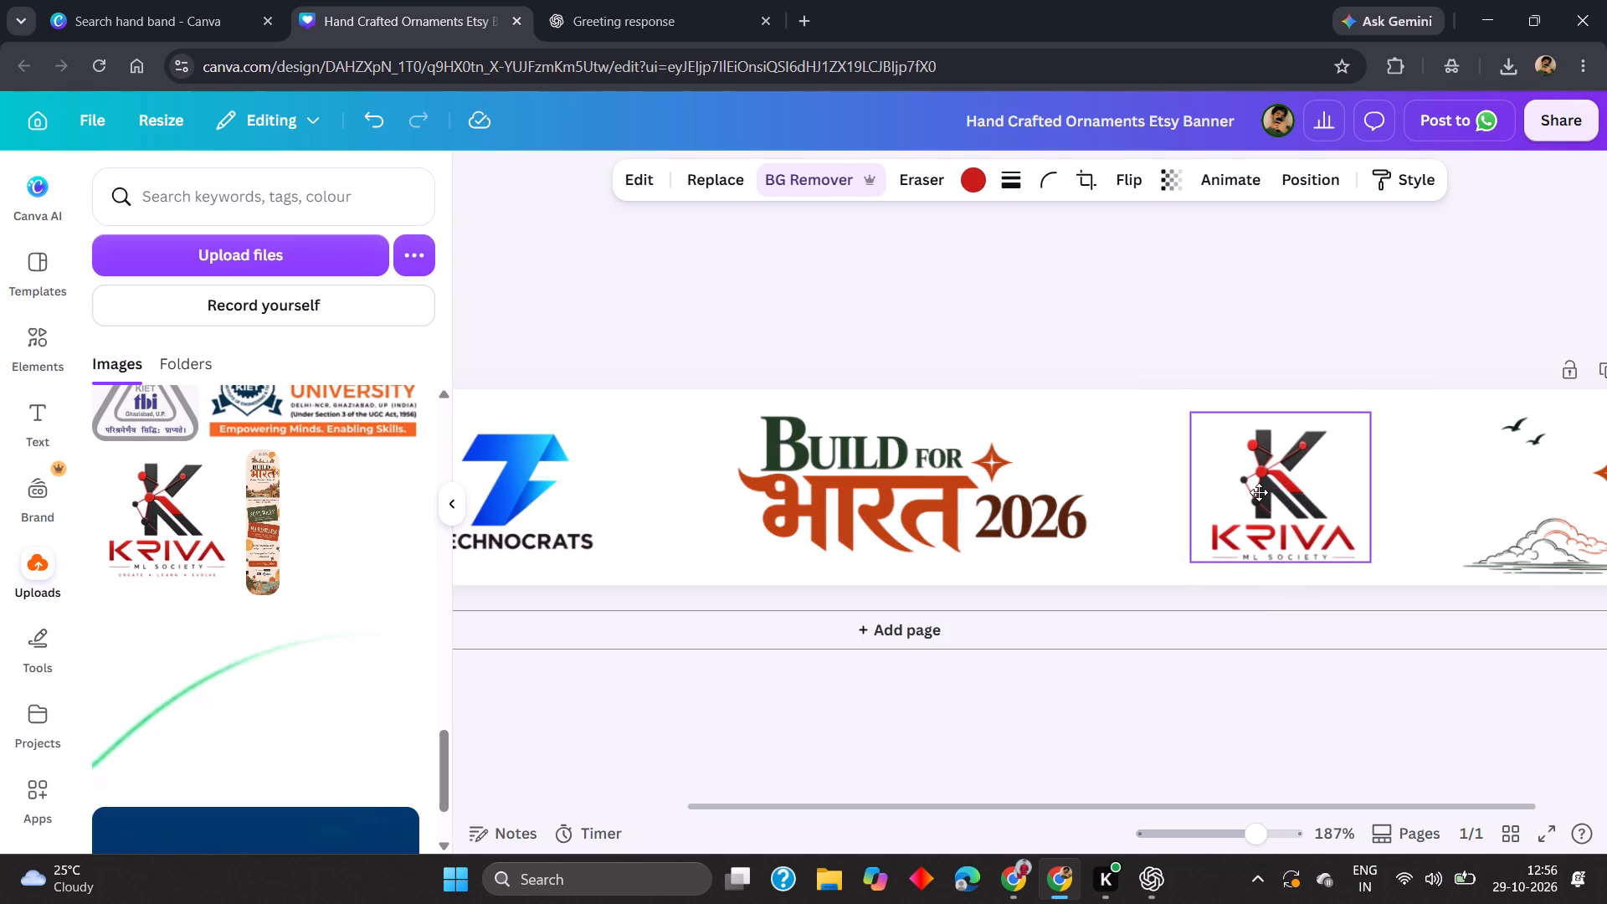
click(1167, 306)
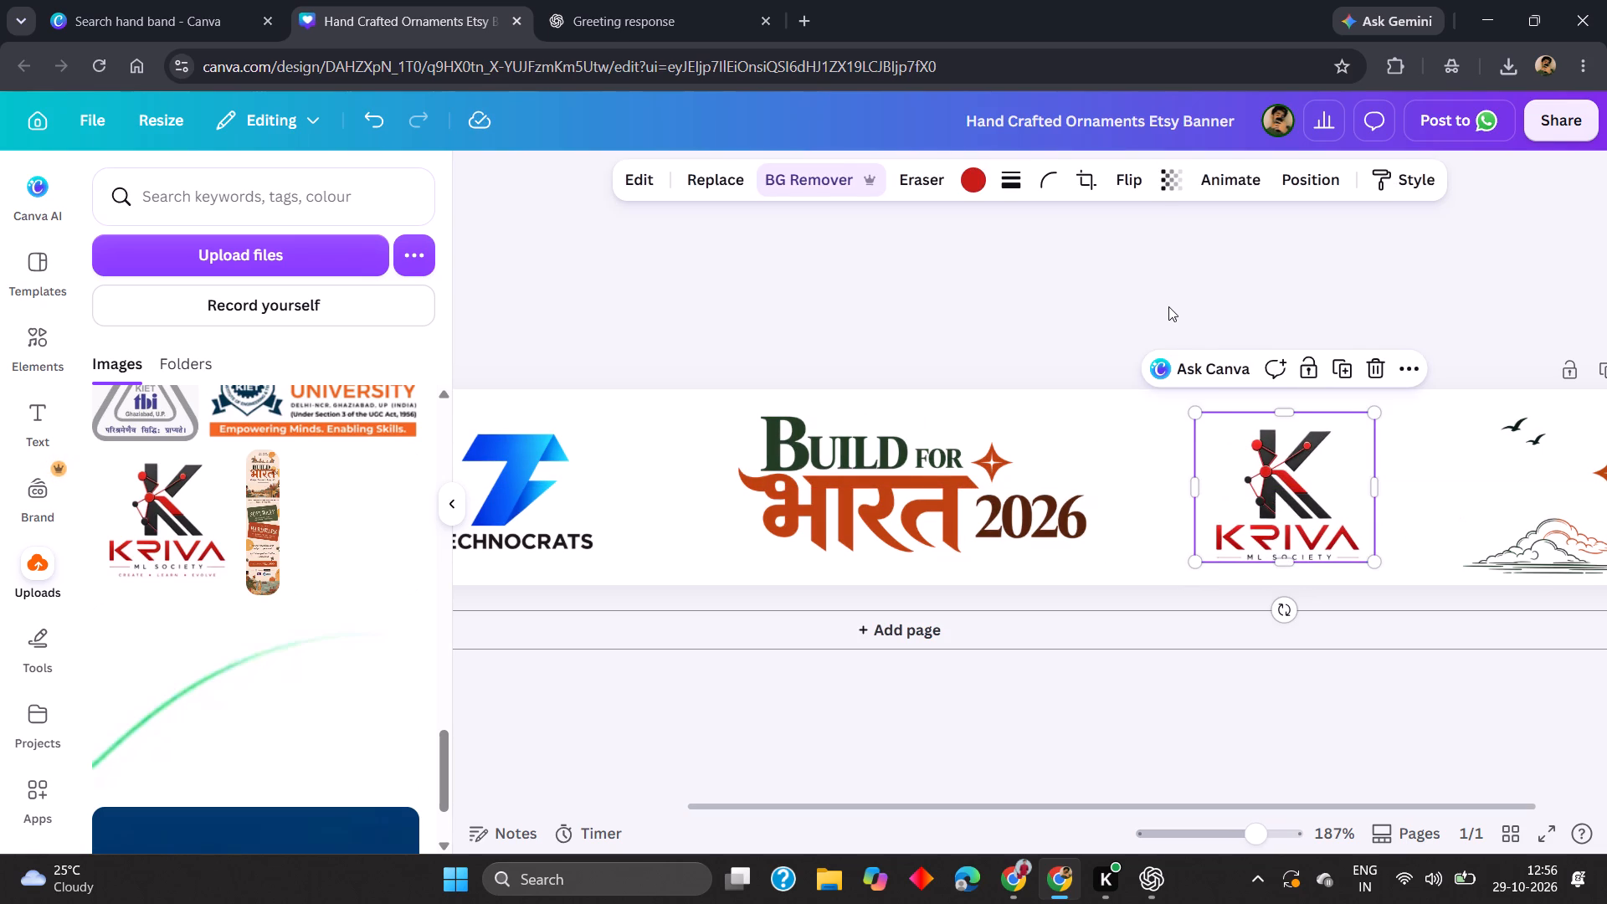
Capture a screenshot of just the full wristband design on the page.
scroll(1091, 404, right, 1)
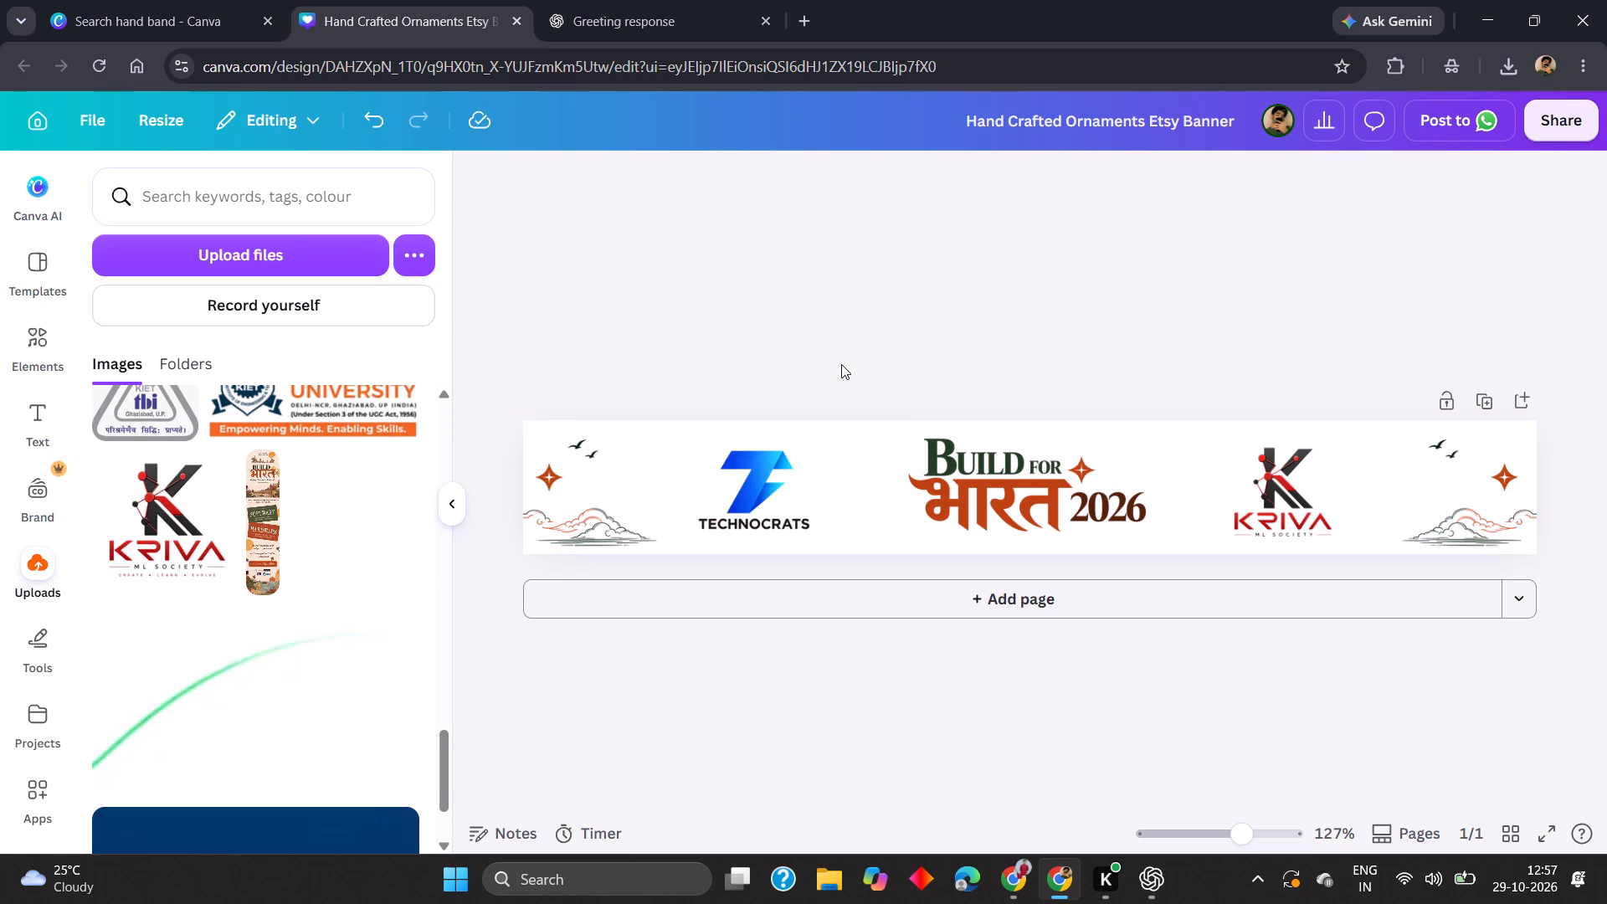
key(Print)
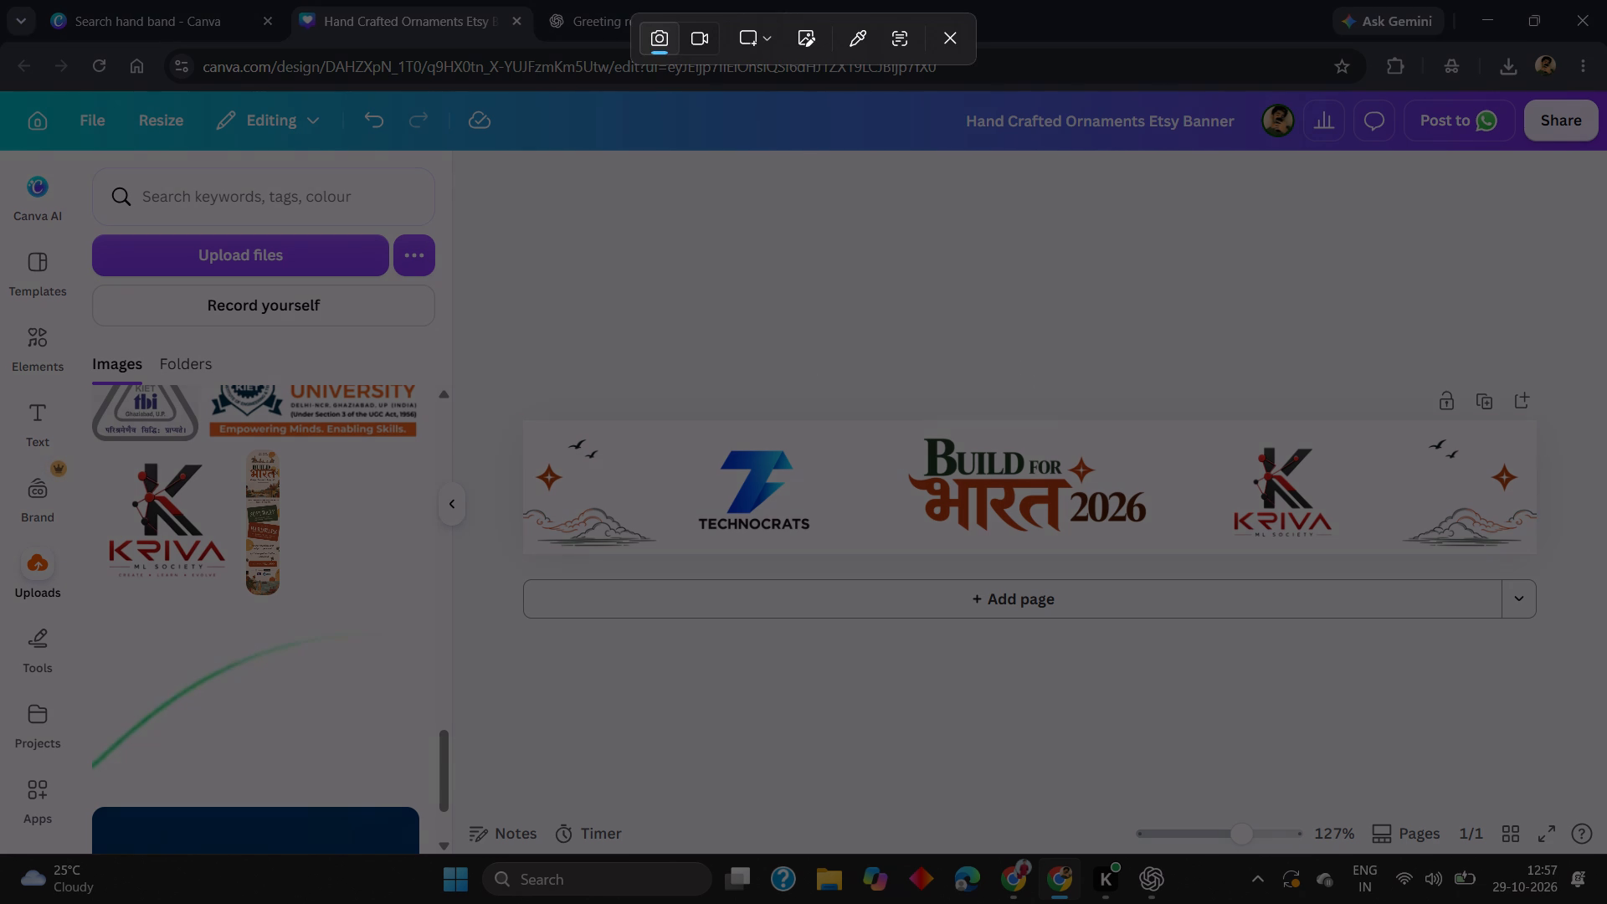
drag(522, 419, 1558, 562)
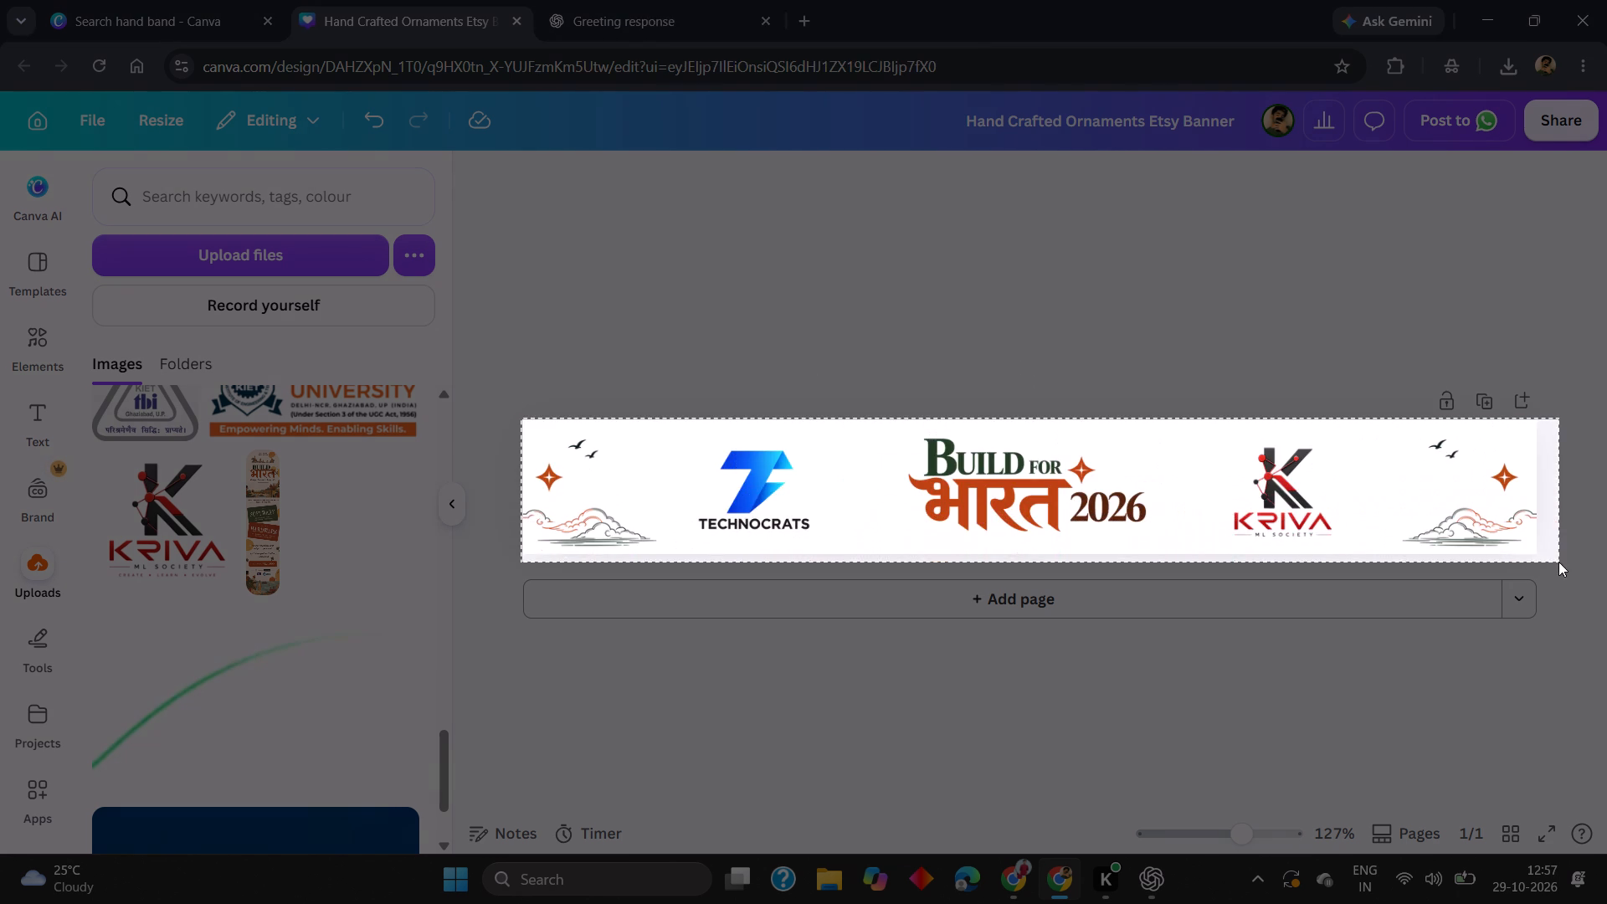
drag(1558, 562, 1541, 557)
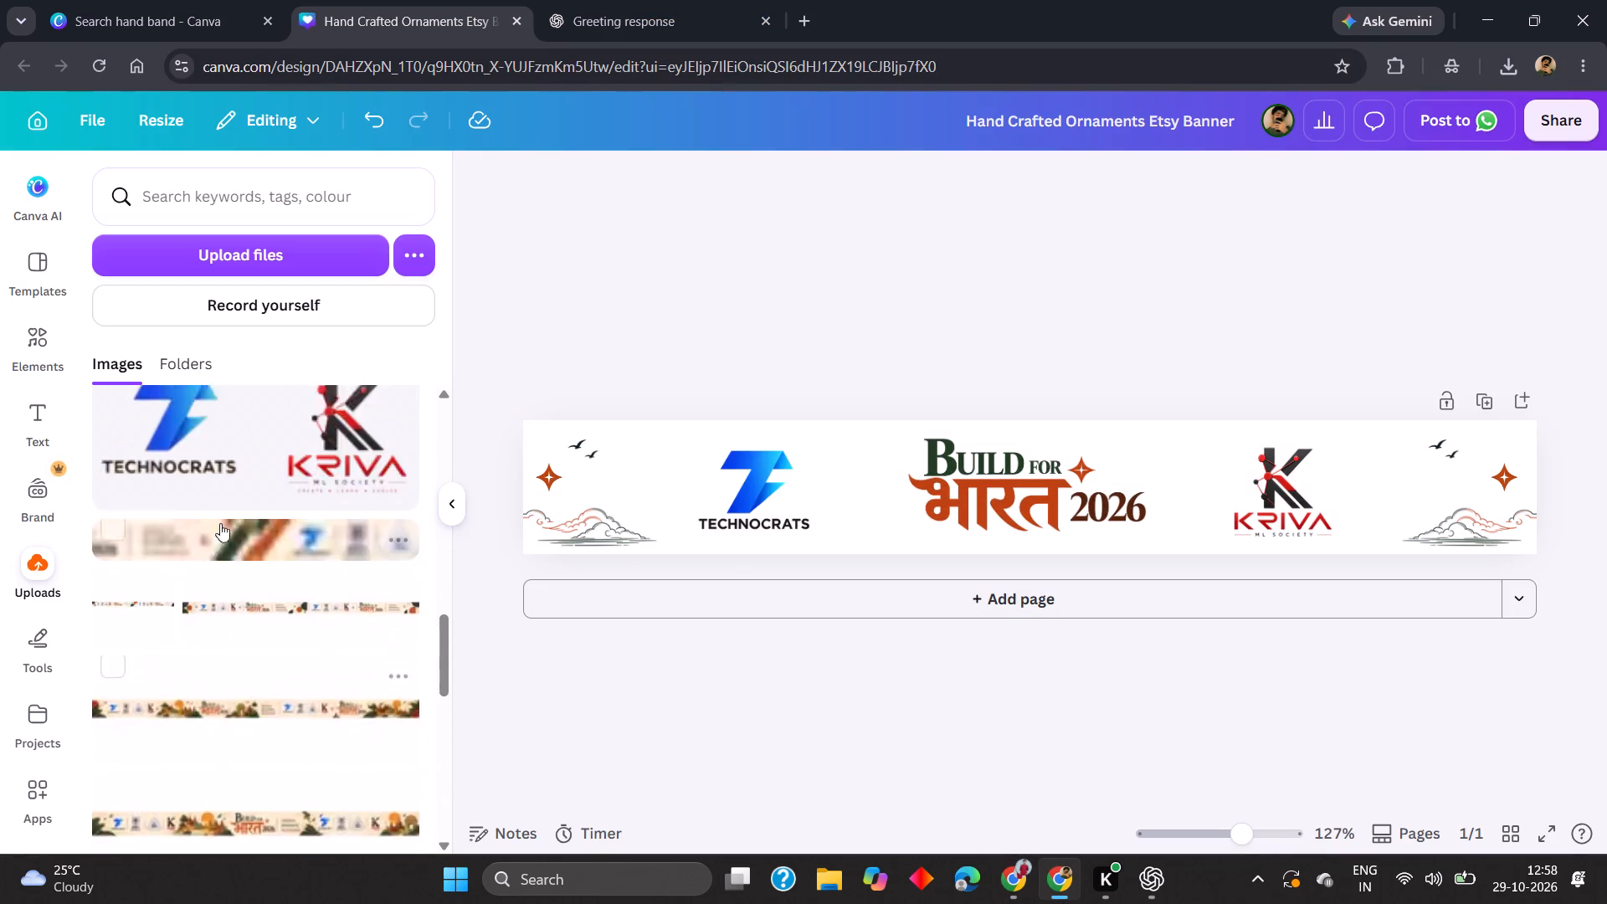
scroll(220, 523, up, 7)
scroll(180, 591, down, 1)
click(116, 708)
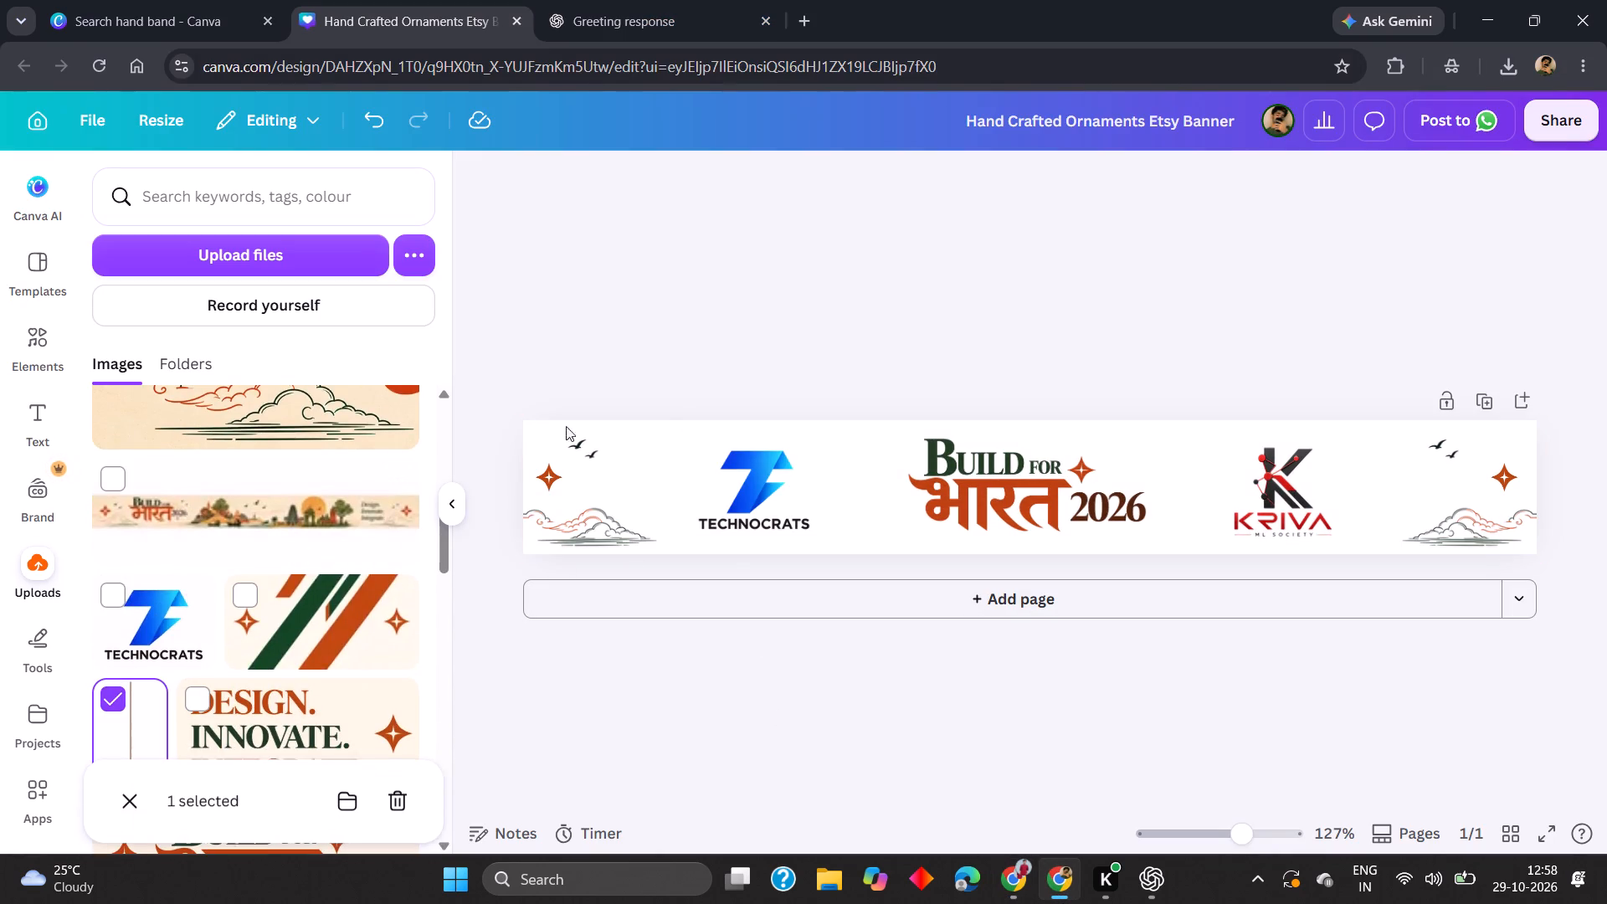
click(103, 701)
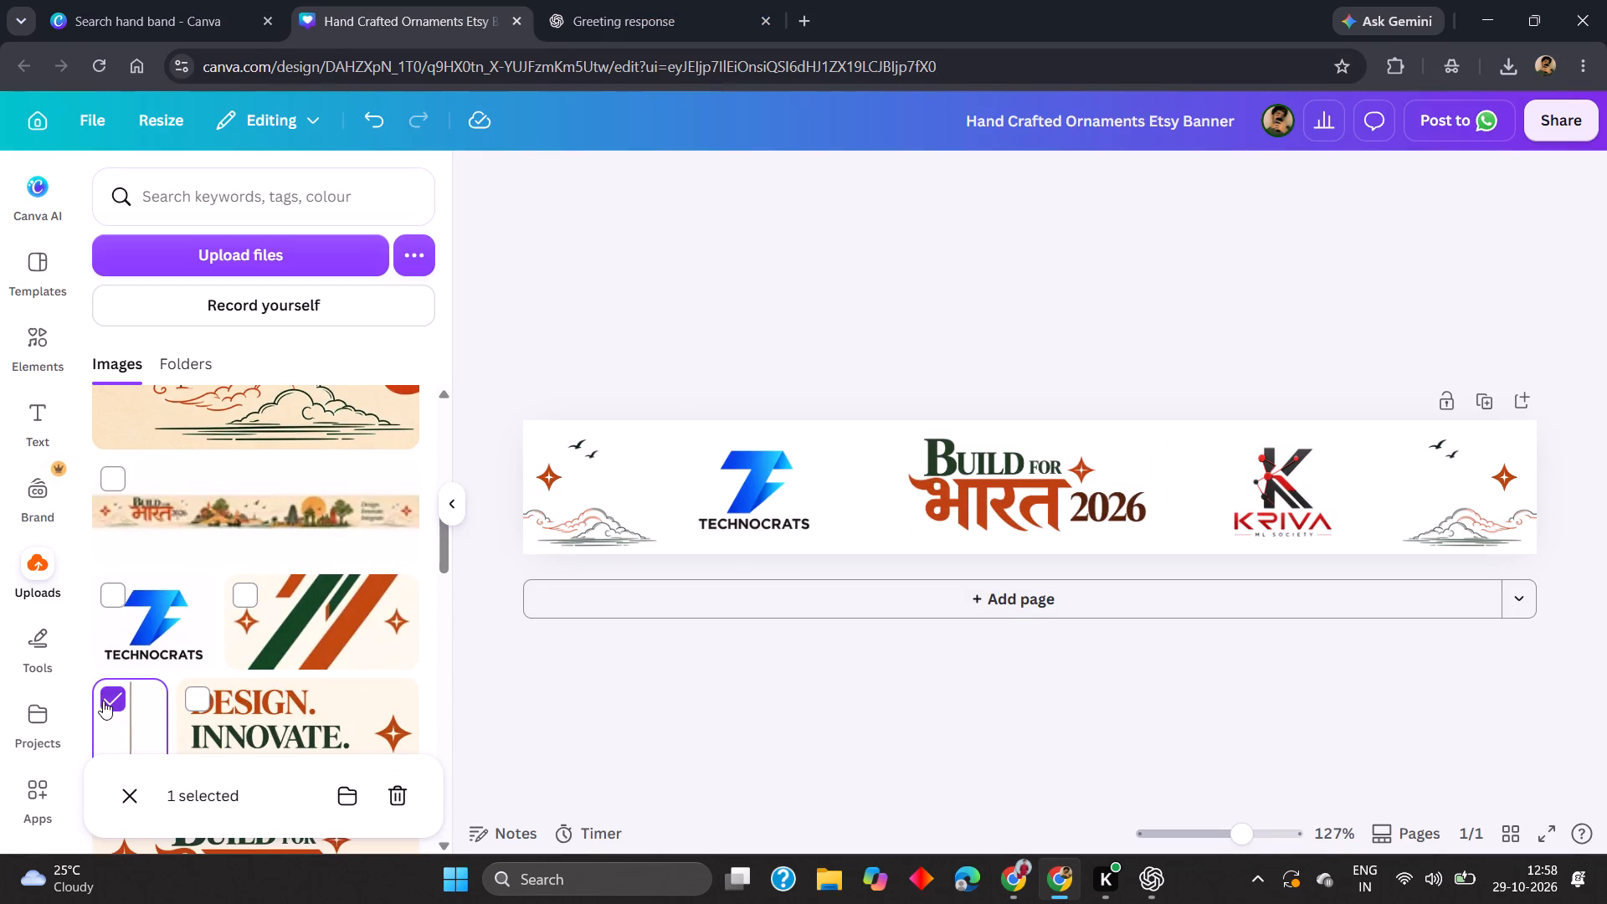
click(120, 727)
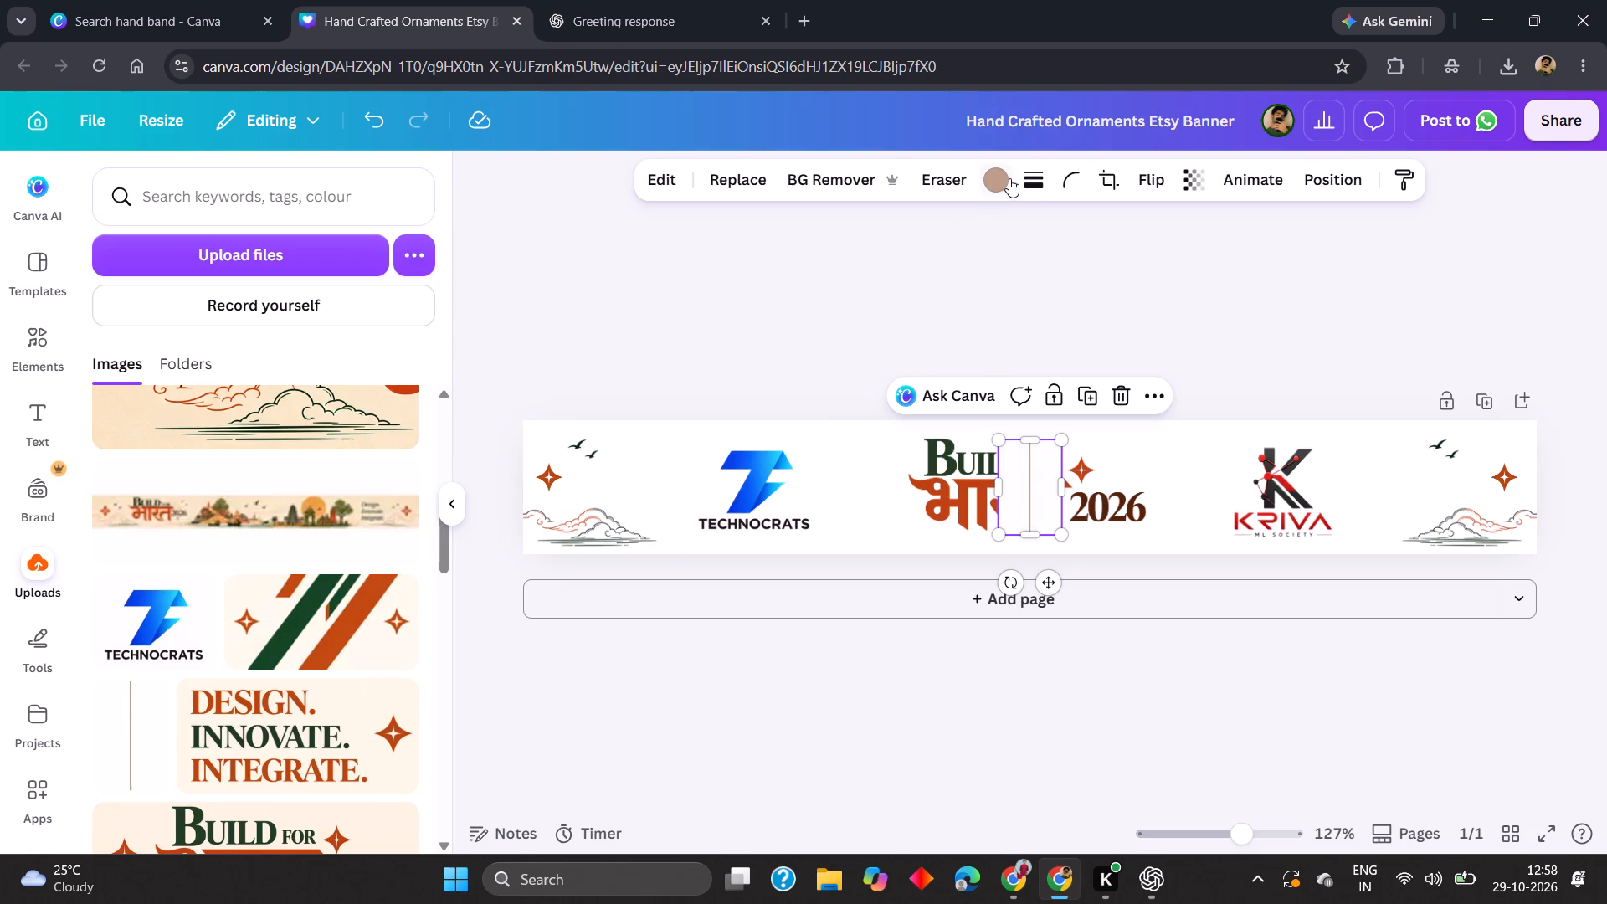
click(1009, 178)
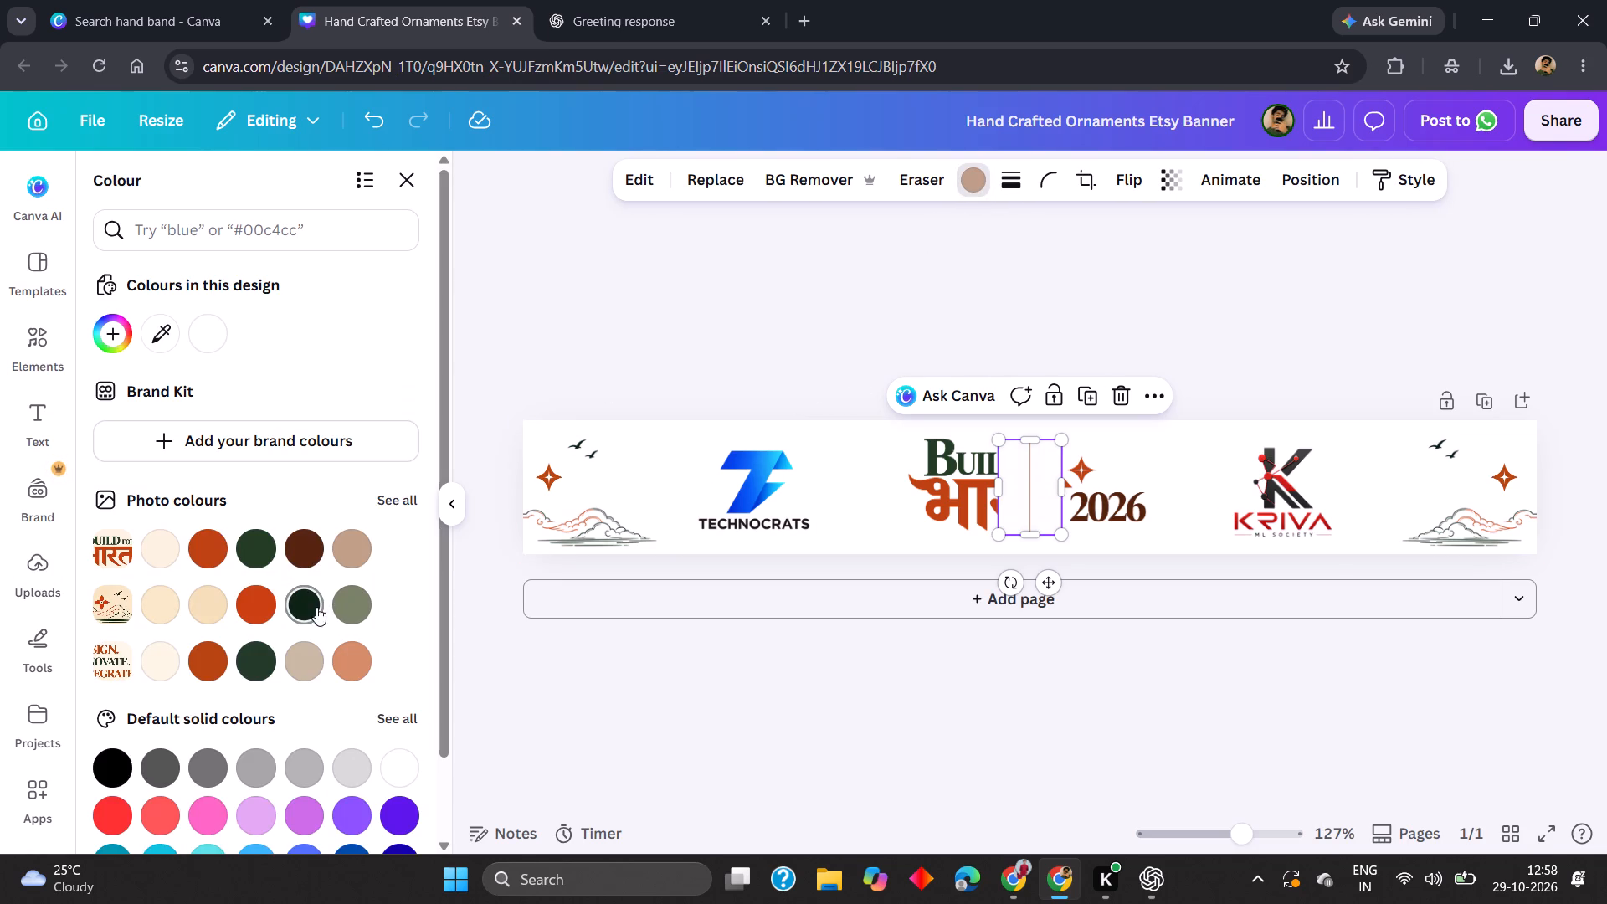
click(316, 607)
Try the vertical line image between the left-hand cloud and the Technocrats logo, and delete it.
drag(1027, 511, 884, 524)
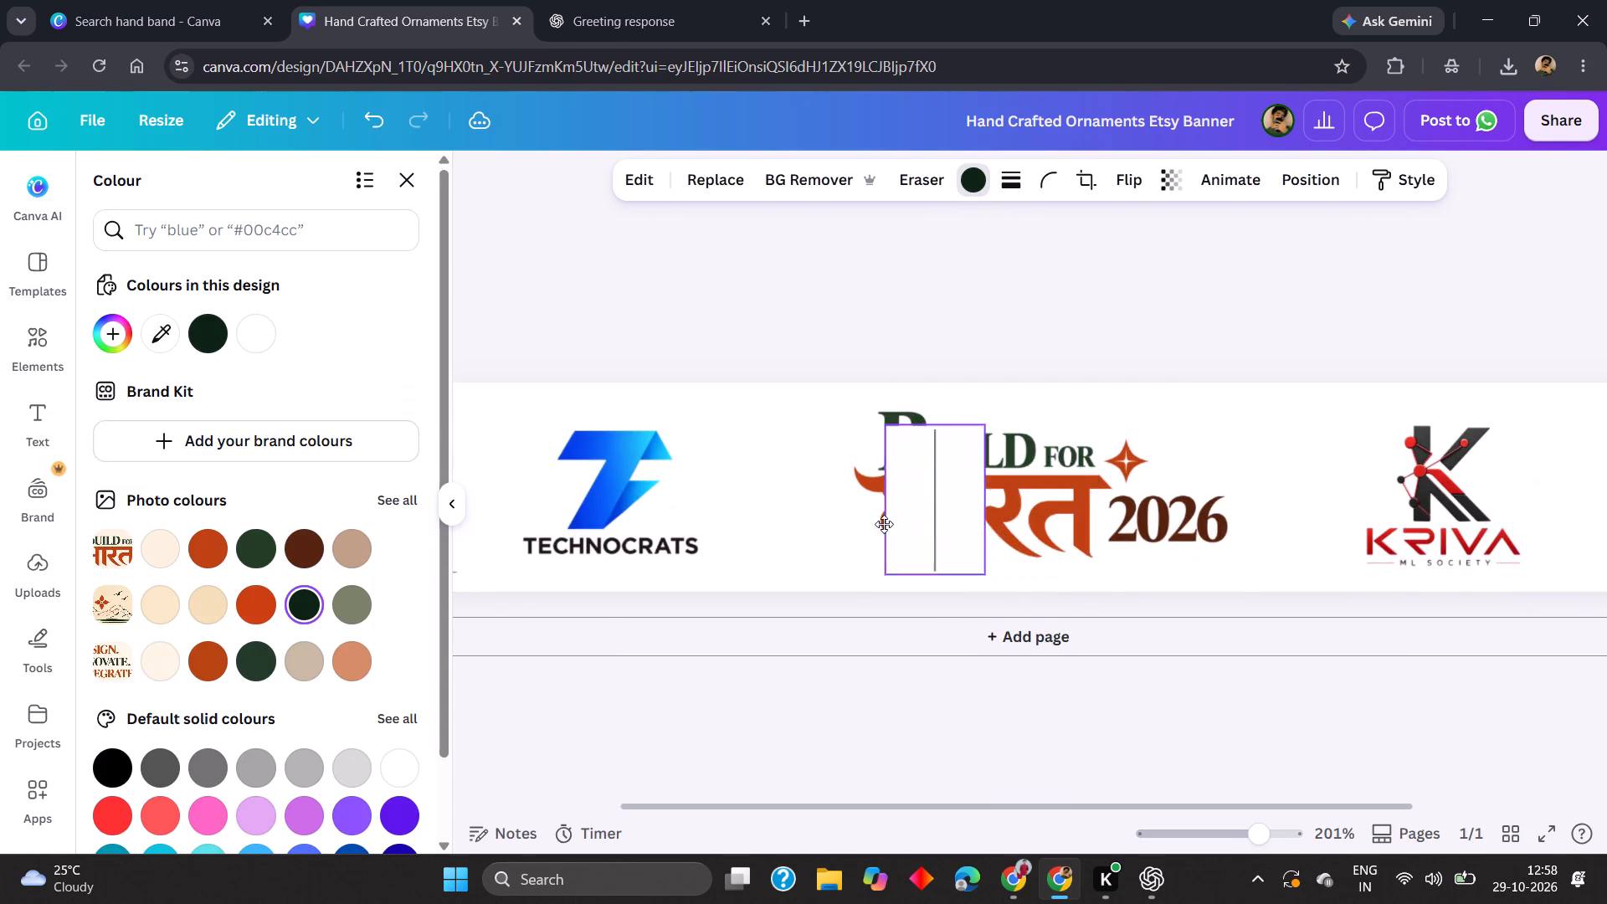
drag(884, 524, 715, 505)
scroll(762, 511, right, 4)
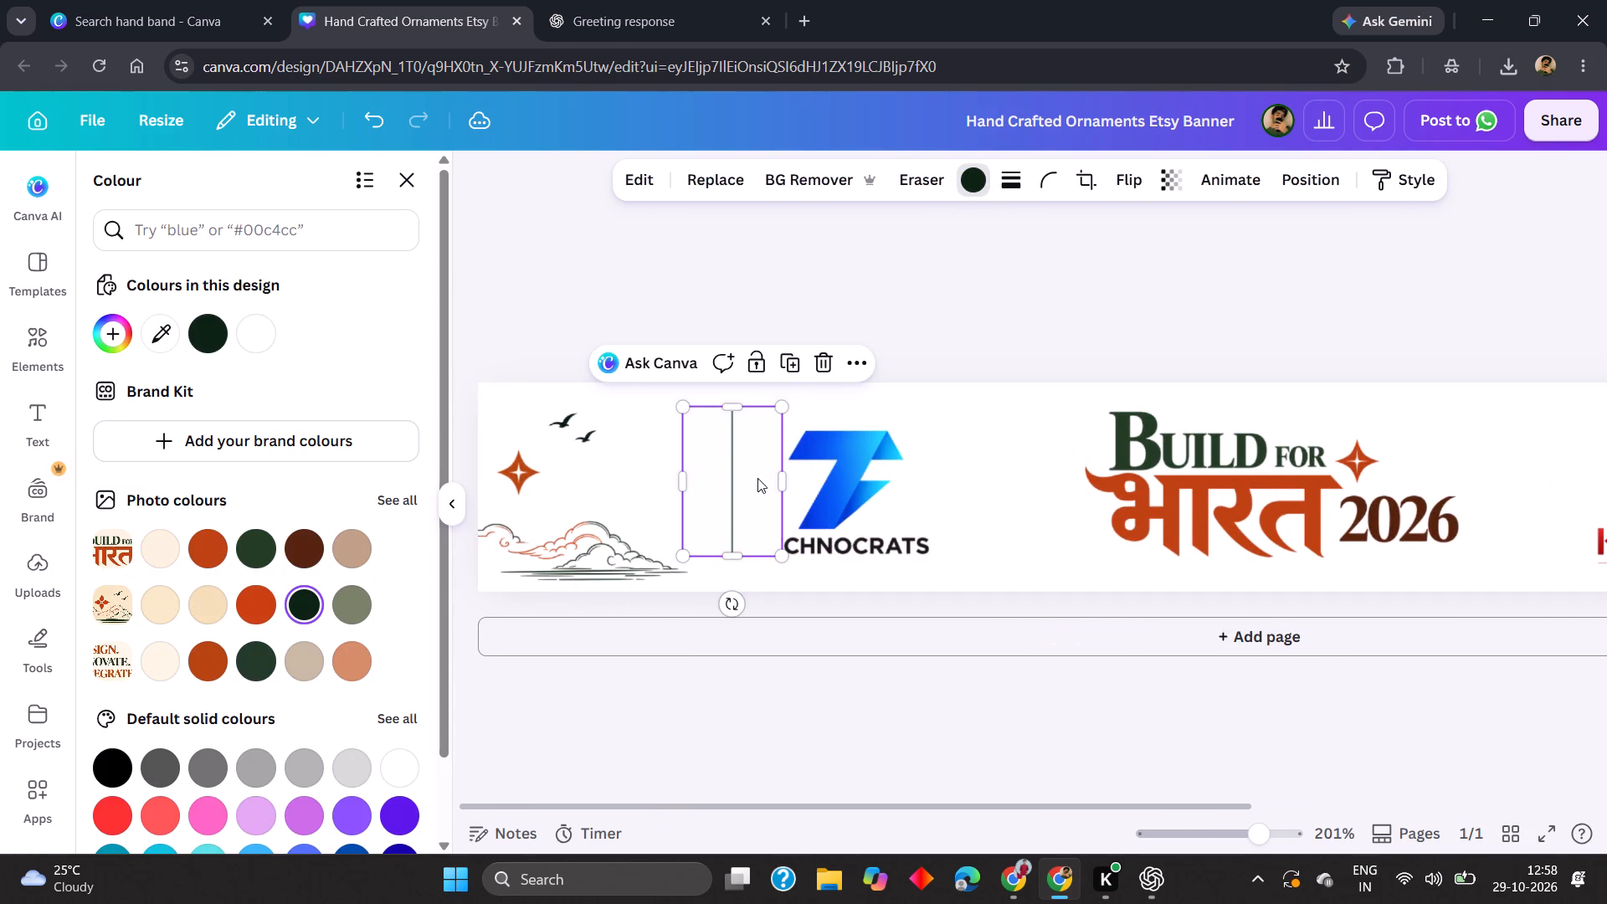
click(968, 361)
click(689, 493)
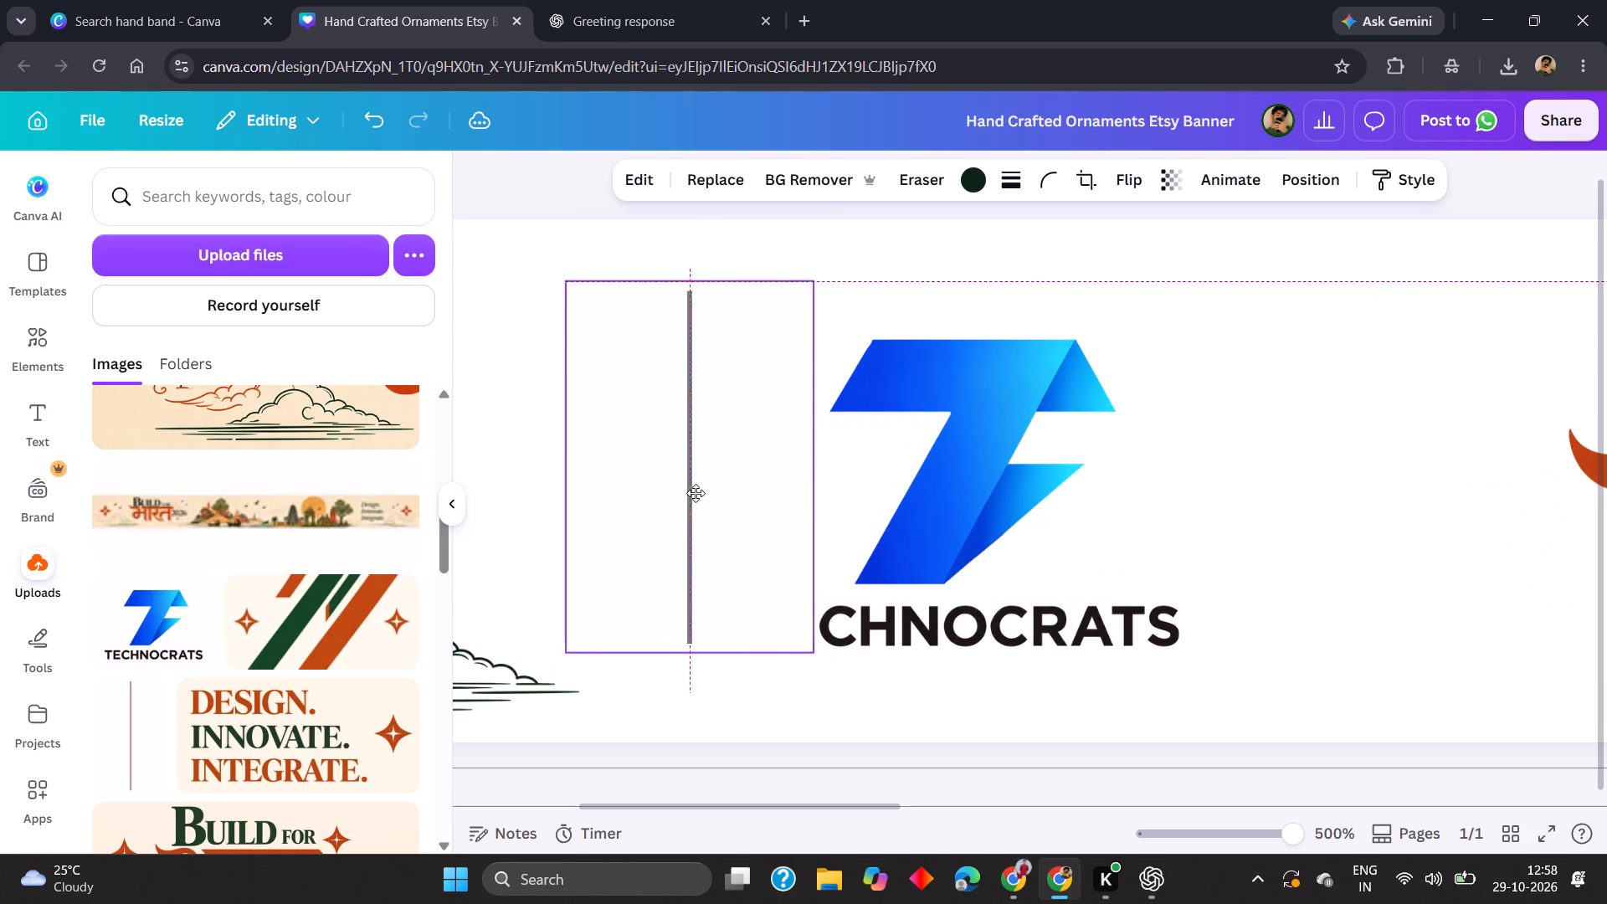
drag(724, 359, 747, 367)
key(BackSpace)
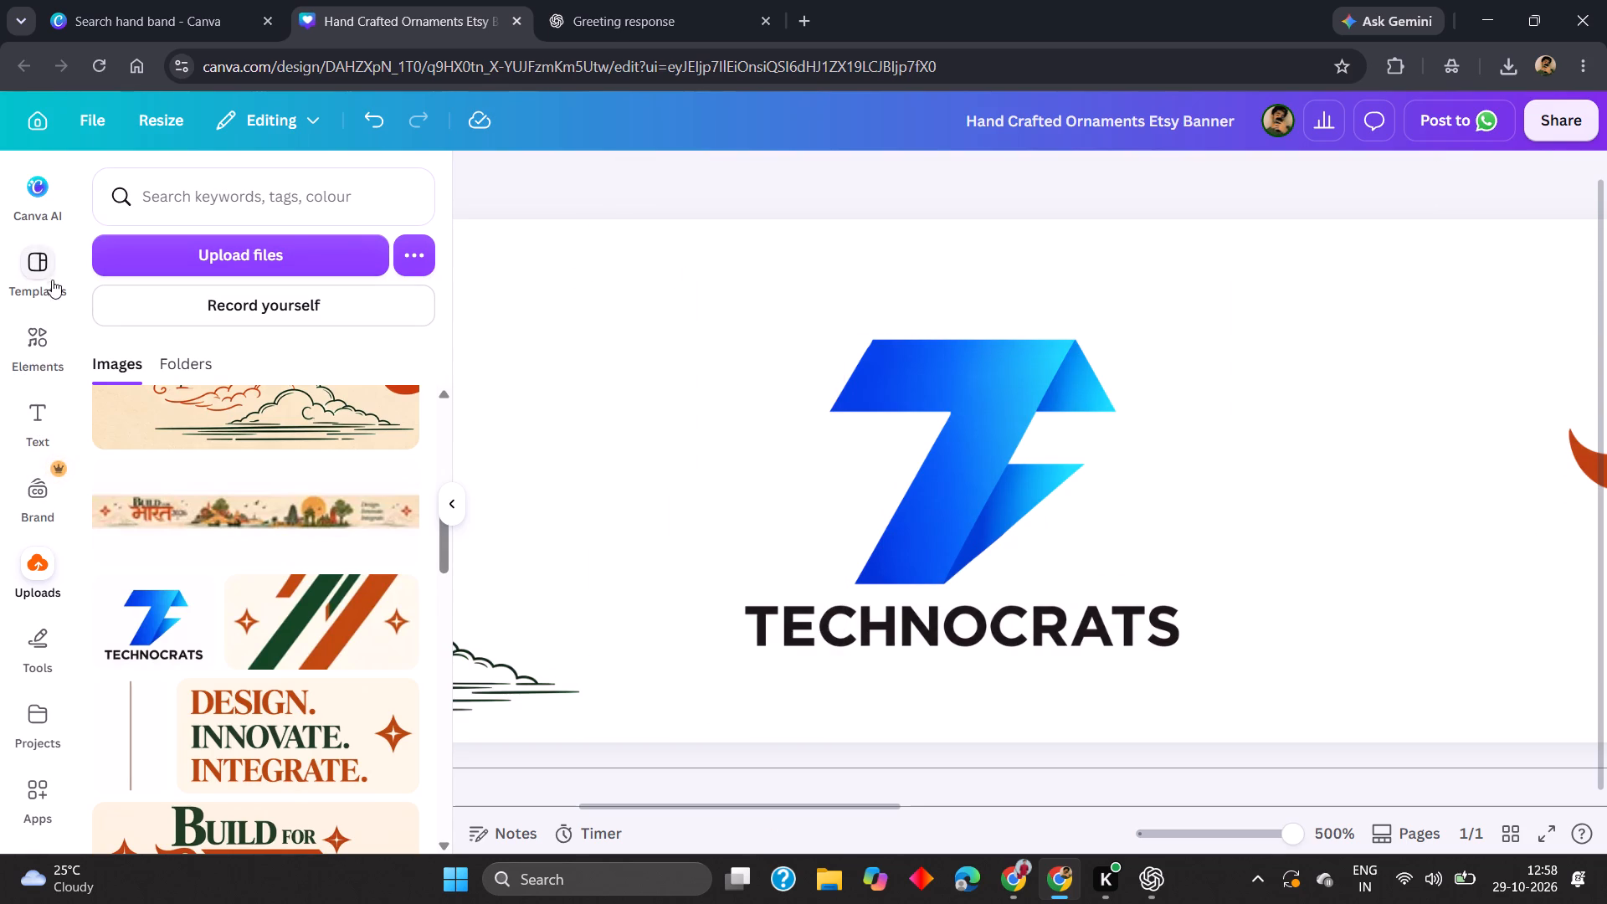
Search the elements library for "line" and add the plain solid straight line shape to the page.
click(55, 332)
click(279, 206)
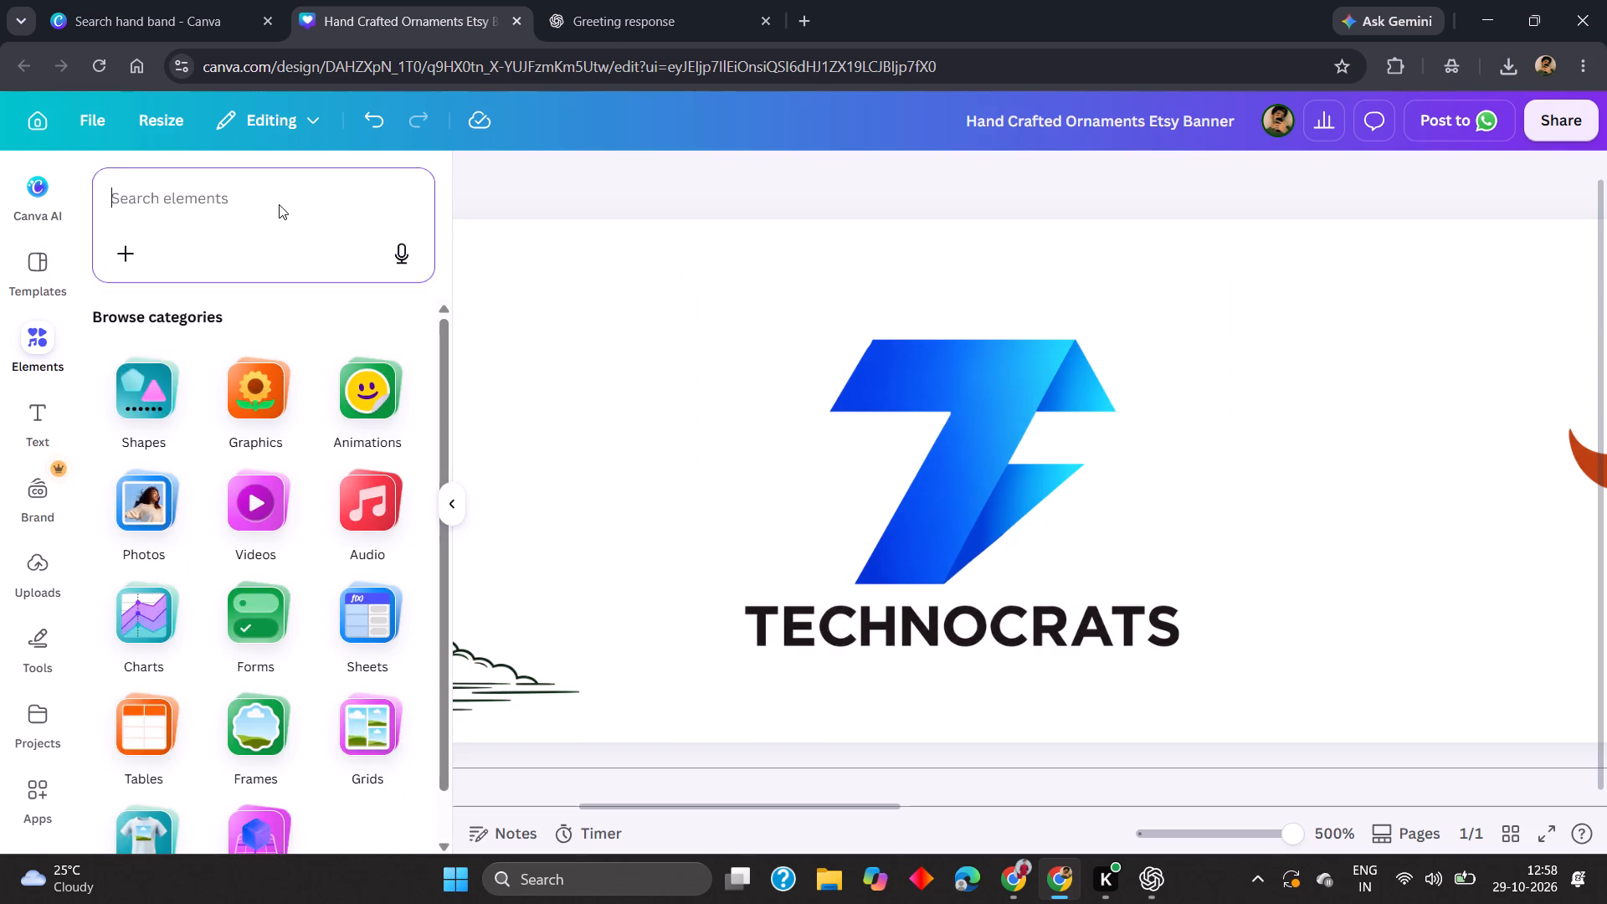
text(line)
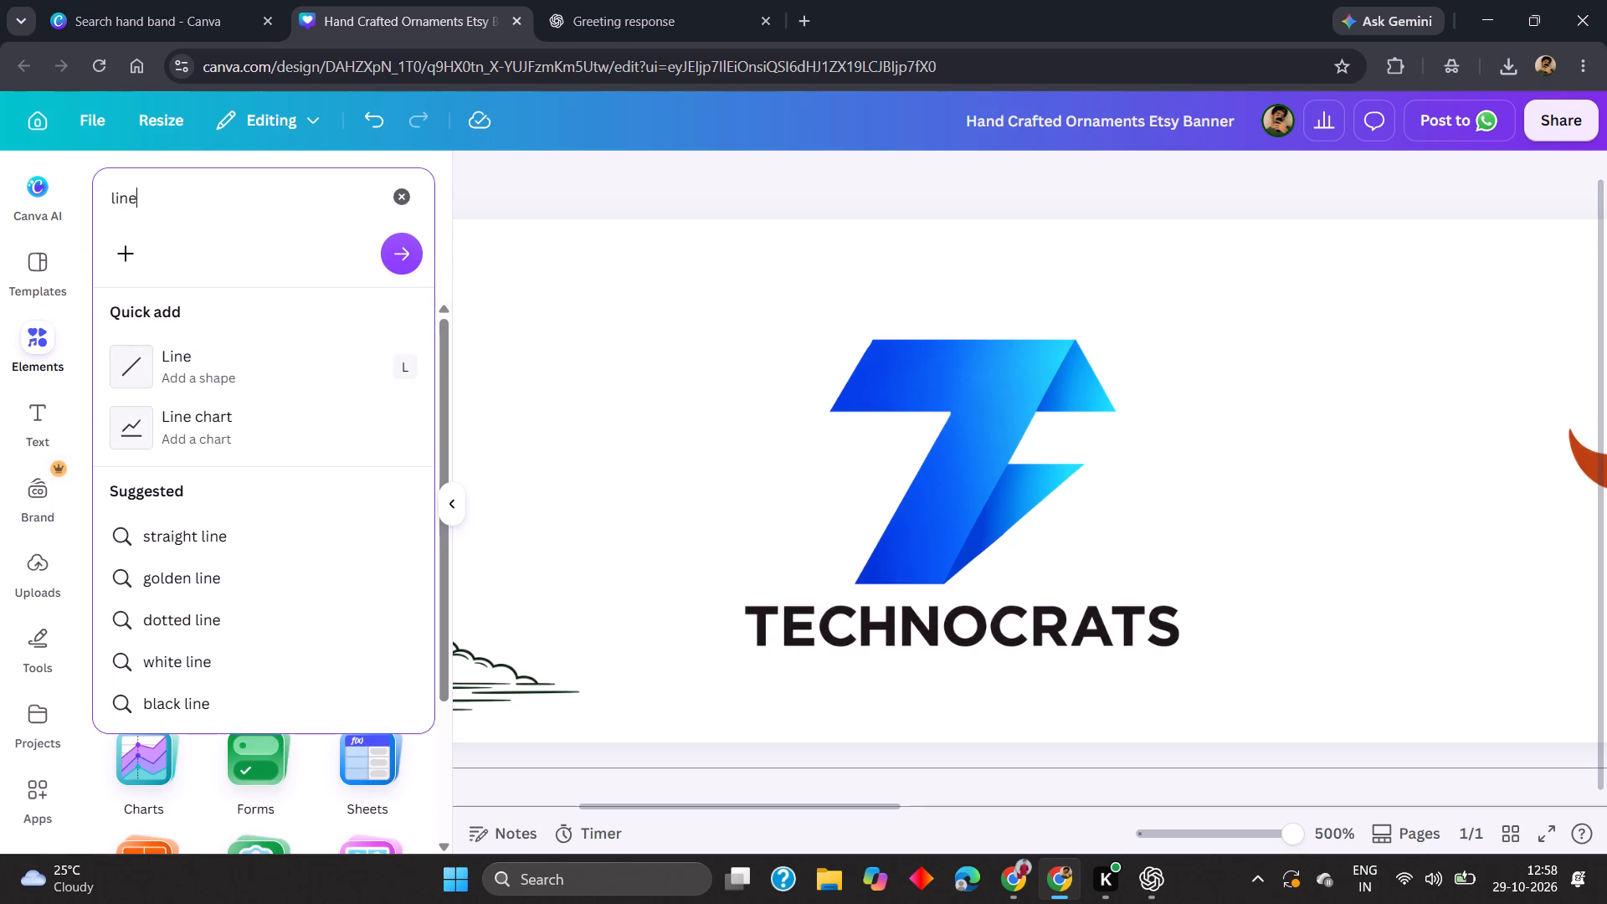
key(Return)
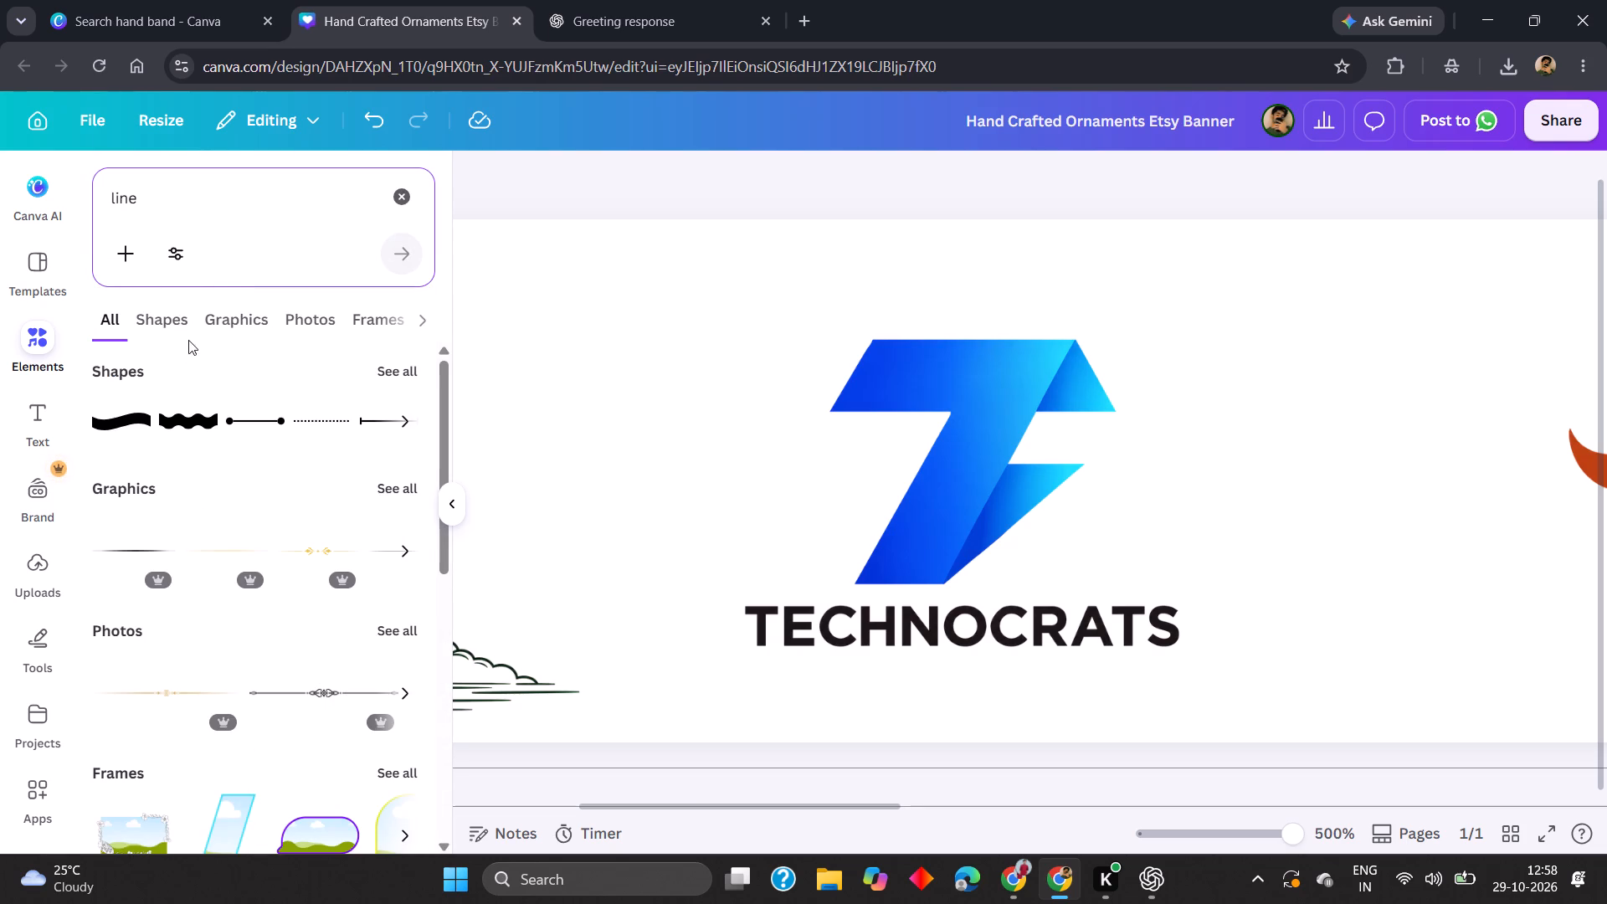
click(183, 329)
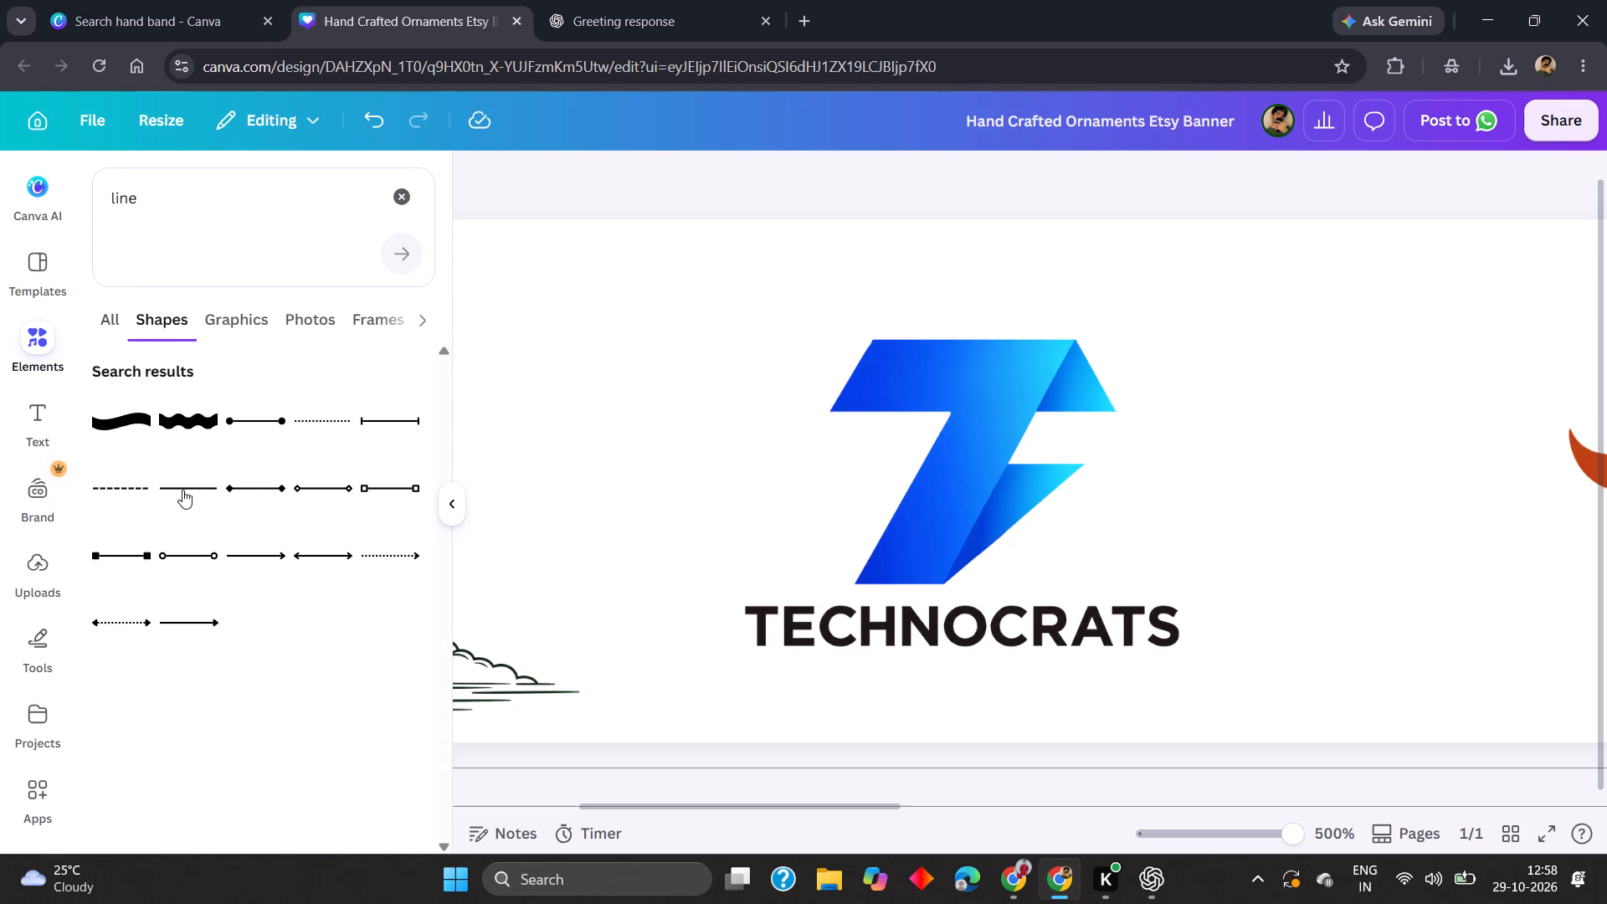
click(182, 490)
scroll(1013, 506, left, 4)
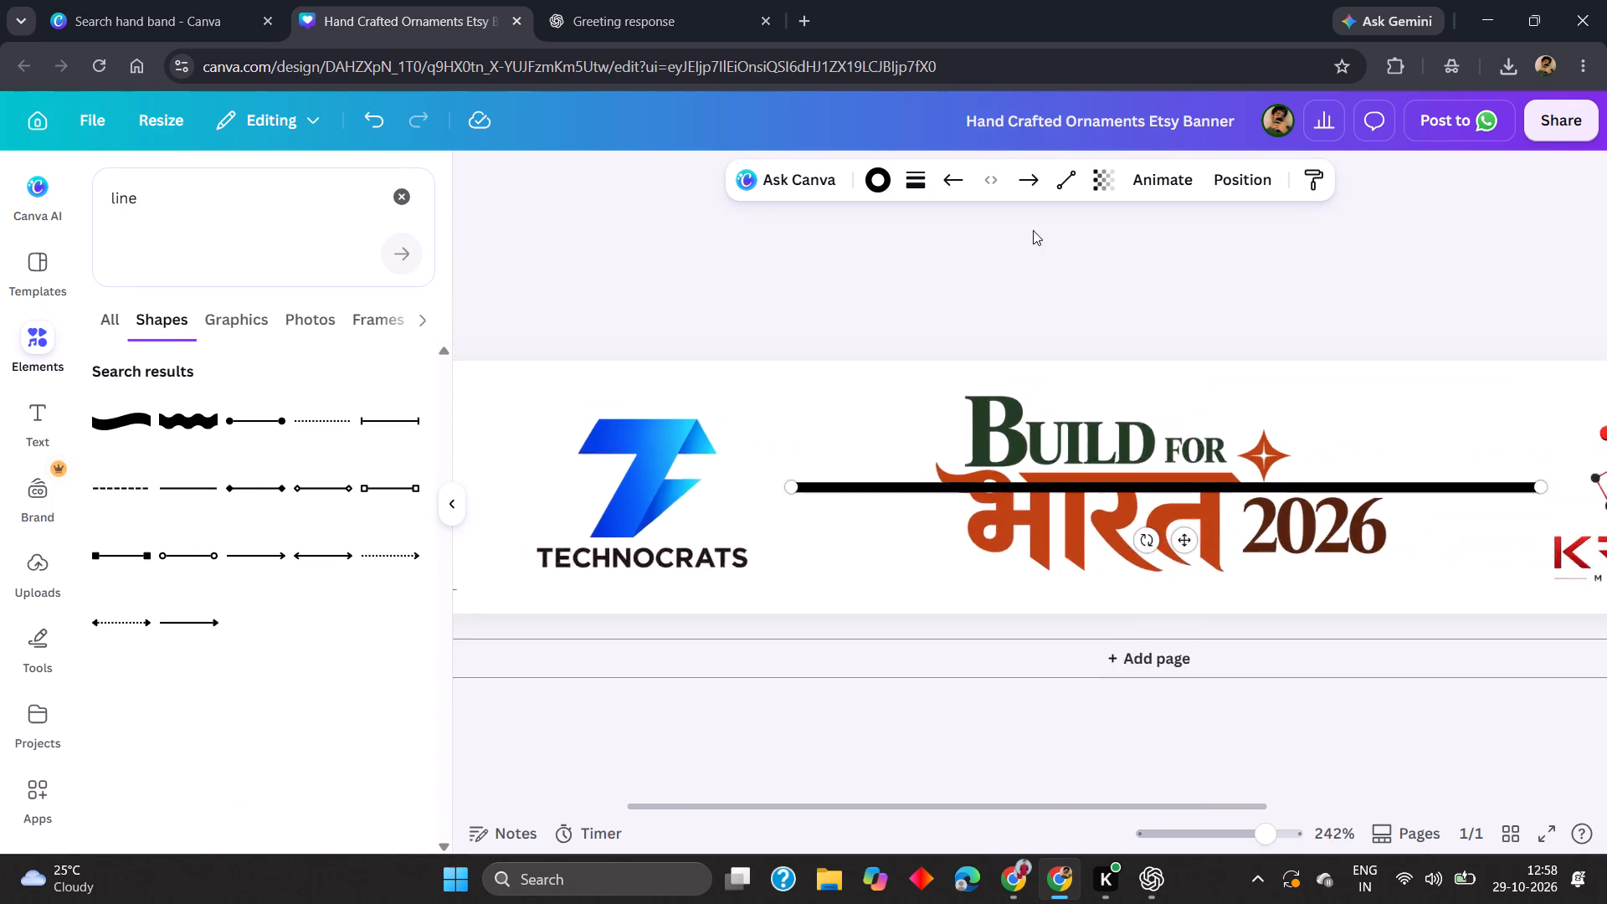
click(1094, 175)
click(1439, 339)
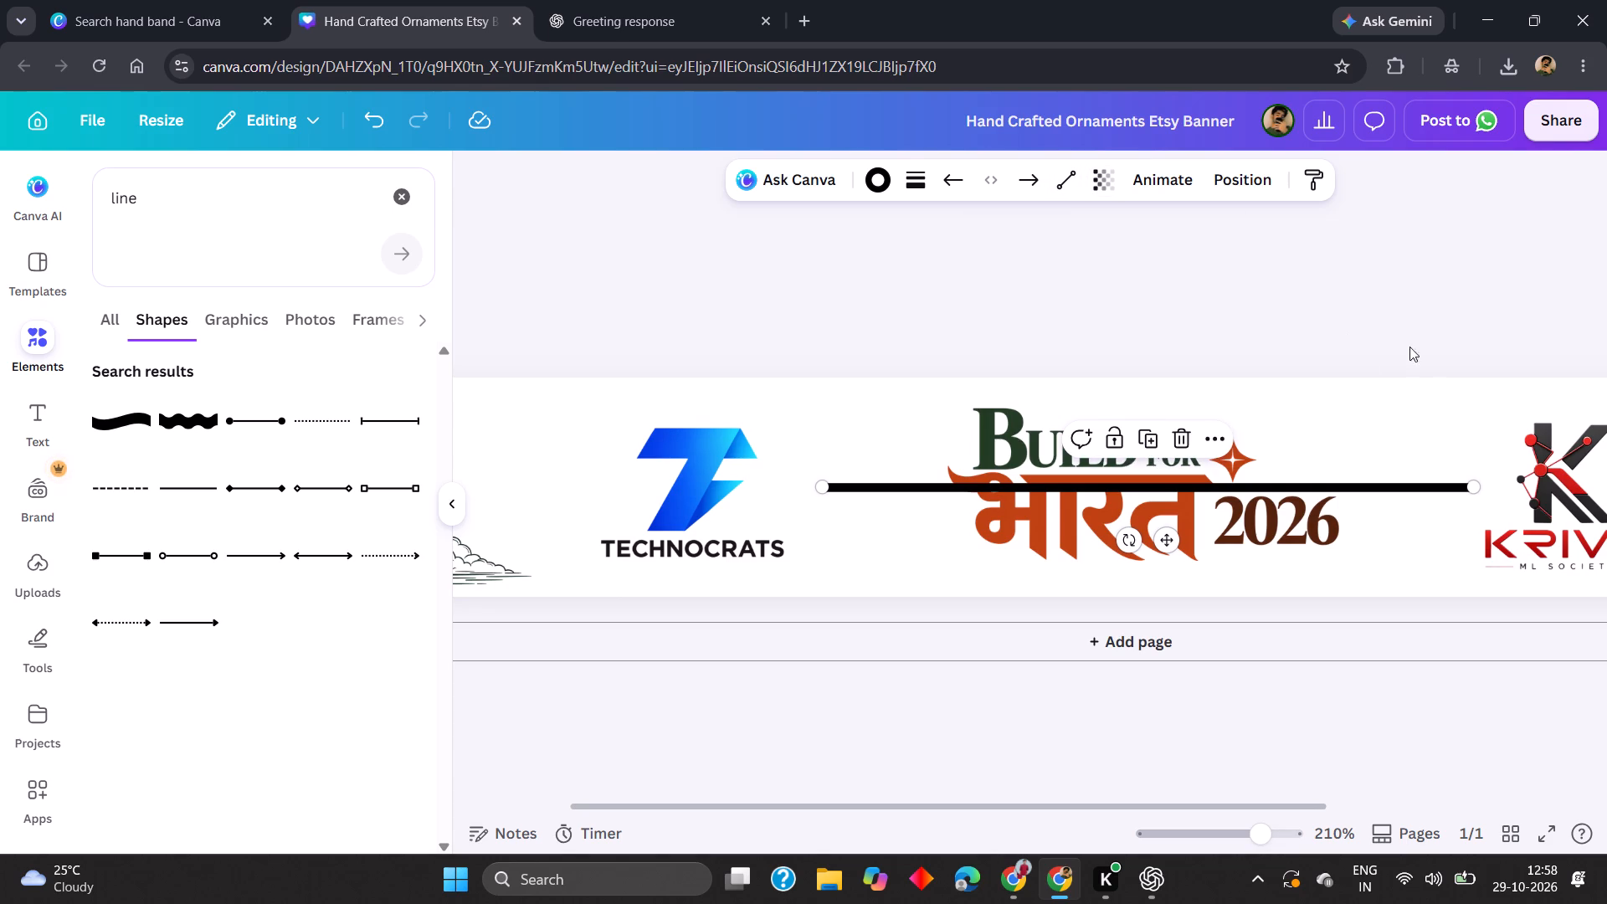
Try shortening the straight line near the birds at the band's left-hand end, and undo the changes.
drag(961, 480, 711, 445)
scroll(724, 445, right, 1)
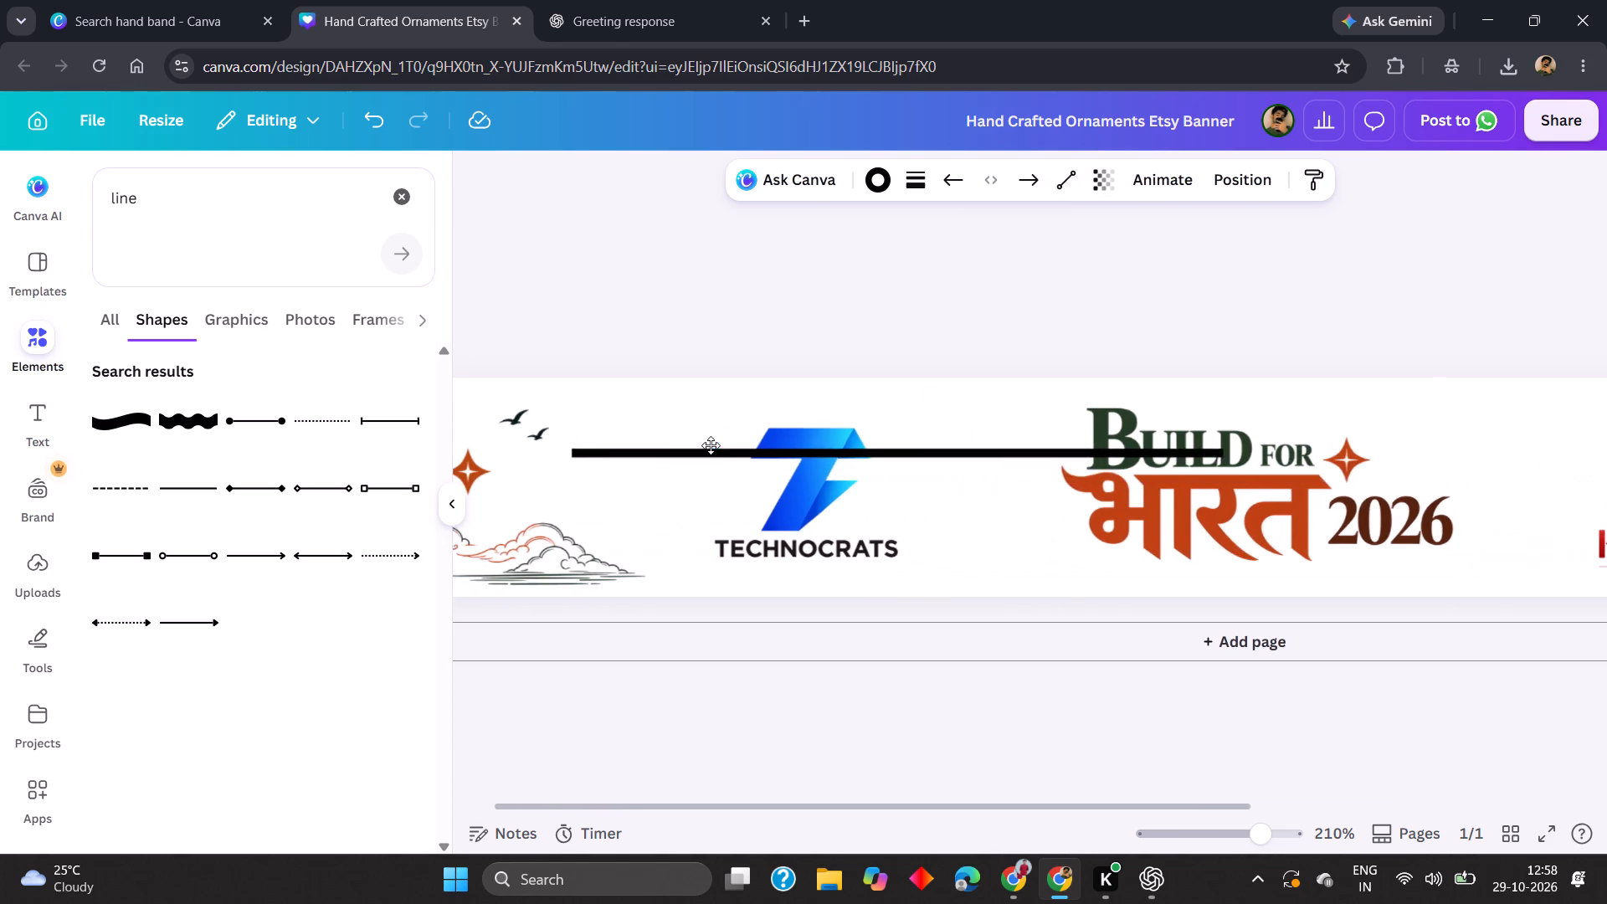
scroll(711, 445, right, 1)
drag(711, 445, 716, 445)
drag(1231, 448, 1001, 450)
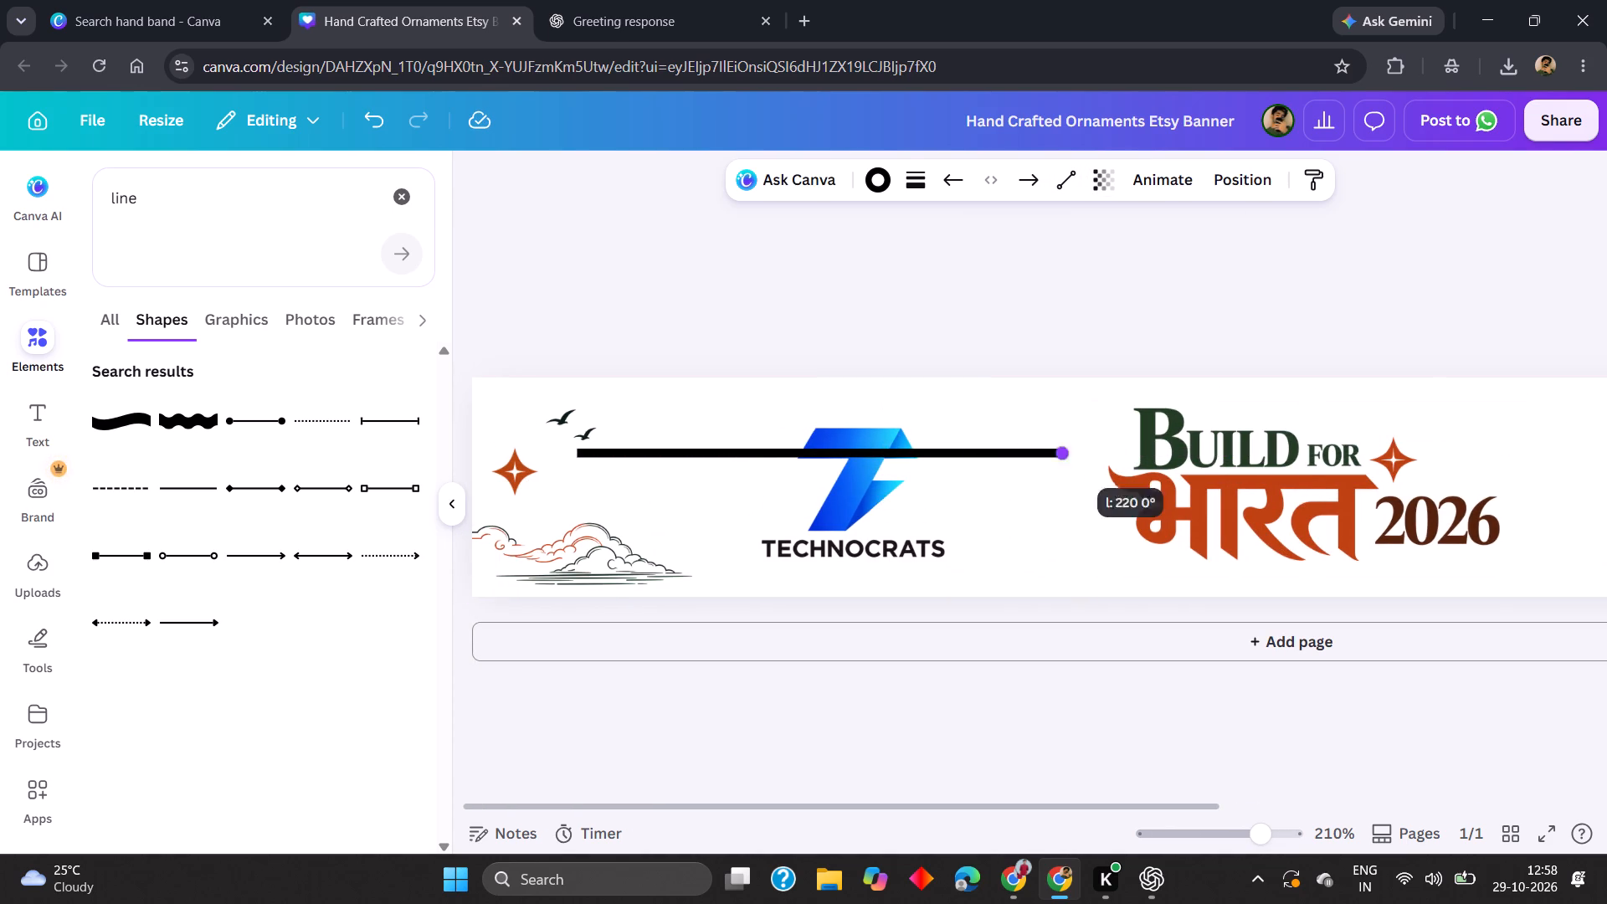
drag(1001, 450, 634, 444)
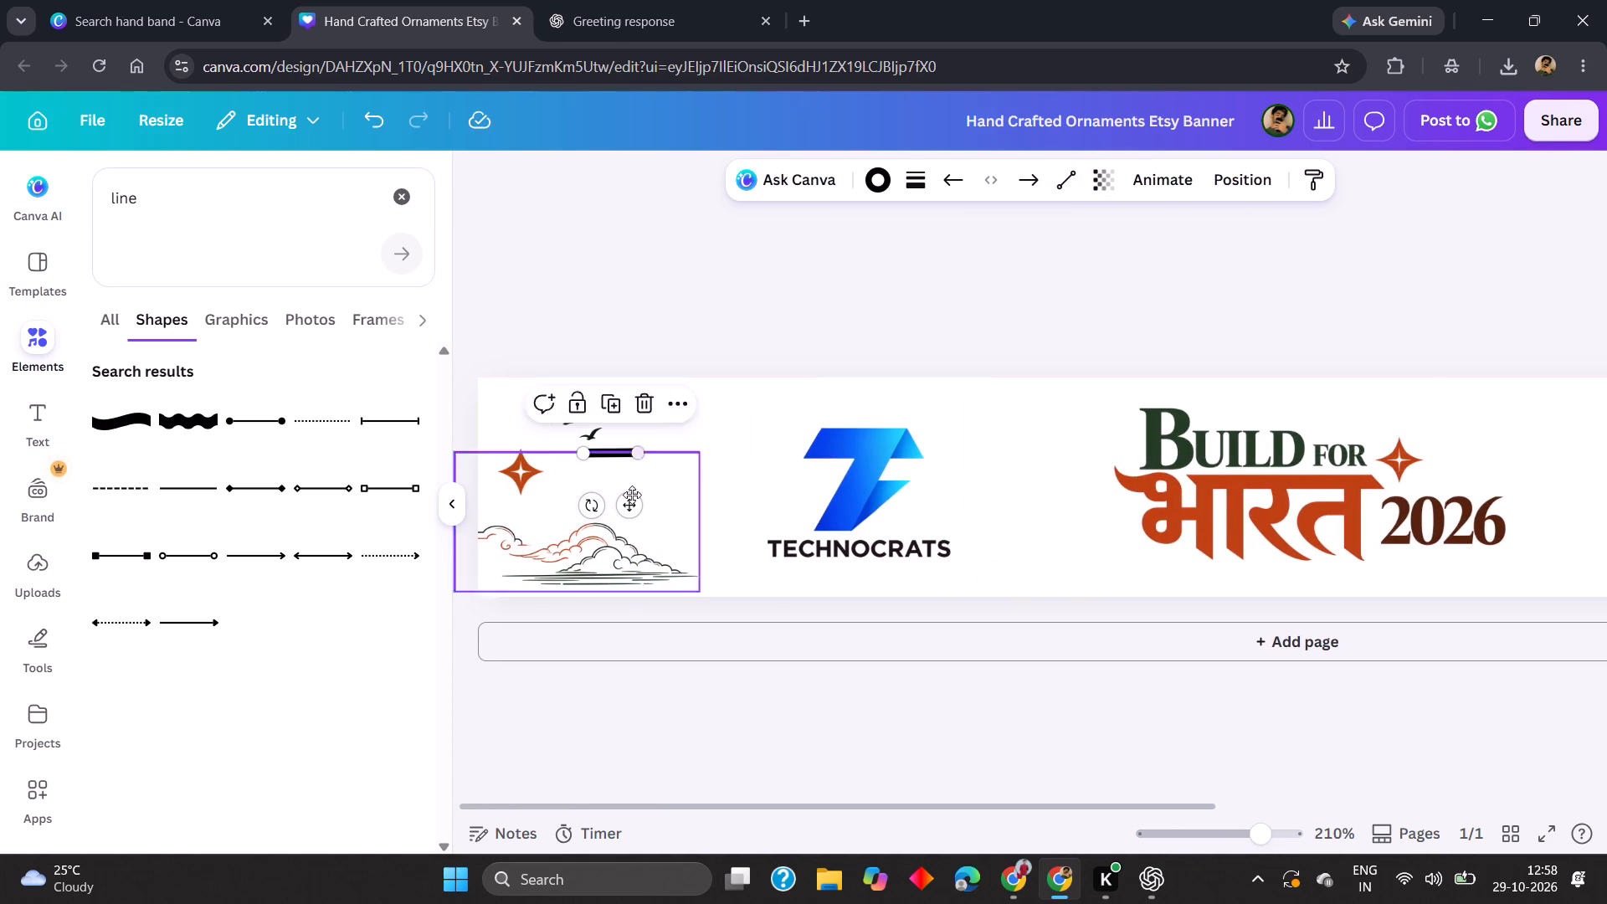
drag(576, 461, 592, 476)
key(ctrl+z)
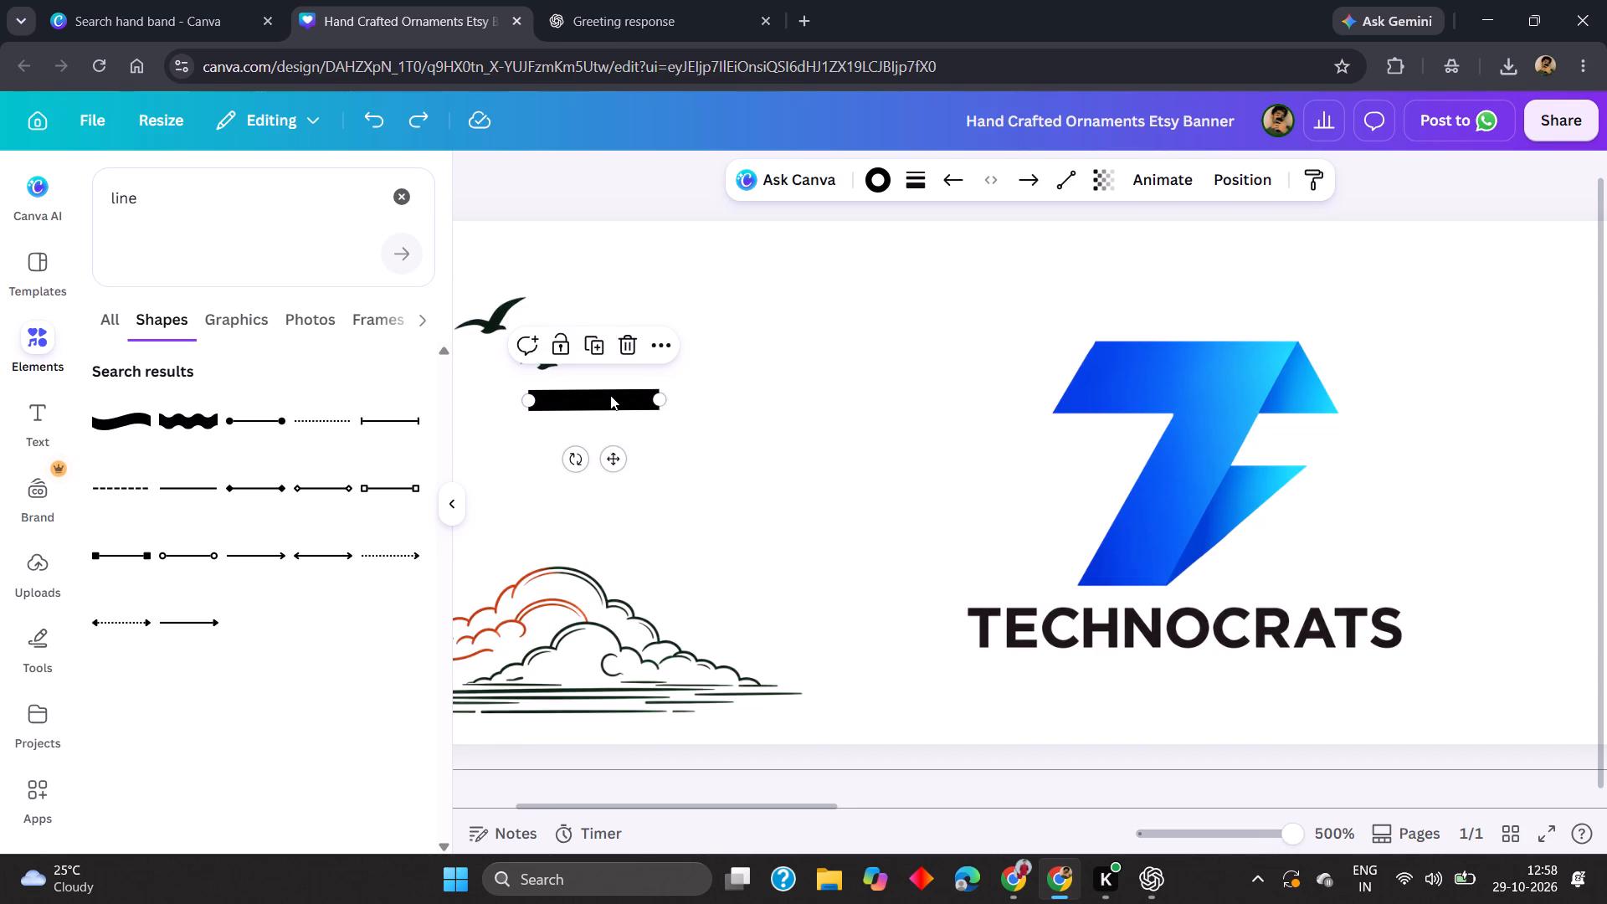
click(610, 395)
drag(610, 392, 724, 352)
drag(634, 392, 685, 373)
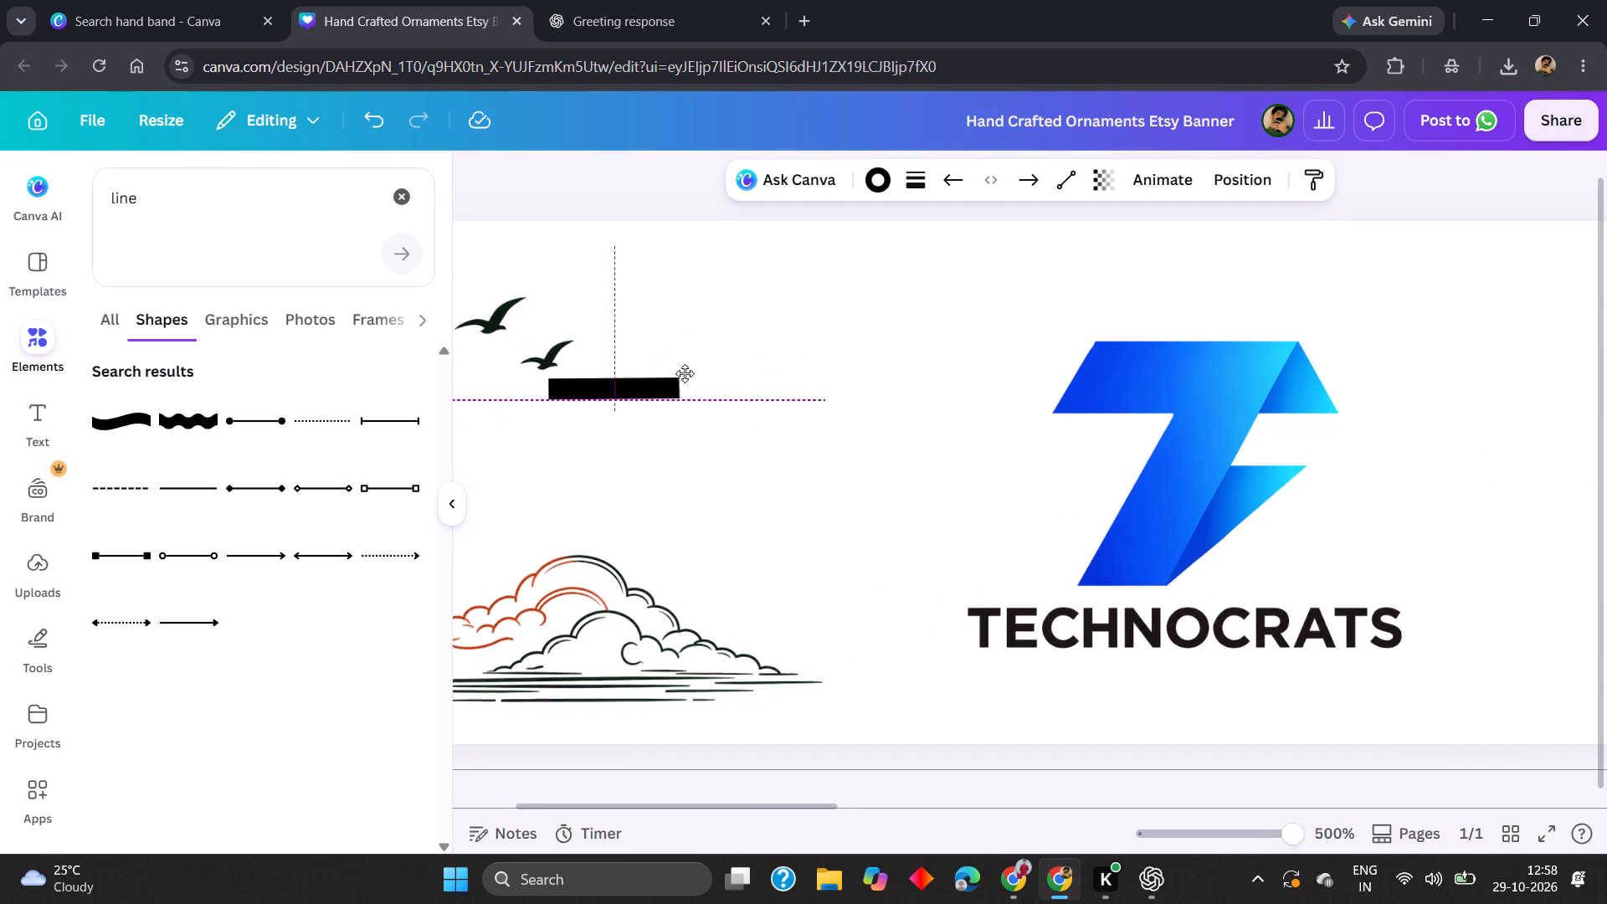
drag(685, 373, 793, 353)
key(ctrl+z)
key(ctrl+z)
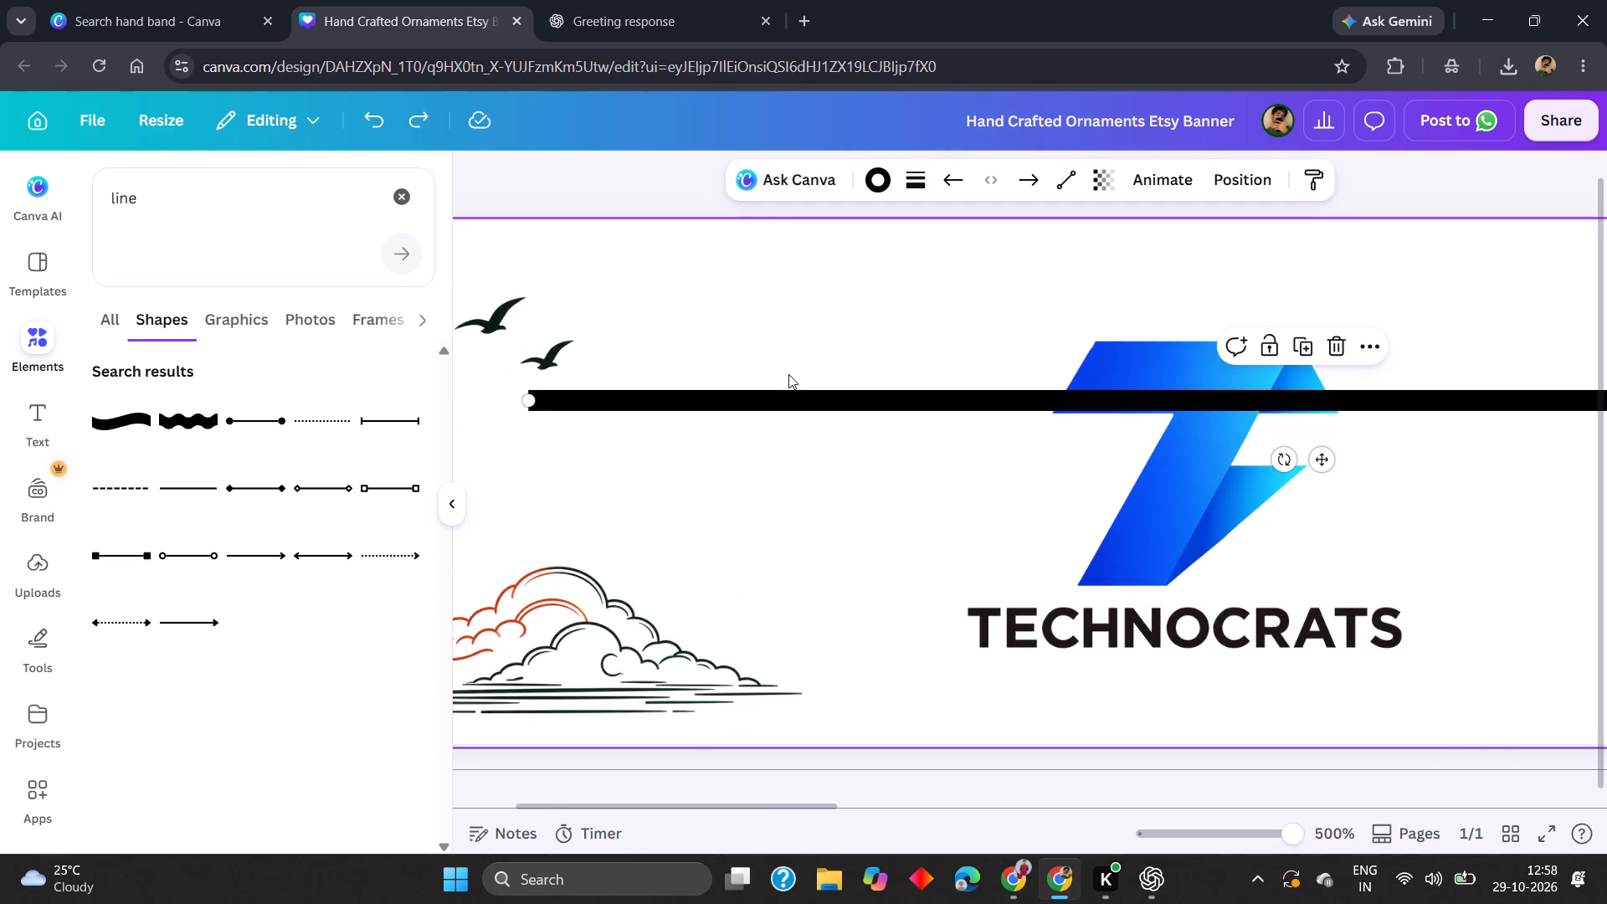
Shorten the straight line to a small stub and move it just above the Build for Bharat title.
drag(783, 403, 940, 345)
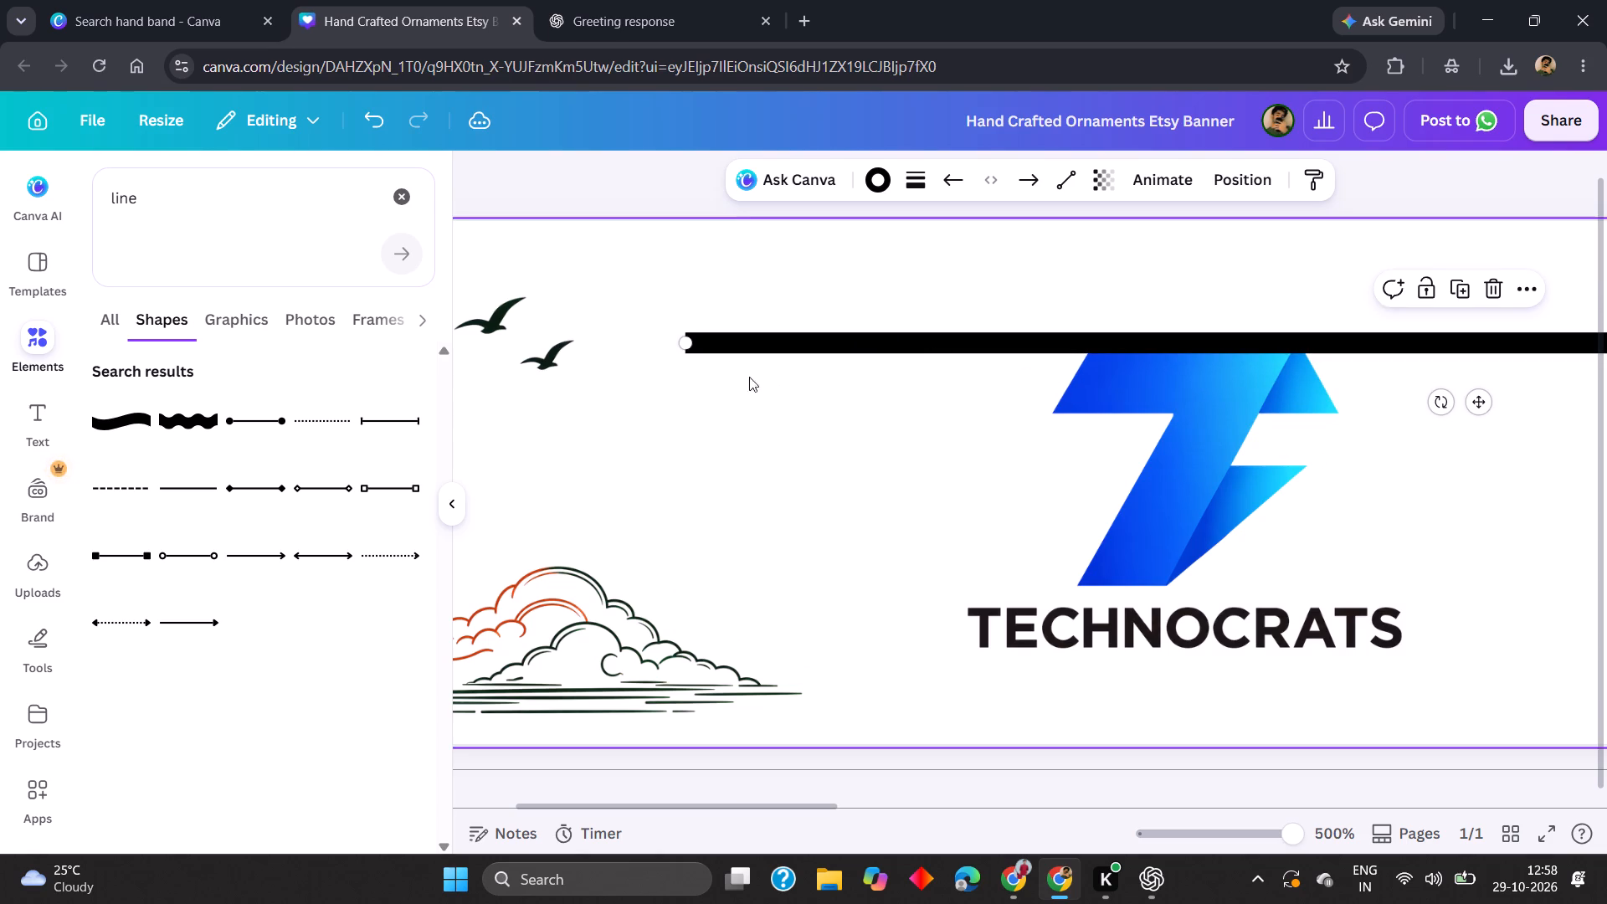
drag(681, 342, 739, 341)
scroll(687, 342, left, 13)
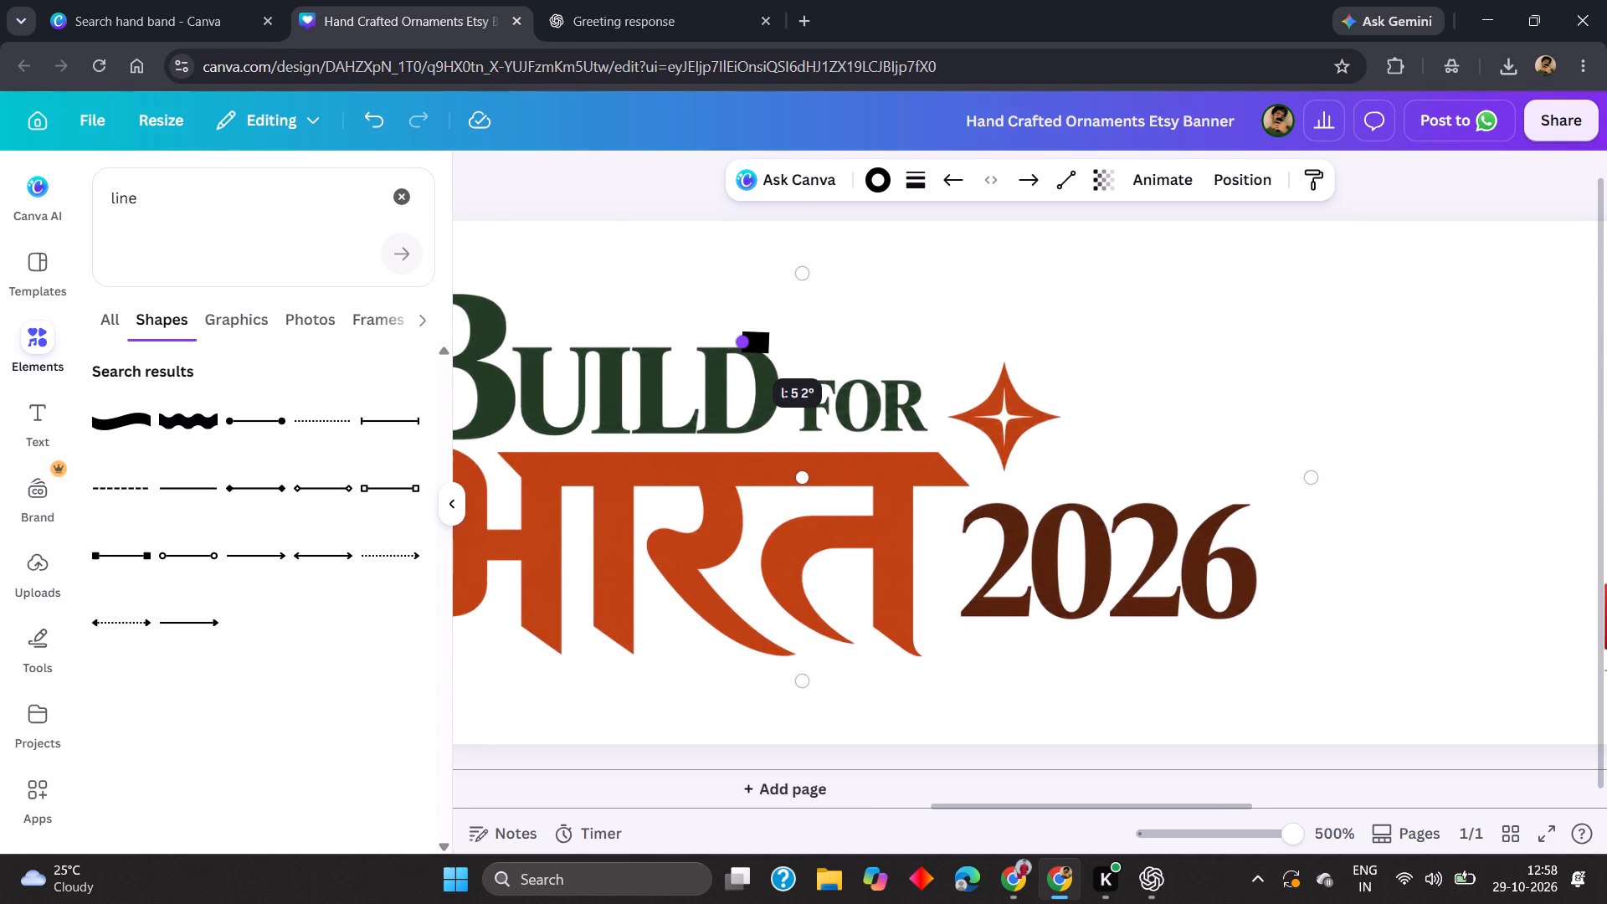
drag(739, 341, 702, 342)
drag(726, 339, 758, 260)
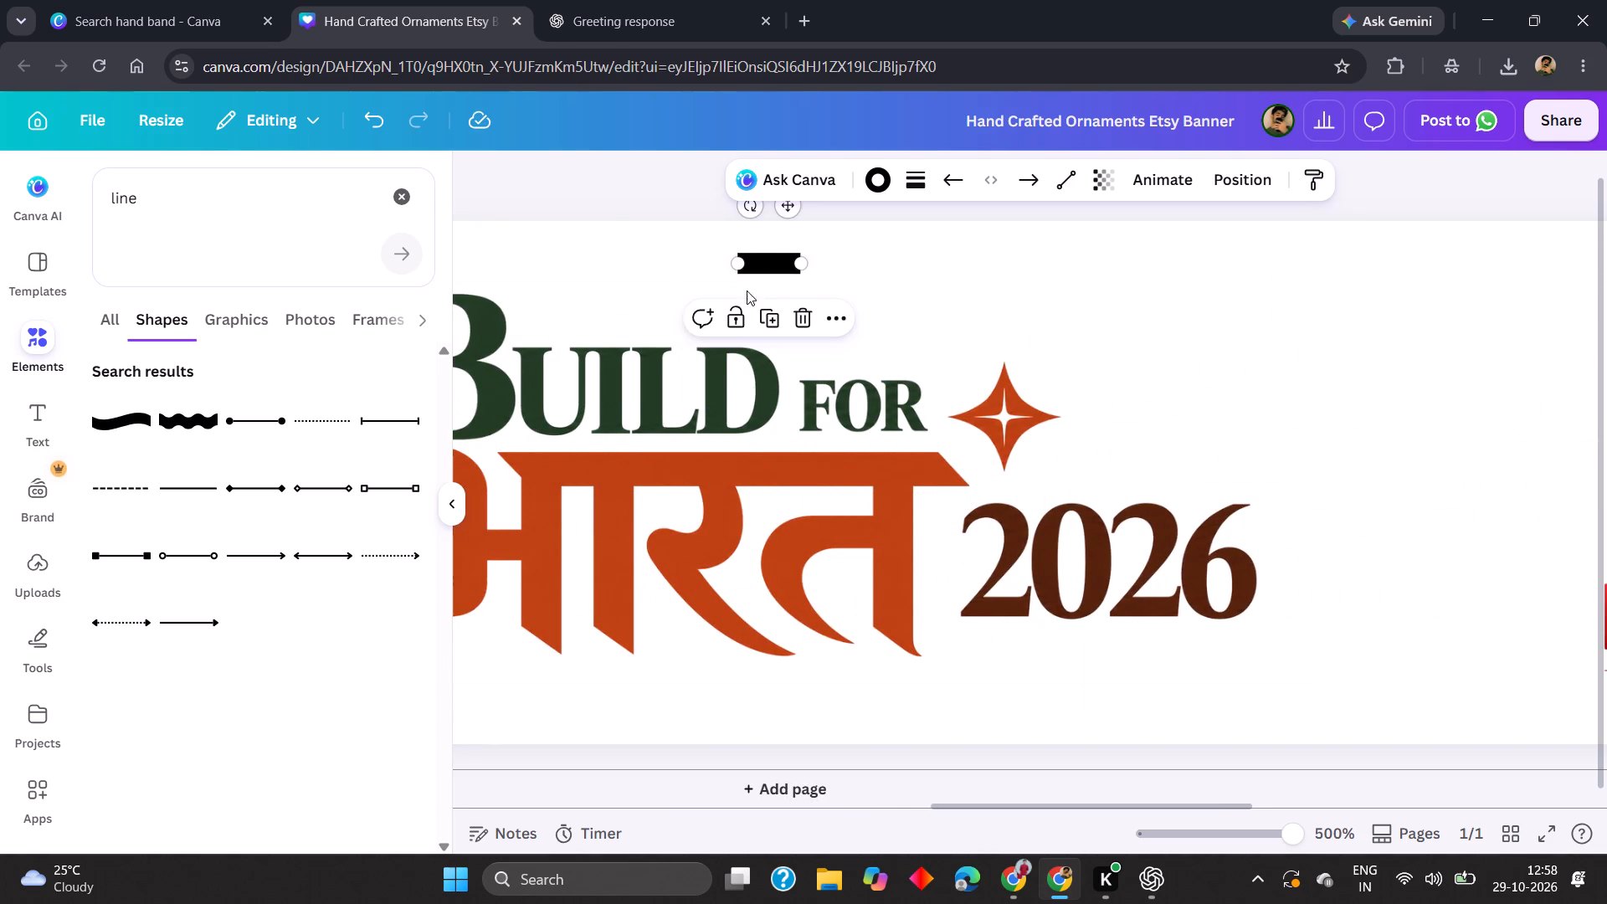
Rotate the short black line above the title until it stands upright.
drag(743, 209, 782, 259)
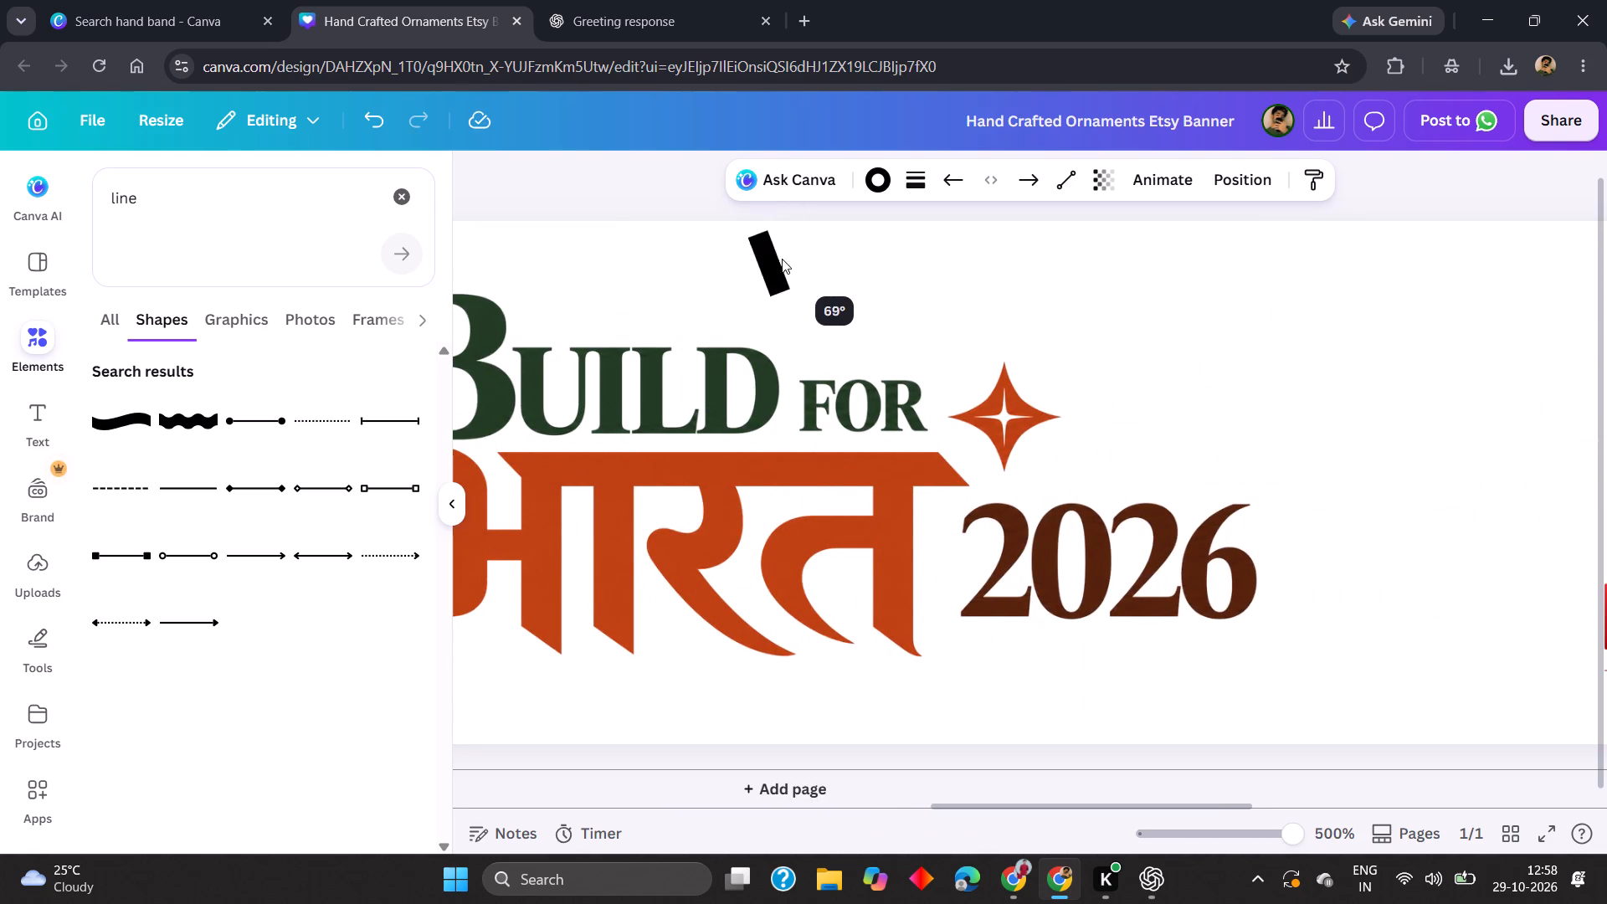
drag(782, 259, 787, 263)
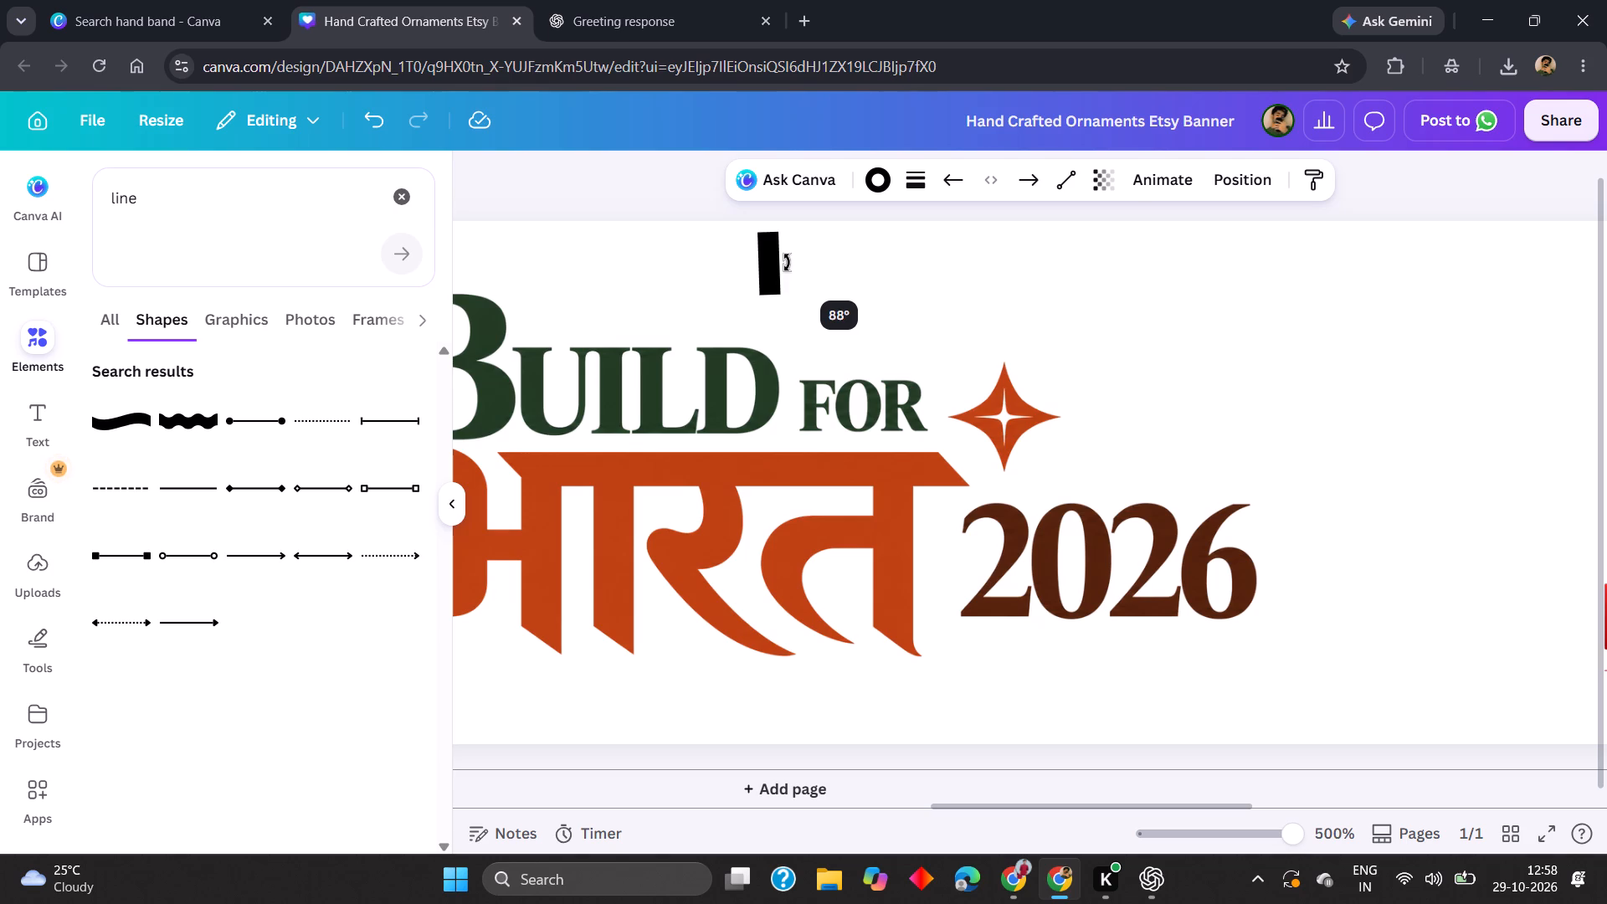
drag(787, 263, 789, 264)
drag(789, 264, 790, 264)
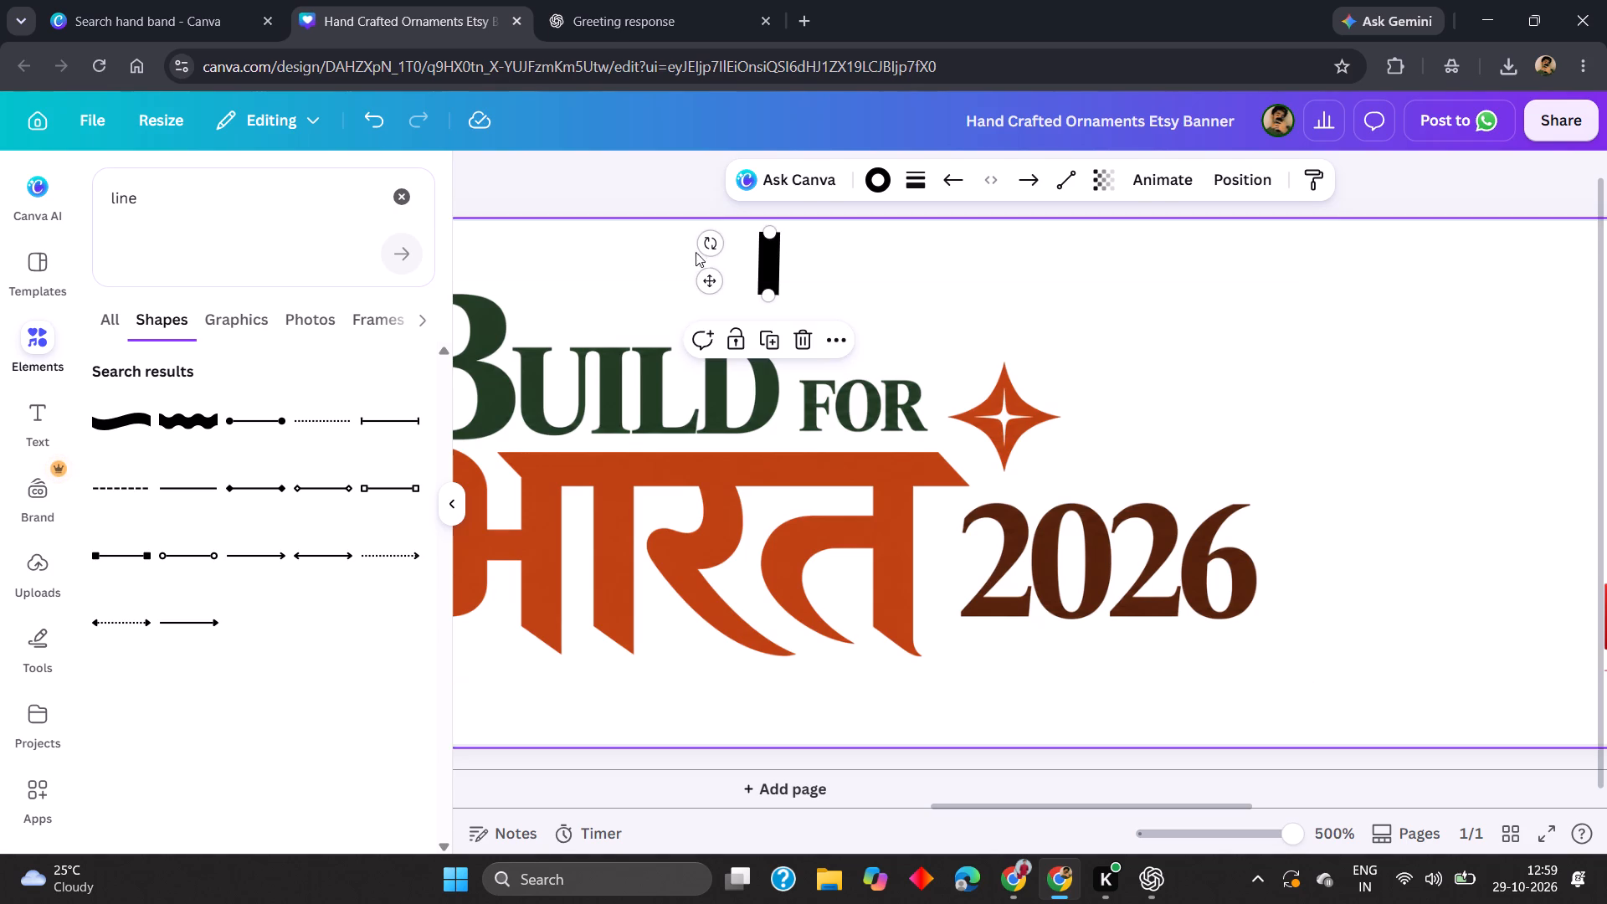
click(708, 240)
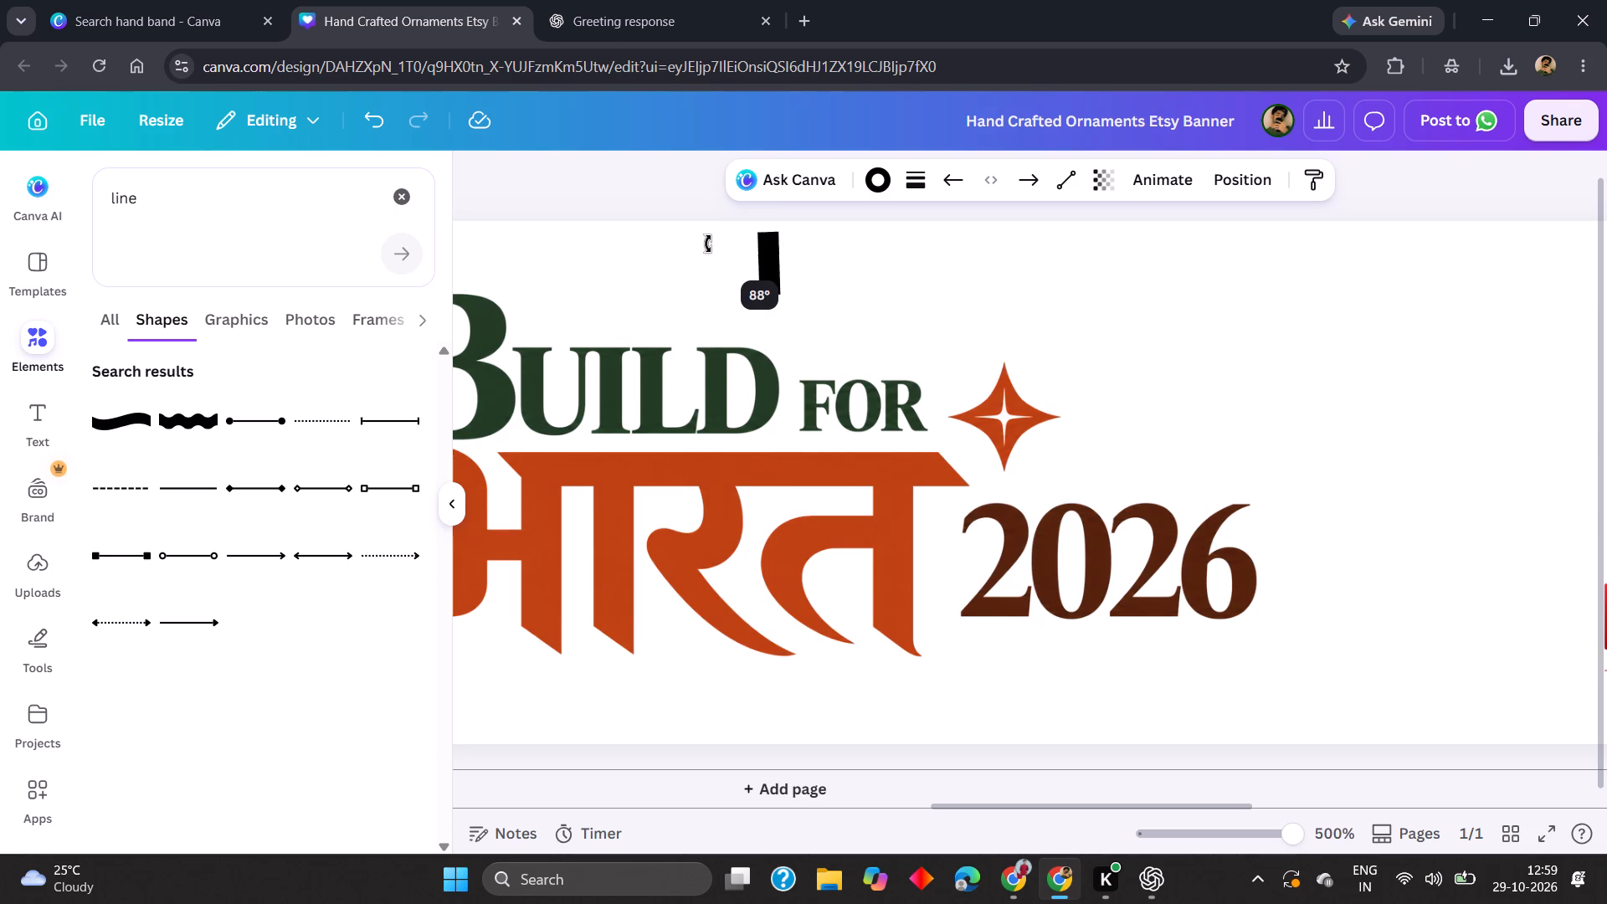
Set the upright line's stroke weight to 1.
scroll(971, 292, right, 1)
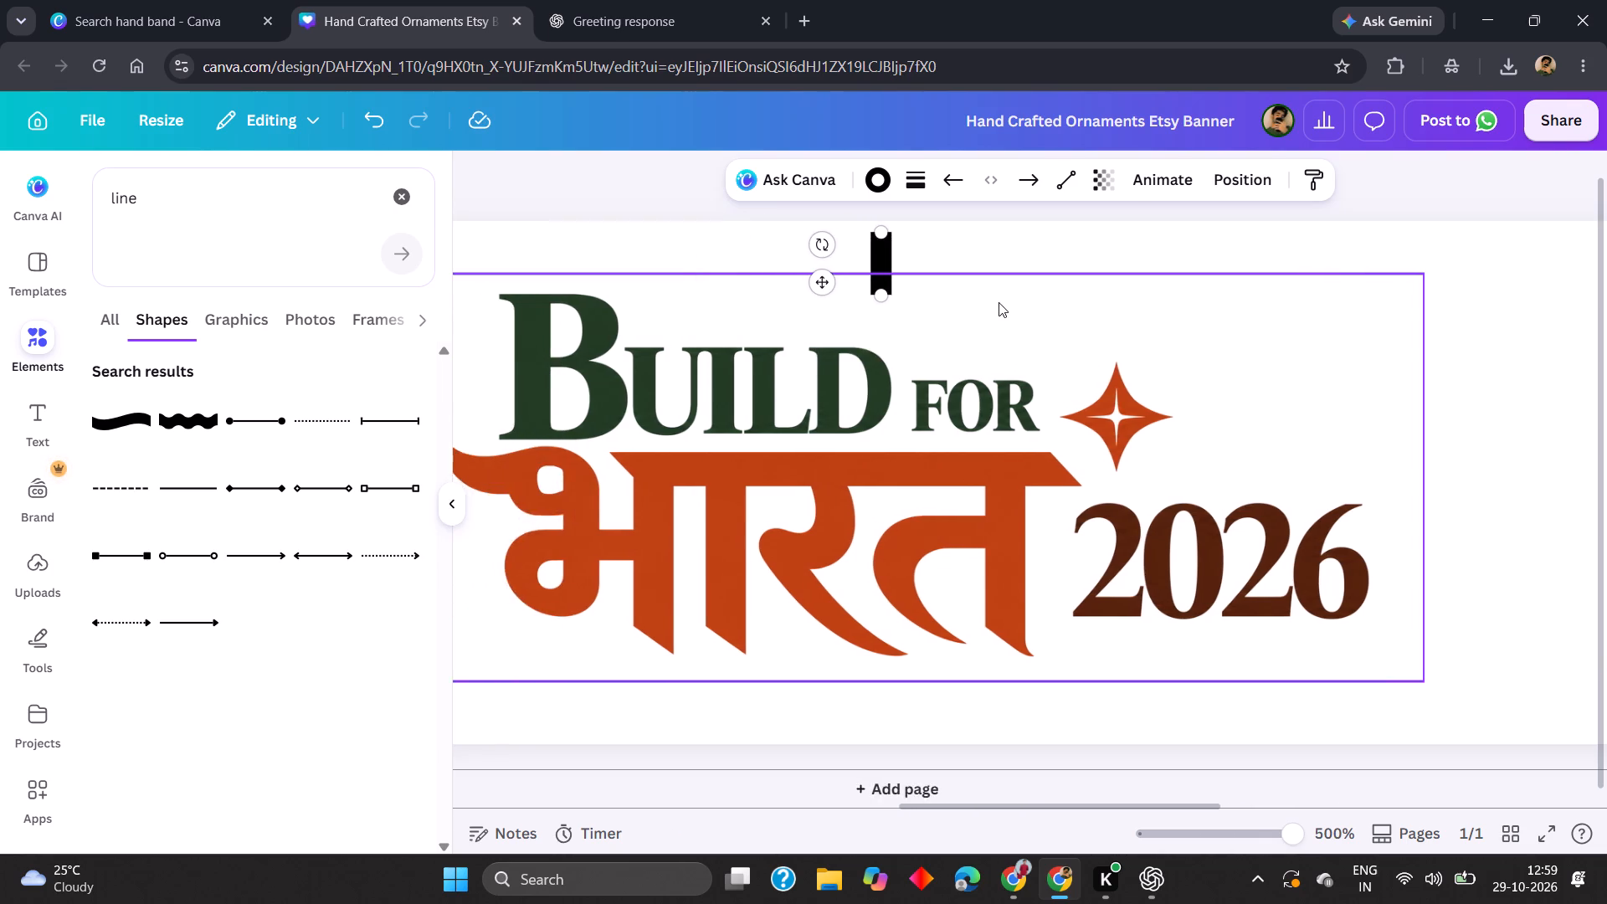
scroll(966, 320, right, 5)
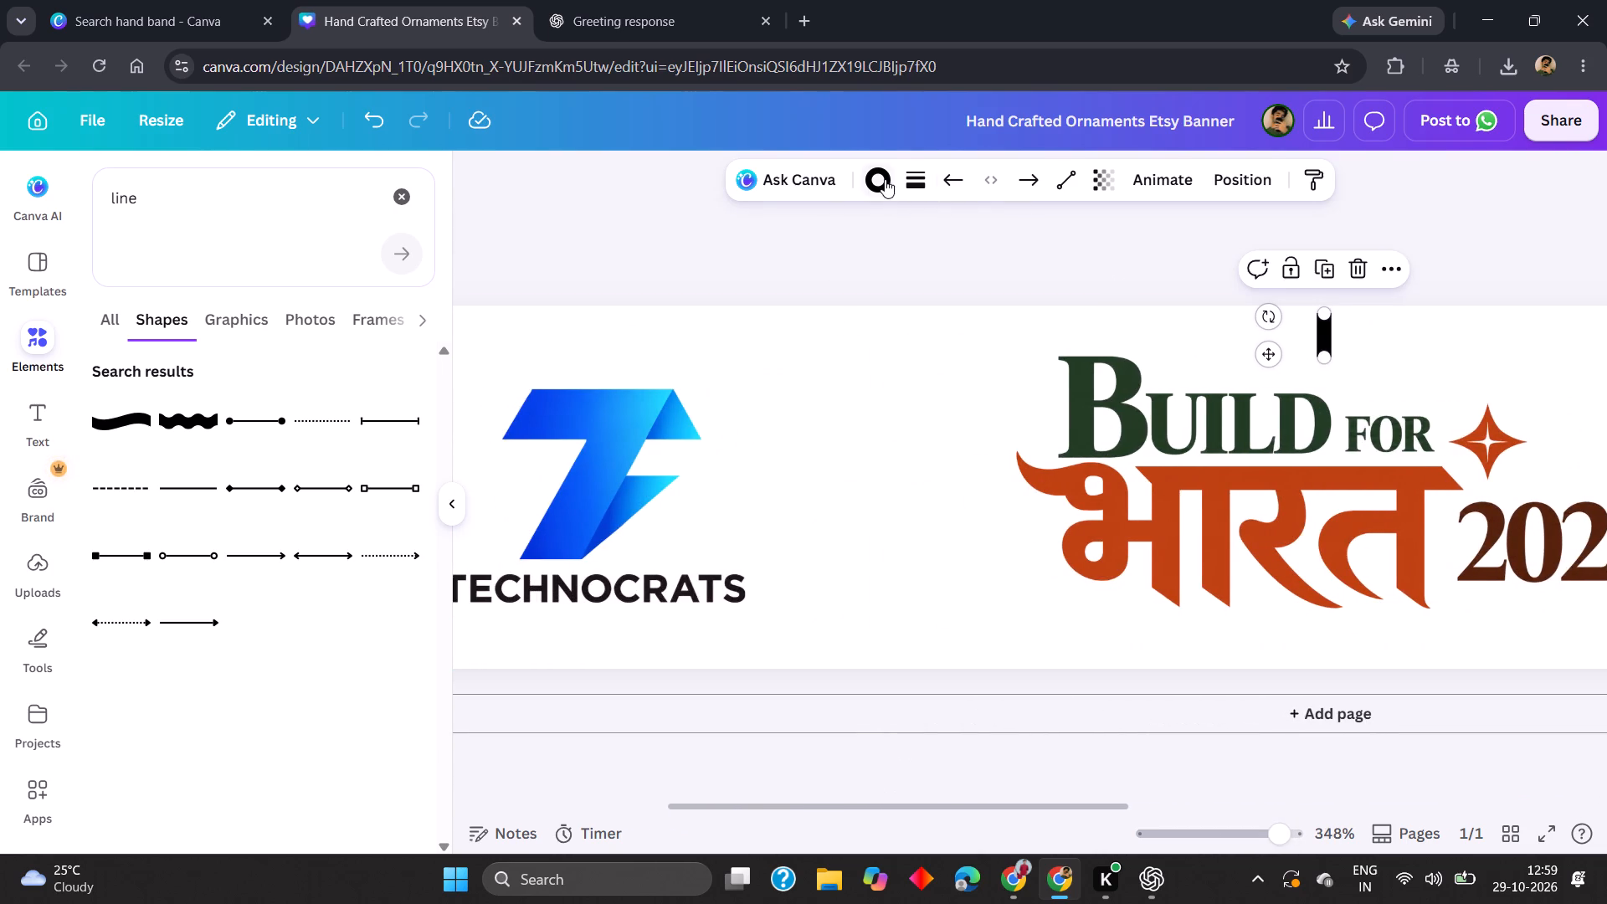
click(885, 179)
click(902, 173)
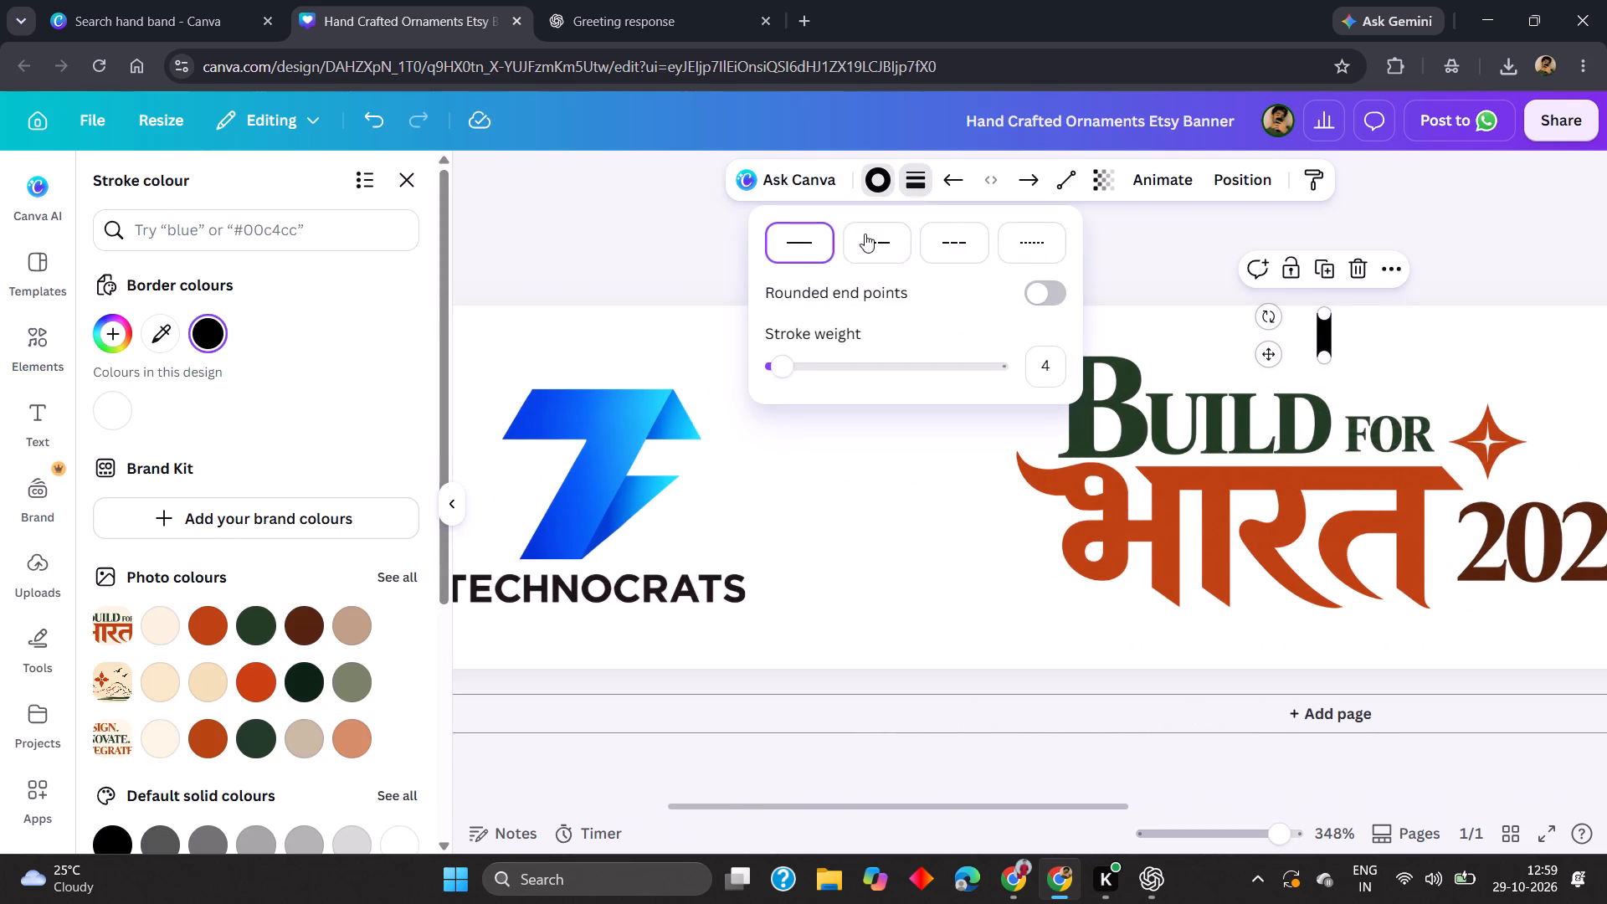
drag(784, 369, 758, 376)
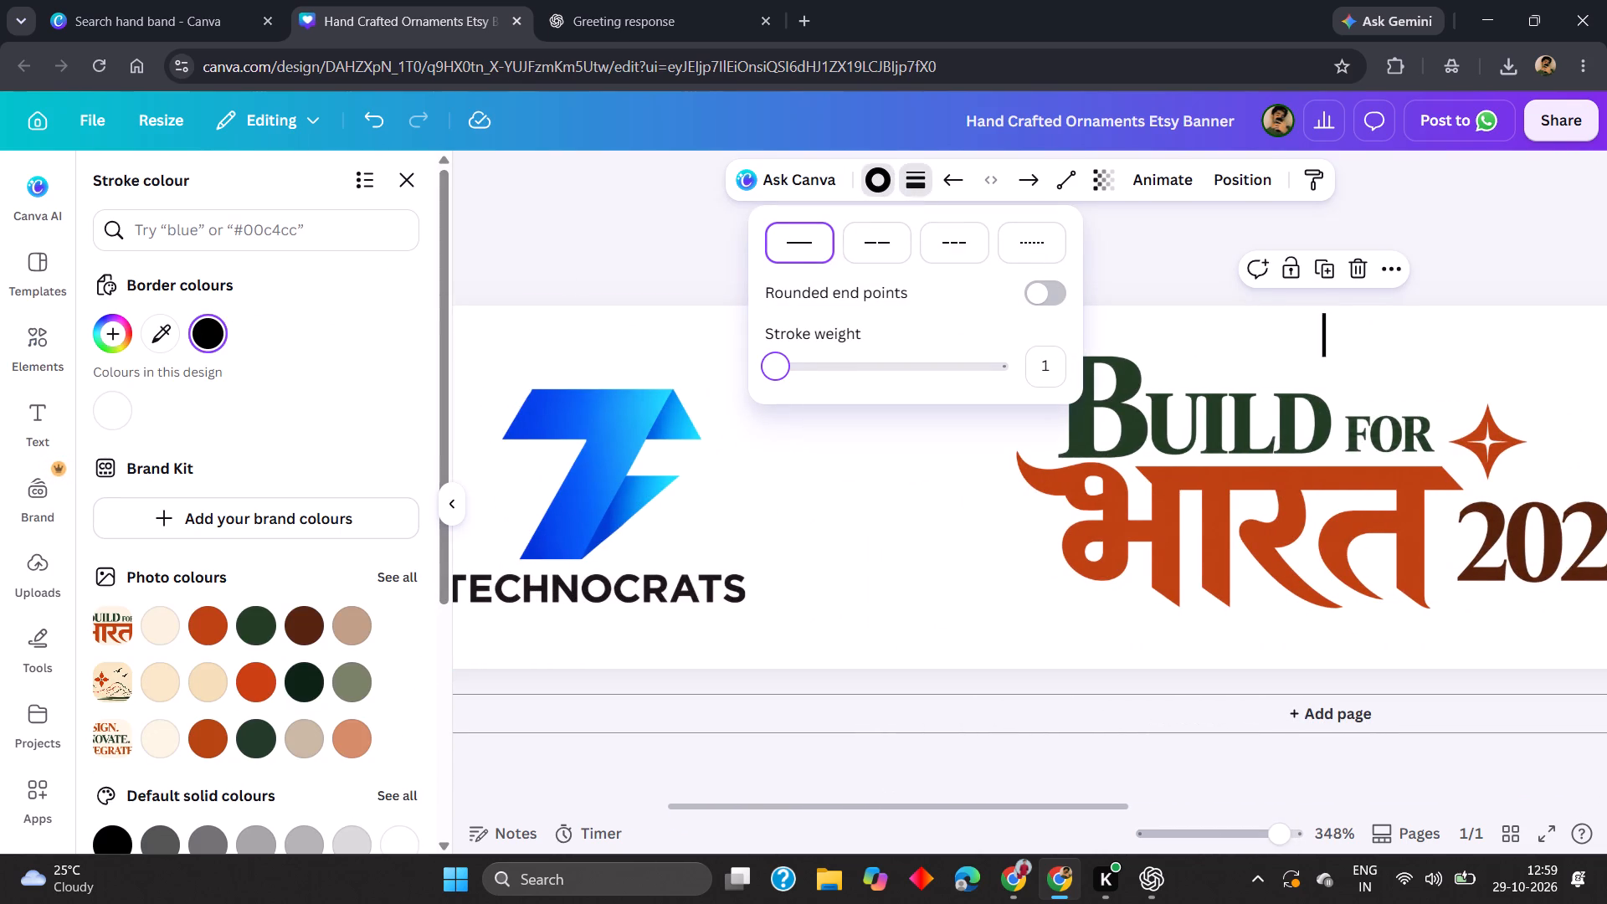
drag(758, 376, 753, 378)
click(1112, 246)
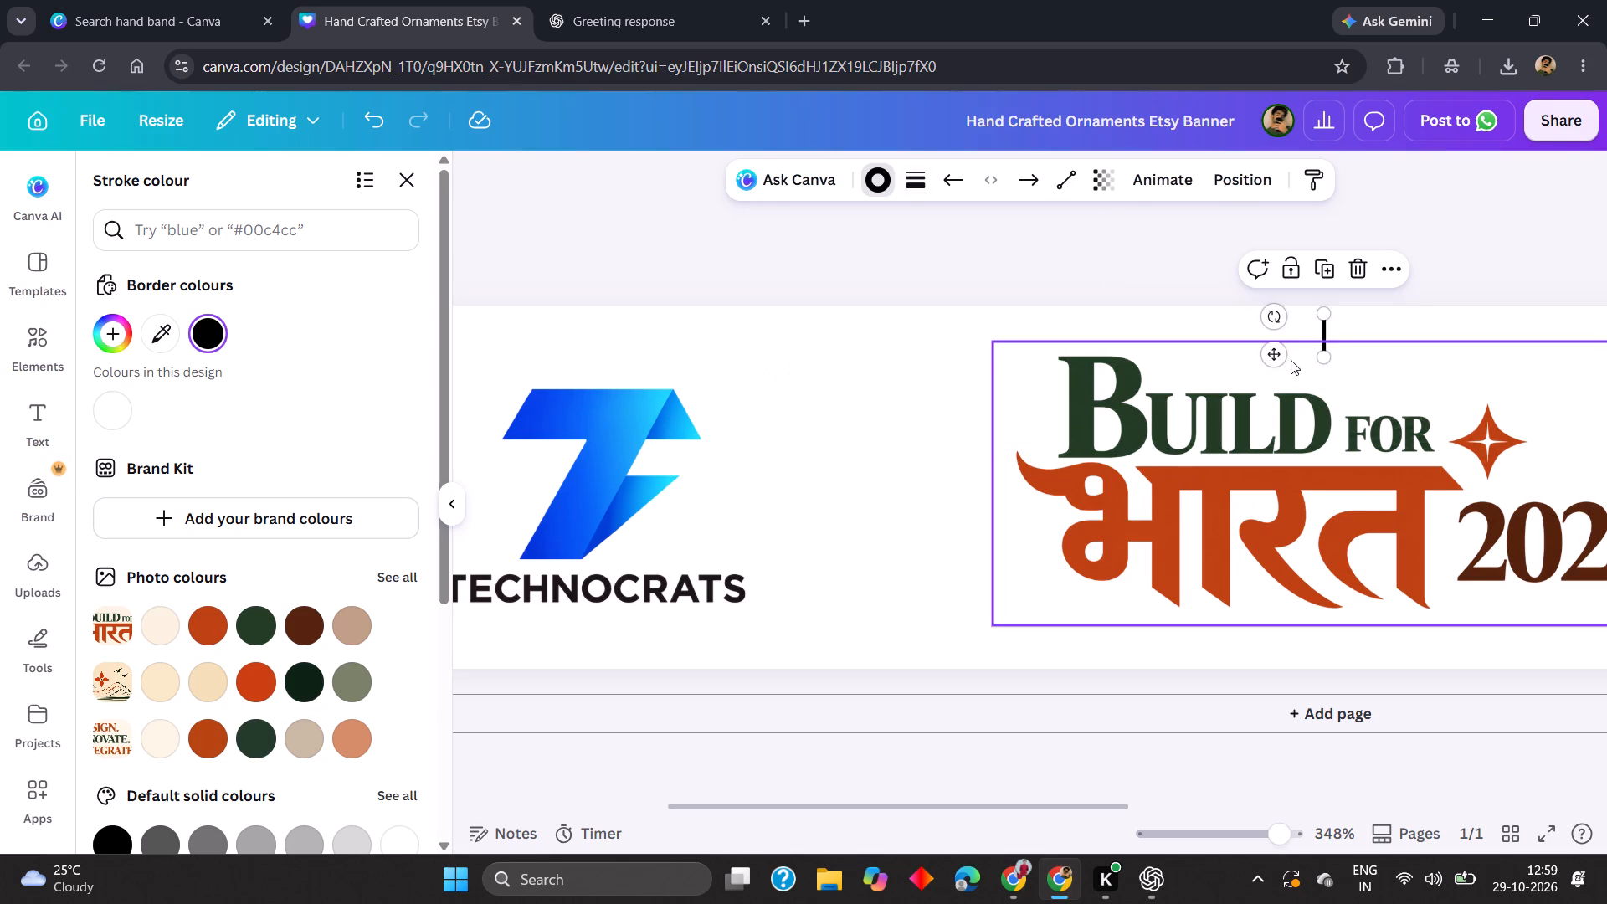
Move the thin line between the left-hand cloud and the Technocrats logo, and lengthen it to roughly the logo's height.
drag(1269, 355, 818, 455)
scroll(692, 449, right, 3)
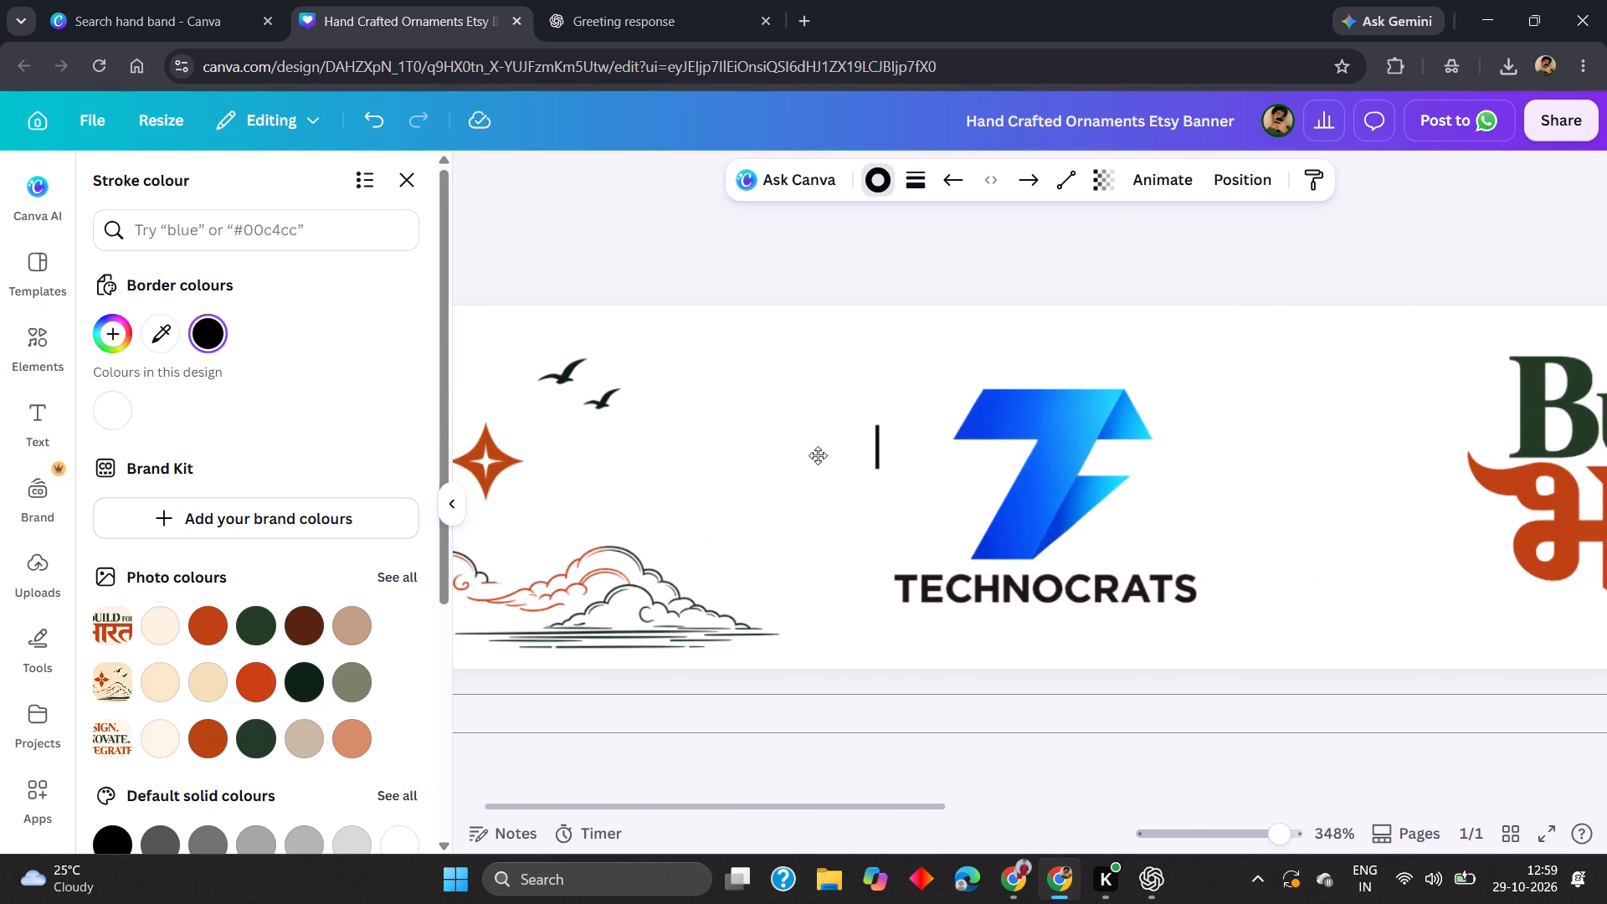
drag(818, 455, 782, 434)
drag(839, 431, 839, 485)
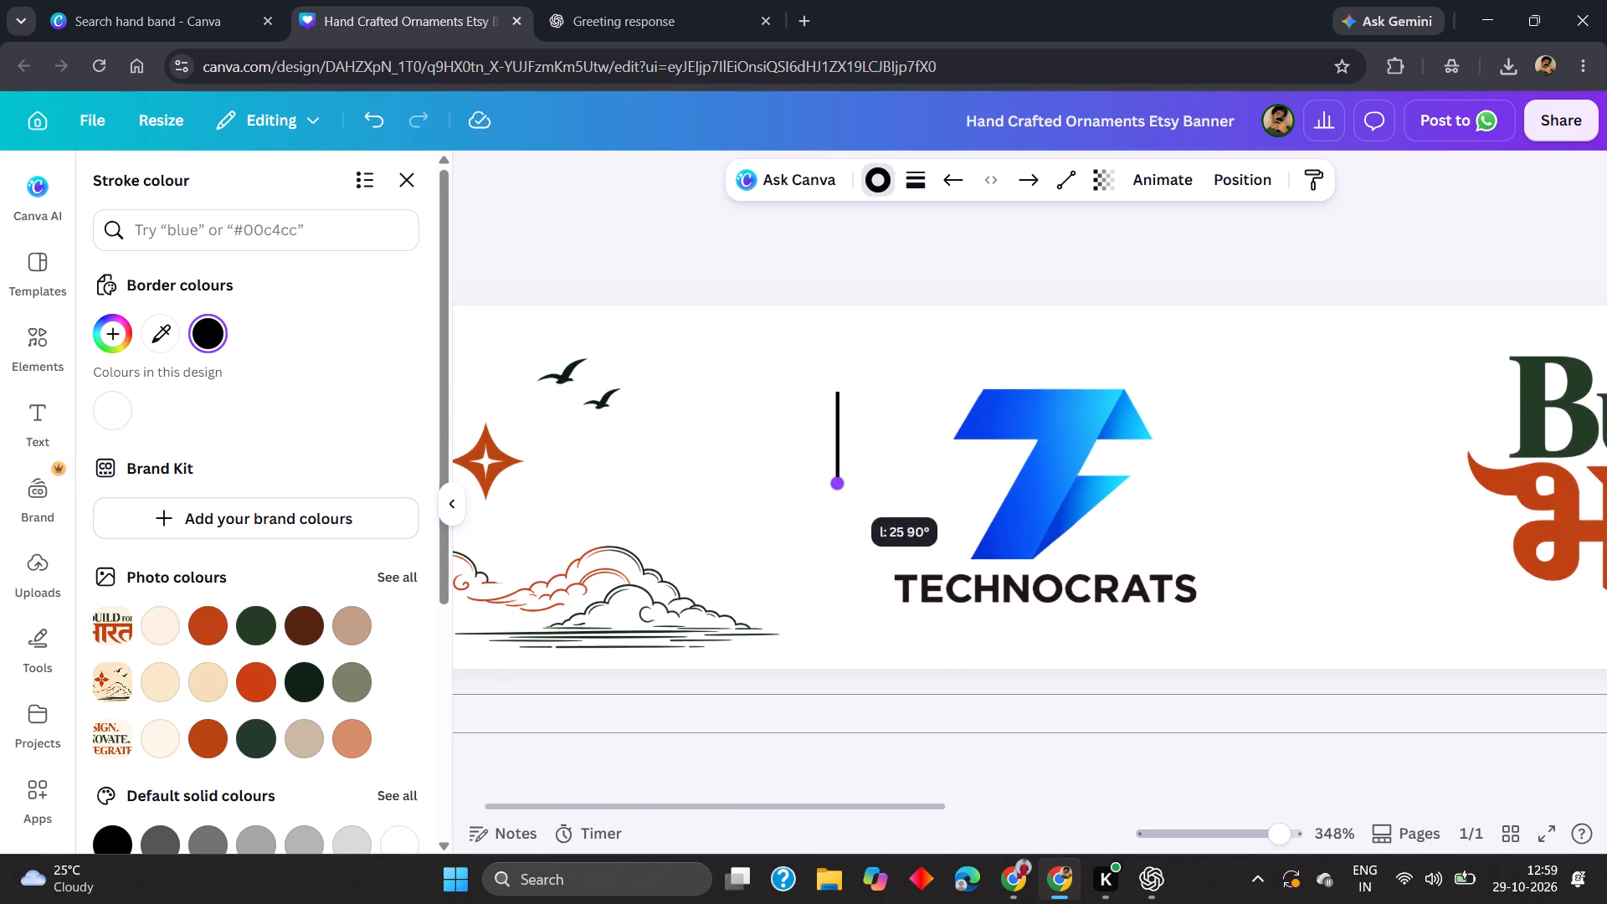
drag(839, 485, 839, 607)
scroll(887, 529, down, 1)
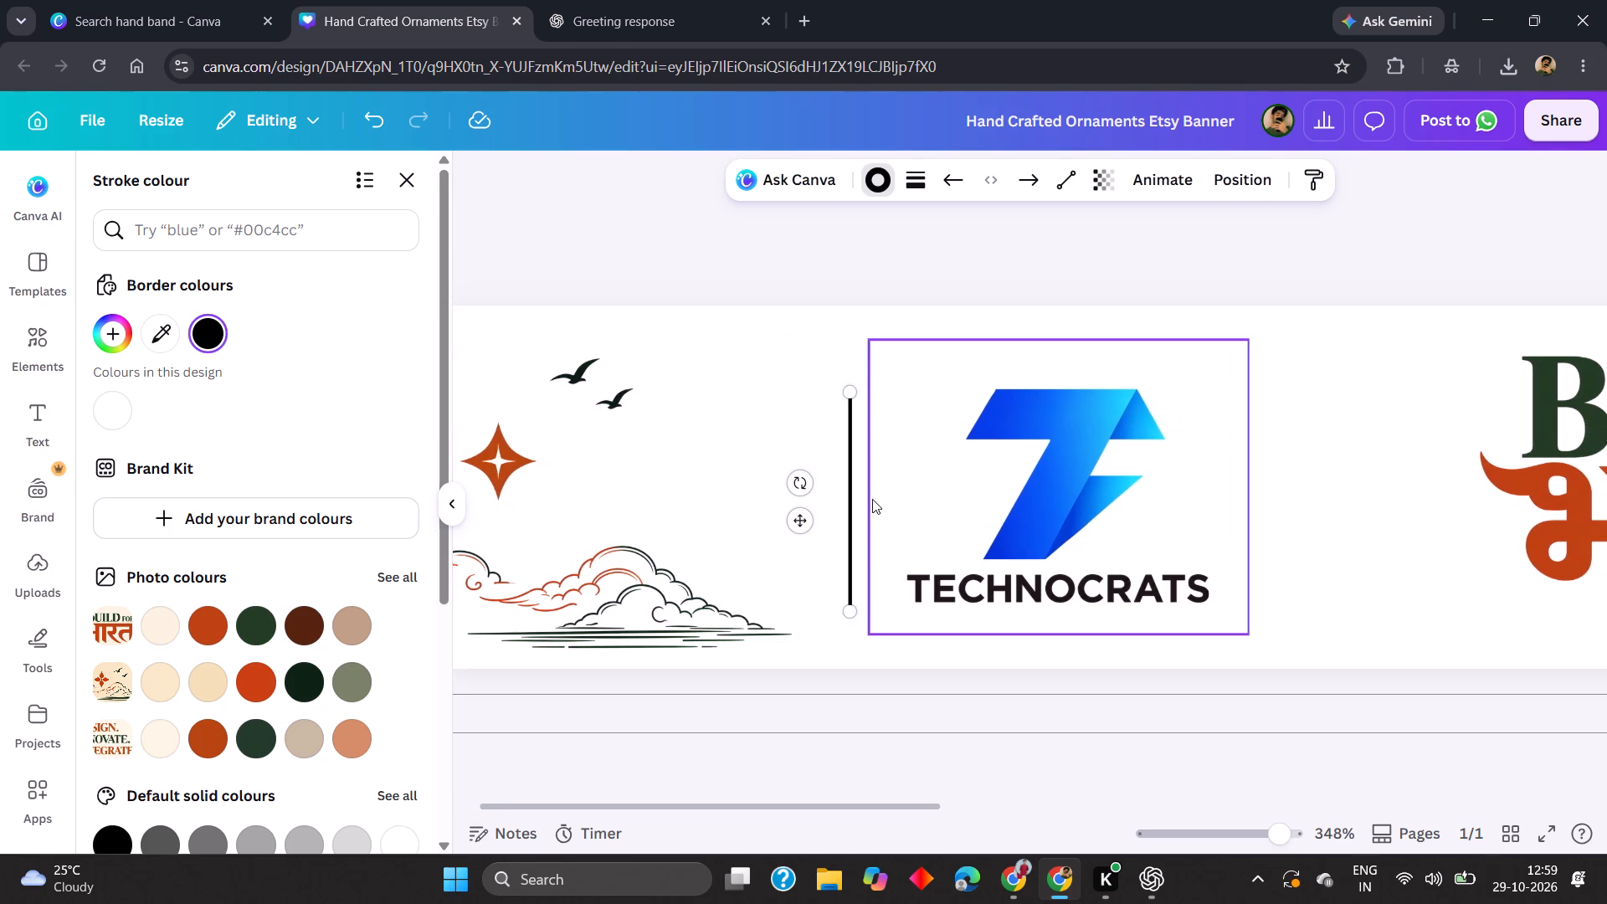
click(860, 249)
click(853, 308)
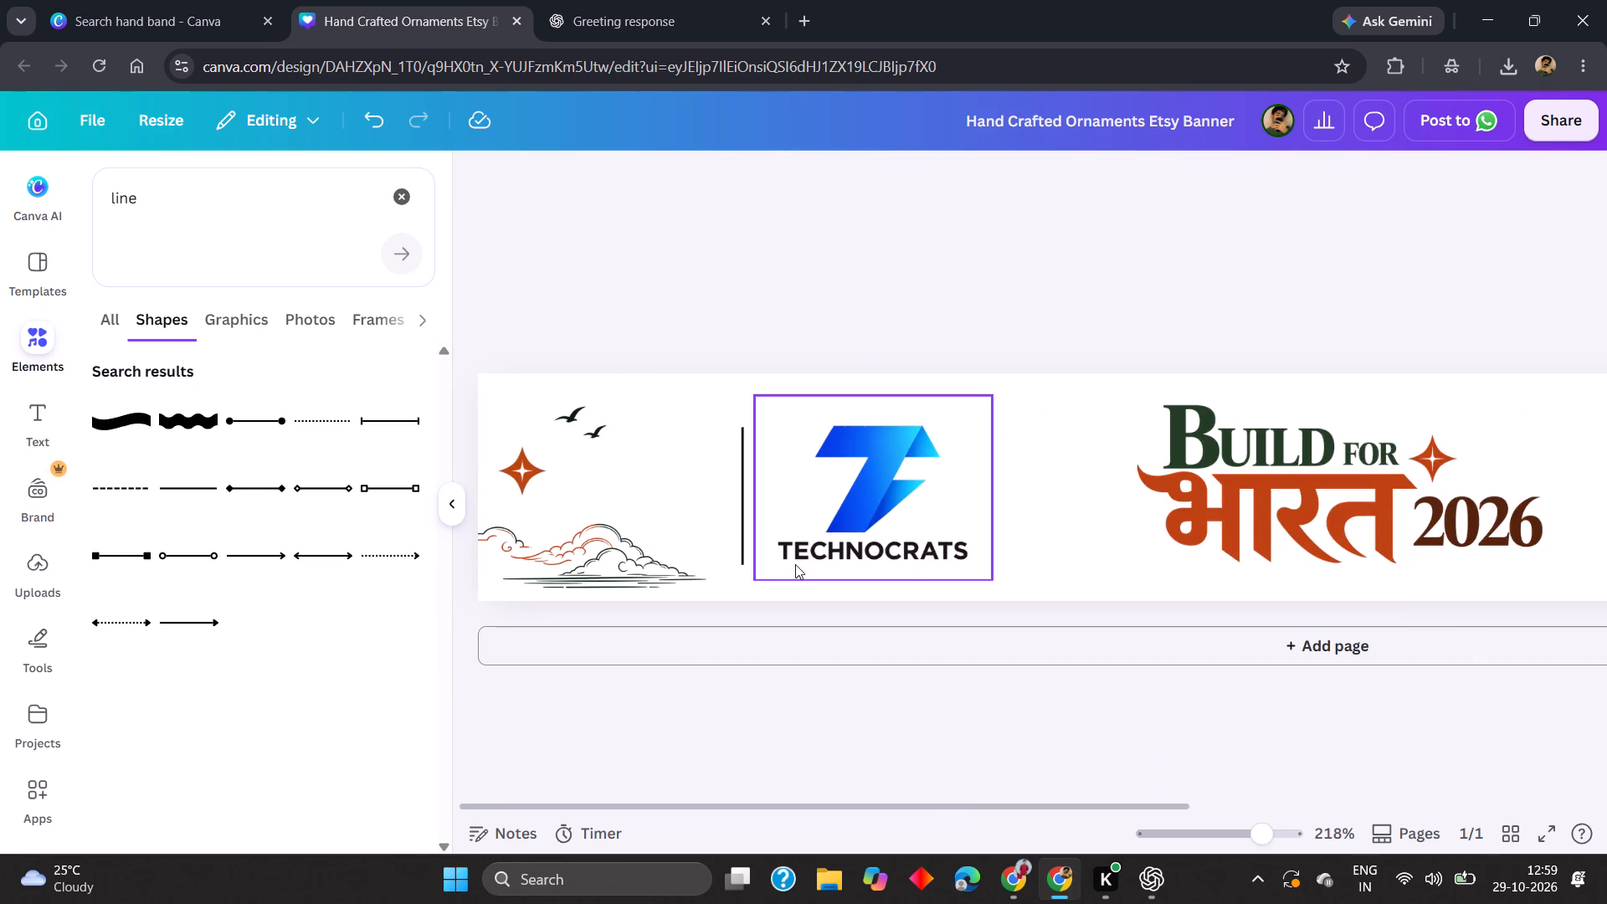
Align the divider line beside the Technocrats logo to the vertical middle of the page.
right_click(737, 521)
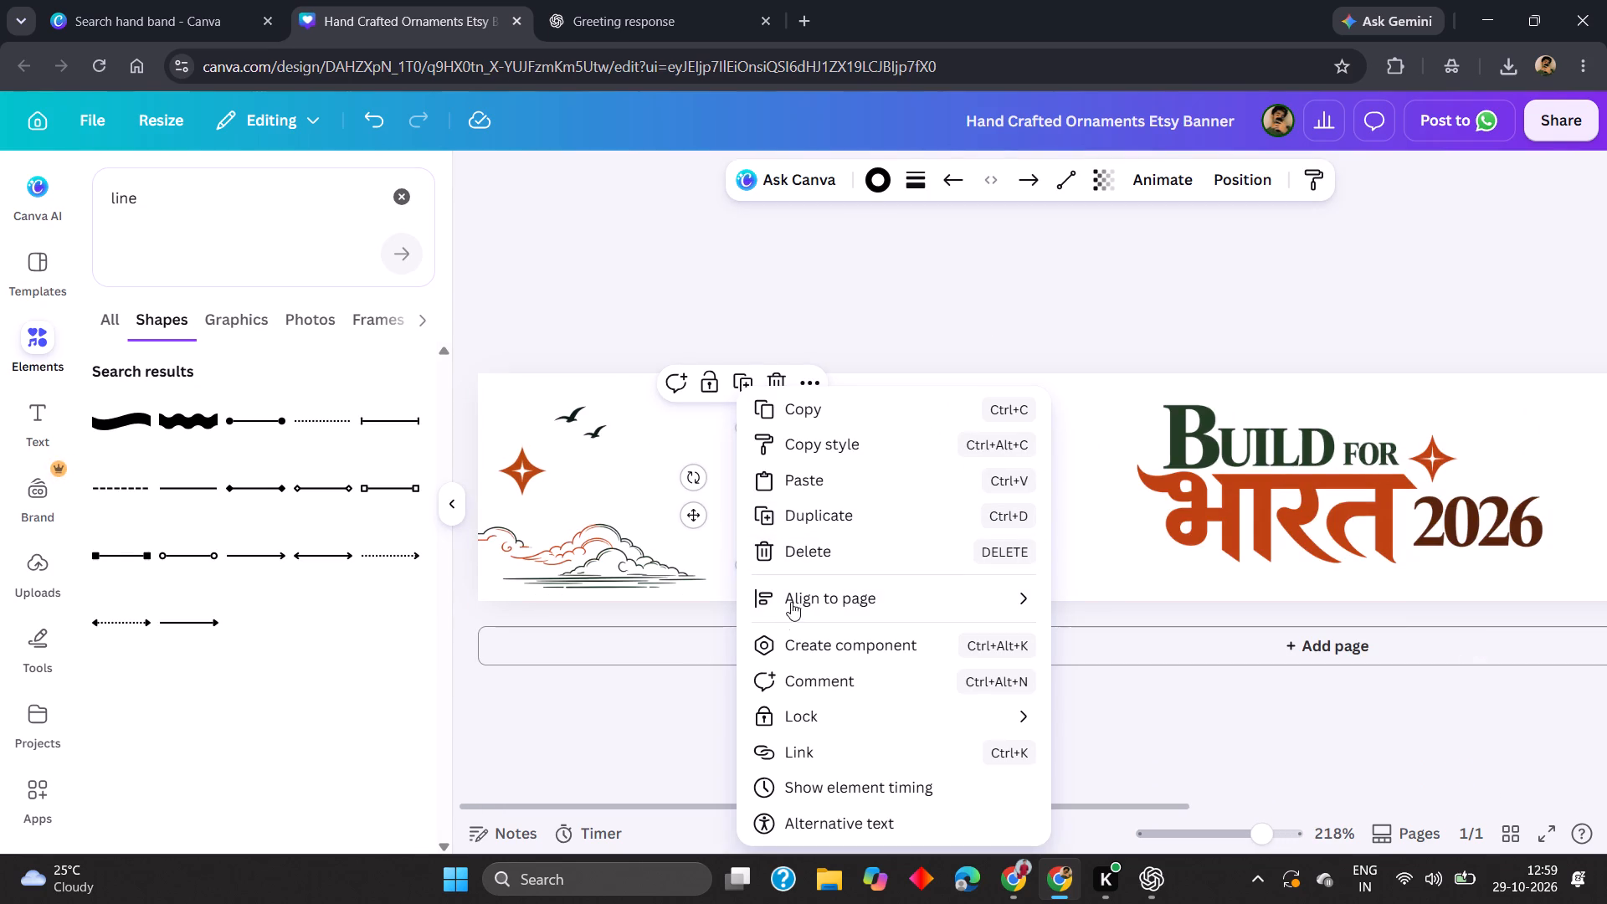
click(1090, 753)
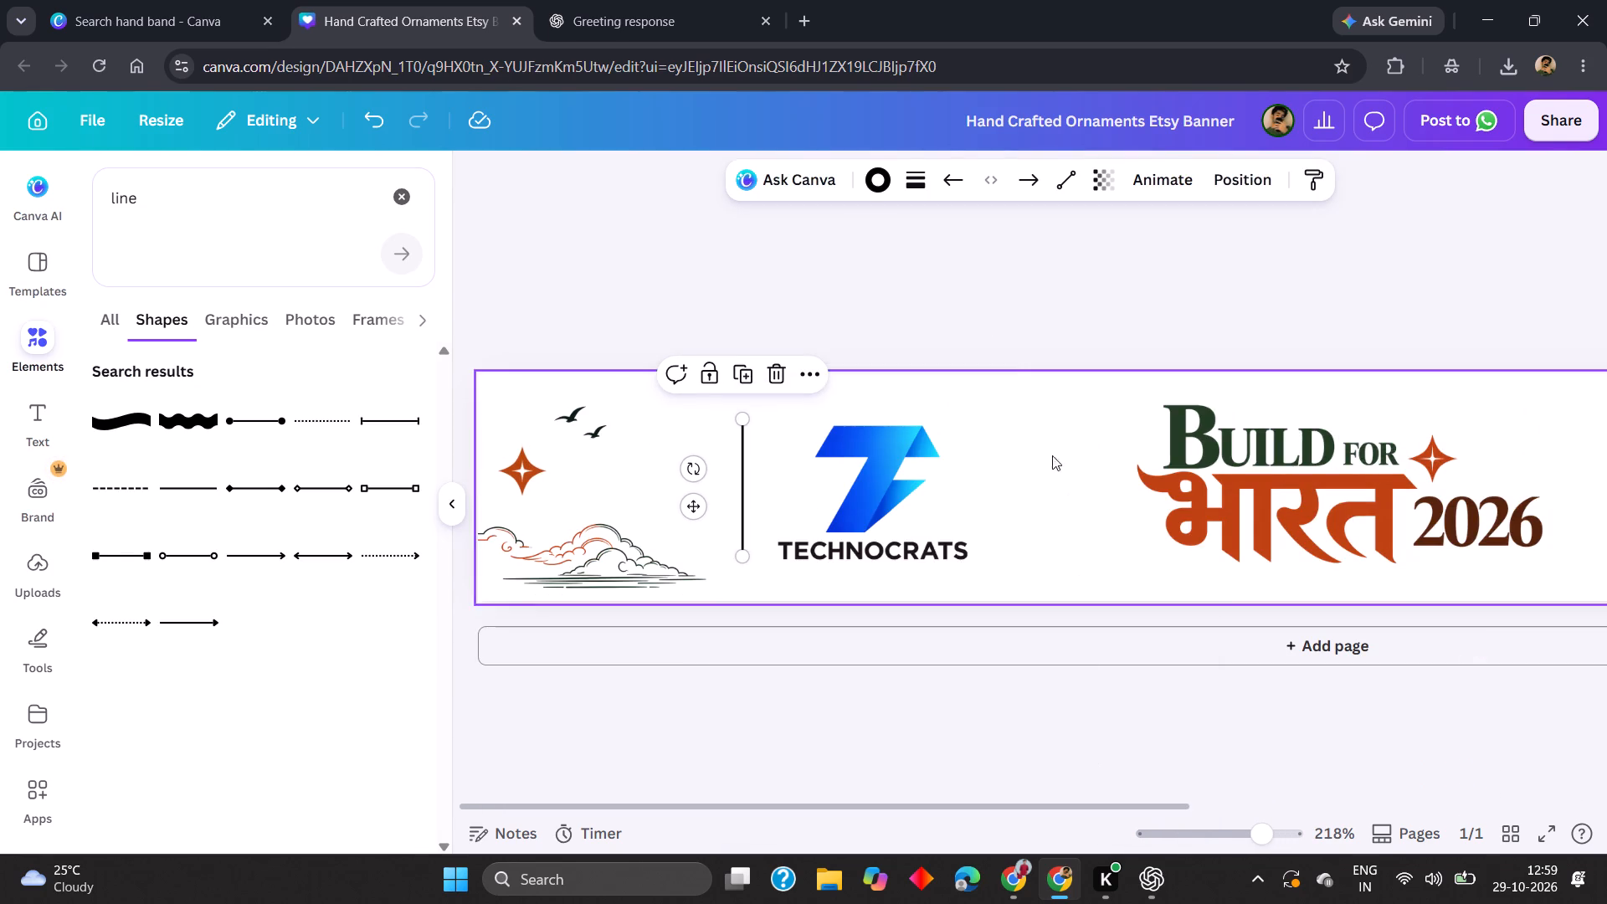
click(999, 306)
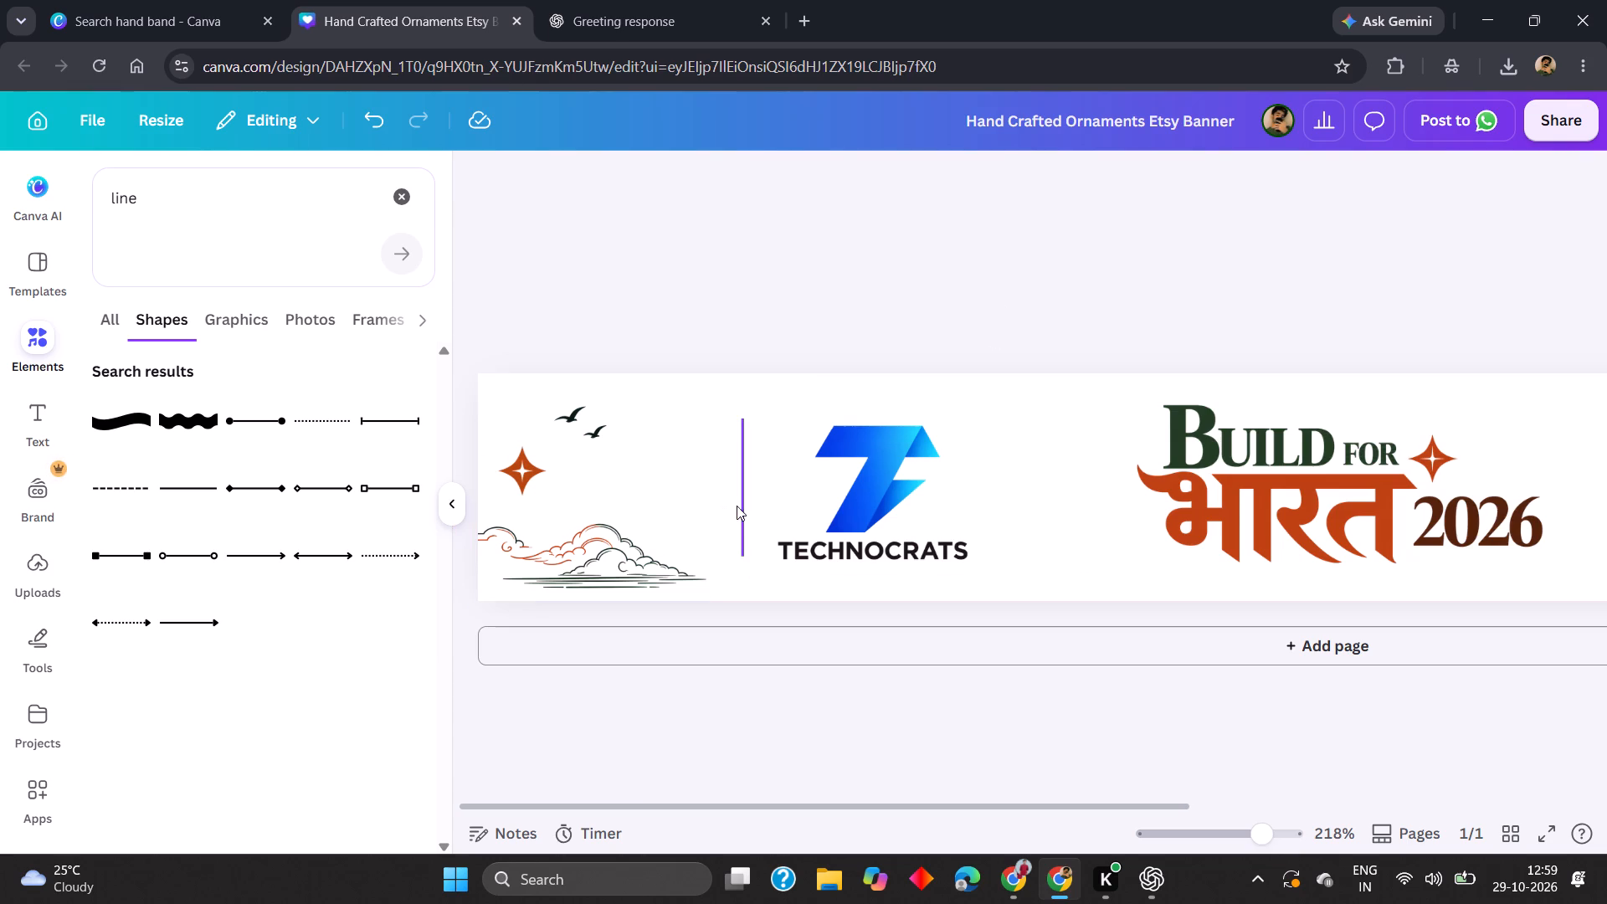
Duplicate the divider line and place the copy between the Technocrats logo and the title, level with the original.
click(738, 504)
key(ctrl+d)
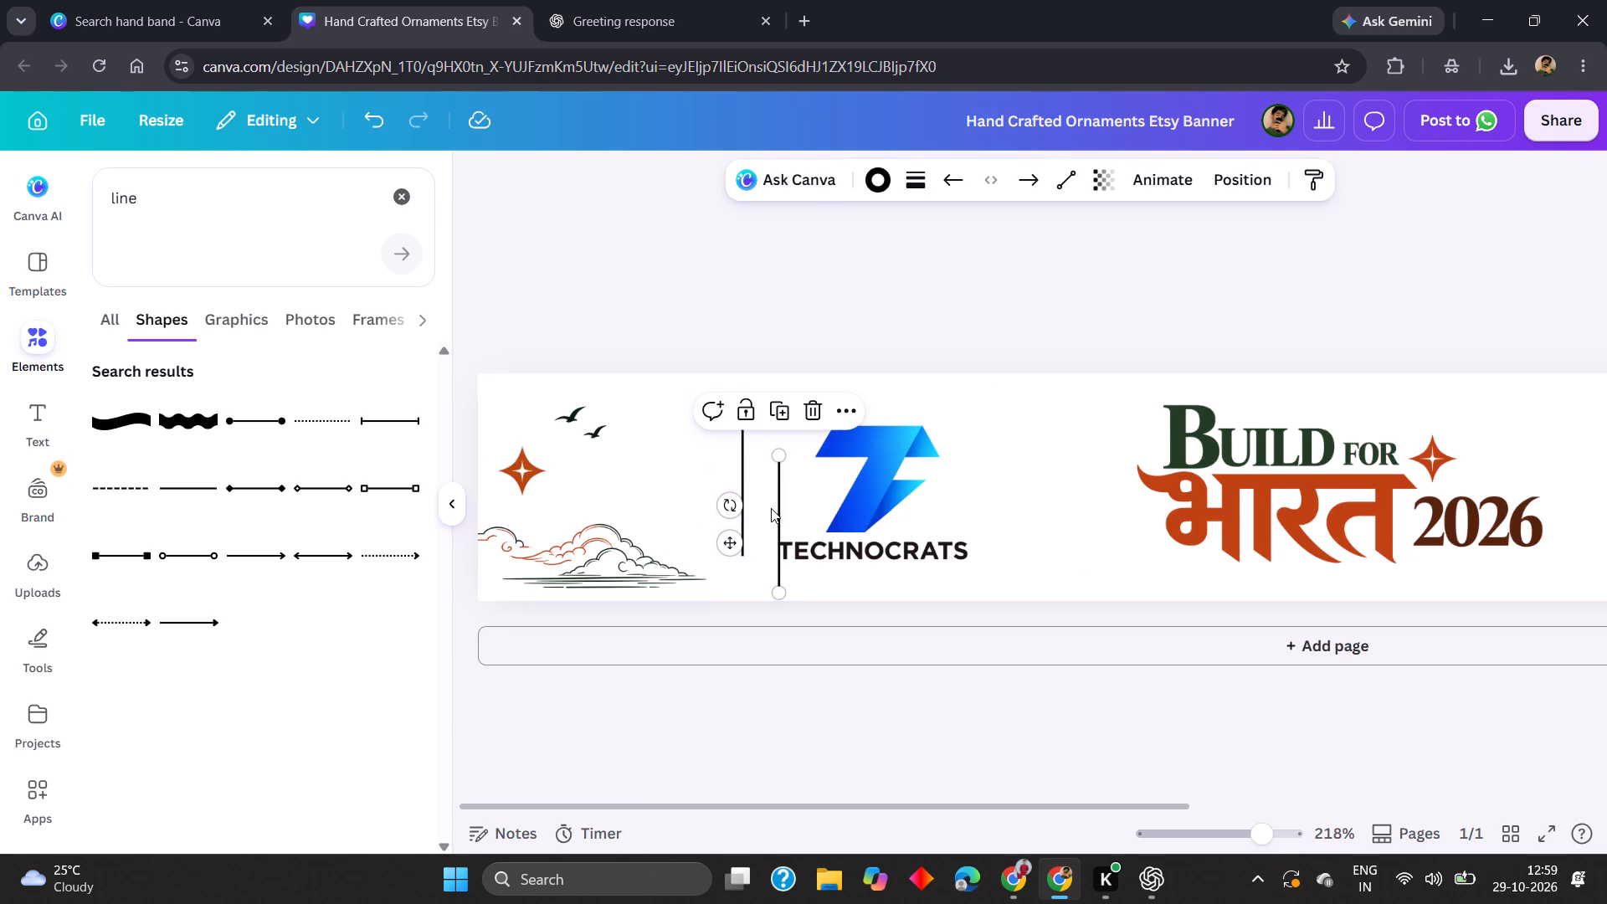
drag(777, 508, 1033, 474)
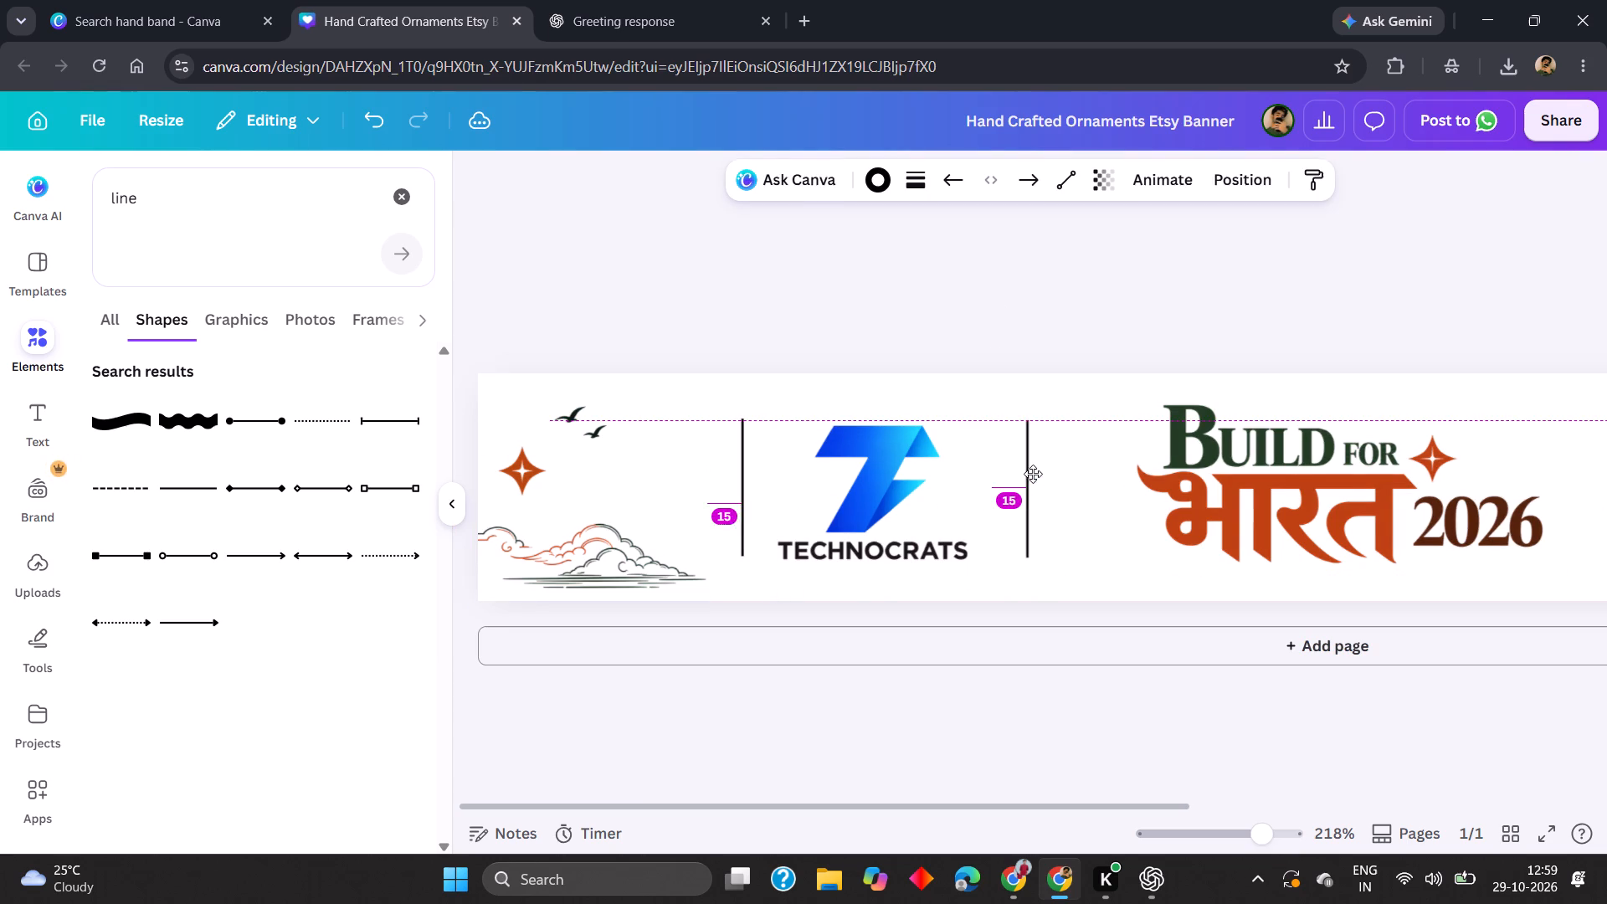
drag(1033, 474, 1034, 474)
scroll(1034, 474, left, 1)
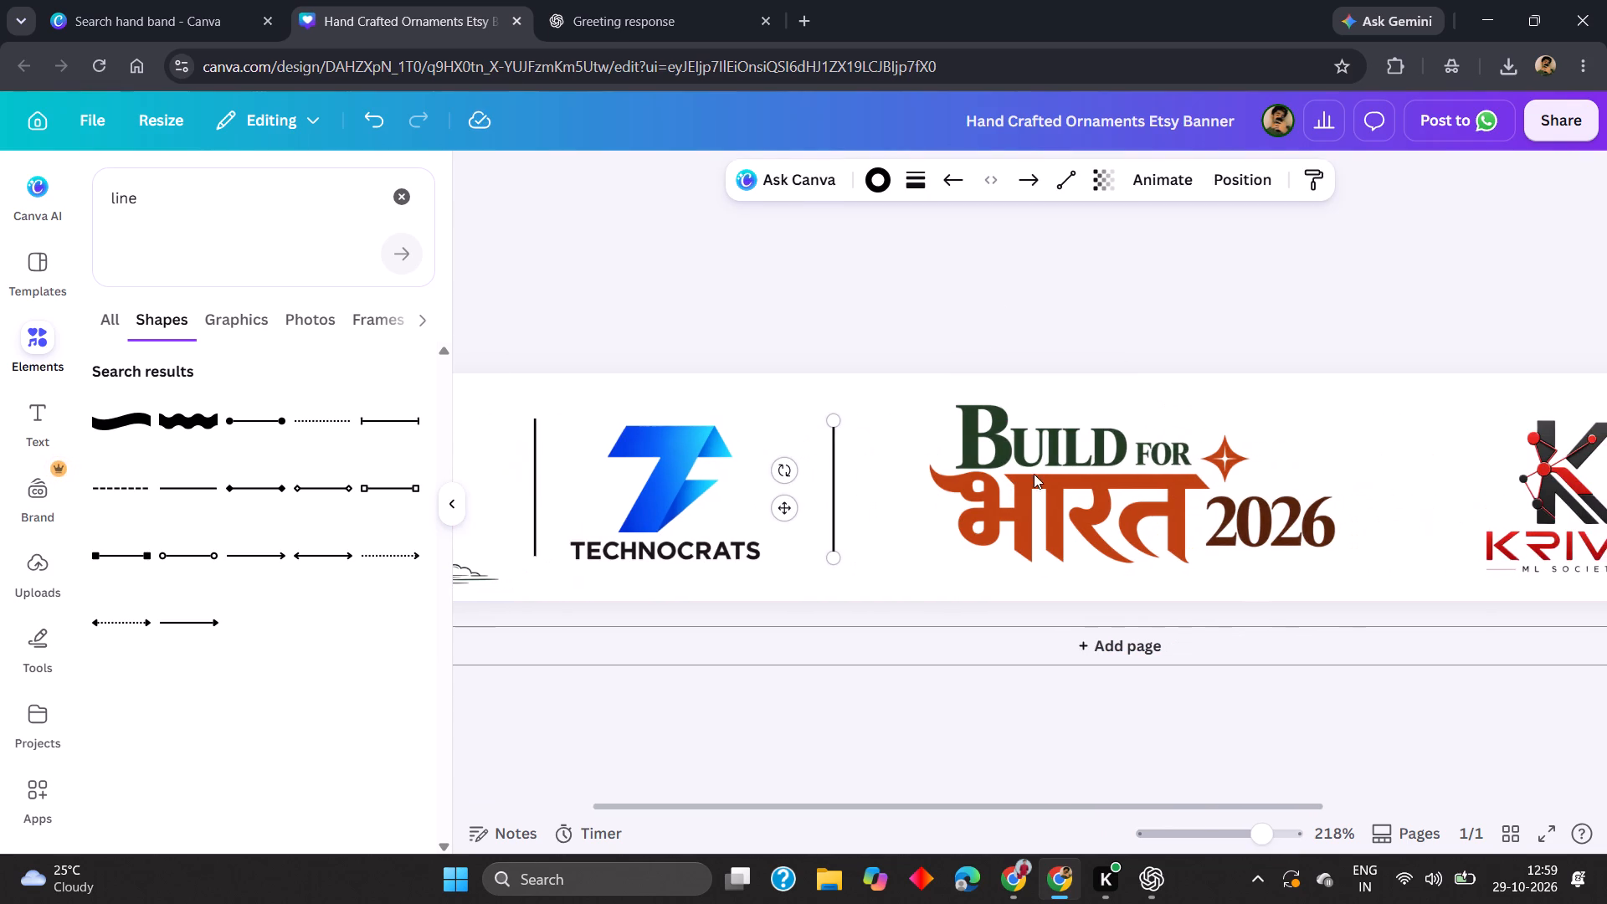
scroll(1034, 474, left, 1)
click(950, 330)
Nudge the divider between the cloud and the Technocrats logo slightly left, away from the logo.
scroll(950, 330, right, 1)
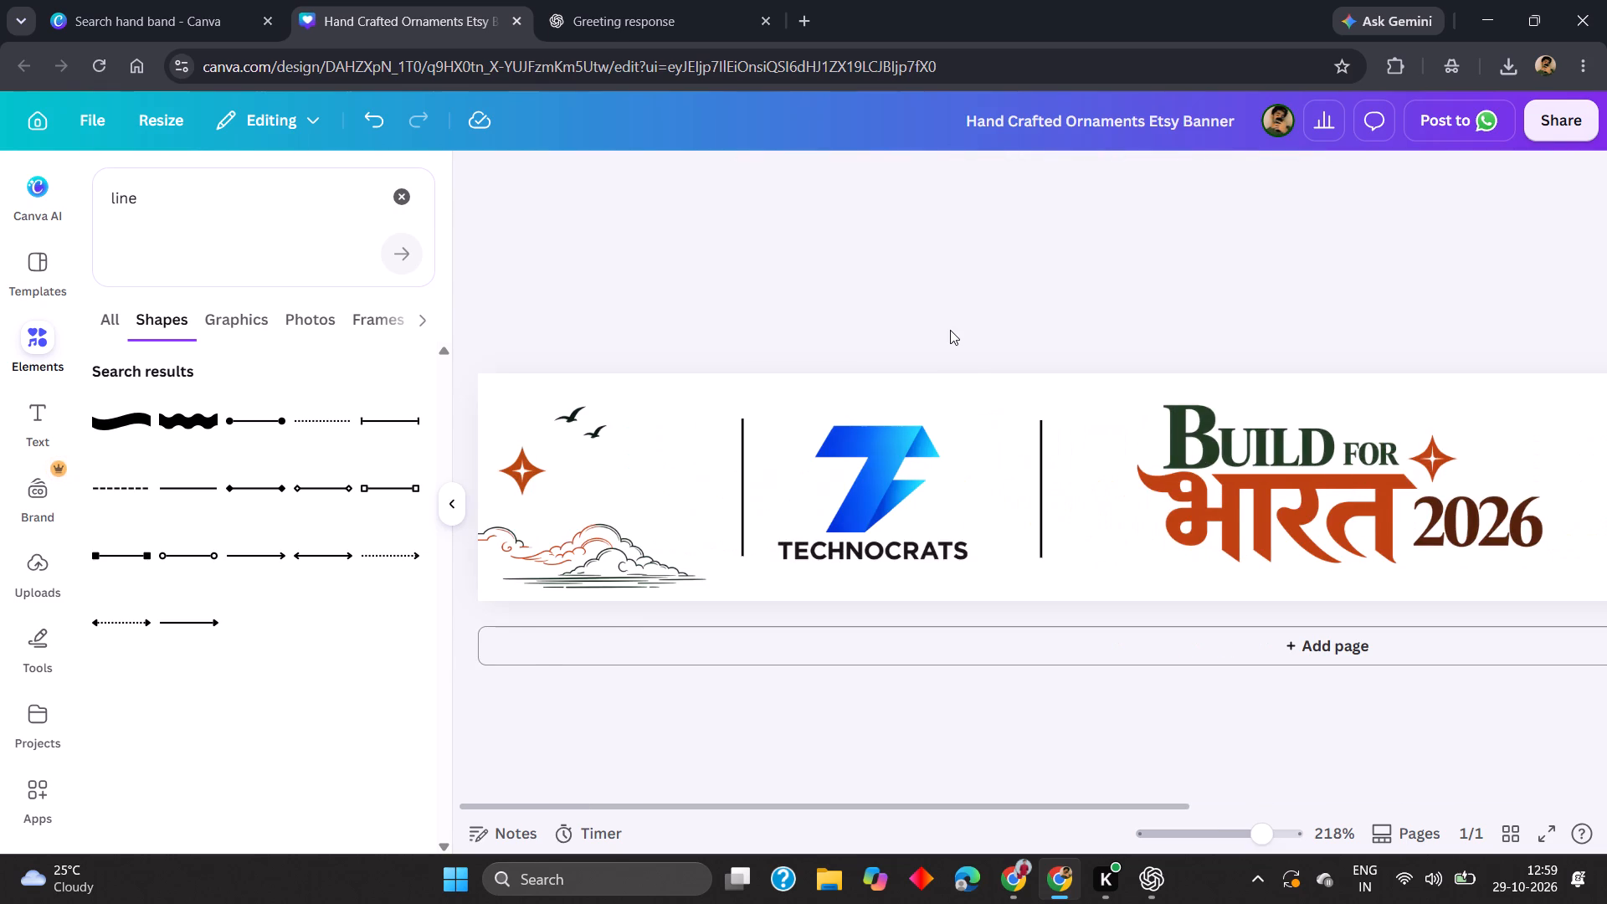
scroll(950, 330, right, 2)
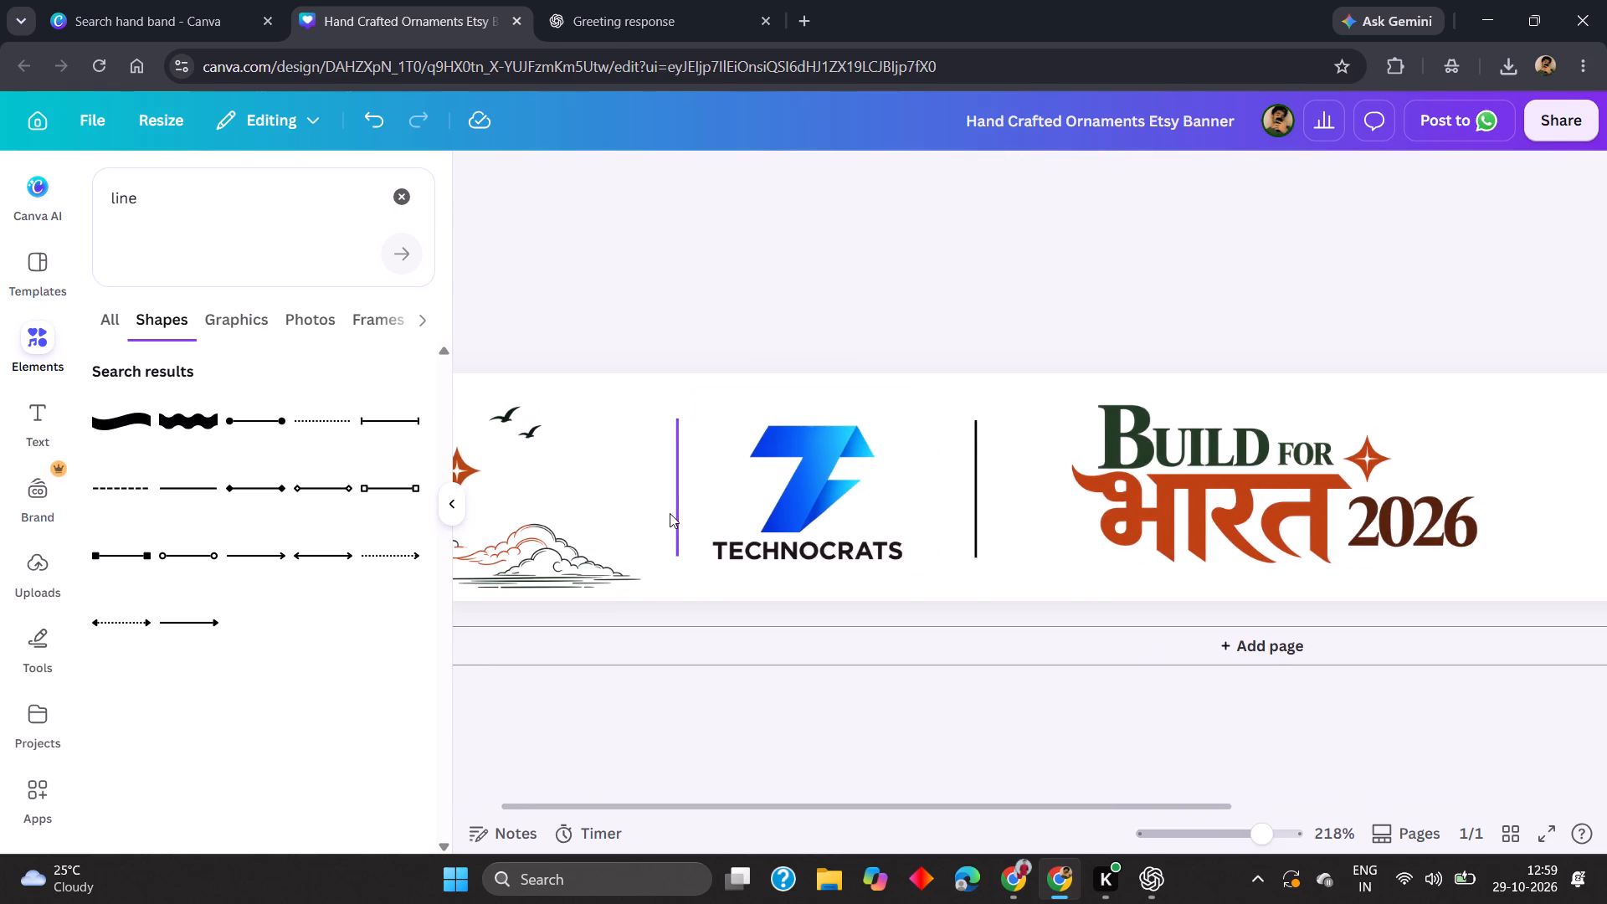
scroll(670, 513, right, 1)
click(732, 500)
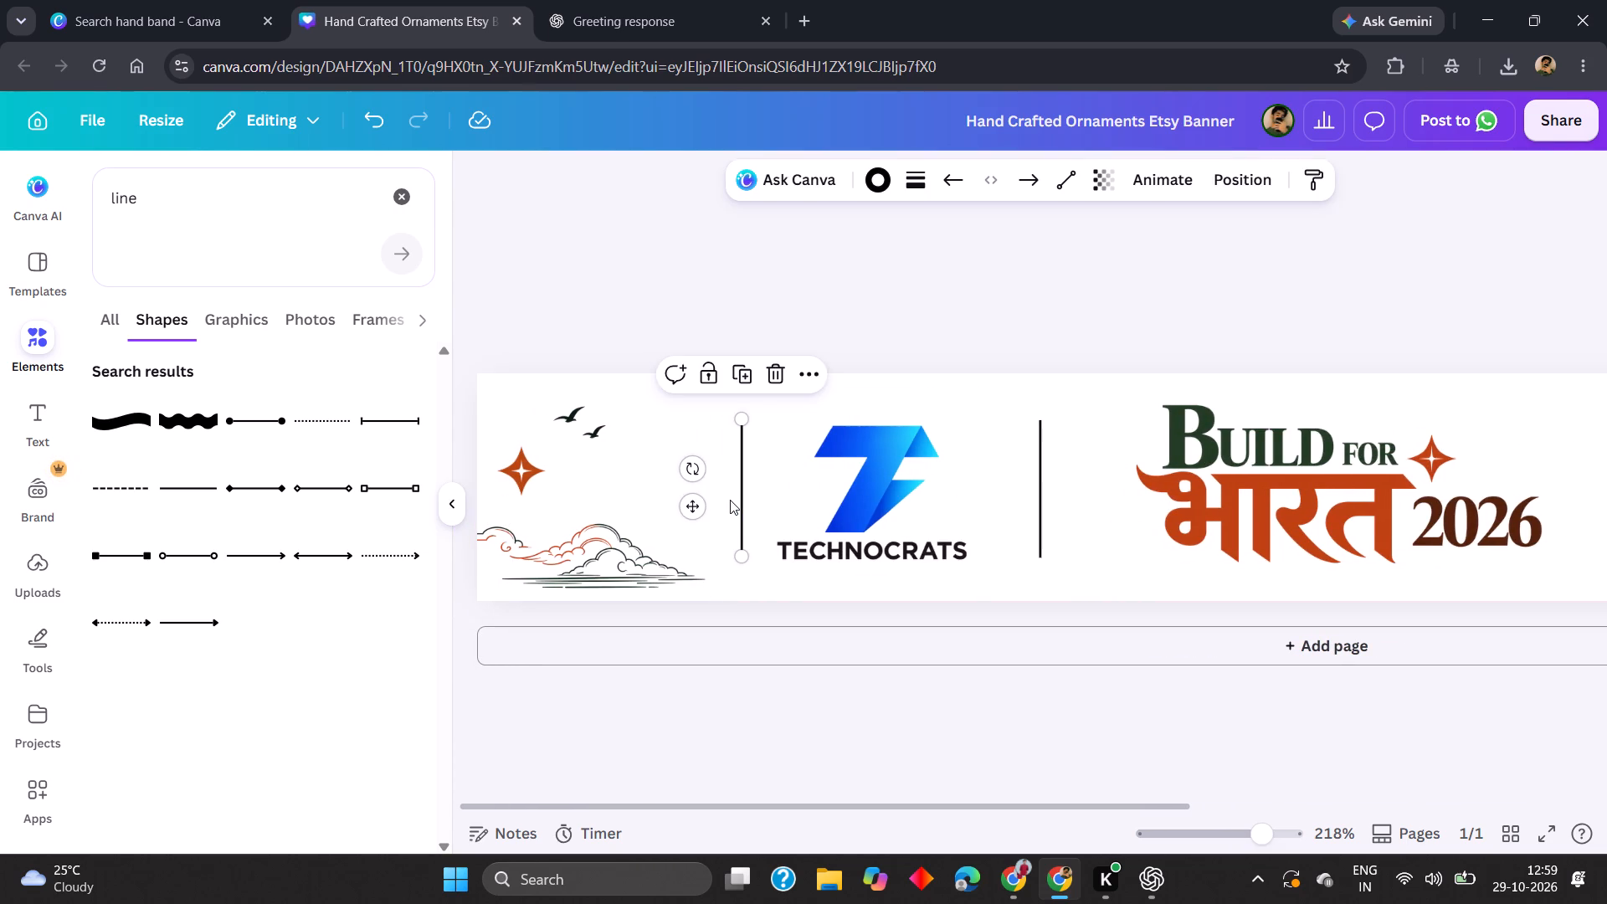
key(Left)
key(Left)
key(Left)
key(Left)
key(Left)
key(Left)
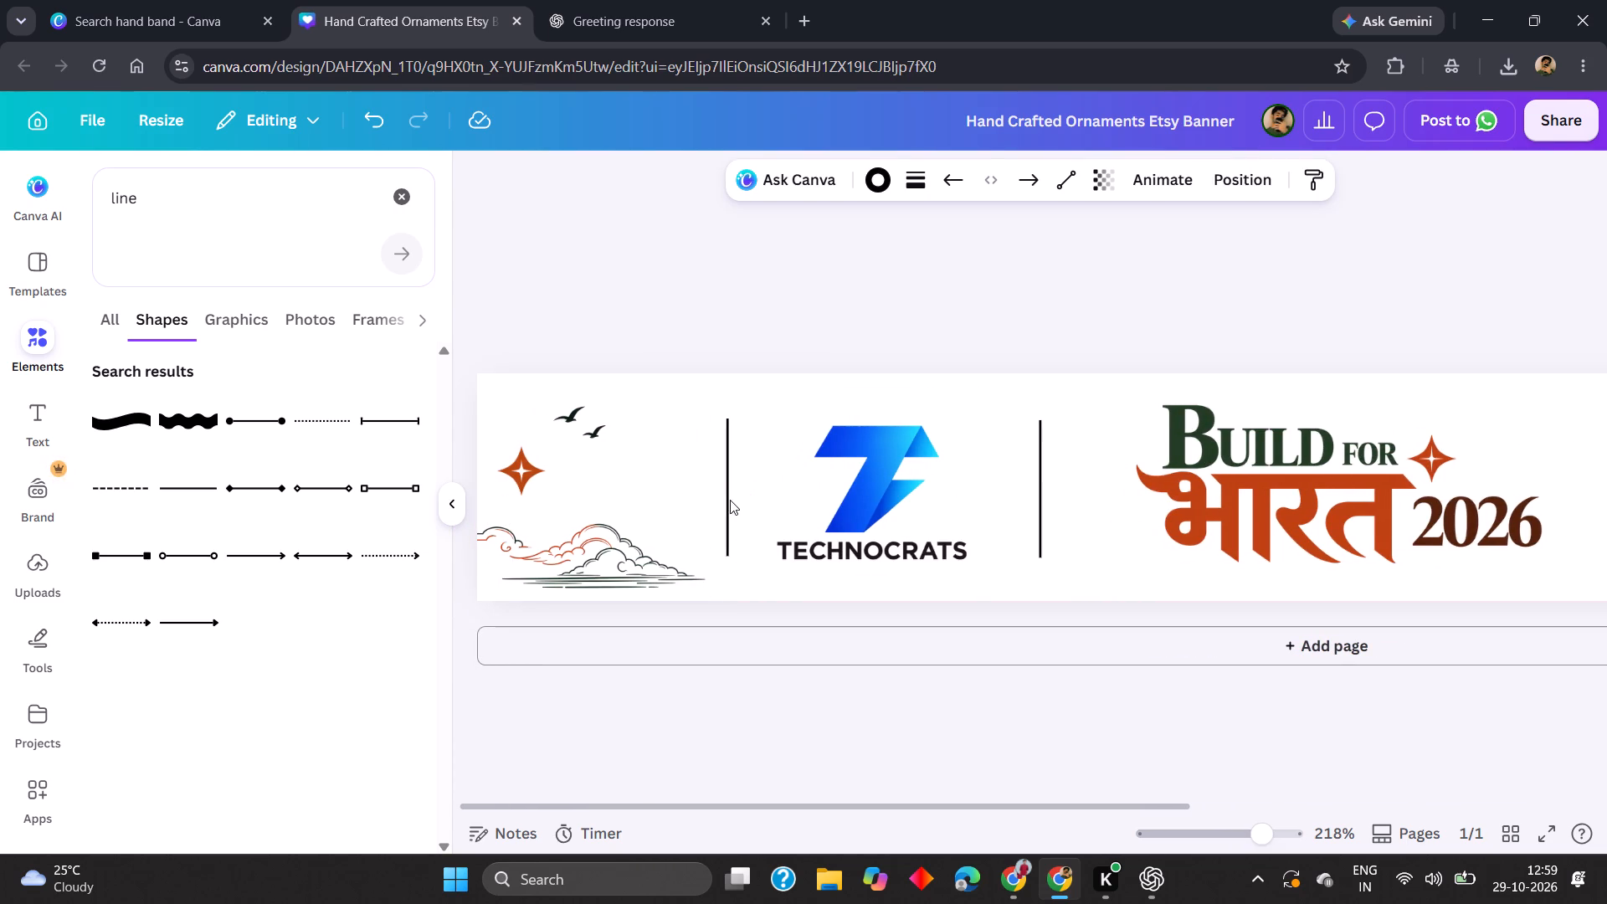
key(Left)
key(Left)
key(Left)
click(910, 298)
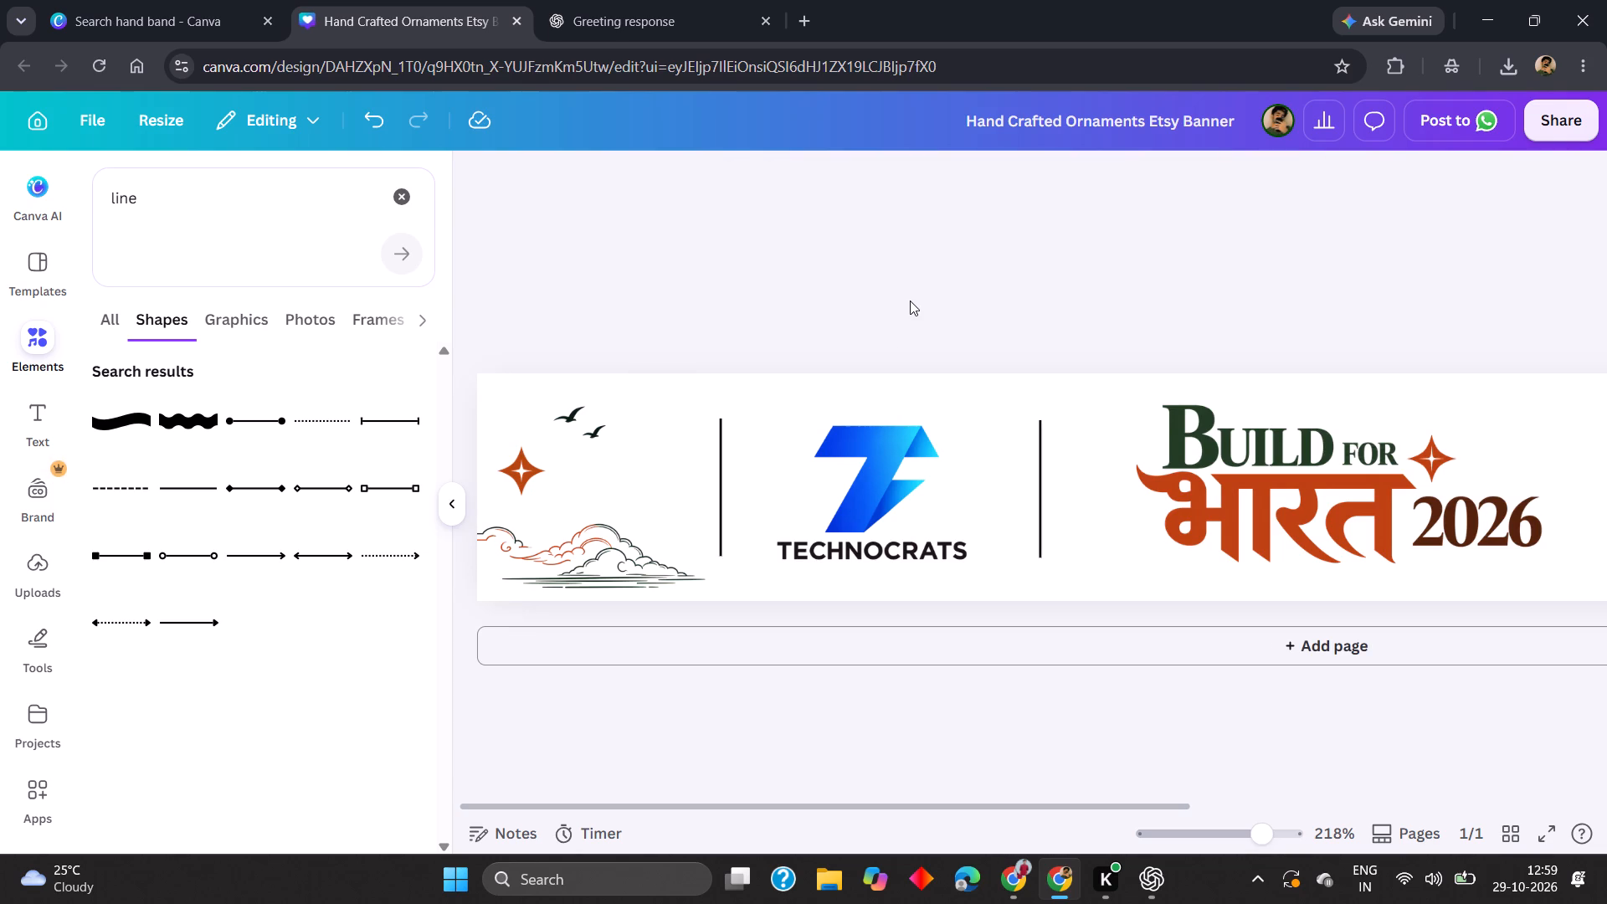
Align the divider between the Technocrats logo and the title to the vertical middle of the page.
scroll(910, 303, left, 3)
click(884, 470)
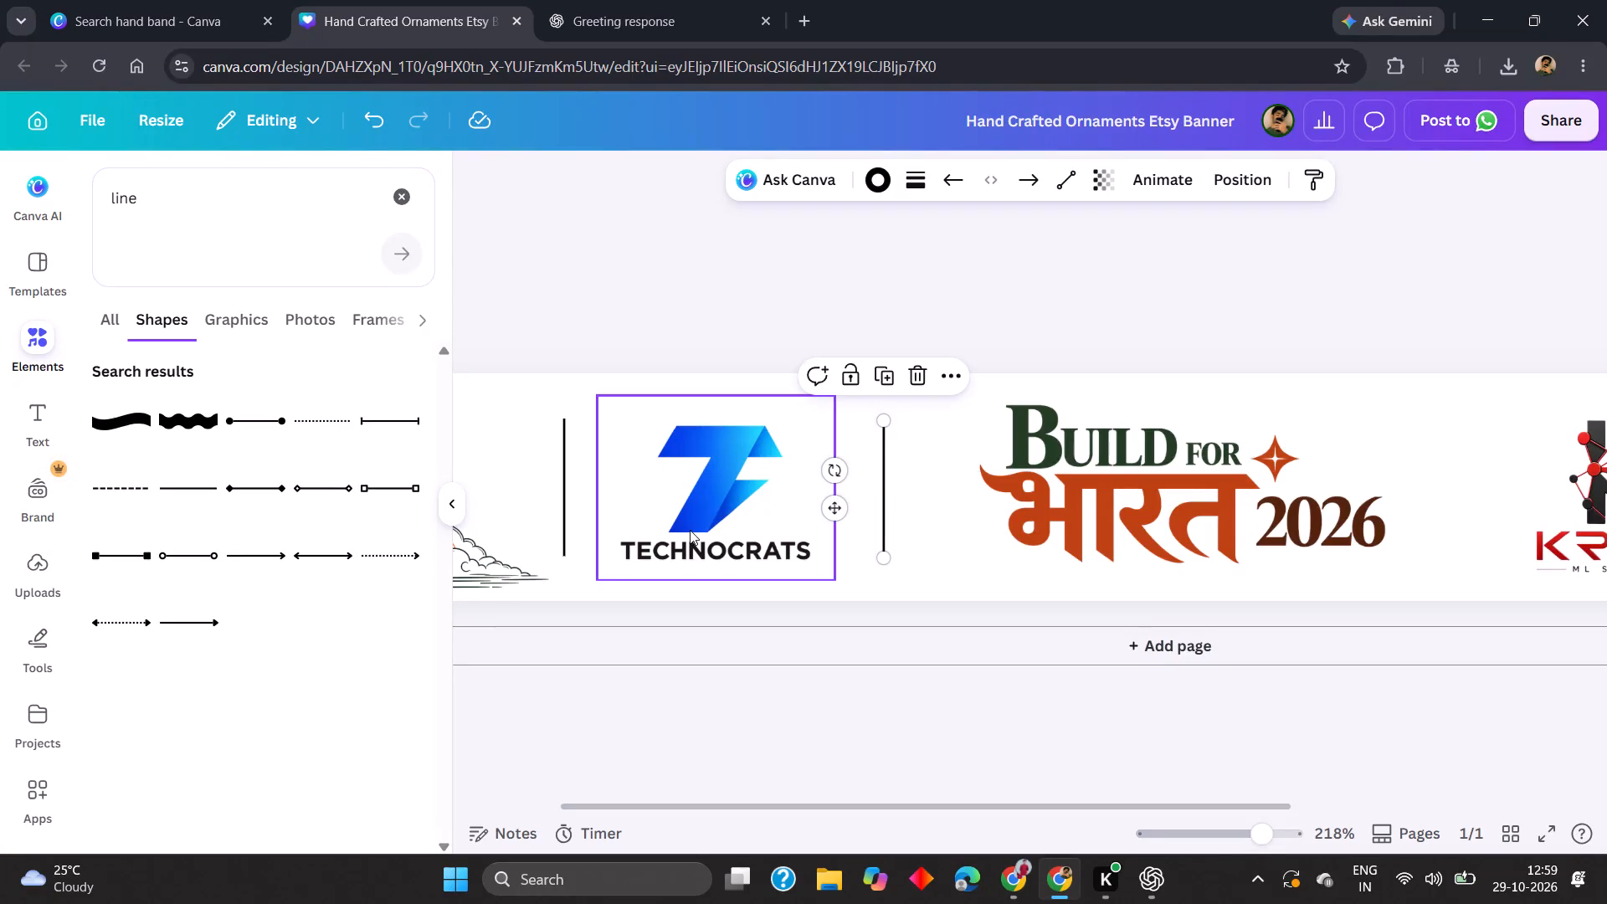
click(968, 229)
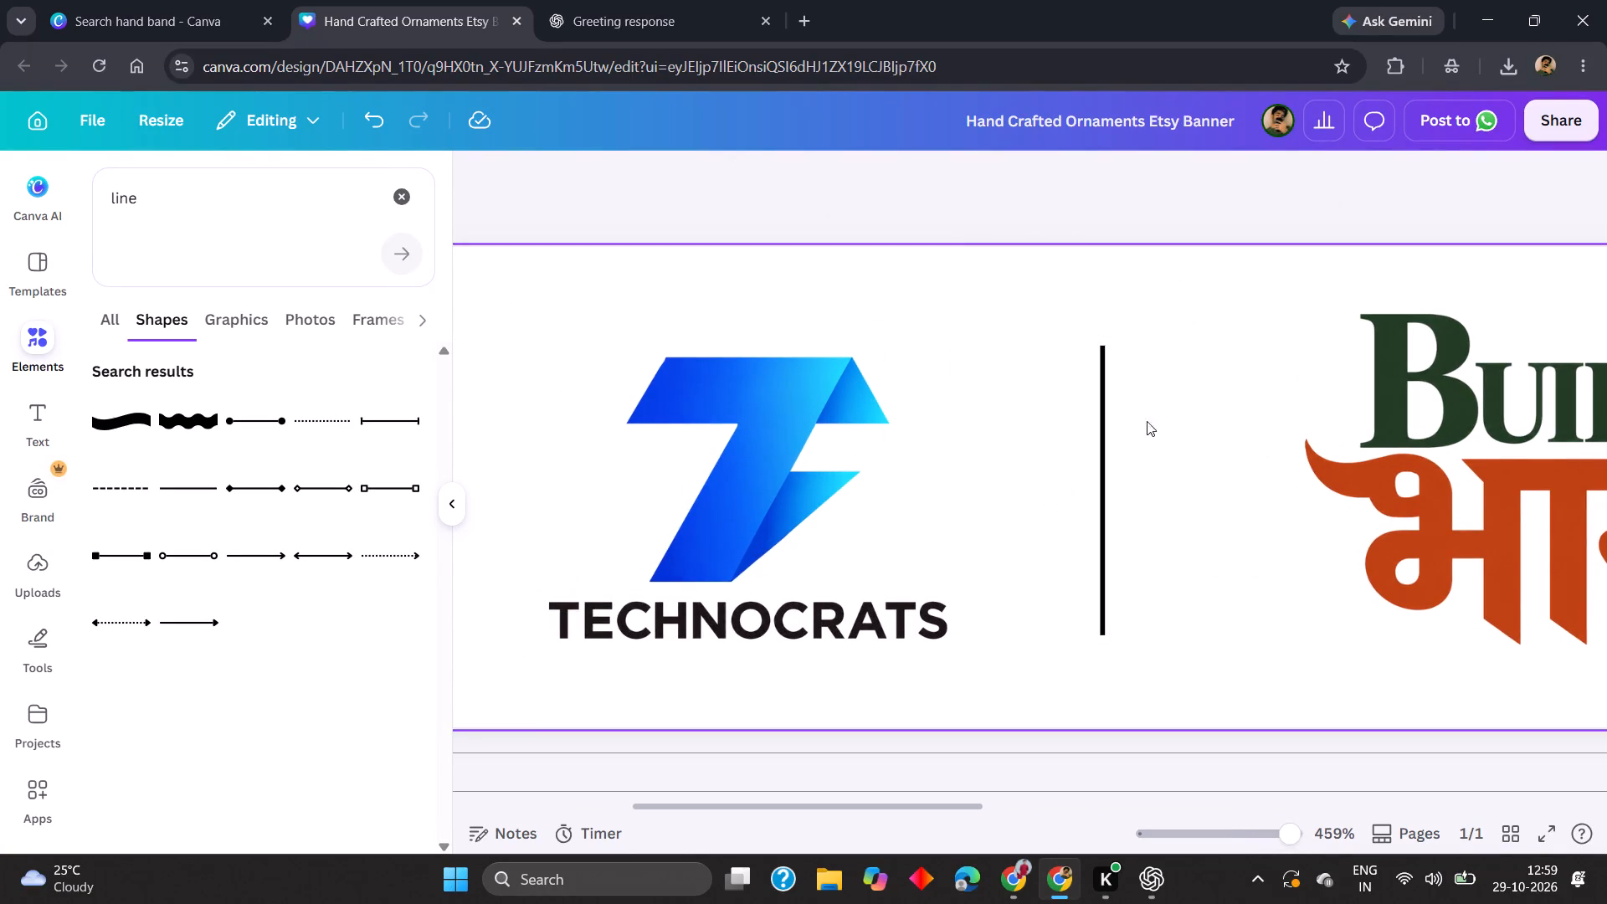
right_click(1112, 433)
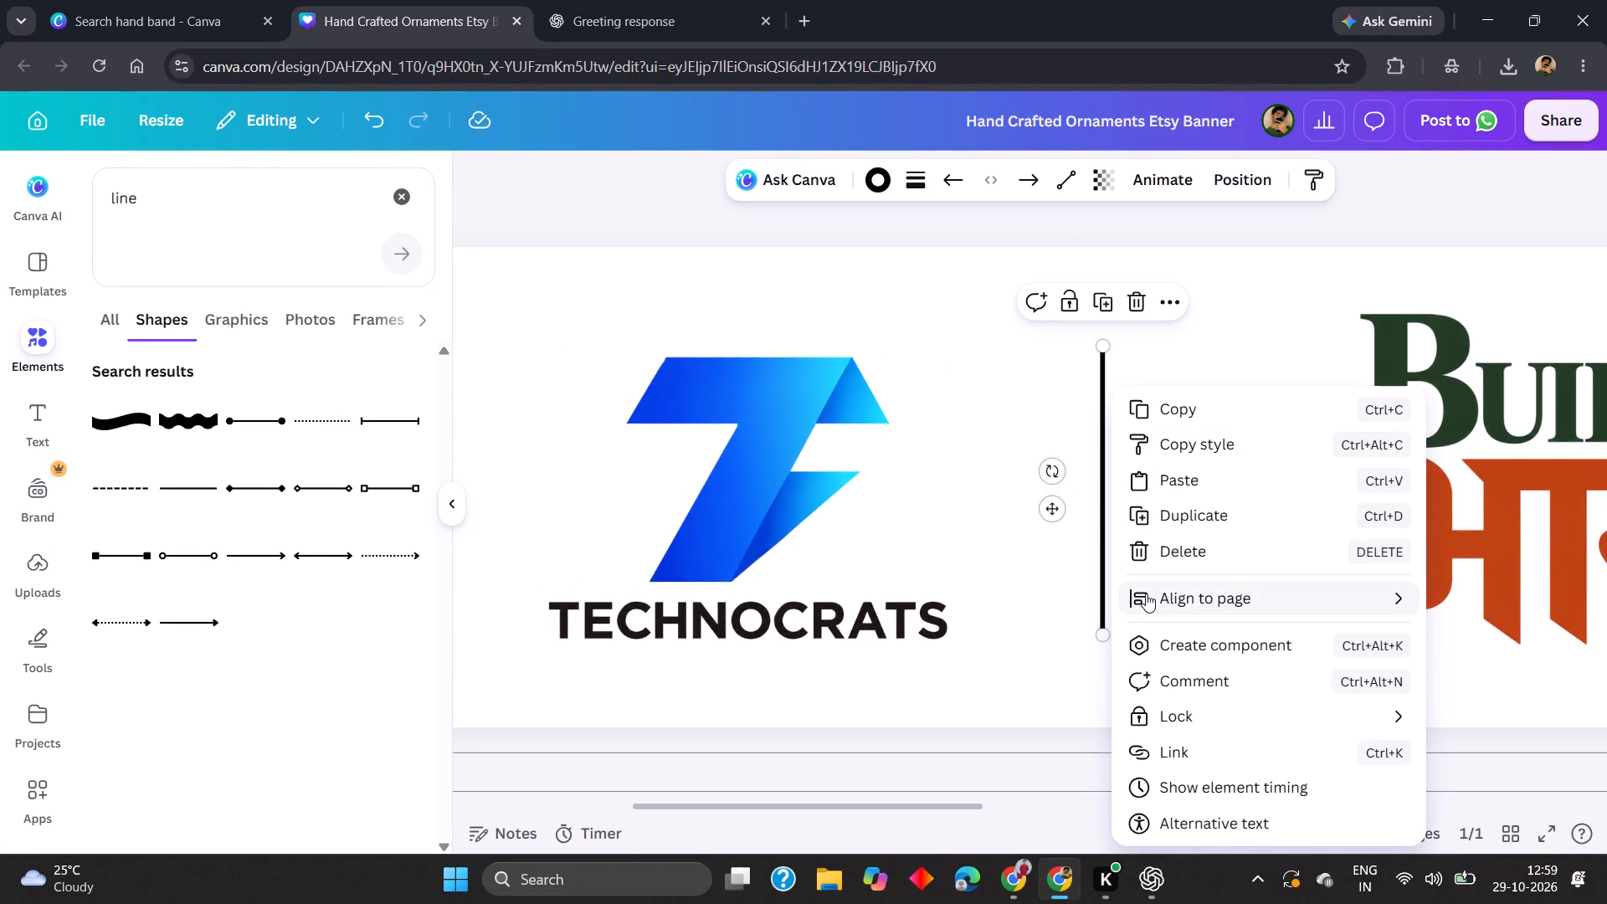
click(1499, 759)
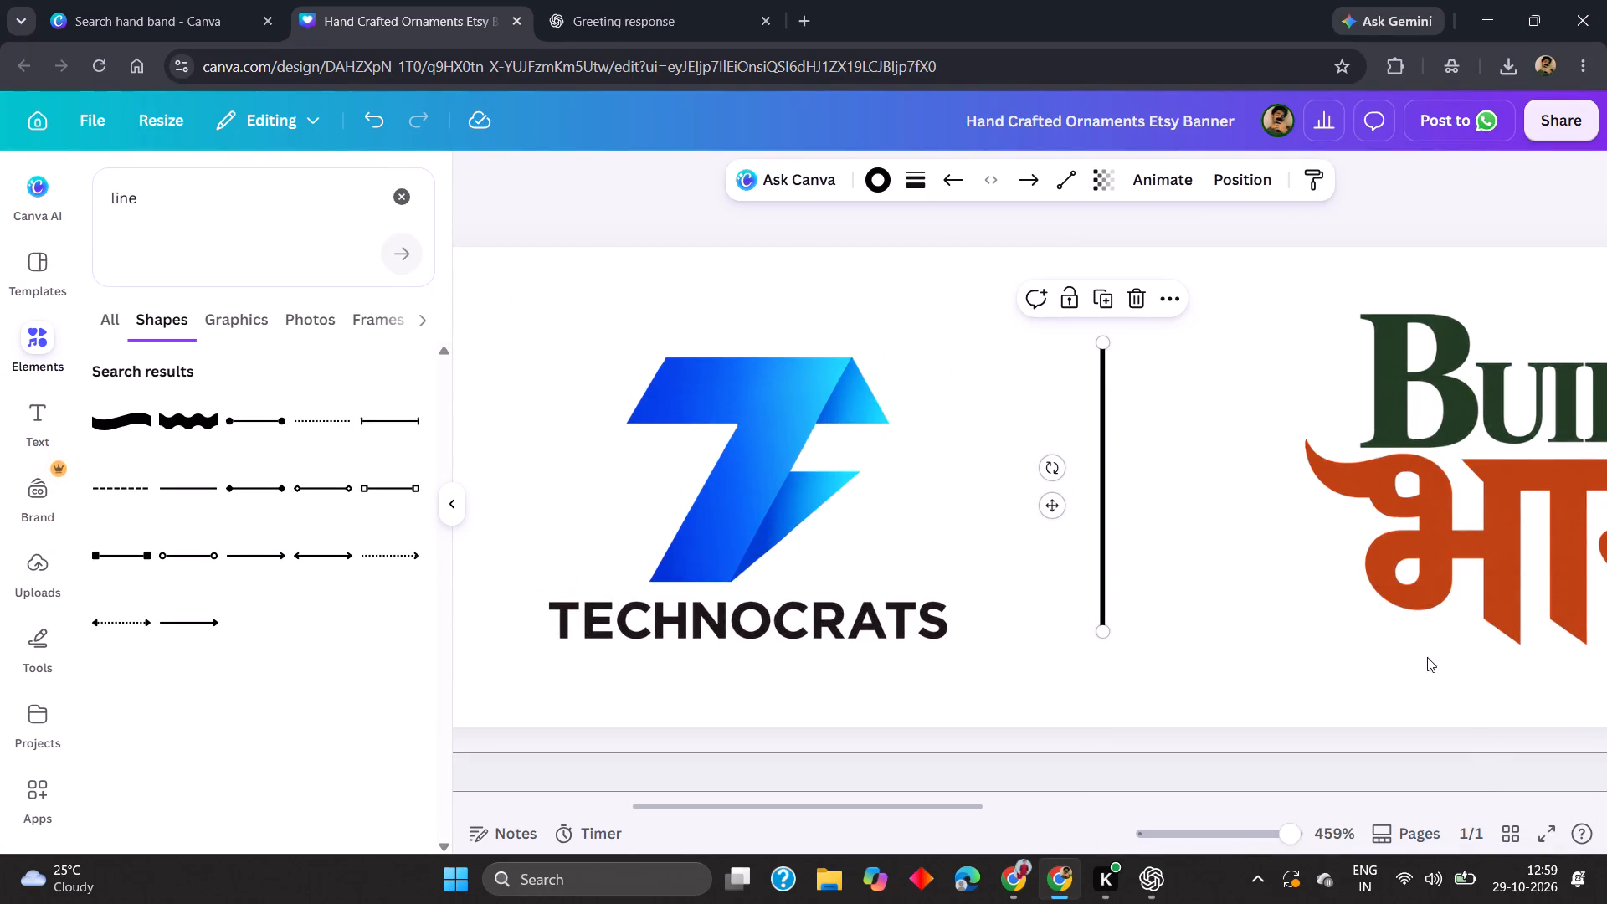
click(1095, 245)
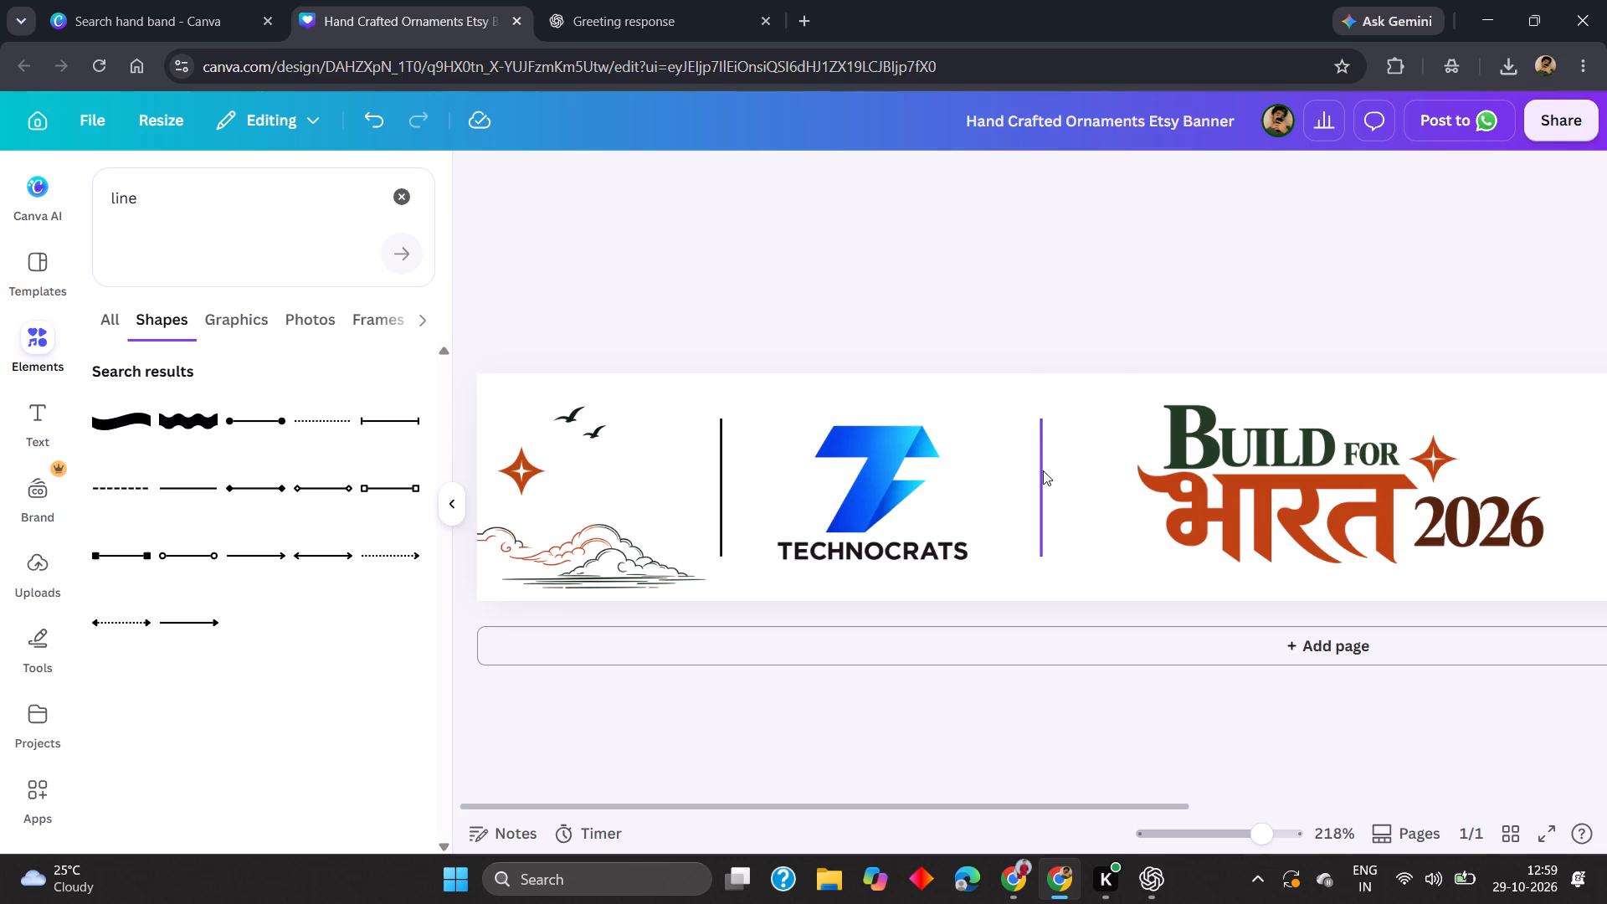
Duplicate the divider beside the title and shift the copy horizontally to midway between the title and the KRIVA logo.
click(1043, 470)
key(ctrl+d)
scroll(1049, 478, left, 6)
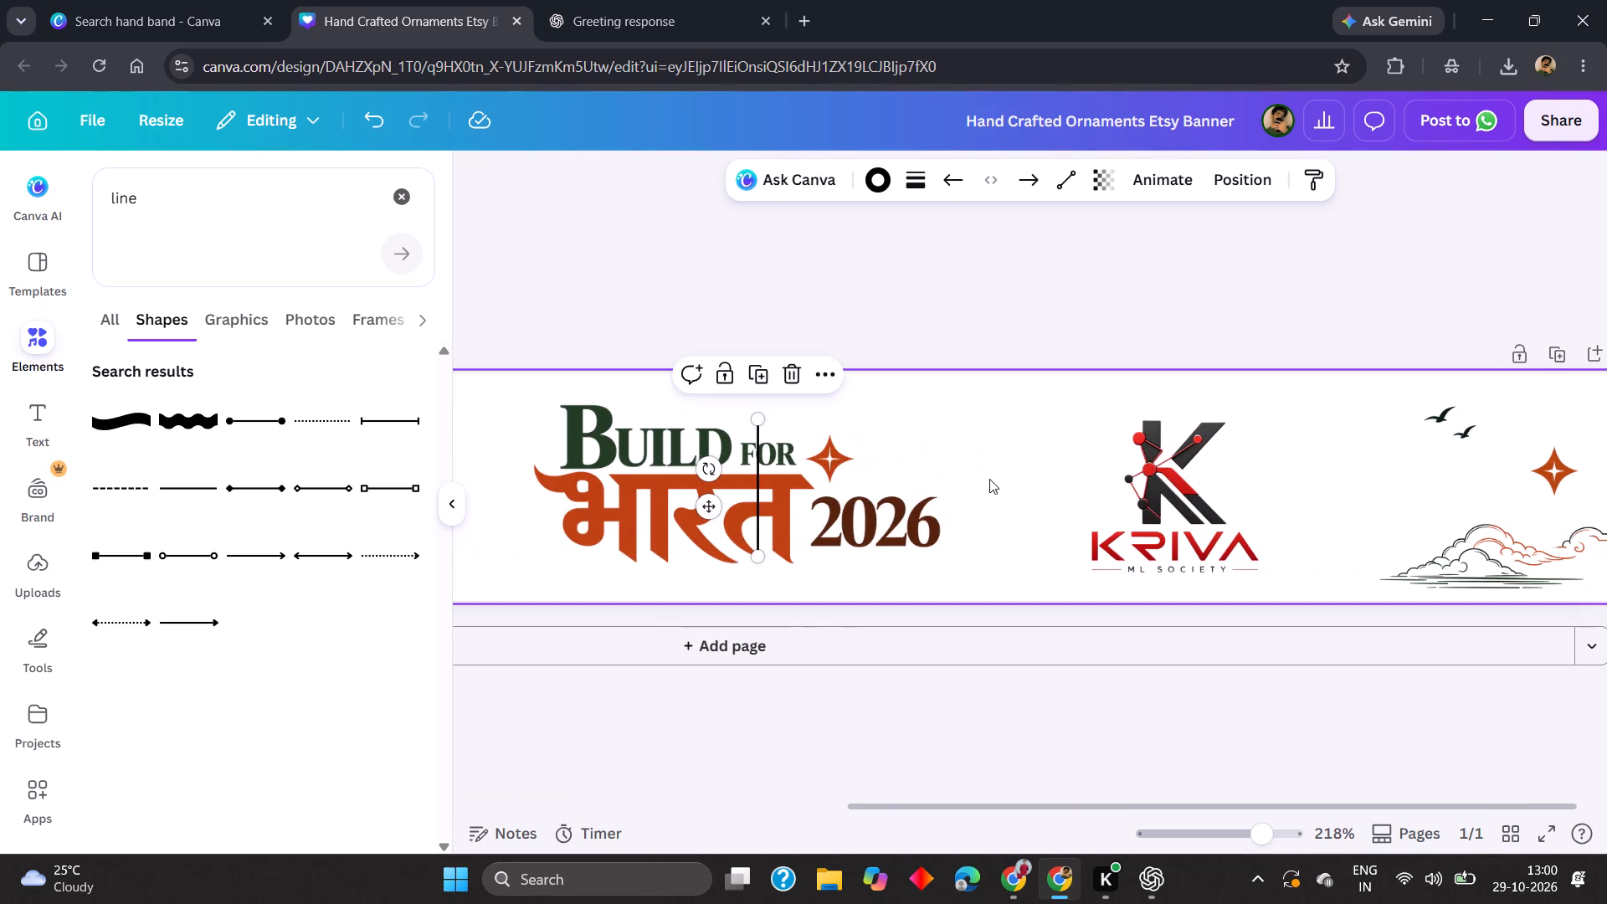
key(shift+Right)
key(shift+Right)
key(shift+Right)
key(shift+Right)
key(shift+Right)
key(shift+Right)
key(shift+Right)
key(shift+Right)
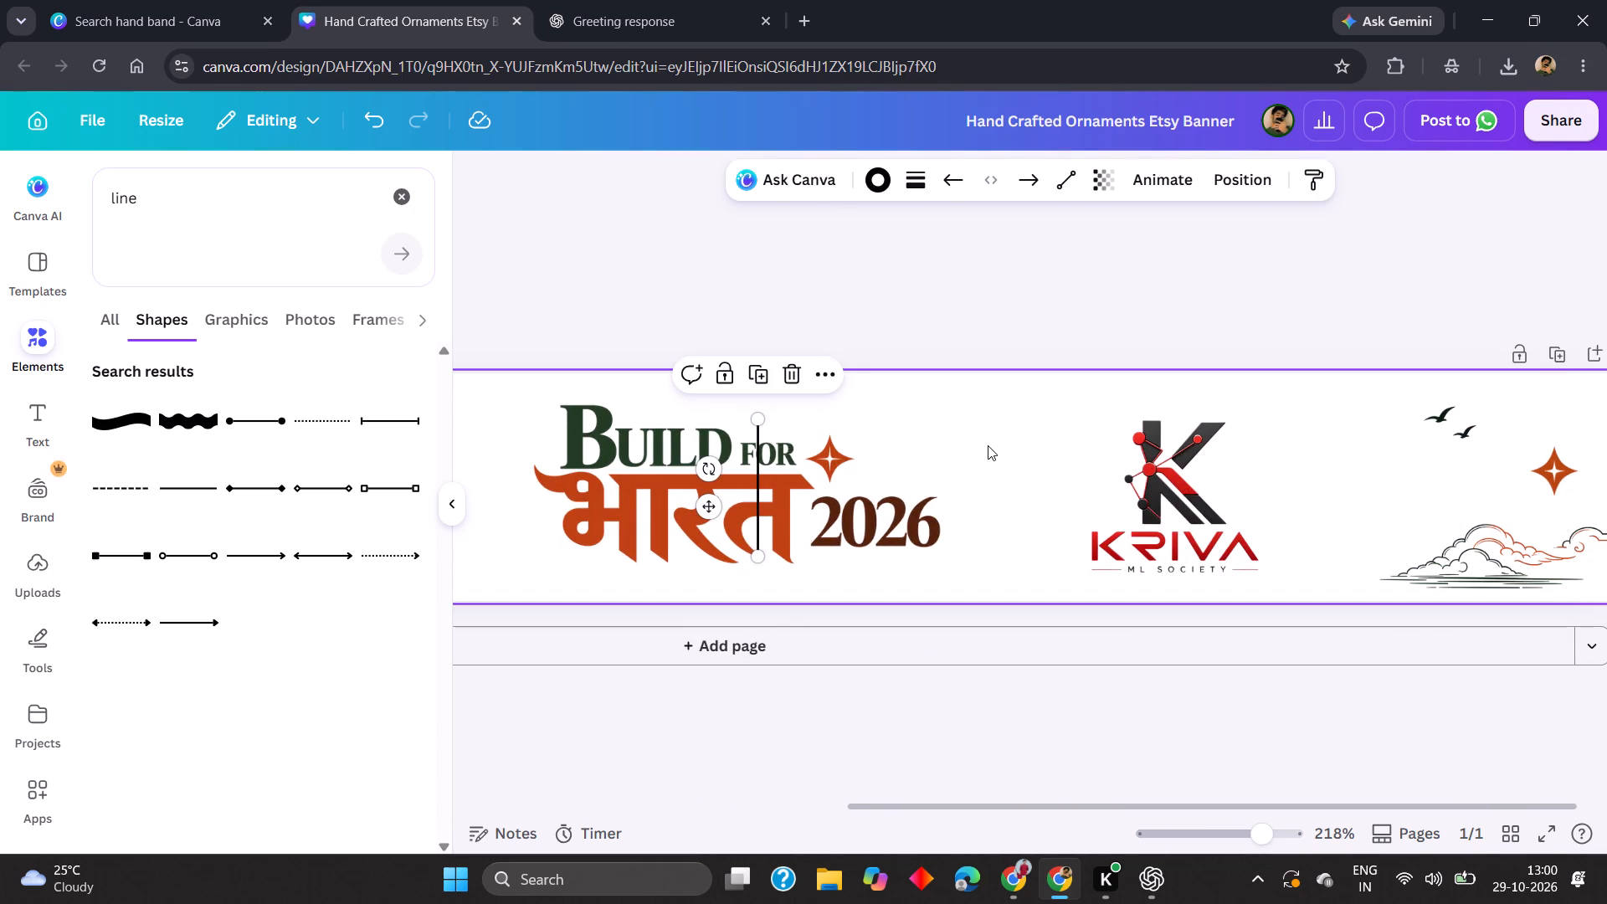
key(shift+Right)
key(Right)
key(Right)
key(Right)
key(Right)
key(Right)
key(Right)
key(Right)
key(Right)
key(Right)
key(Right)
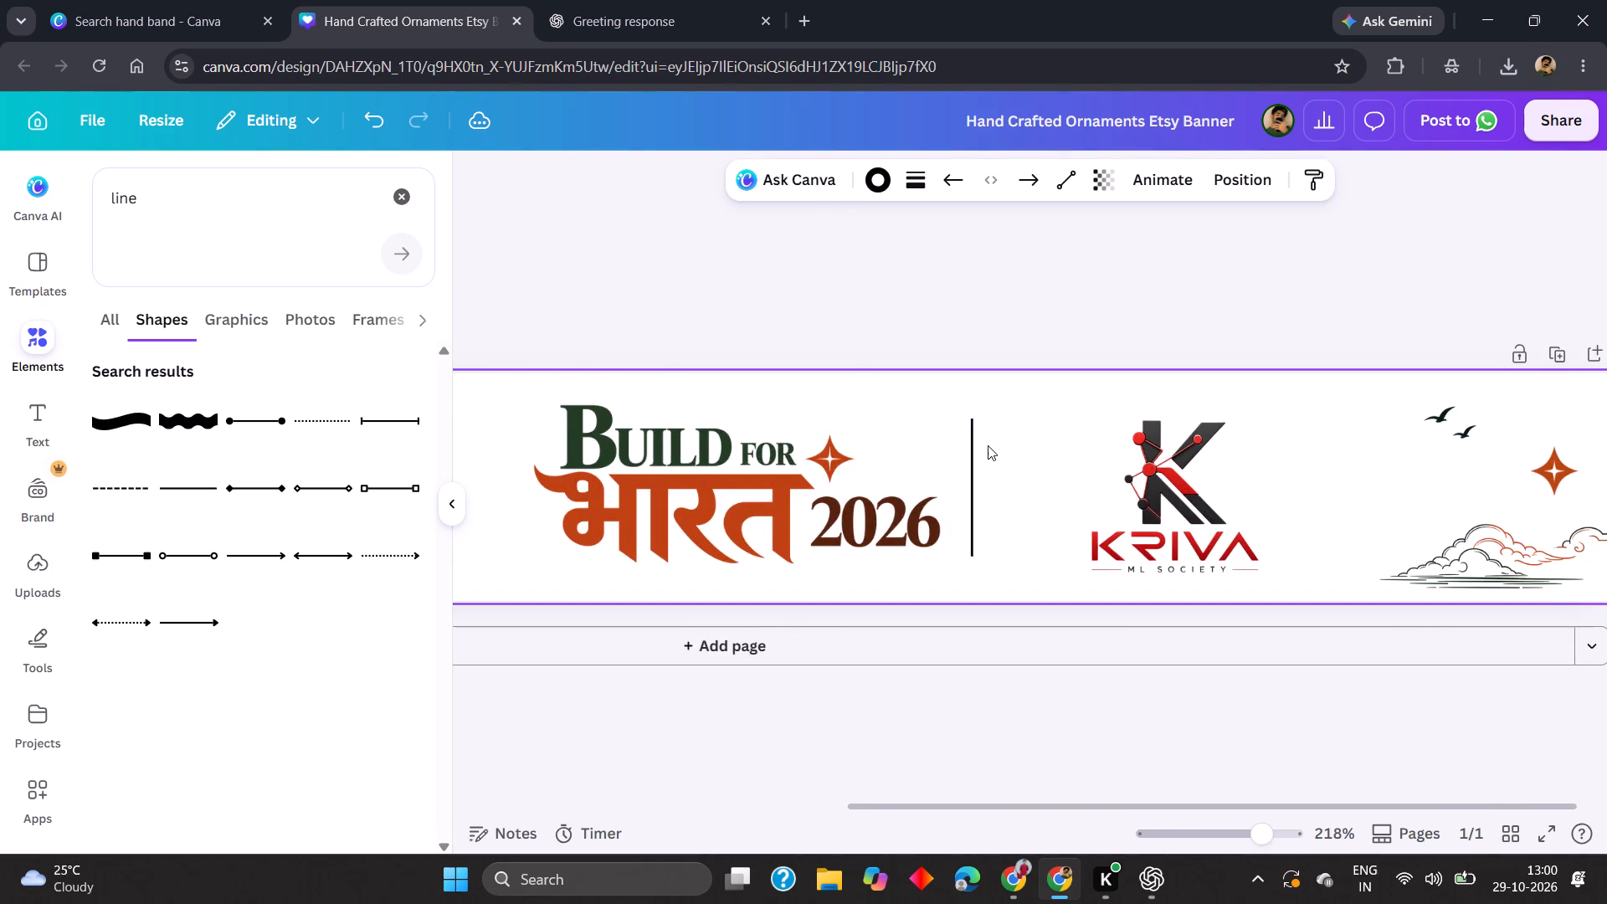
key(Right)
key(Right)
key(Right)
key(Right)
key(Right)
key(Right)
key(Right)
key(Right)
key(Right)
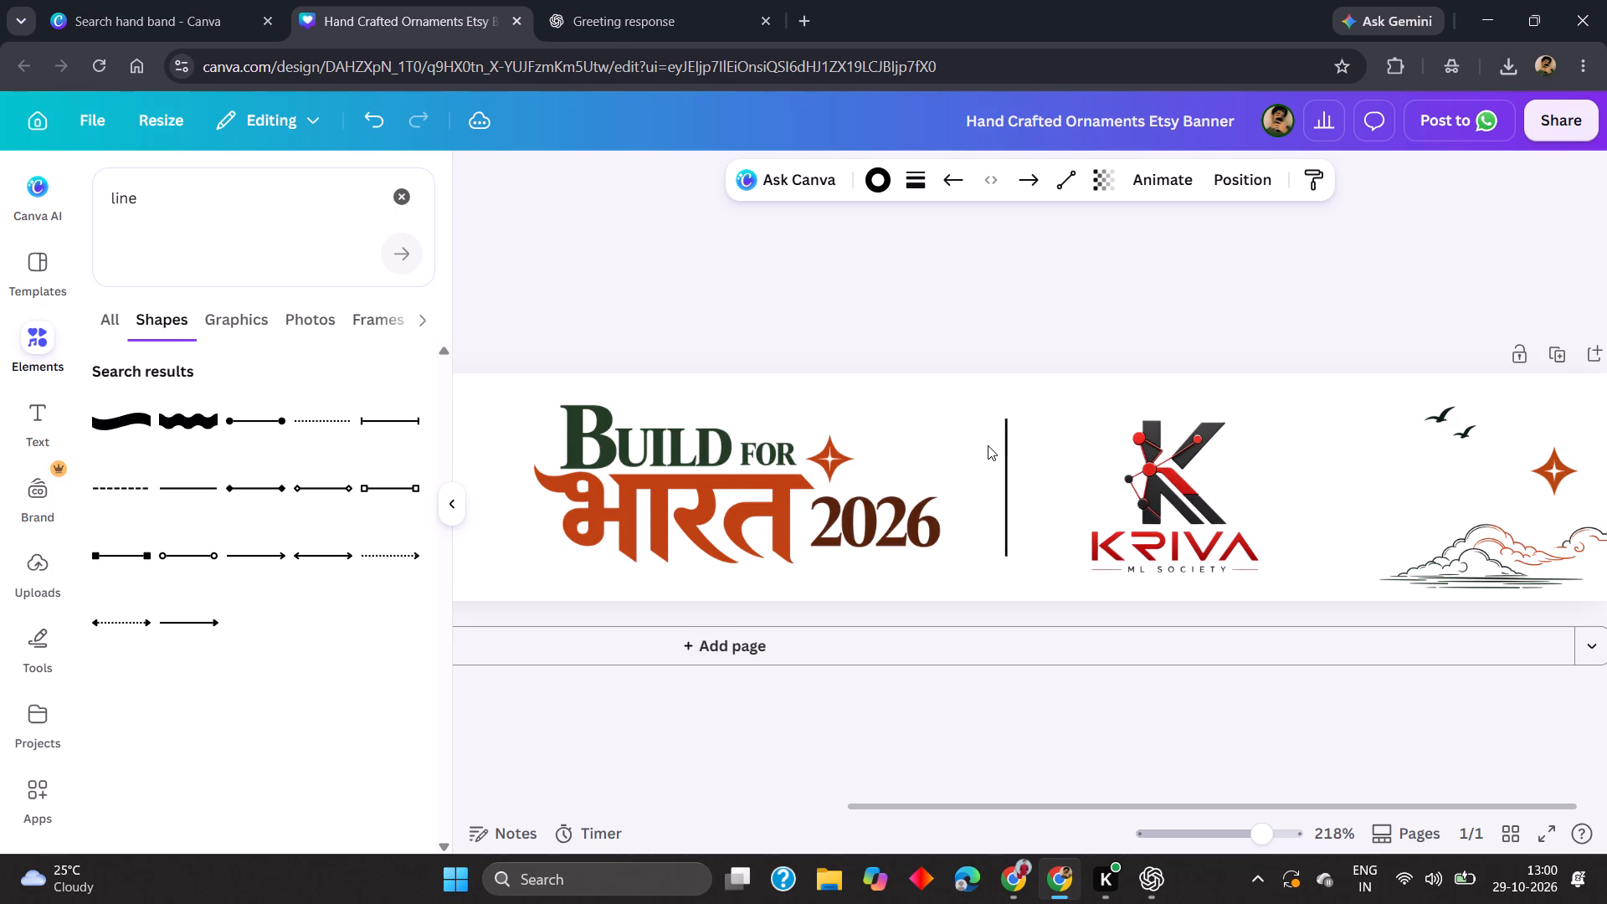
key(Right)
key(Right)
key(Right)
key(Right)
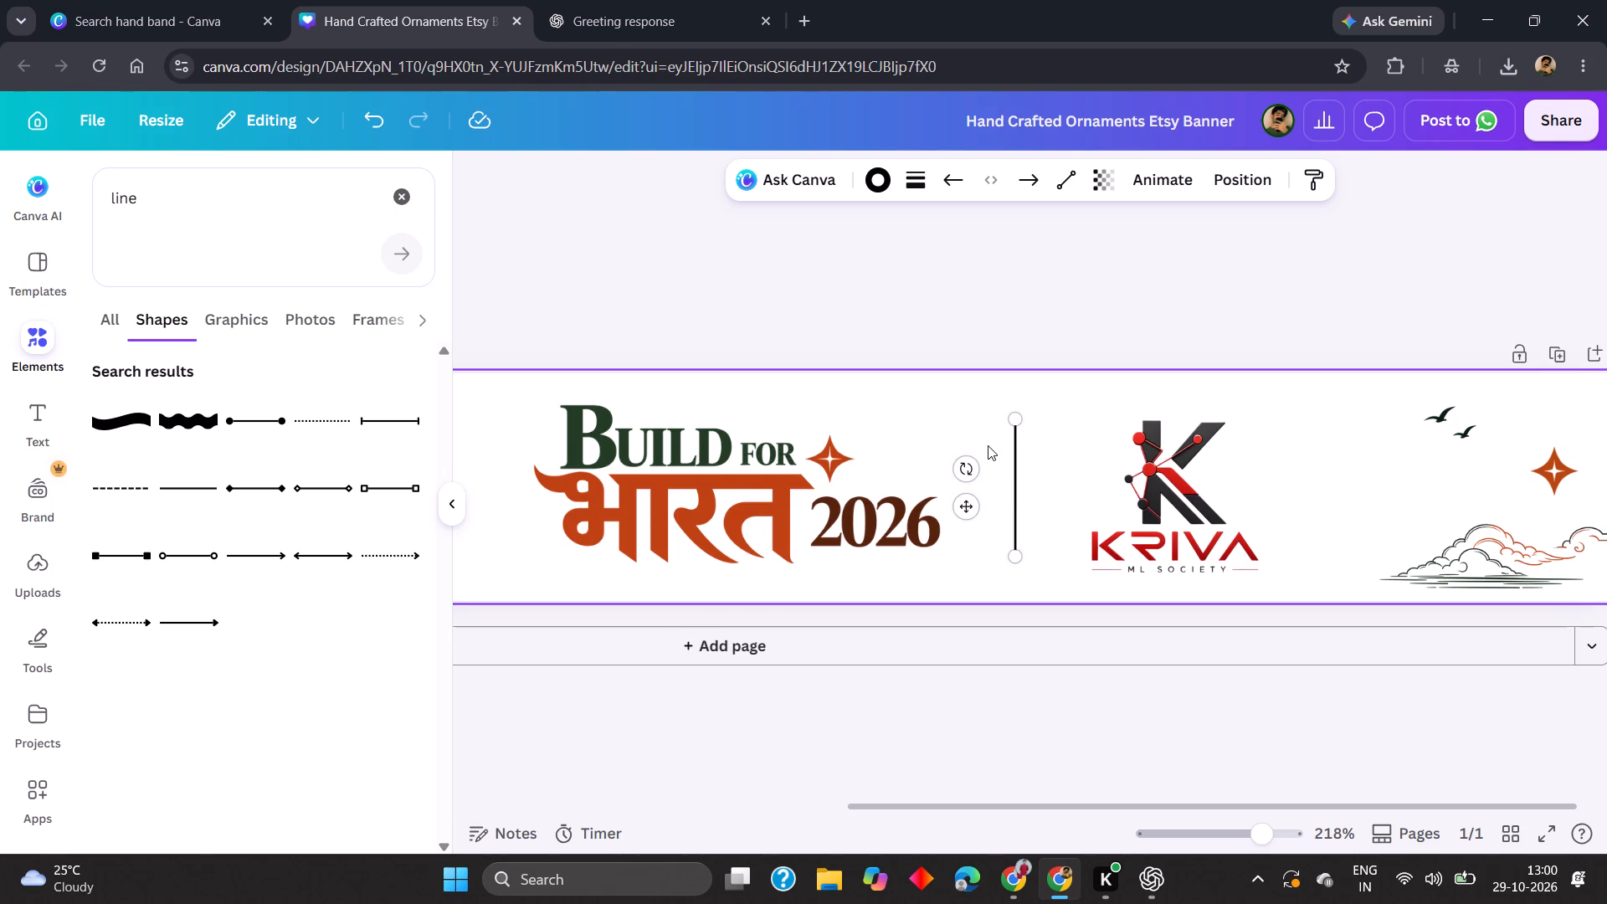
Duplicate the divider again and place the copy between the KRIVA logo and the right-hand cloud decoration.
key(ctrl+d)
scroll(988, 445, left, 3)
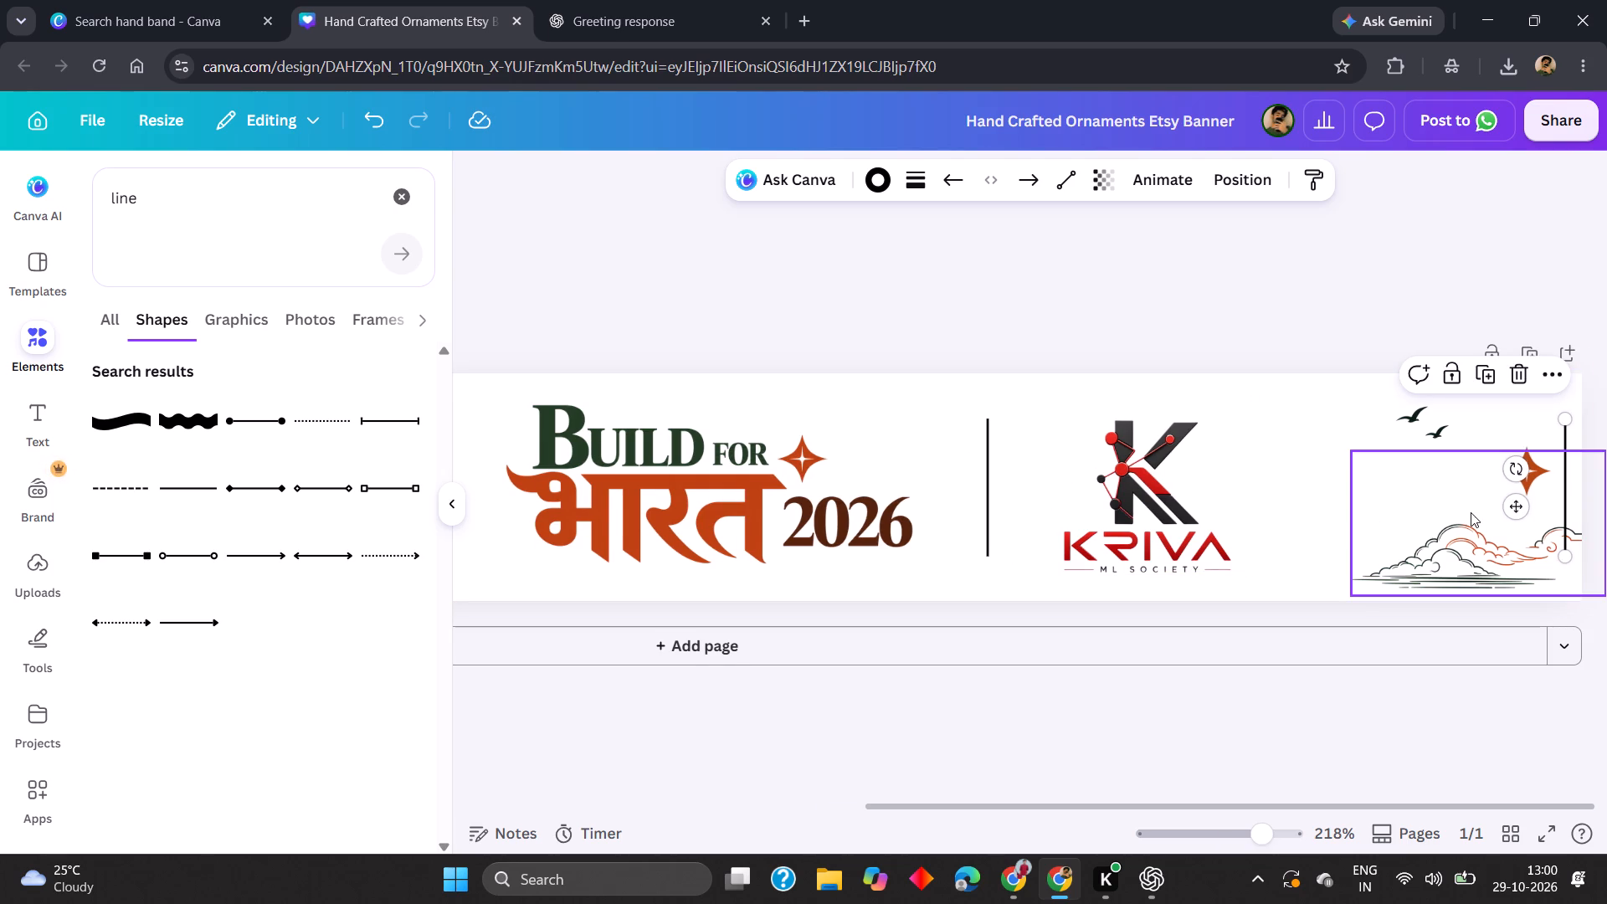
key(Left)
key(Left)
key(Left)
key(Left)
key(Left)
key(Left)
key(Left)
key(Left)
key(Left)
key(Left)
key(Left)
key(Left)
key(Left)
key(Left)
key(Left)
key(Left)
key(Left)
key(Left)
key(Left)
key(Left)
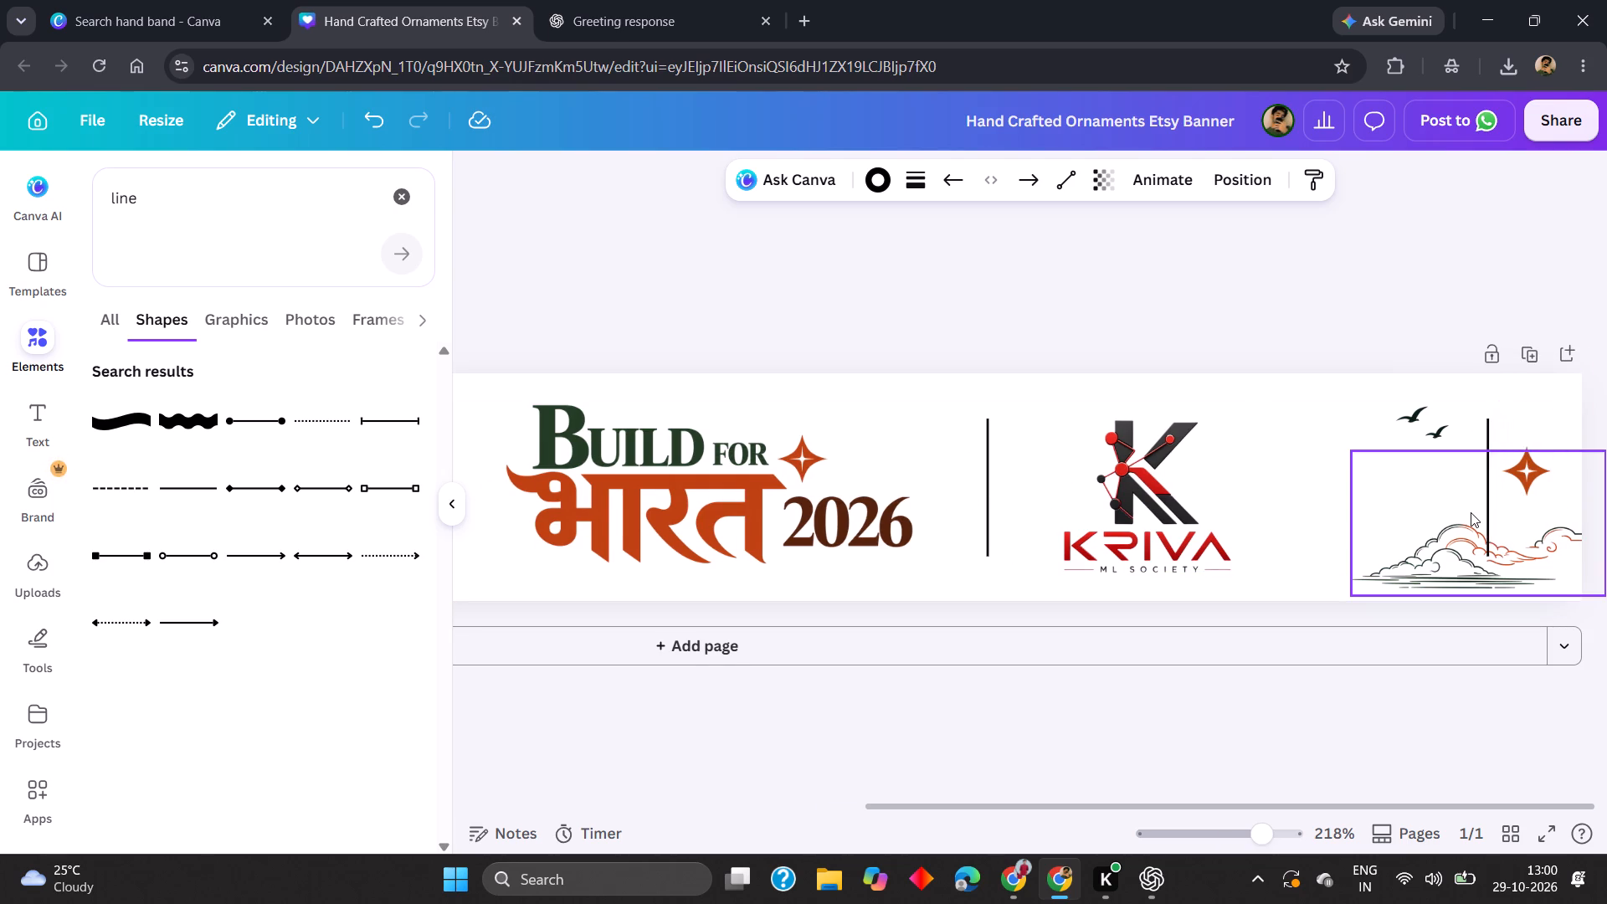
key(shift+Left)
key(shift+Left)
key(shift+Left)
key(shift+Left)
key(shift+Left)
key(shift+Left)
key(shift+Left)
key(shift+Left)
key(Left)
click(1427, 330)
click(1330, 292)
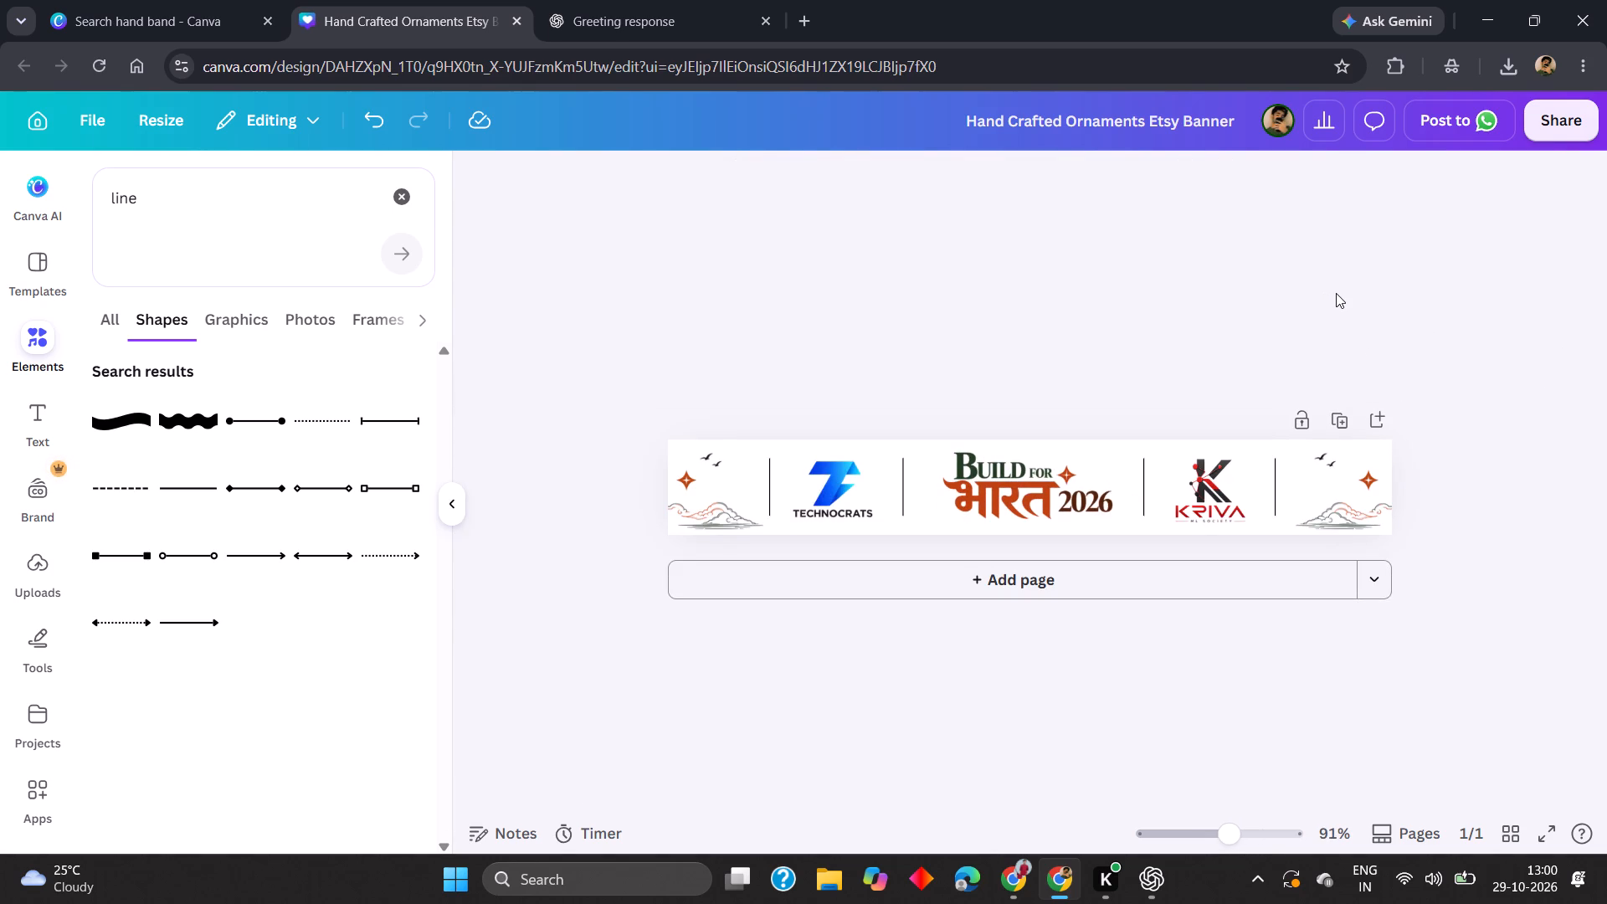
Nudge the Technocrats logo one small increment to the right between its two dividers.
scroll(1337, 293, right, 1)
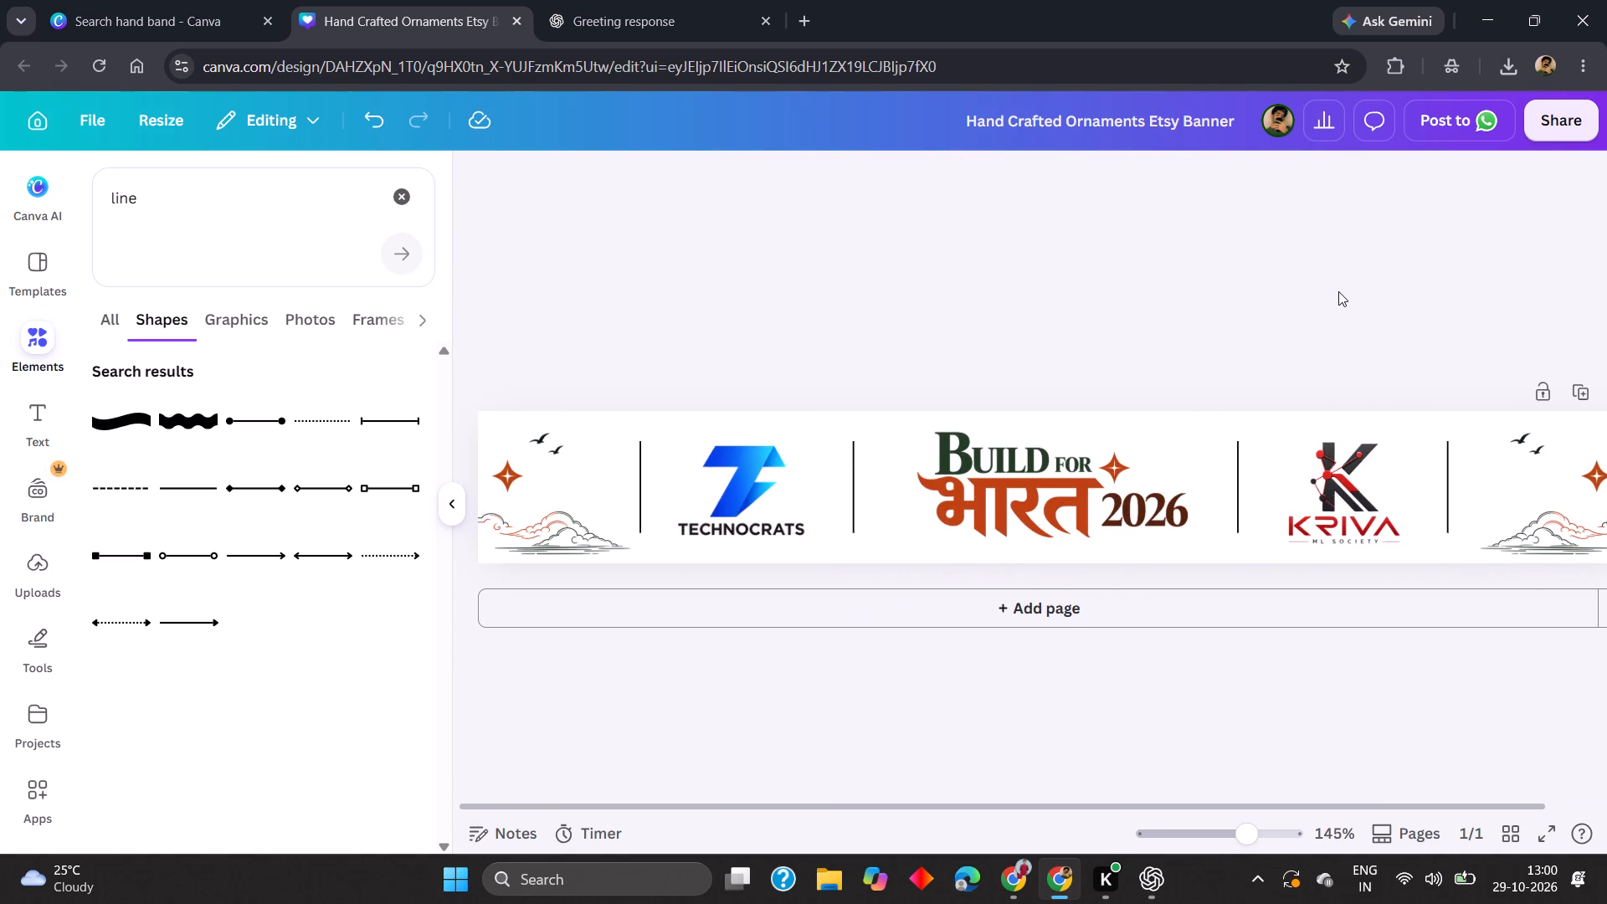
scroll(1338, 291, right, 2)
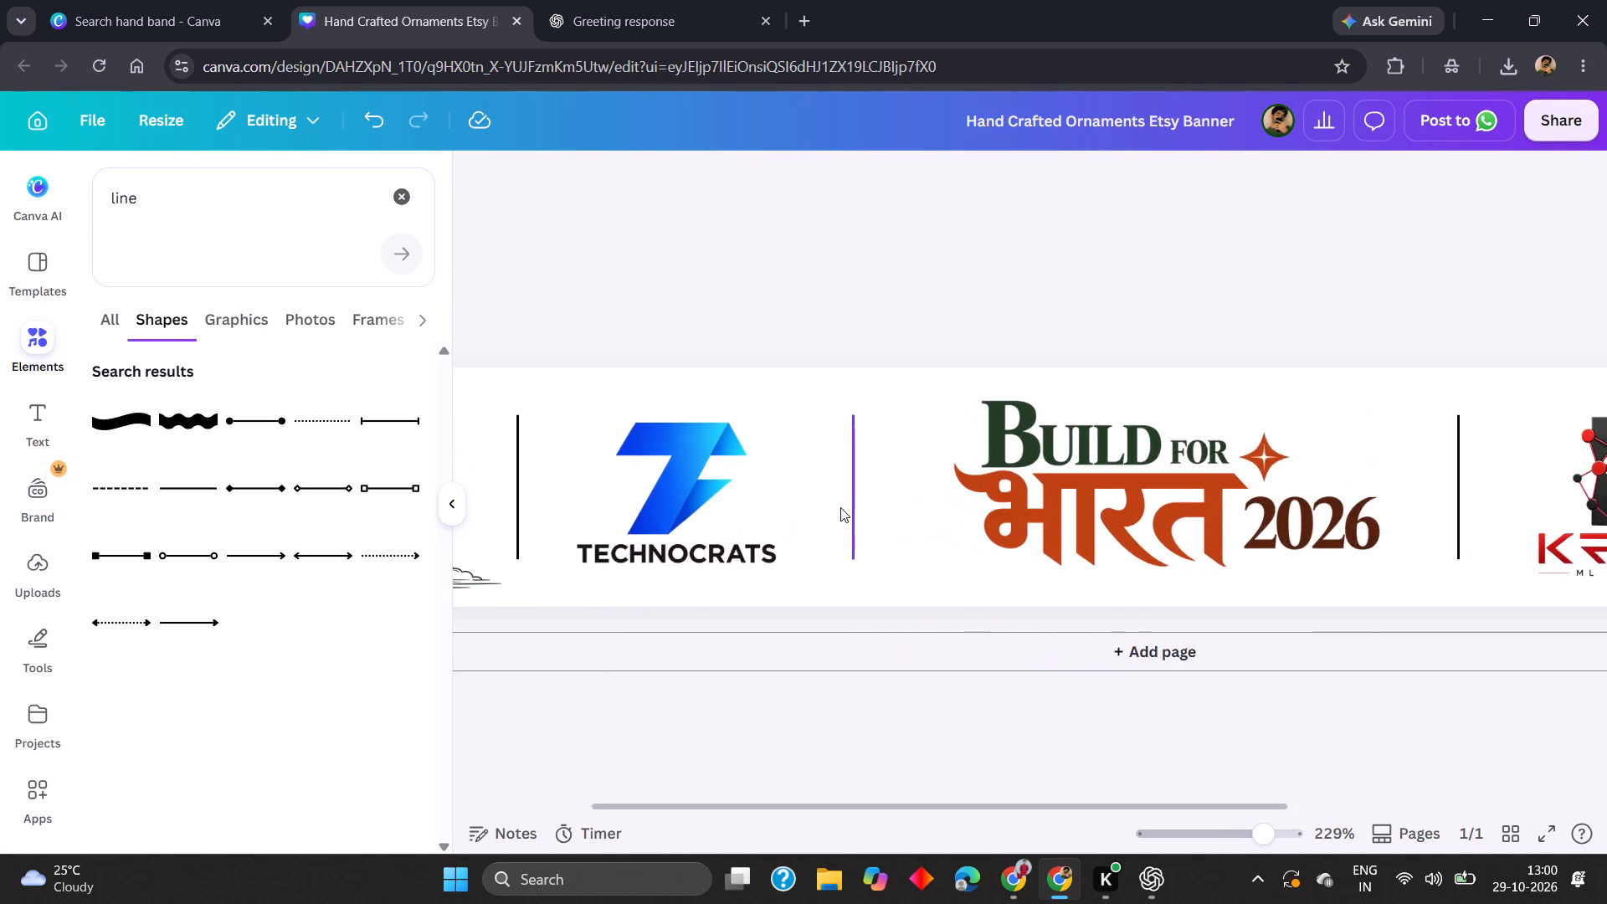
scroll(847, 509, right, 1)
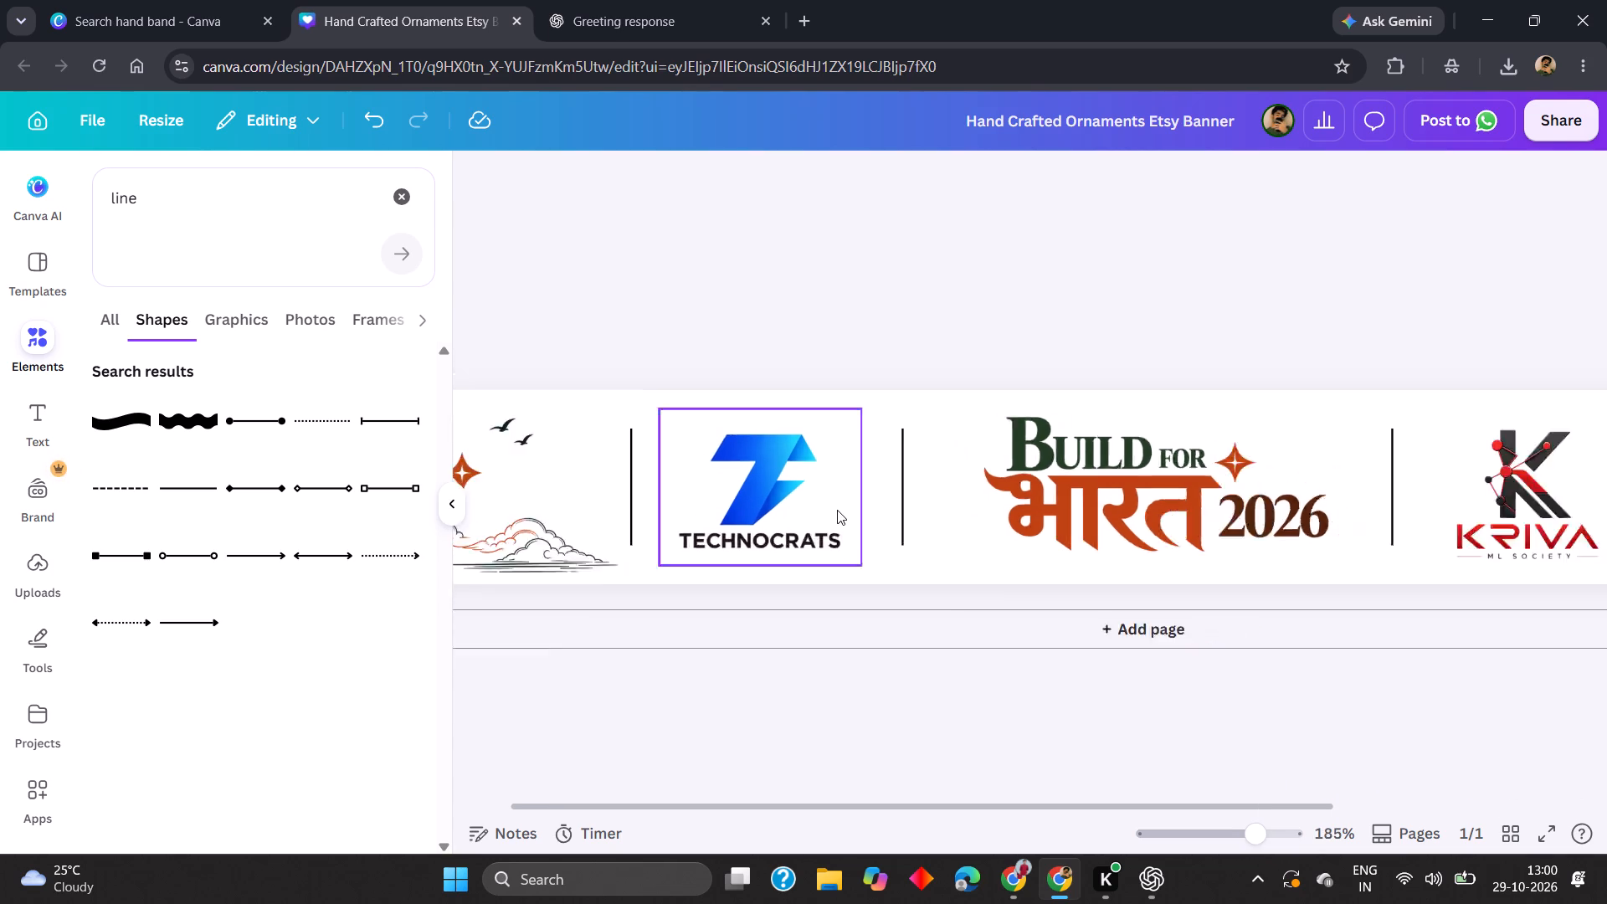
scroll(838, 509, right, 1)
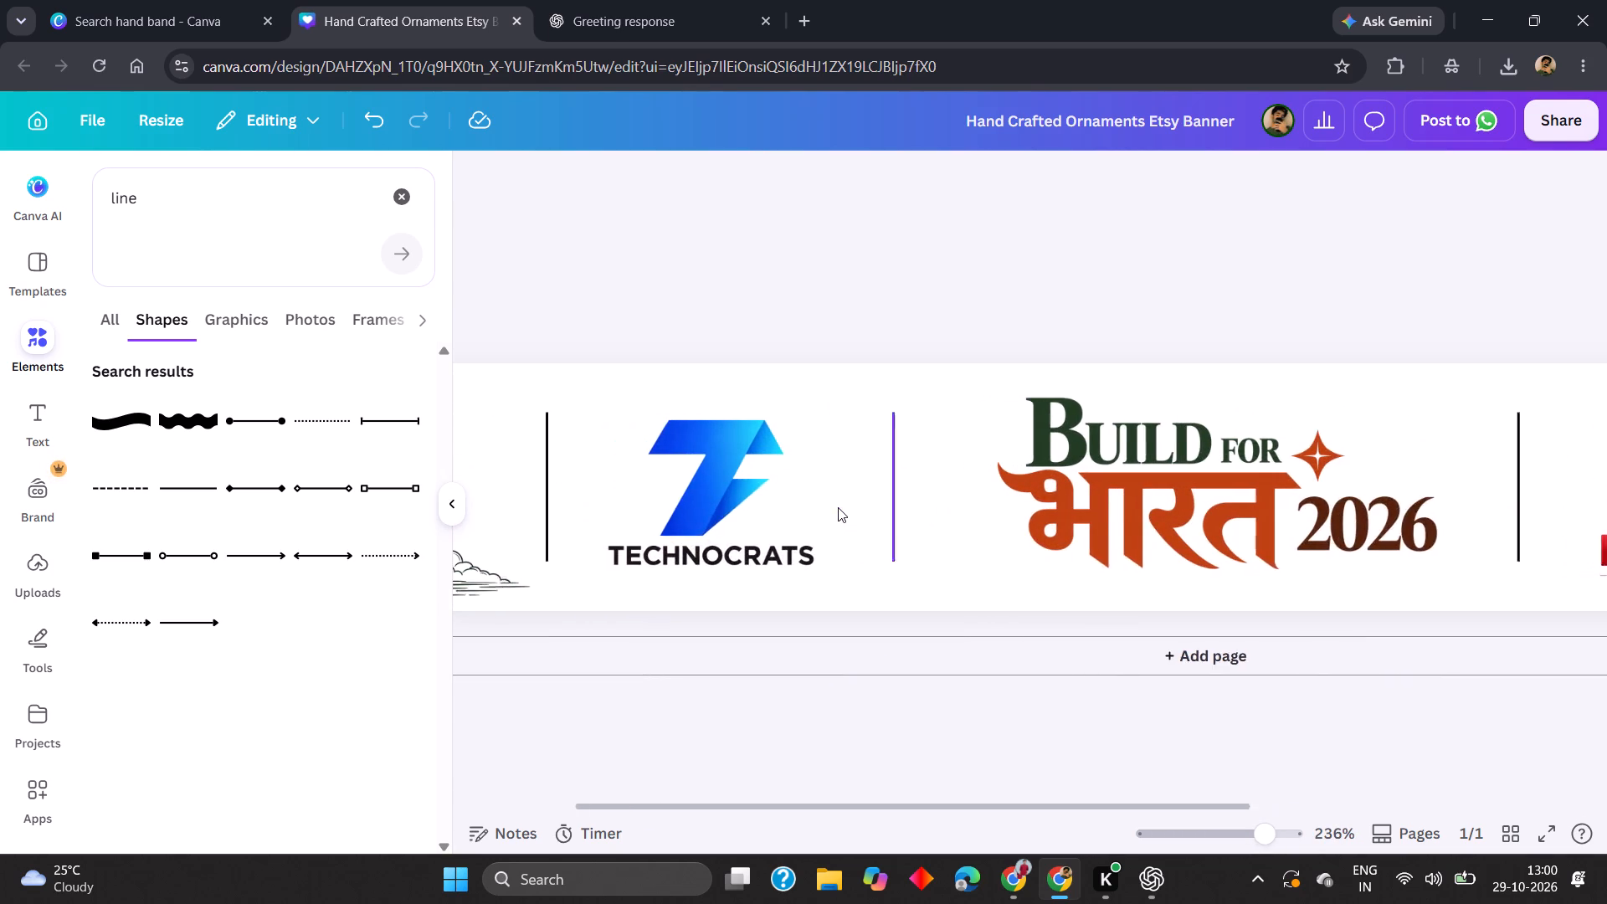
scroll(838, 507, right, 1)
click(841, 449)
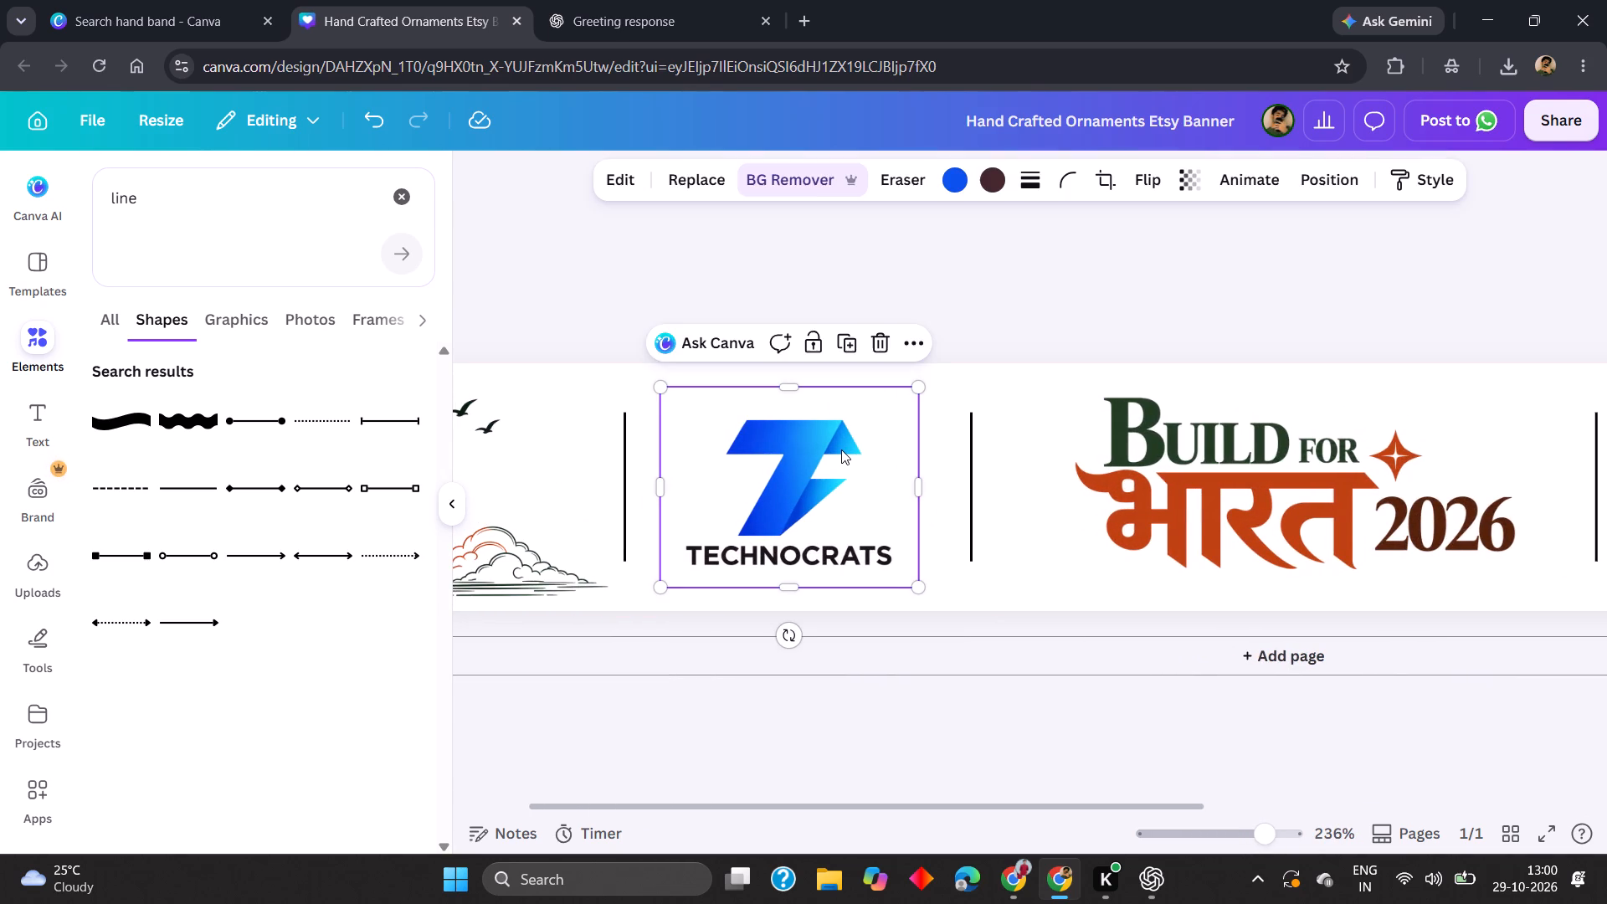
key(Right)
click(989, 249)
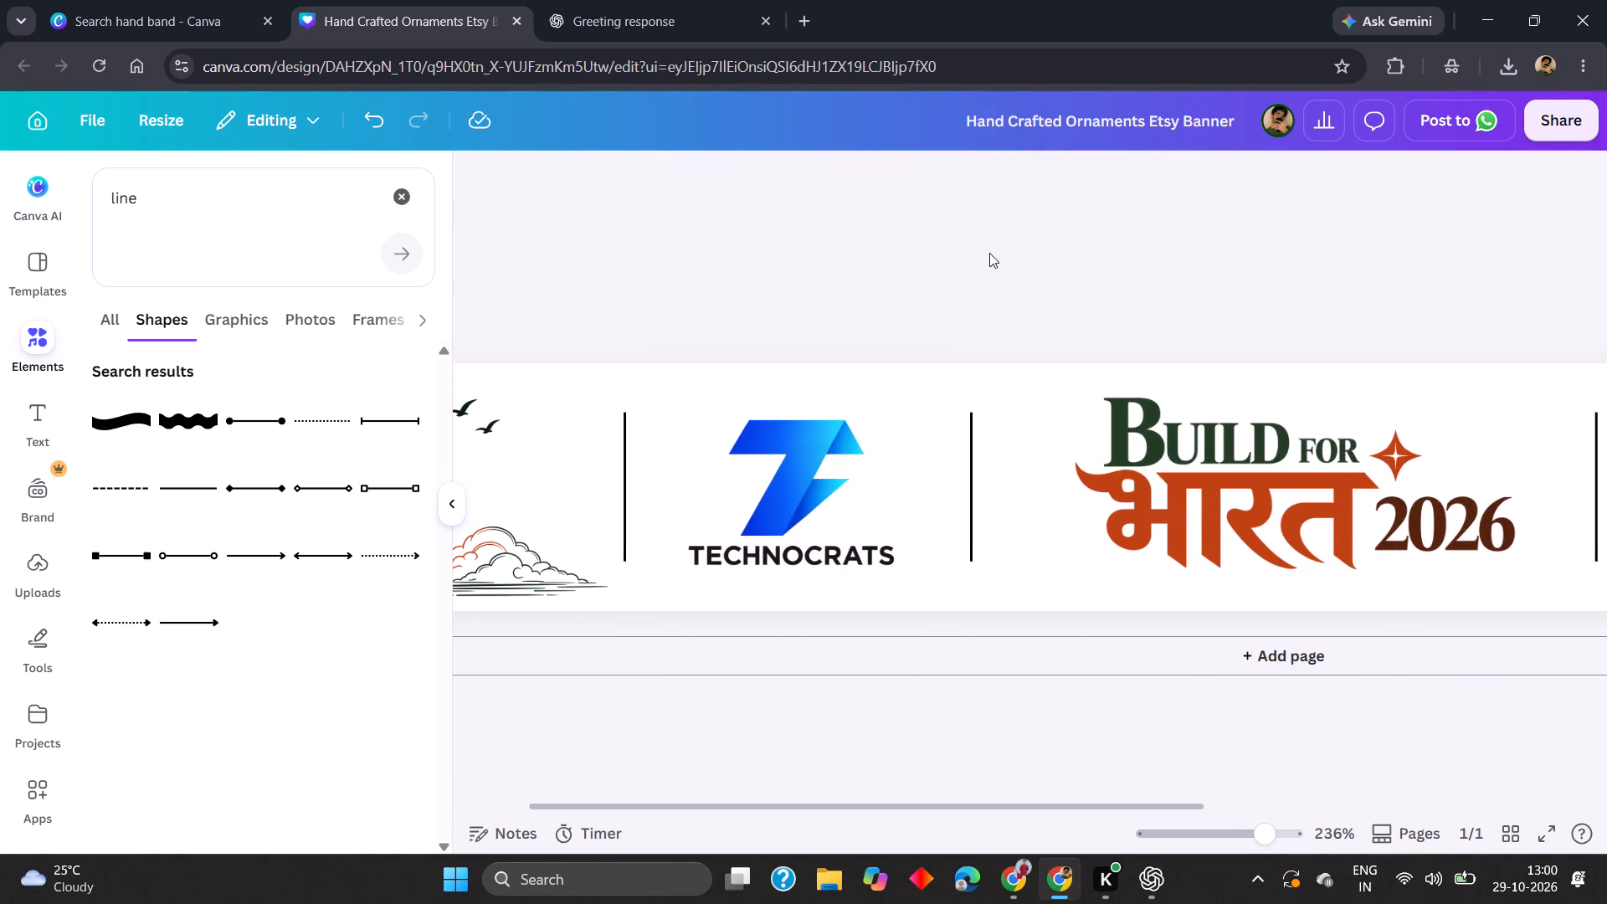
Review the whole wristband layout and compare it with the mock-up in the ChatGPT conversation.
scroll(995, 240, left, 6)
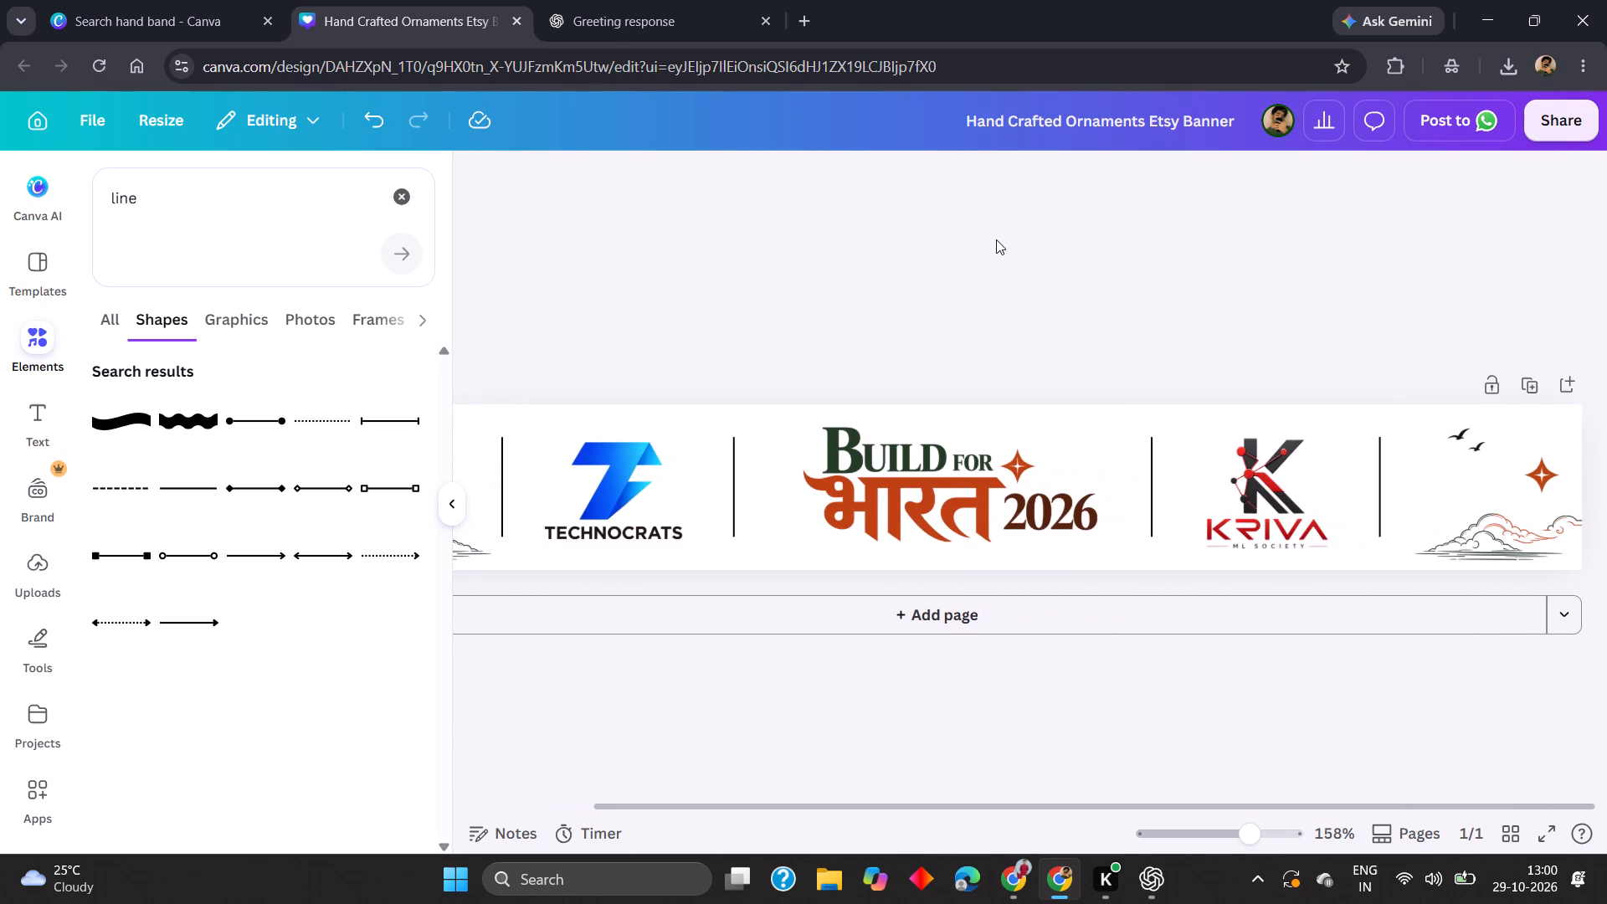
scroll(996, 239, right, 5)
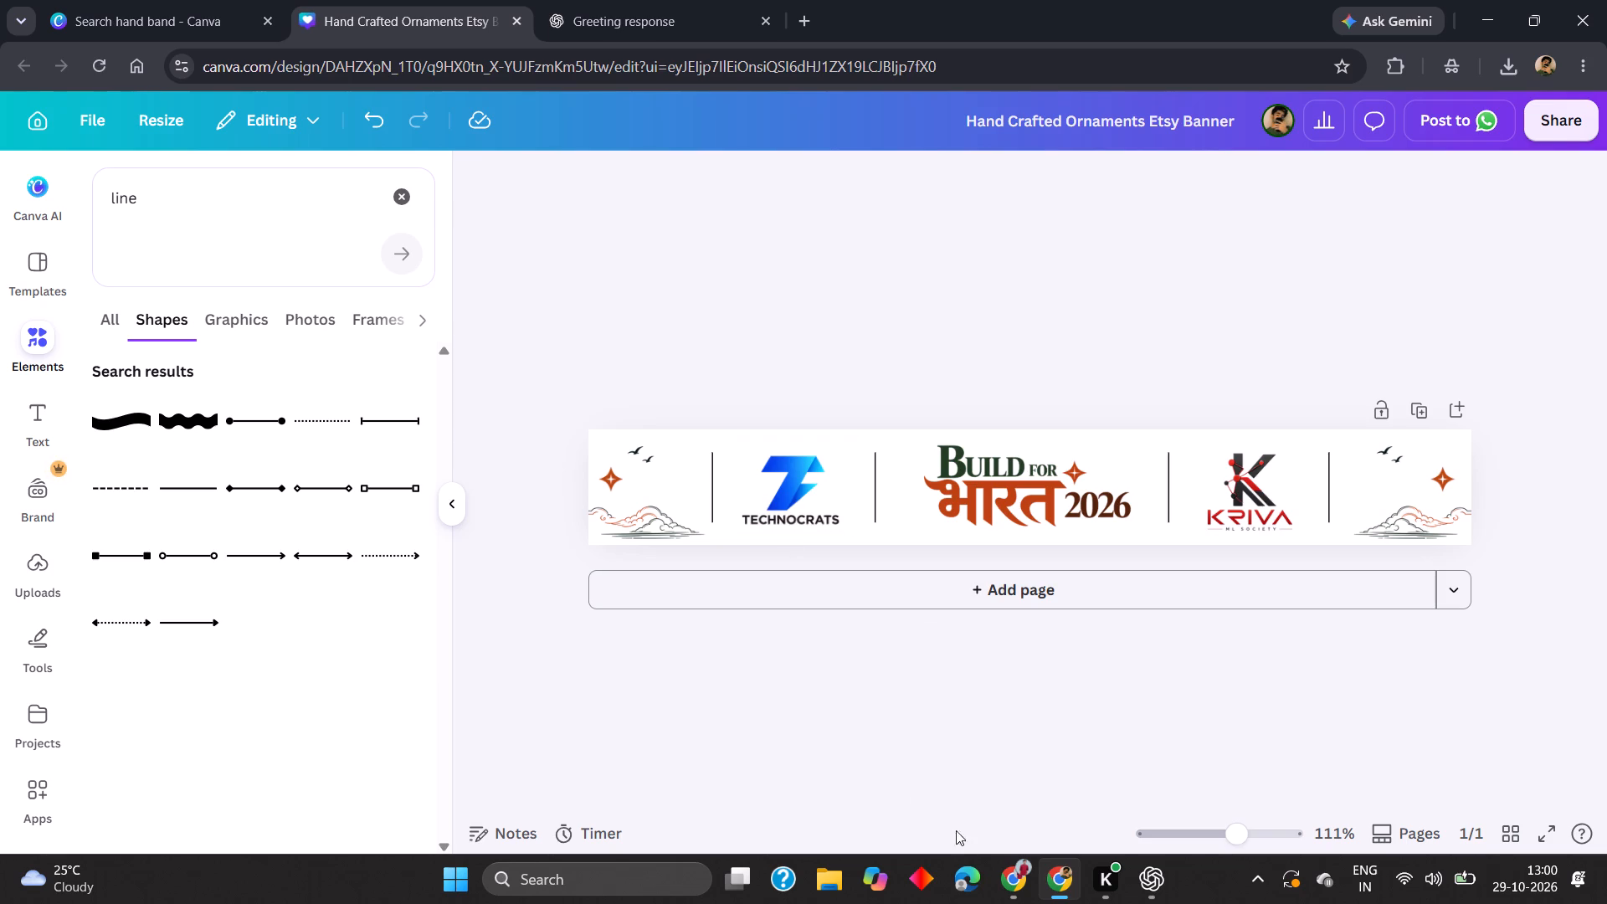
click(1015, 872)
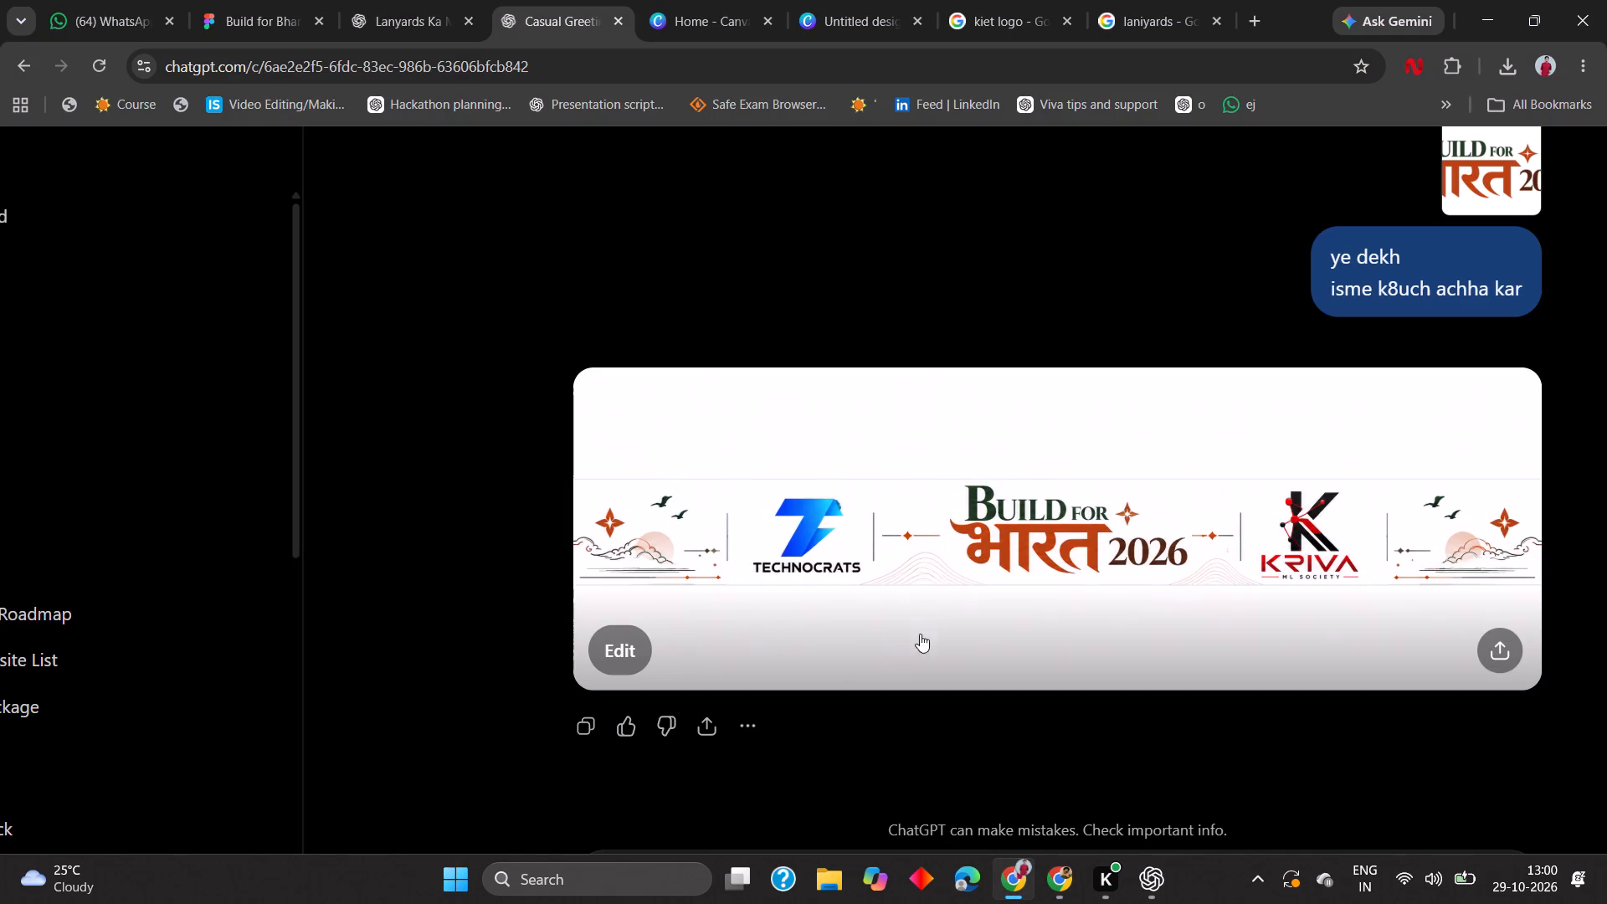
click(1076, 866)
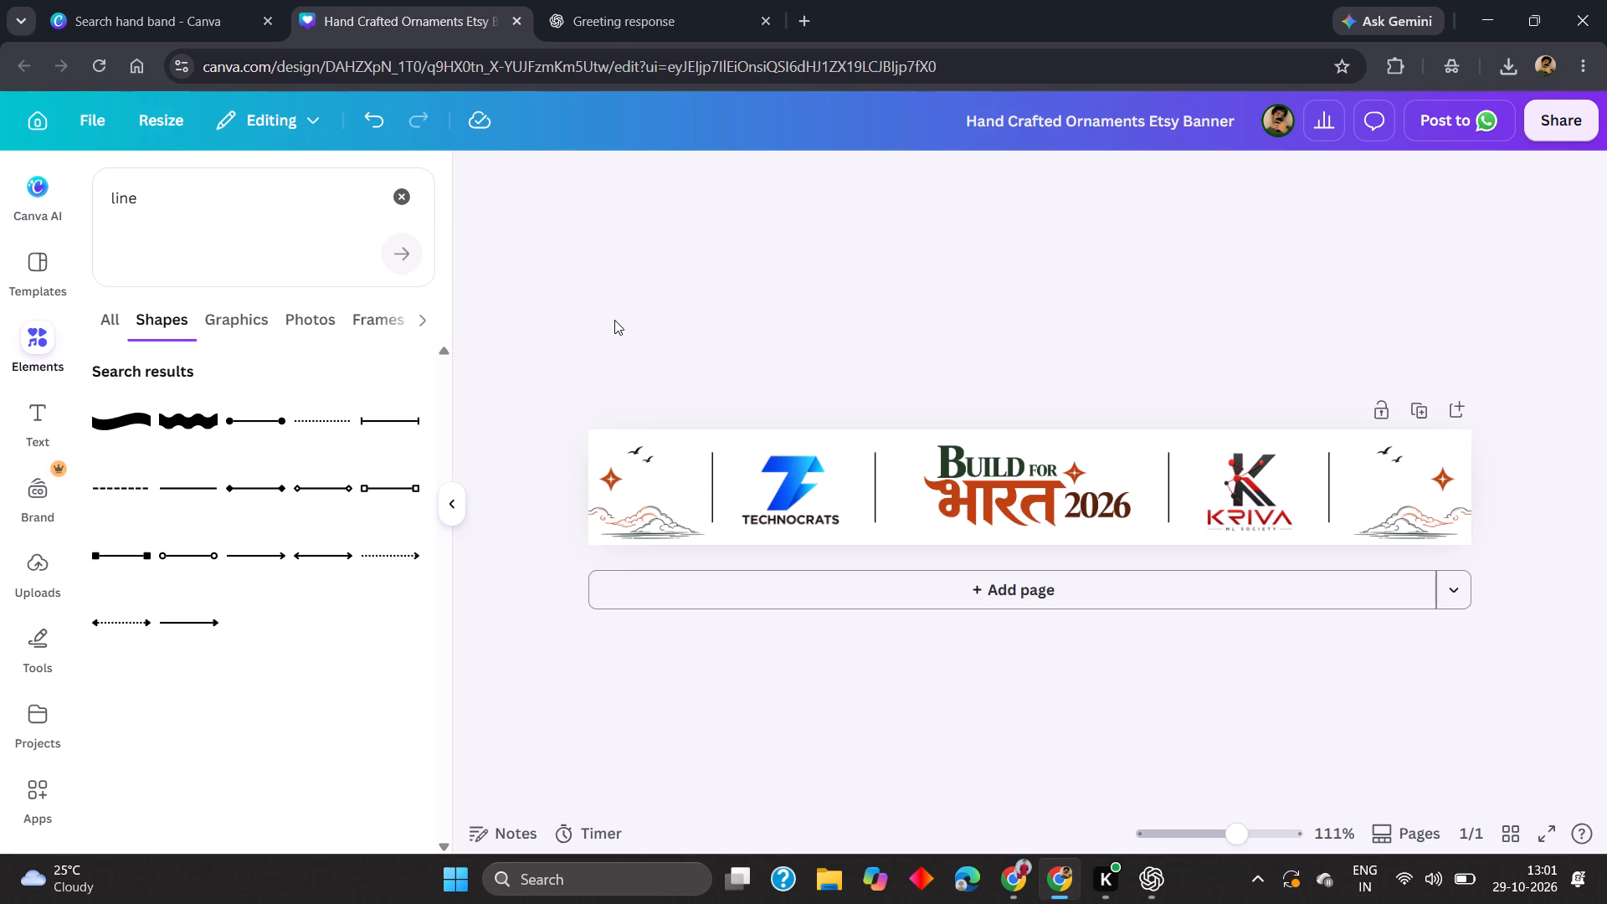
click(780, 254)
Clear the line search from the element library.
click(398, 198)
click(514, 206)
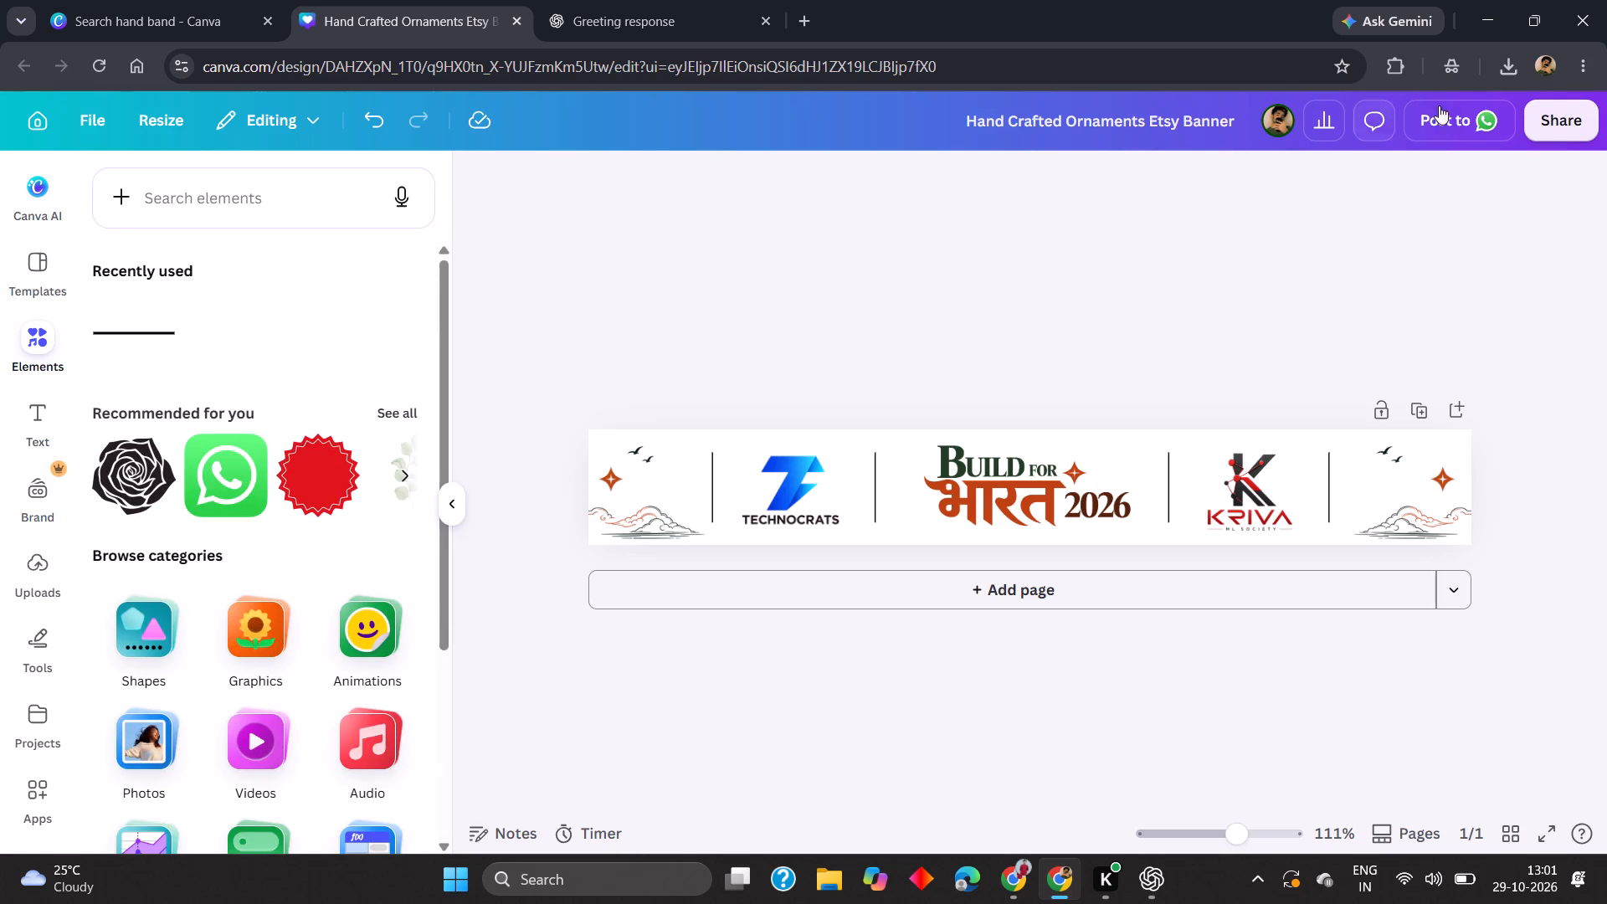
Set the download options to PDF with the Print preset and the CMYK colour profile.
click(1559, 116)
click(1220, 590)
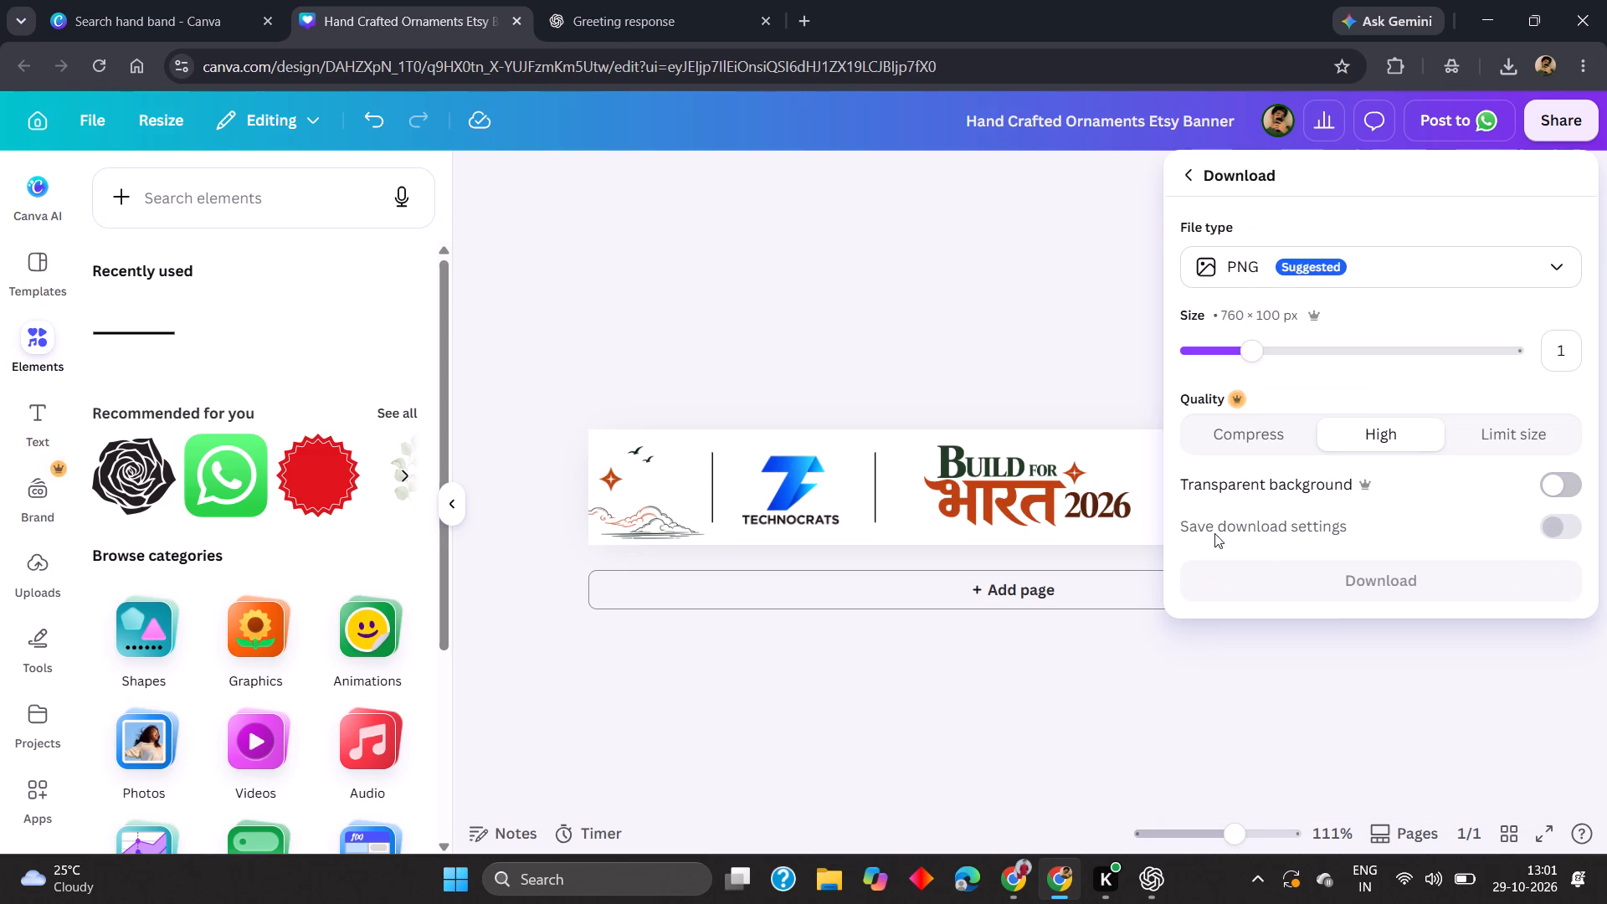
click(1450, 263)
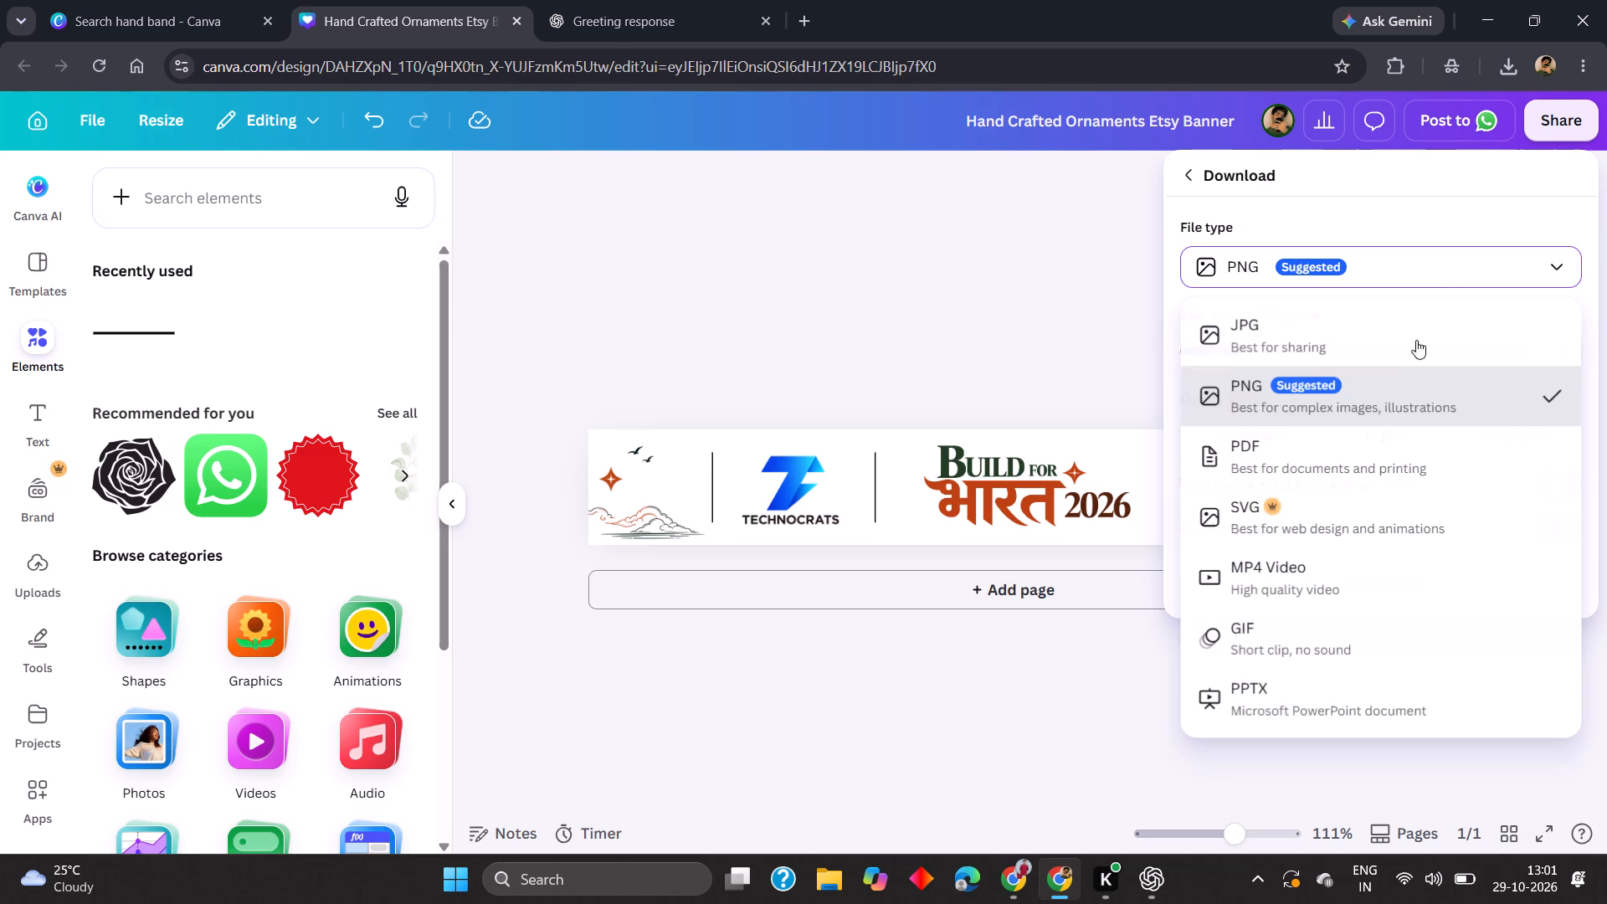
click(1362, 445)
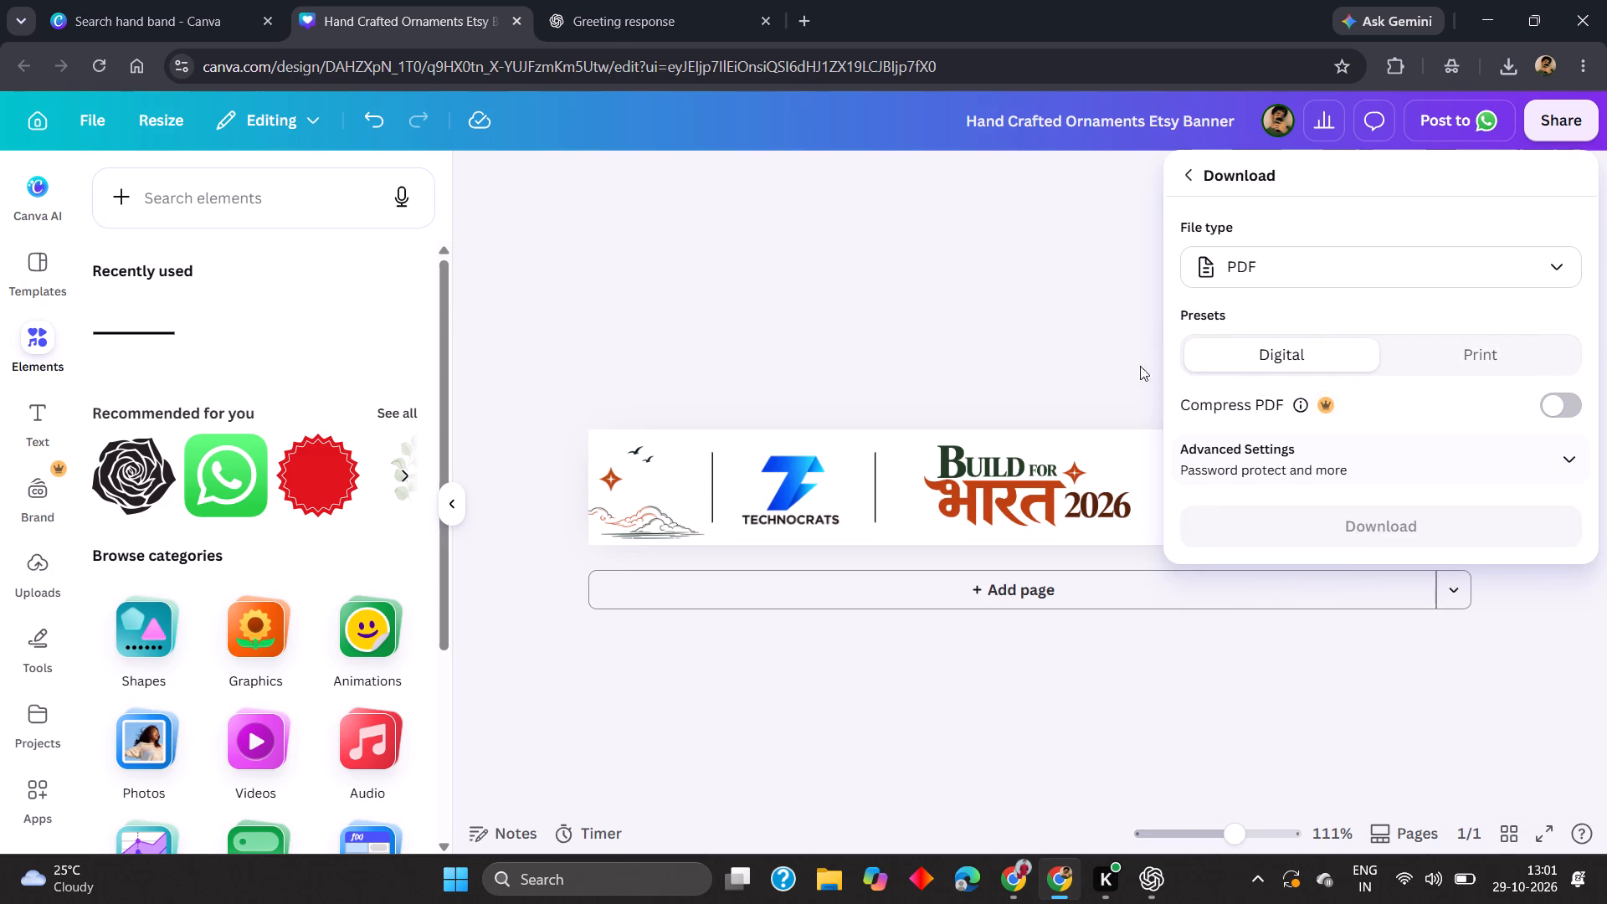
click(1412, 347)
click(1381, 444)
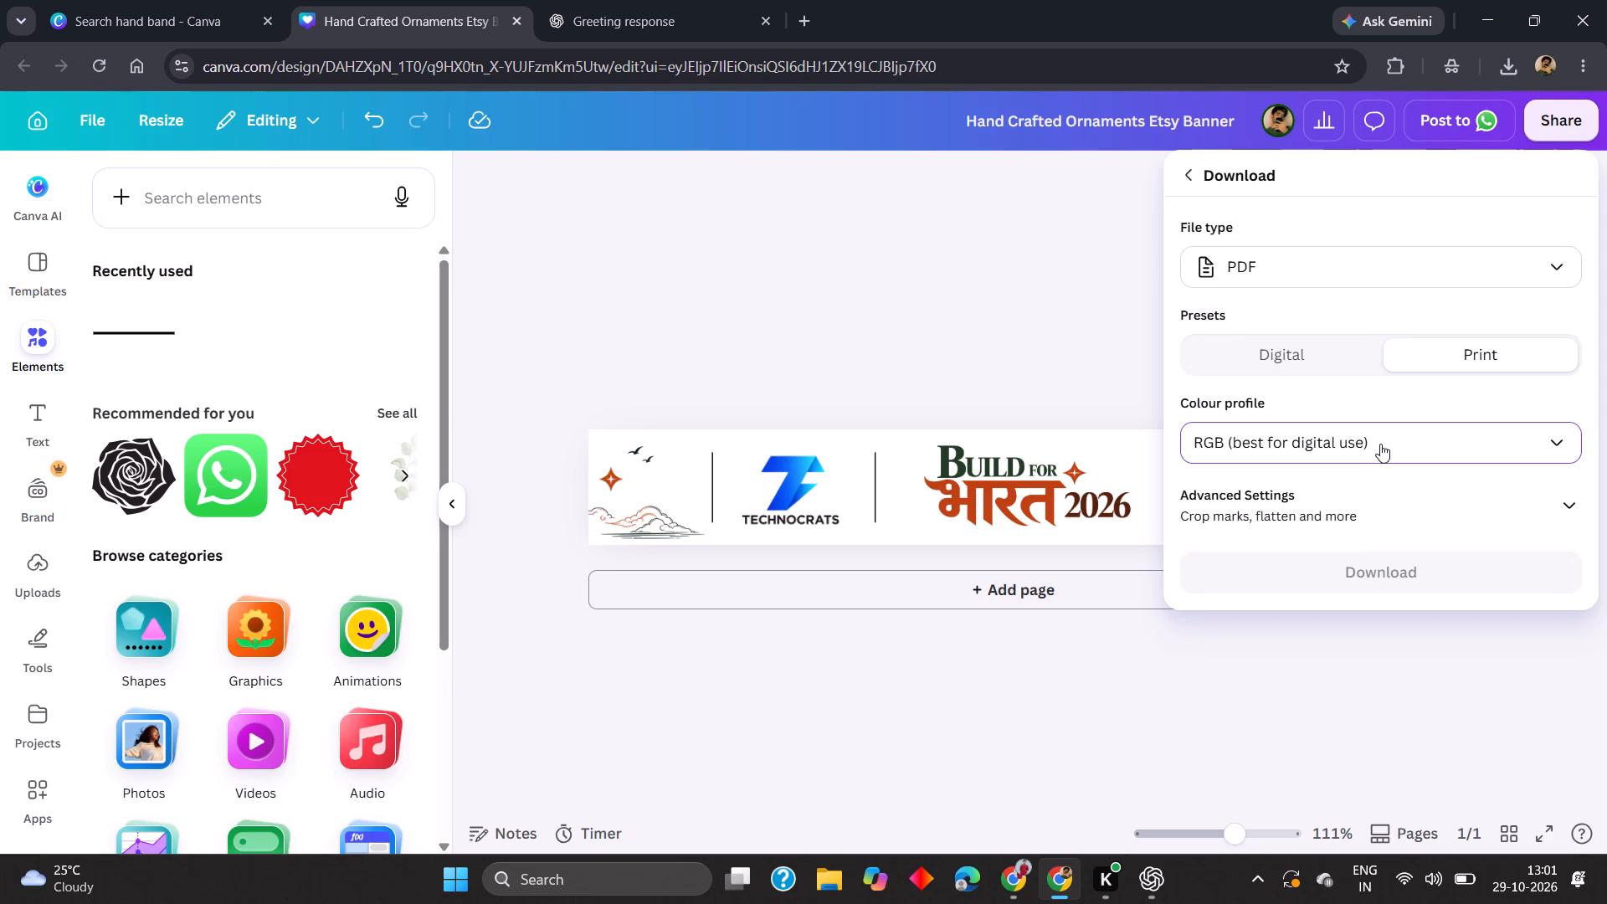
click(1368, 533)
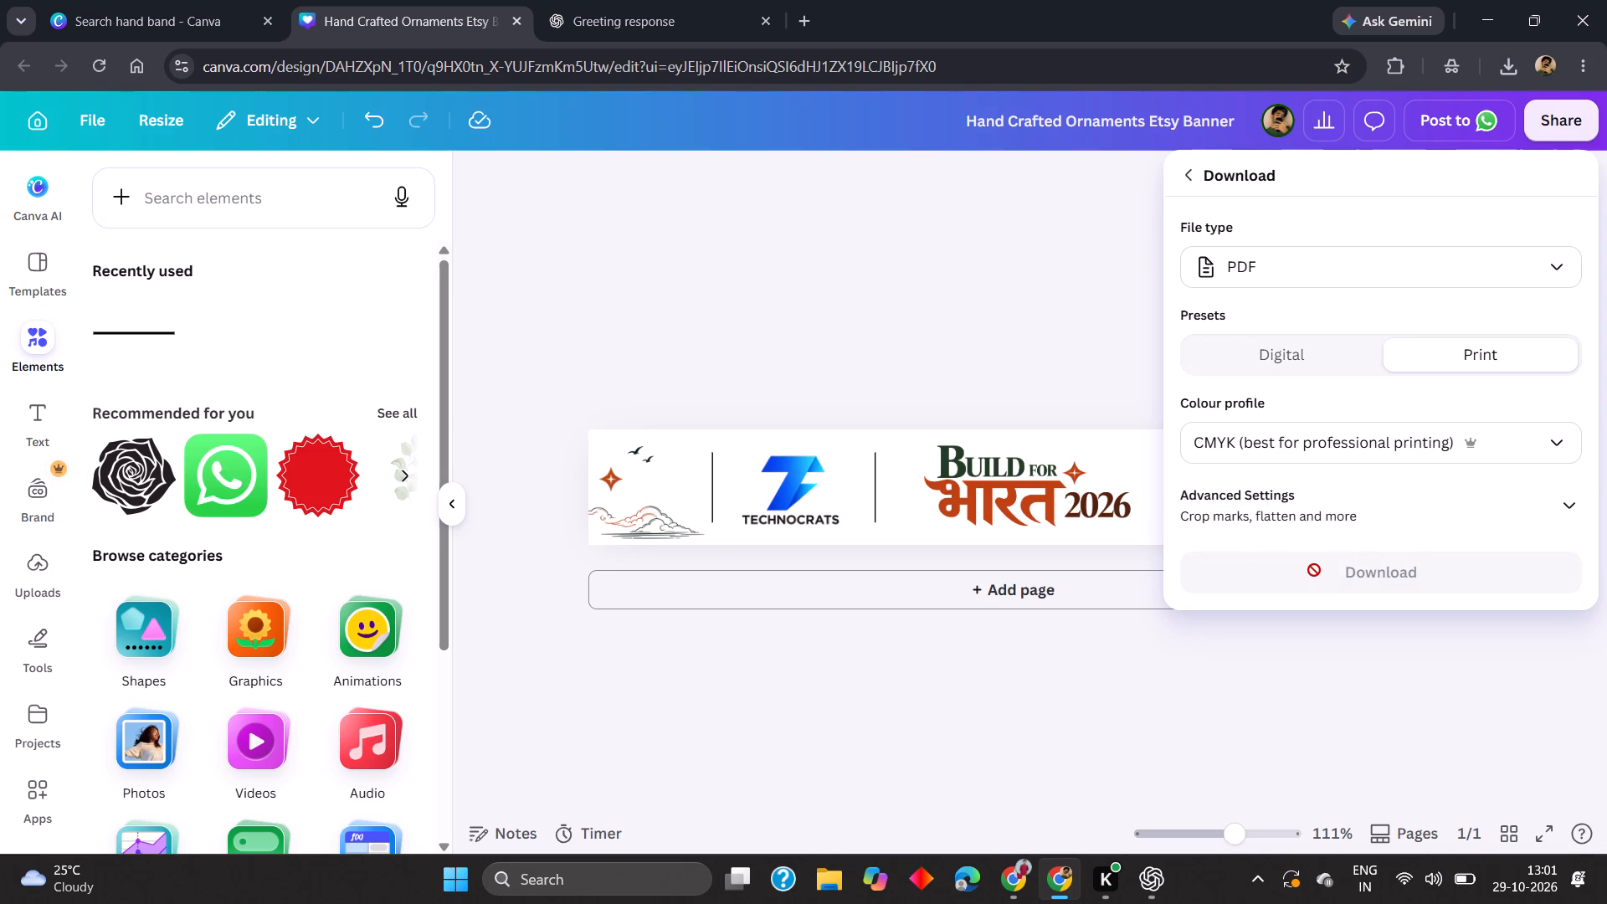
Rename the design as Band_Design.
click(1179, 116)
click(1195, 126)
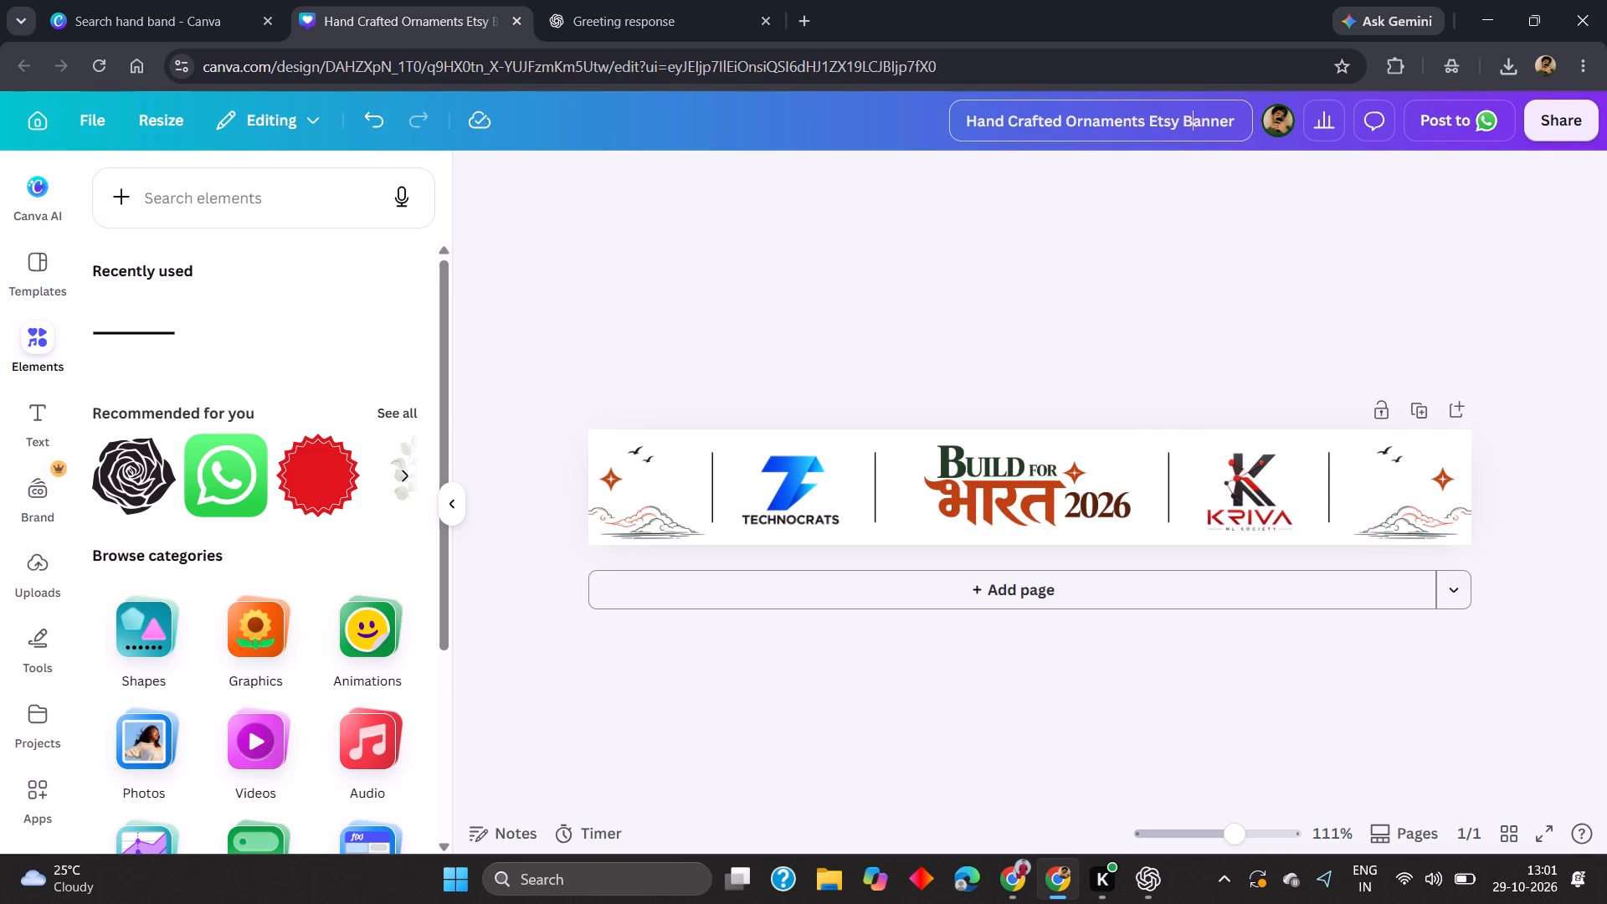
key(ctrl+a)
key(BackSpace)
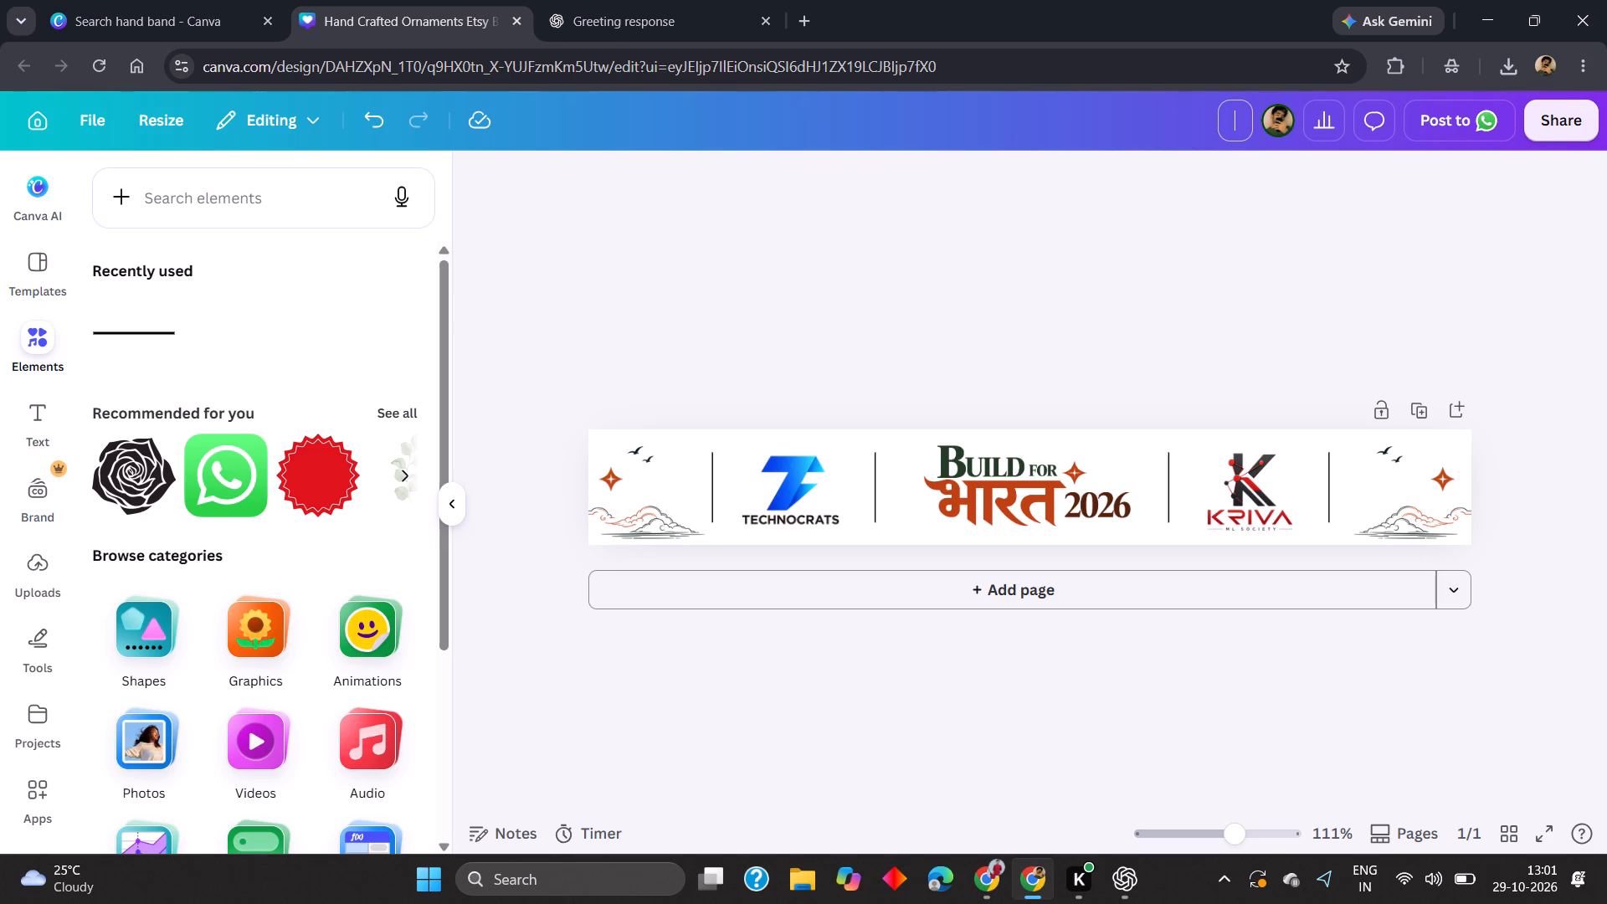
text(and)
click(1228, 191)
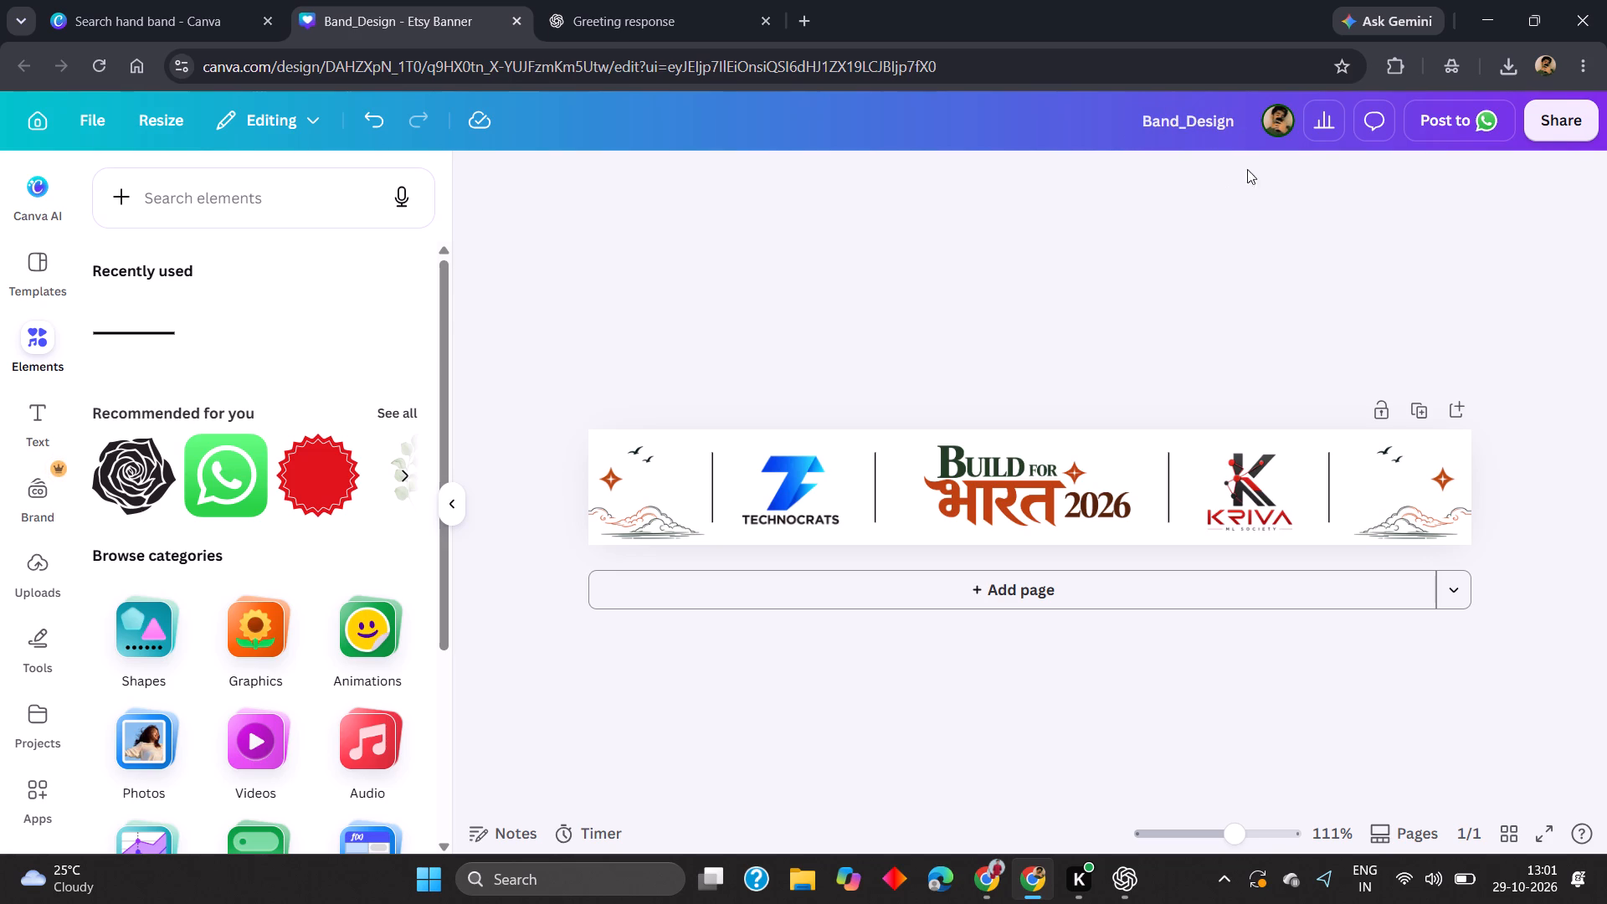
Download Band_Design as a print PDF with the CMYK colour profile.
click(1563, 126)
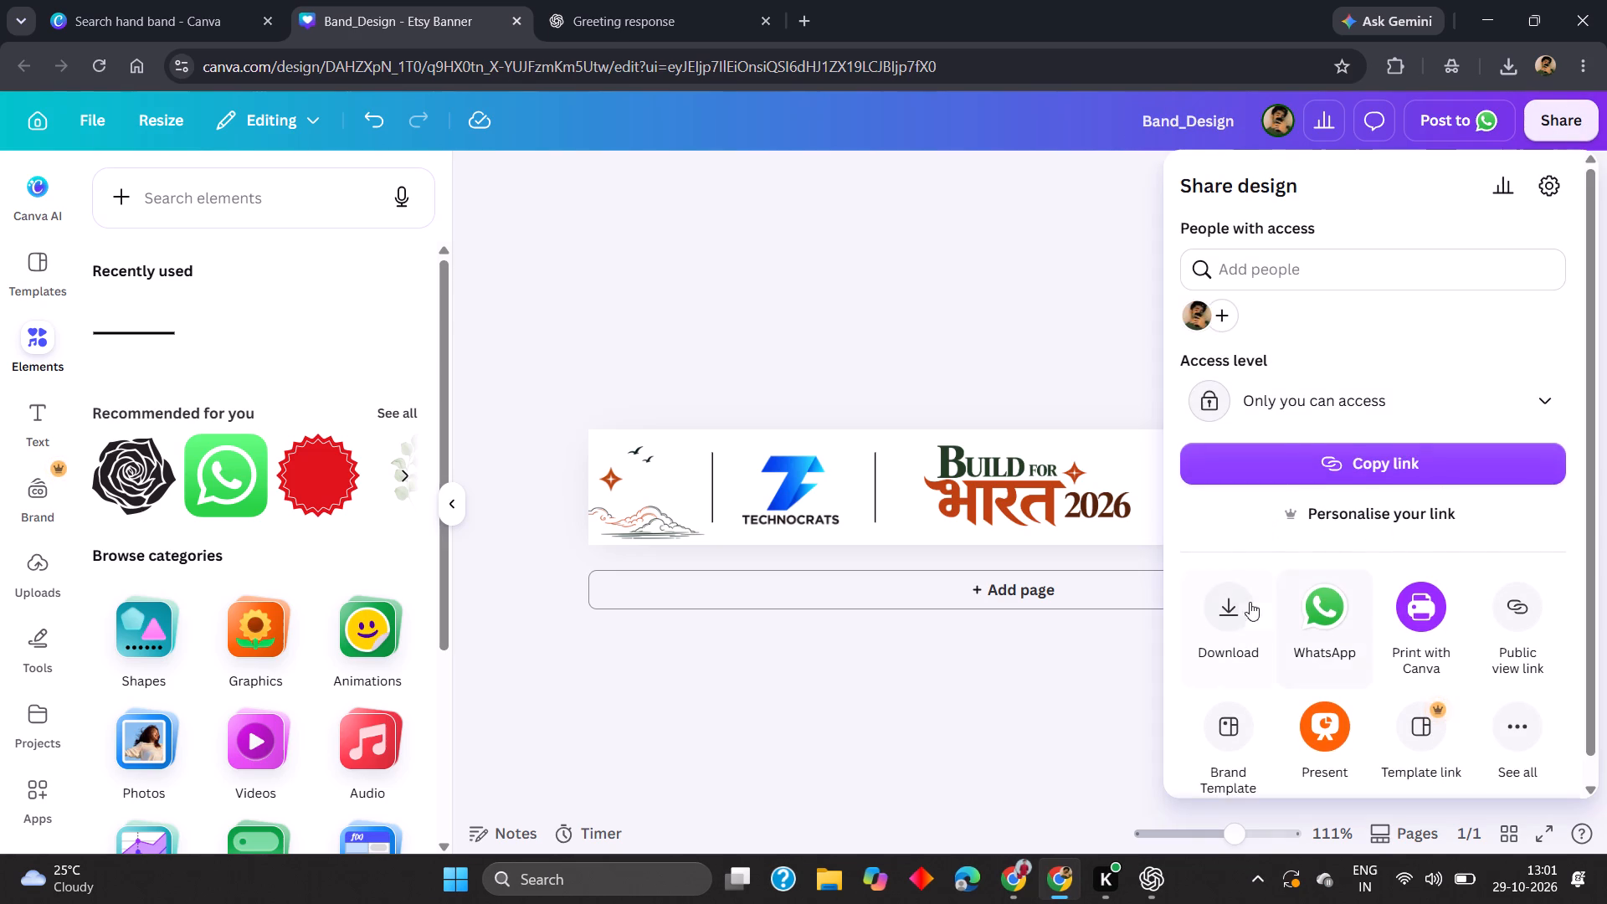
click(1241, 609)
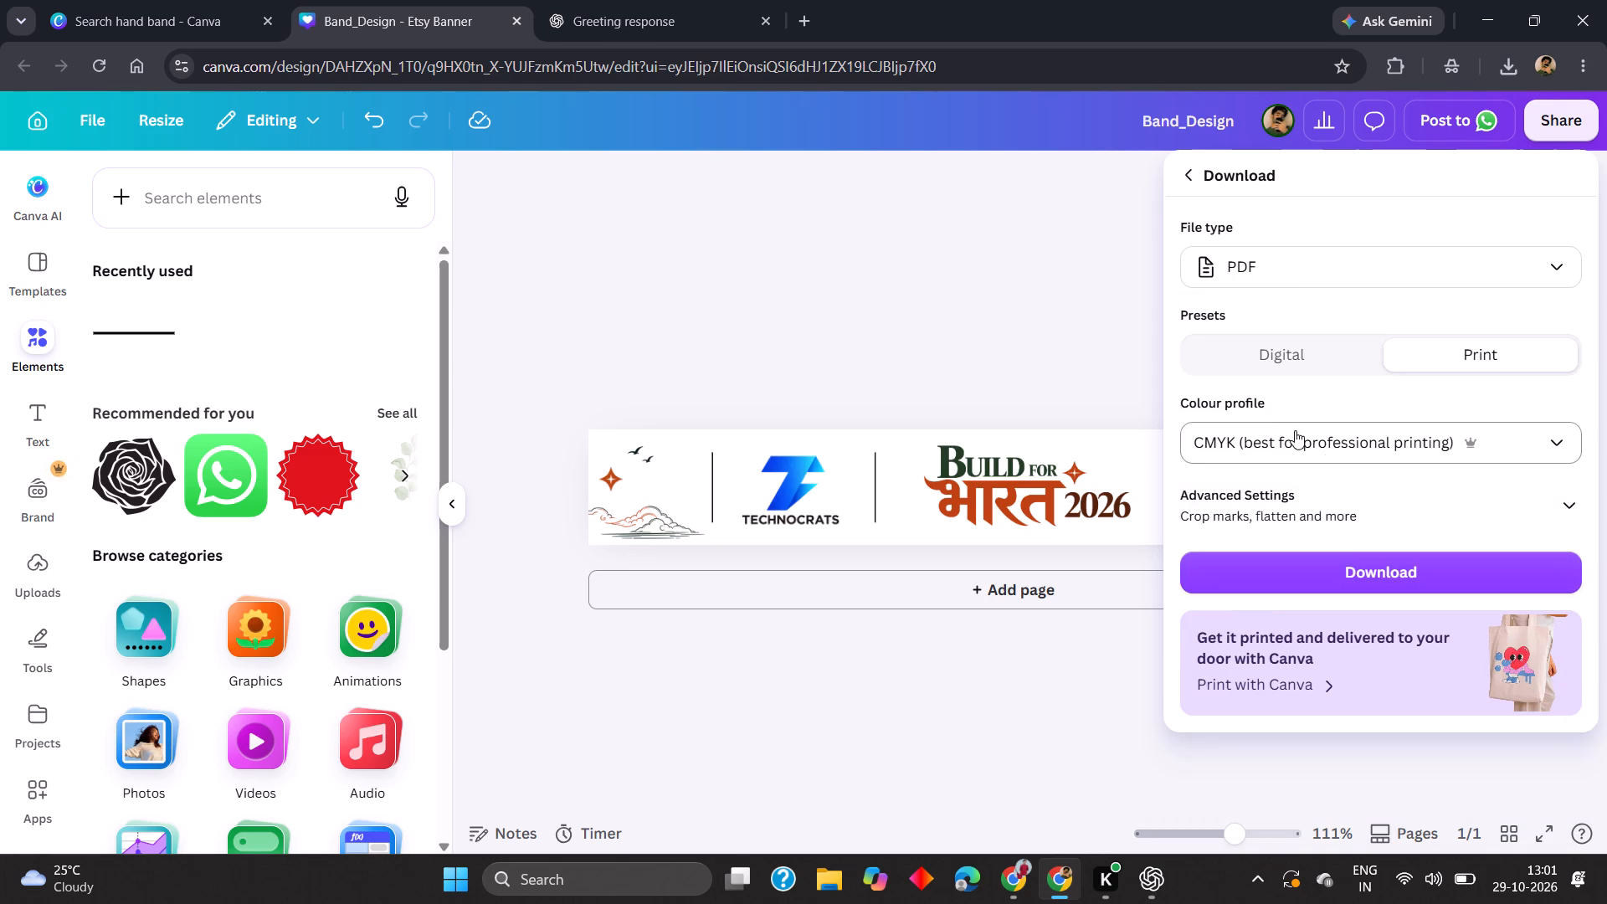
click(1354, 581)
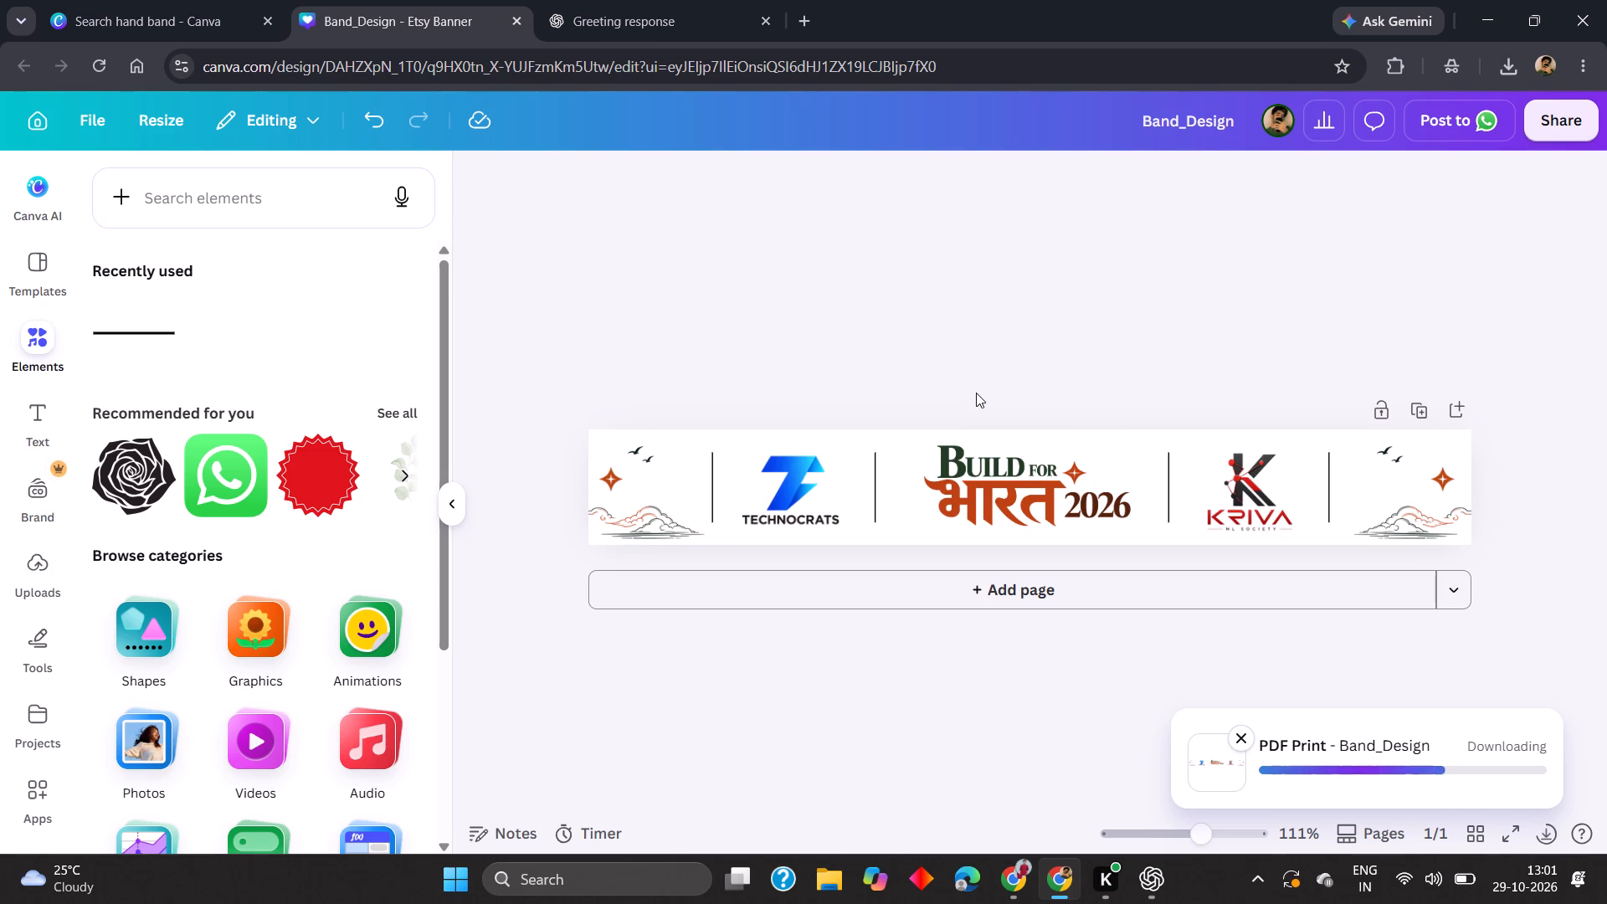
click(1015, 372)
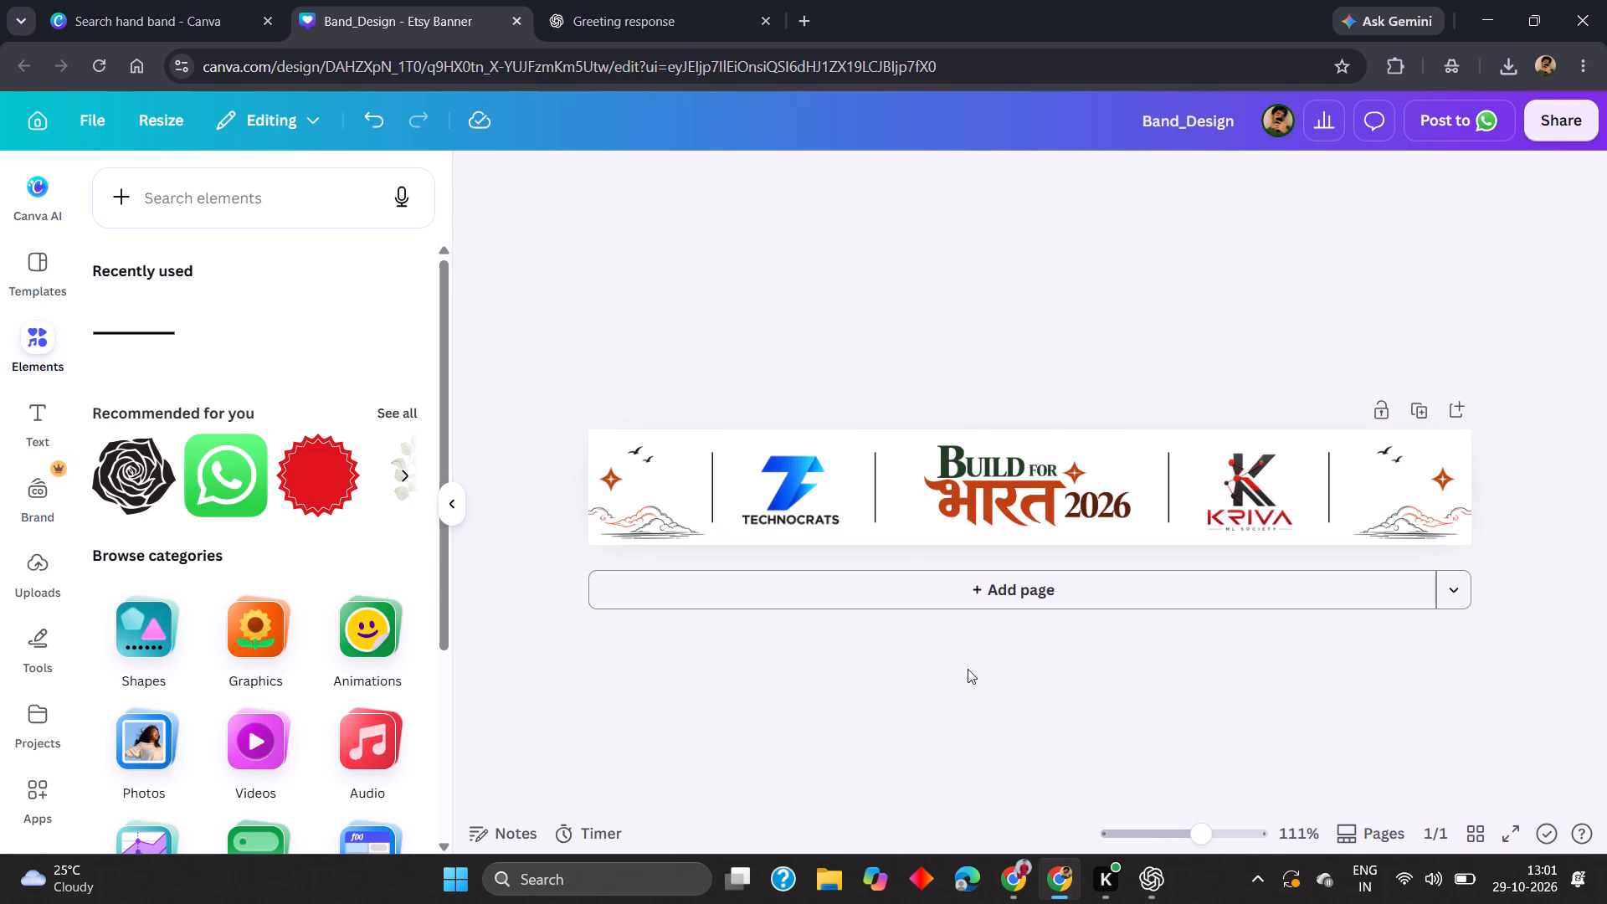
Switch to the other browser window, which holds the ChatGPT and WhatsApp tabs.
click(1014, 865)
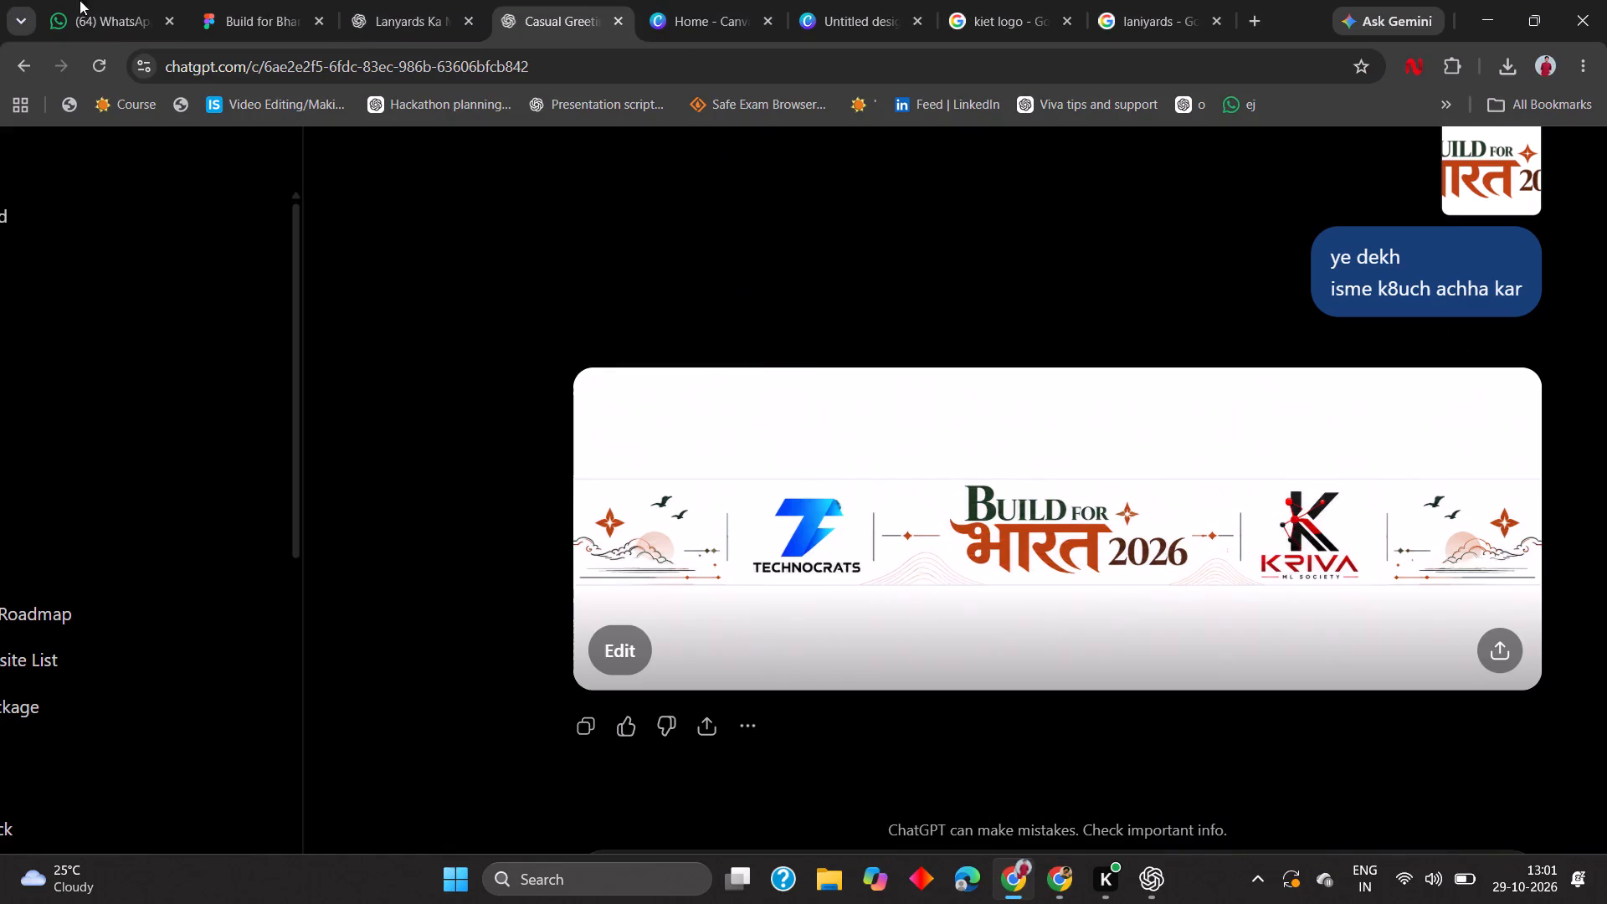